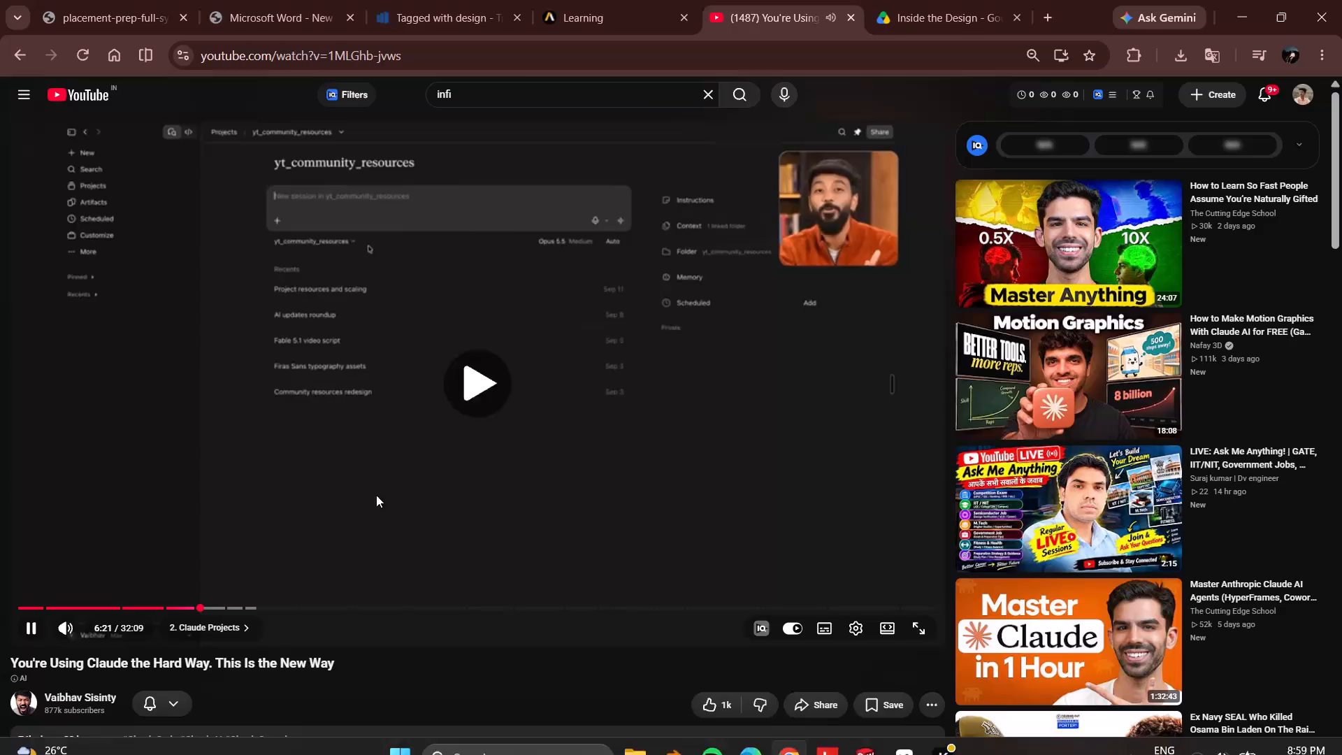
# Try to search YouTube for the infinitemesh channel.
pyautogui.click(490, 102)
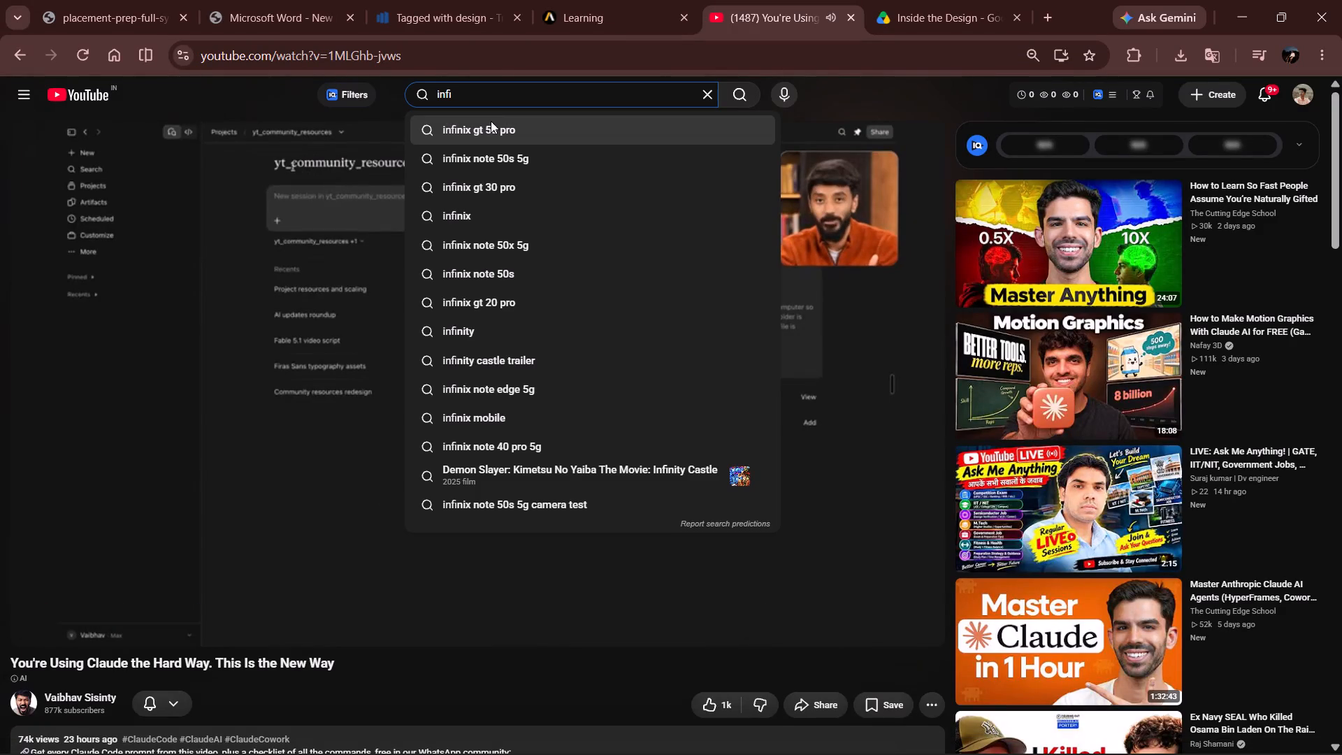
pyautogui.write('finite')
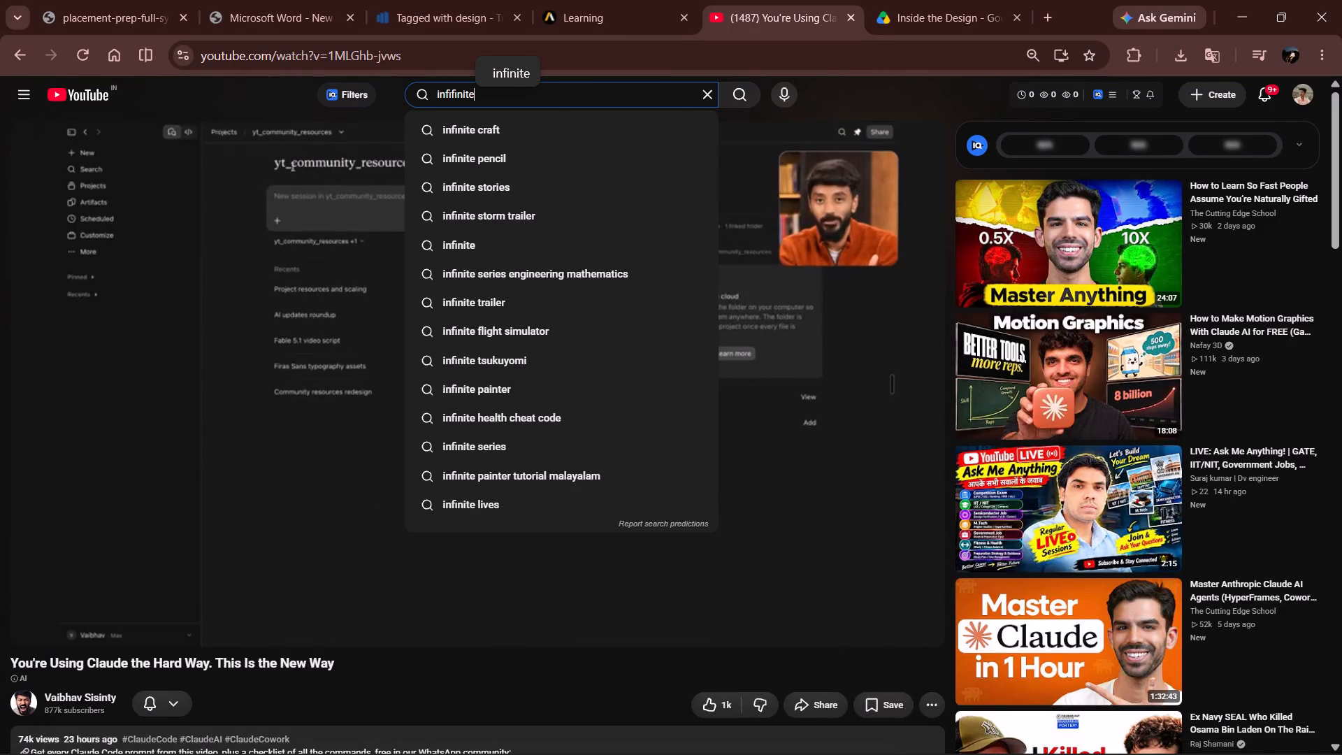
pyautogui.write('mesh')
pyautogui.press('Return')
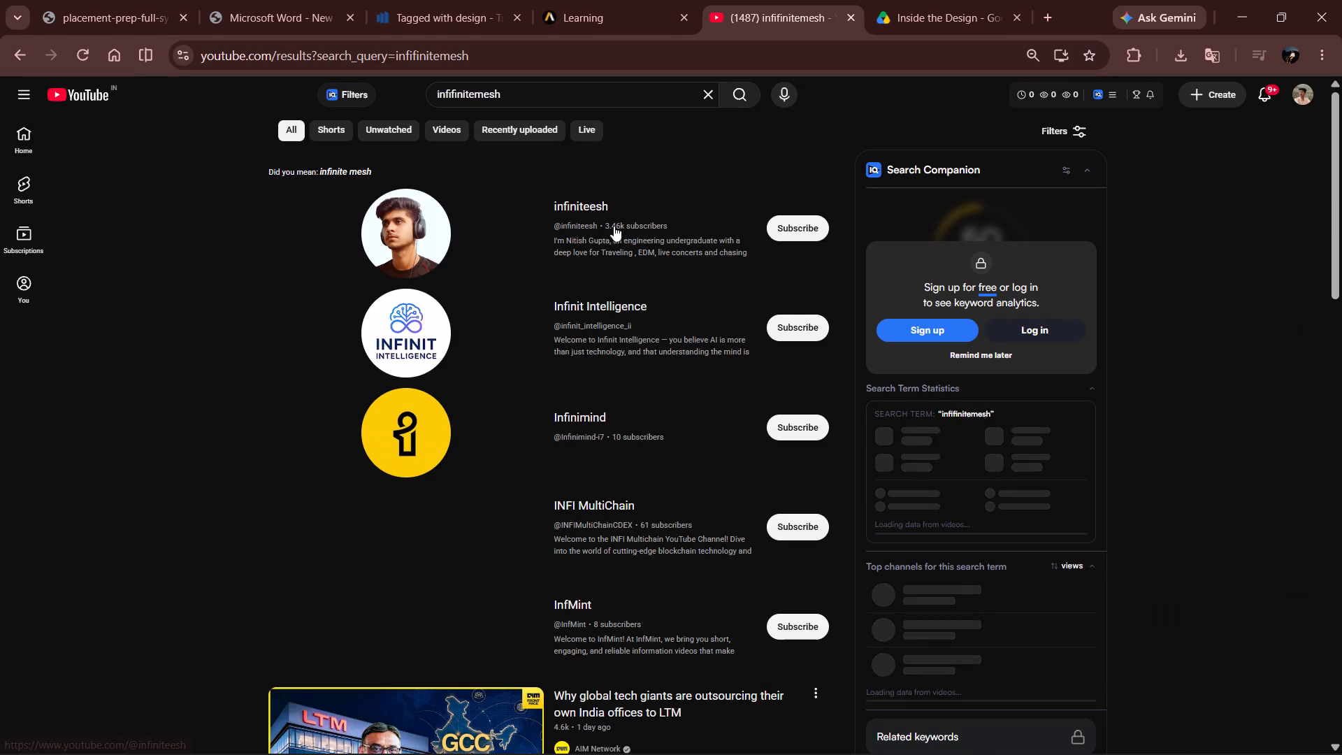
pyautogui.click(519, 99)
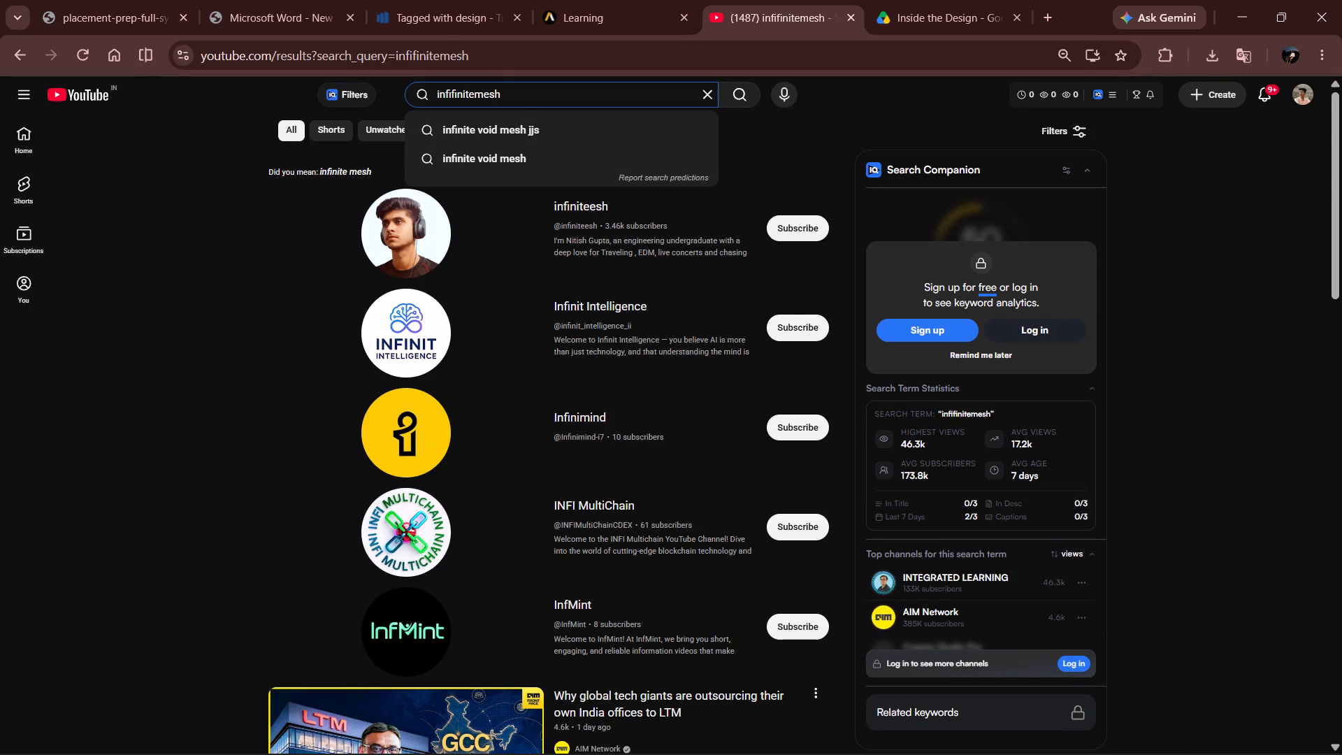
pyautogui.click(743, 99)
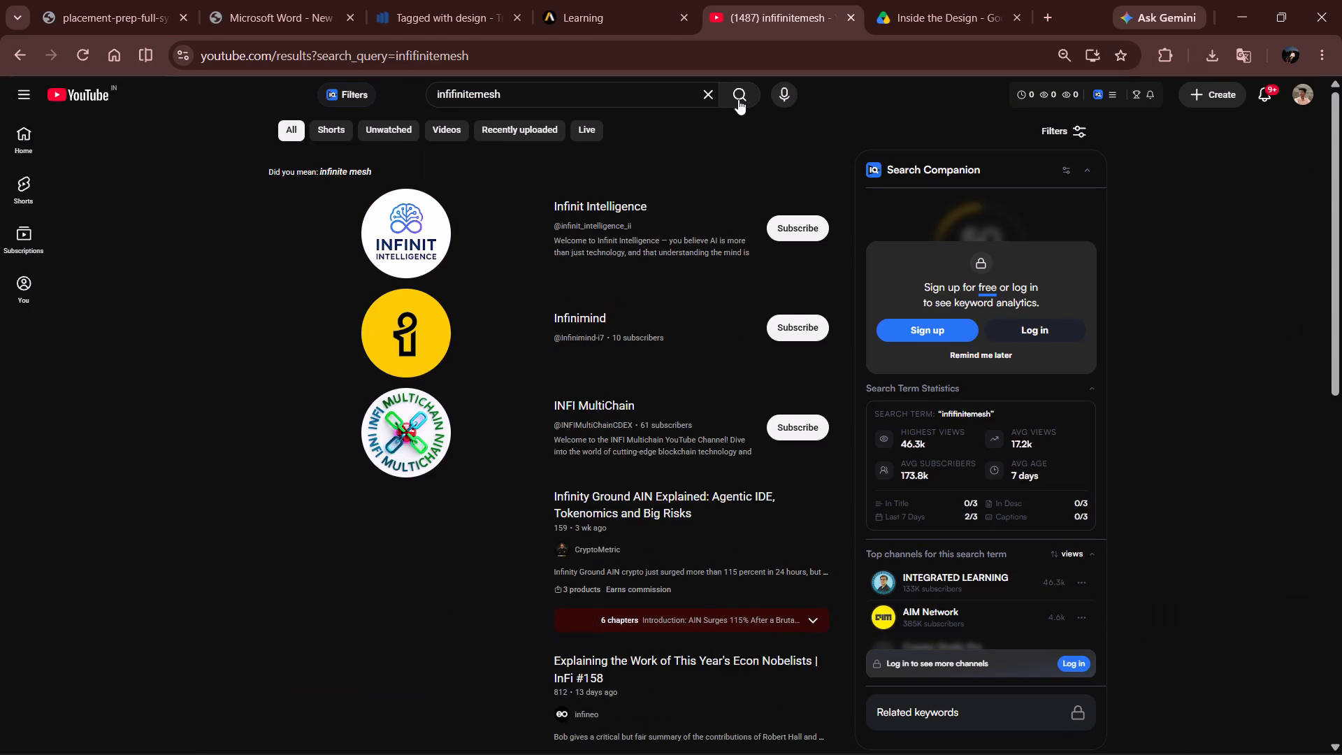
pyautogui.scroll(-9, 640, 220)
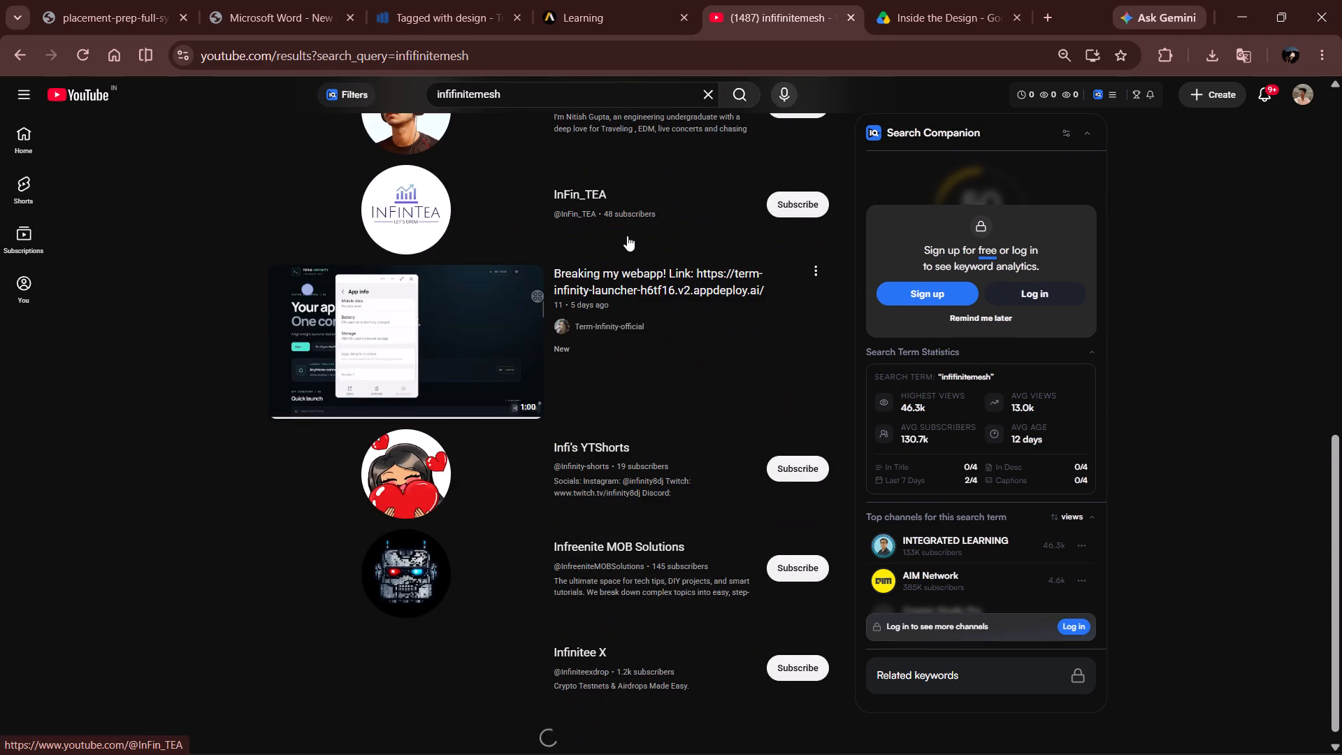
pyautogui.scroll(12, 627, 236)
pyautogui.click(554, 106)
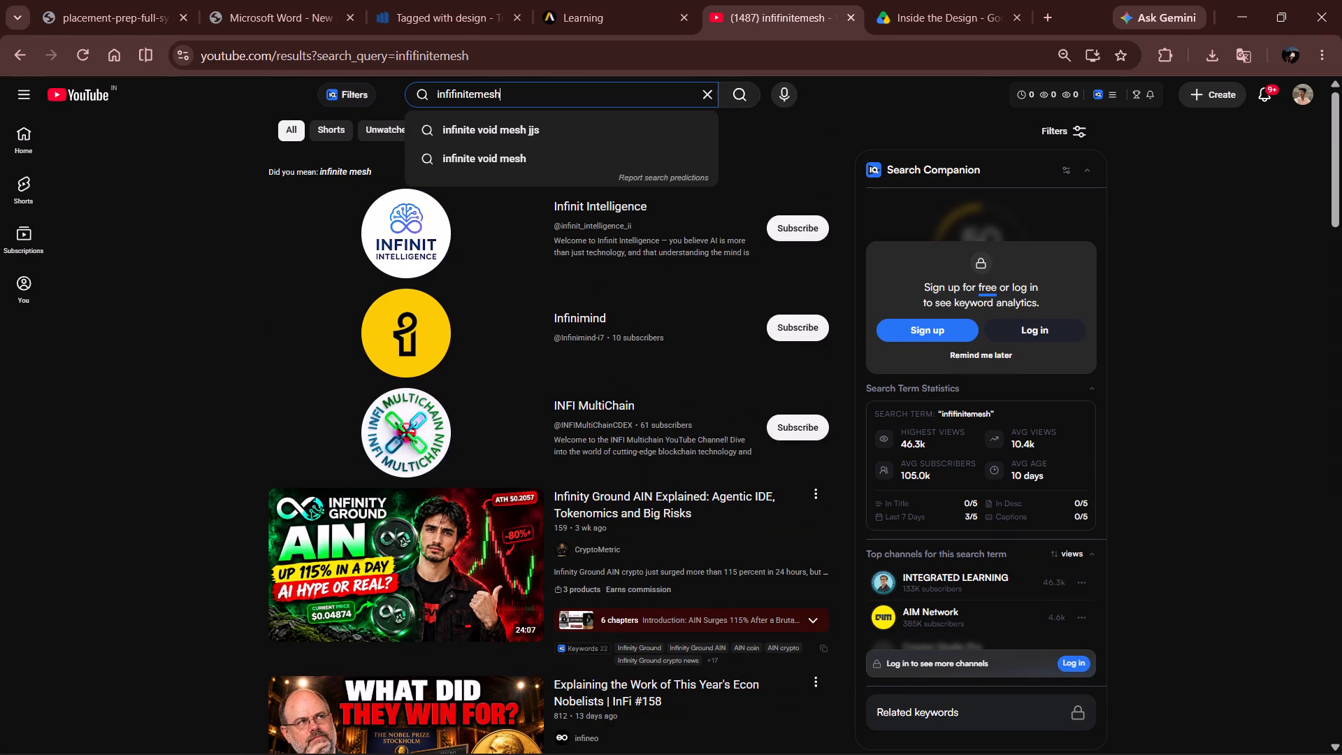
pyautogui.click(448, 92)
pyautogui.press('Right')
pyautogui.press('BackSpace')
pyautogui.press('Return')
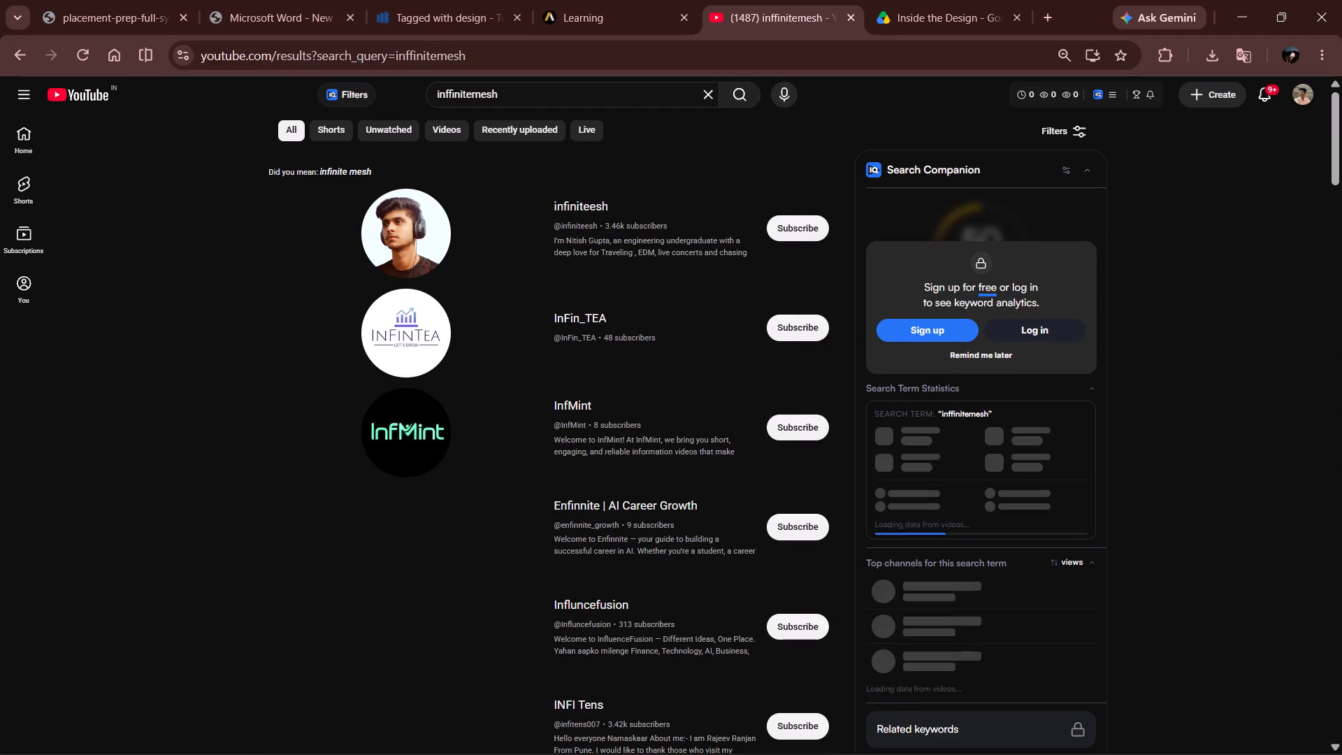
# Search YouTube for "infinitemesh".
pyautogui.click(540, 104)
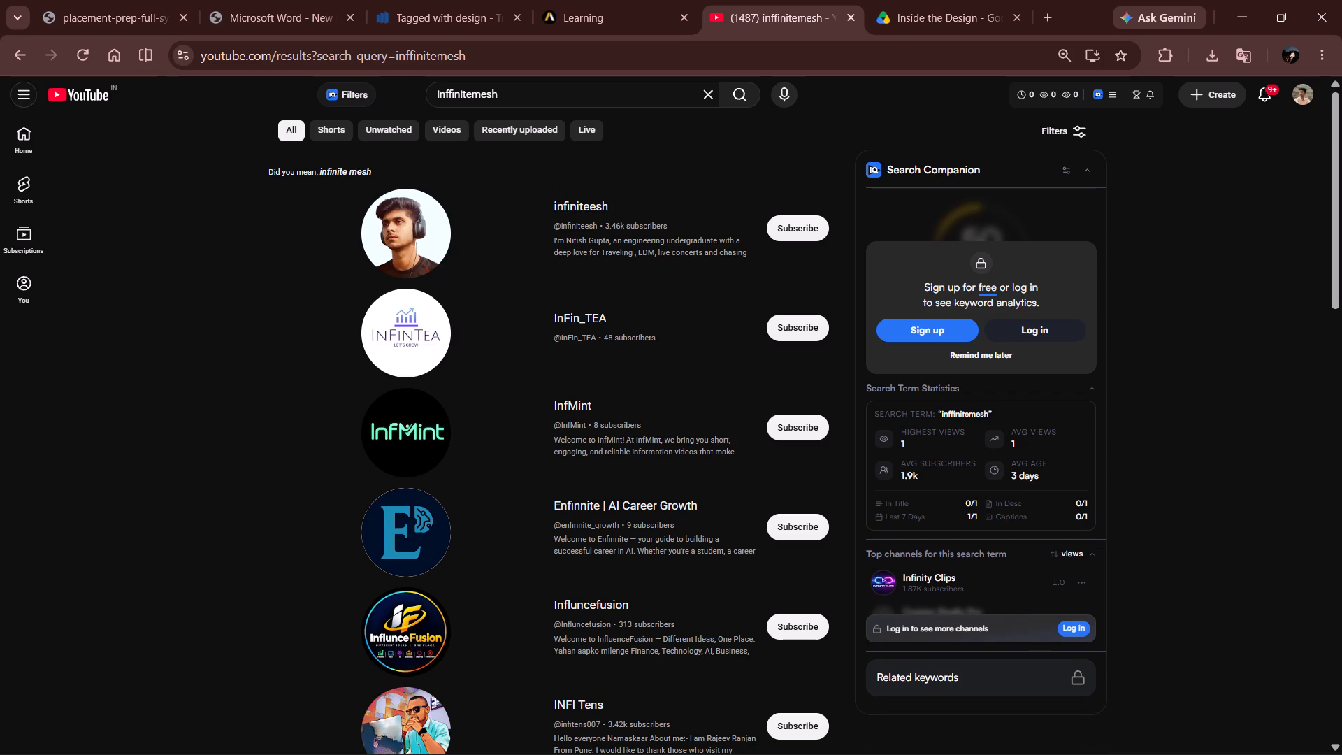
pyautogui.hotkey('ctrl', 'a')
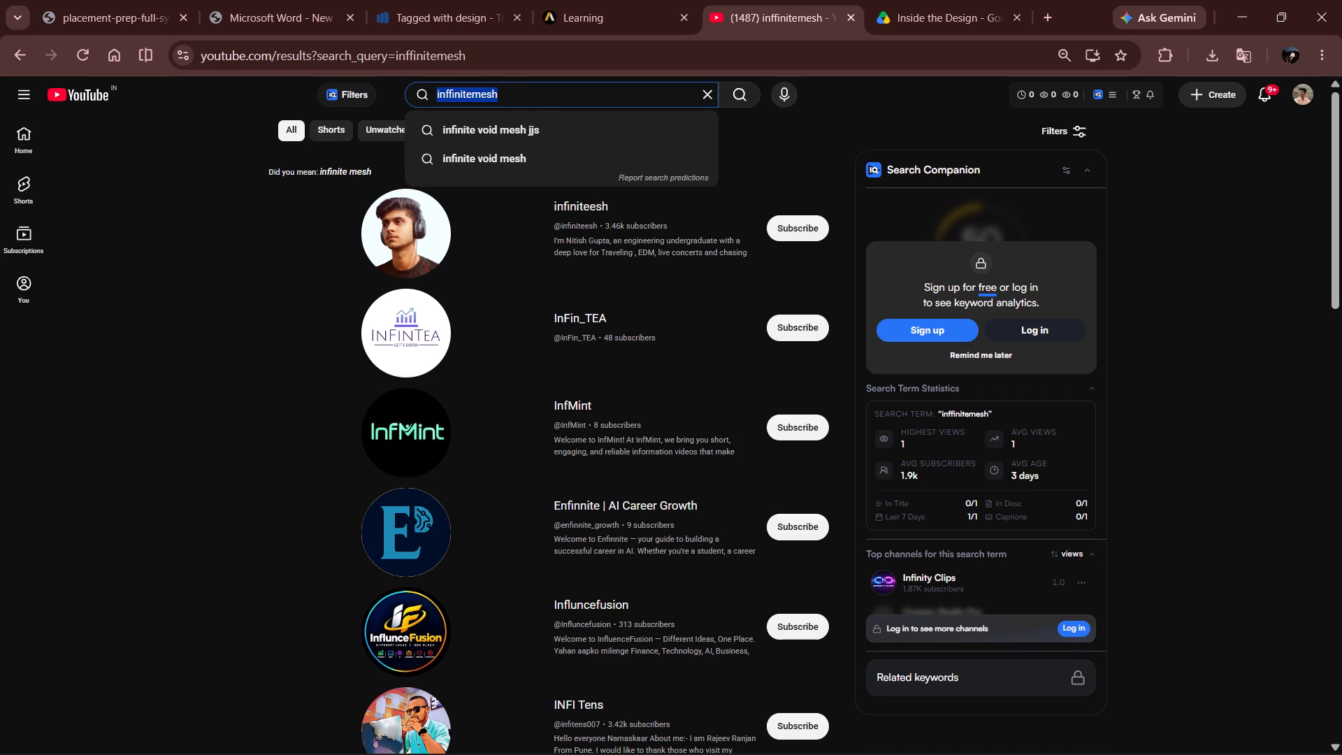
pyautogui.write('infinitemesh')
pyautogui.press('Return')
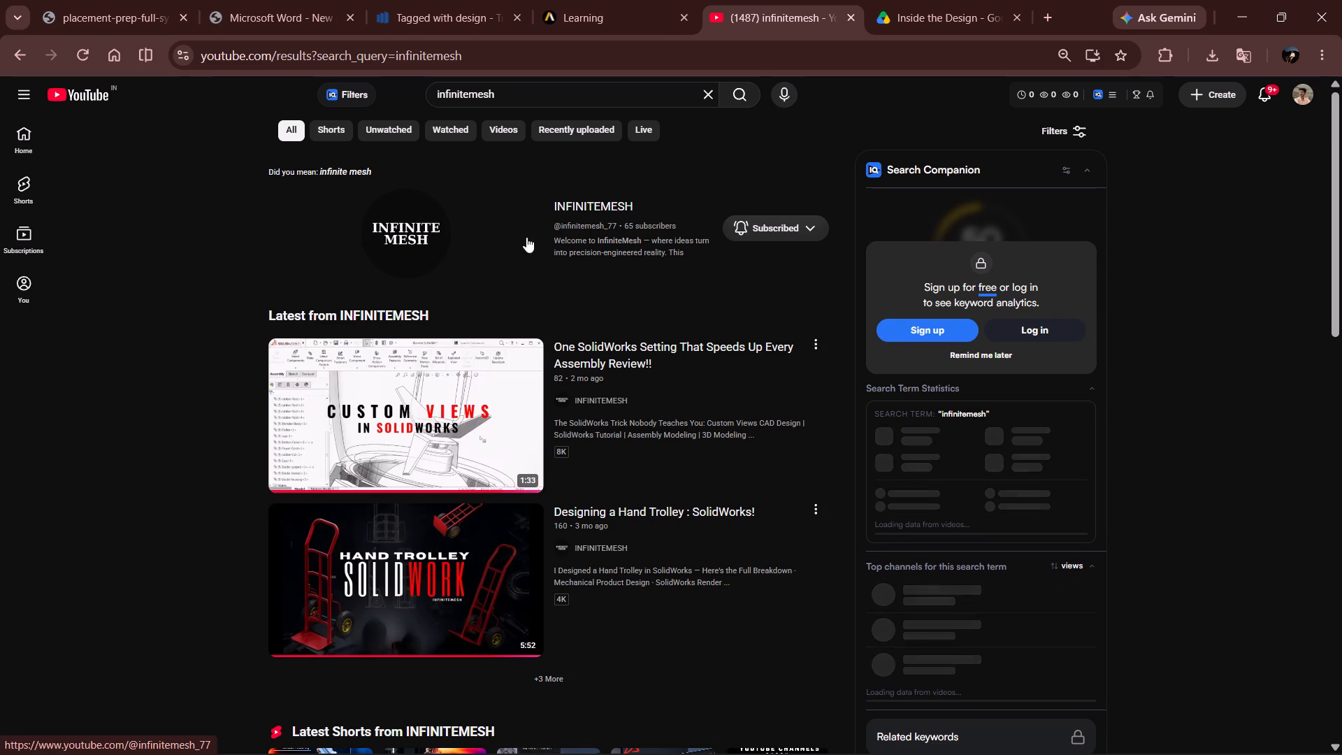
# Open the INFINITEMESH channel and look through its uploaded videos.
pyautogui.scroll(-2, 659, 377)
pyautogui.scroll(2, 639, 354)
pyautogui.click(462, 230)
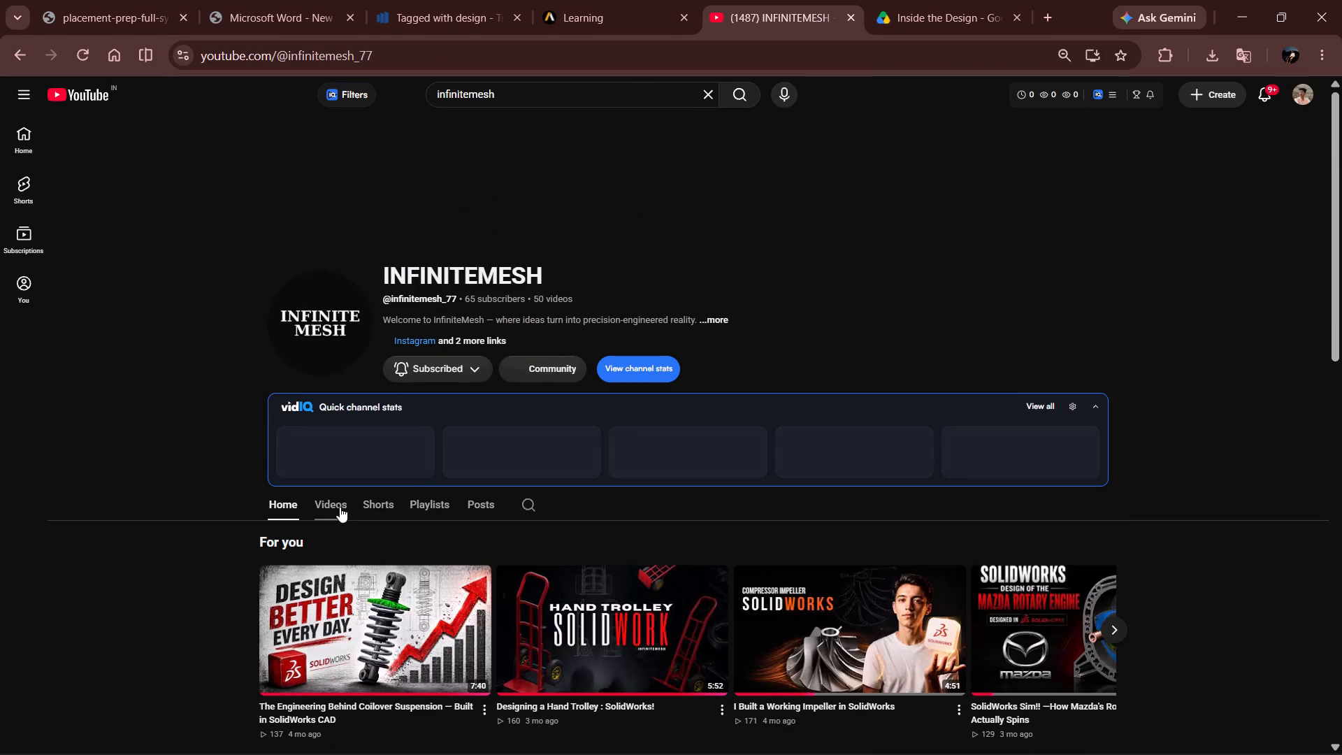
pyautogui.click(323, 519)
pyautogui.scroll(-2, 959, 566)
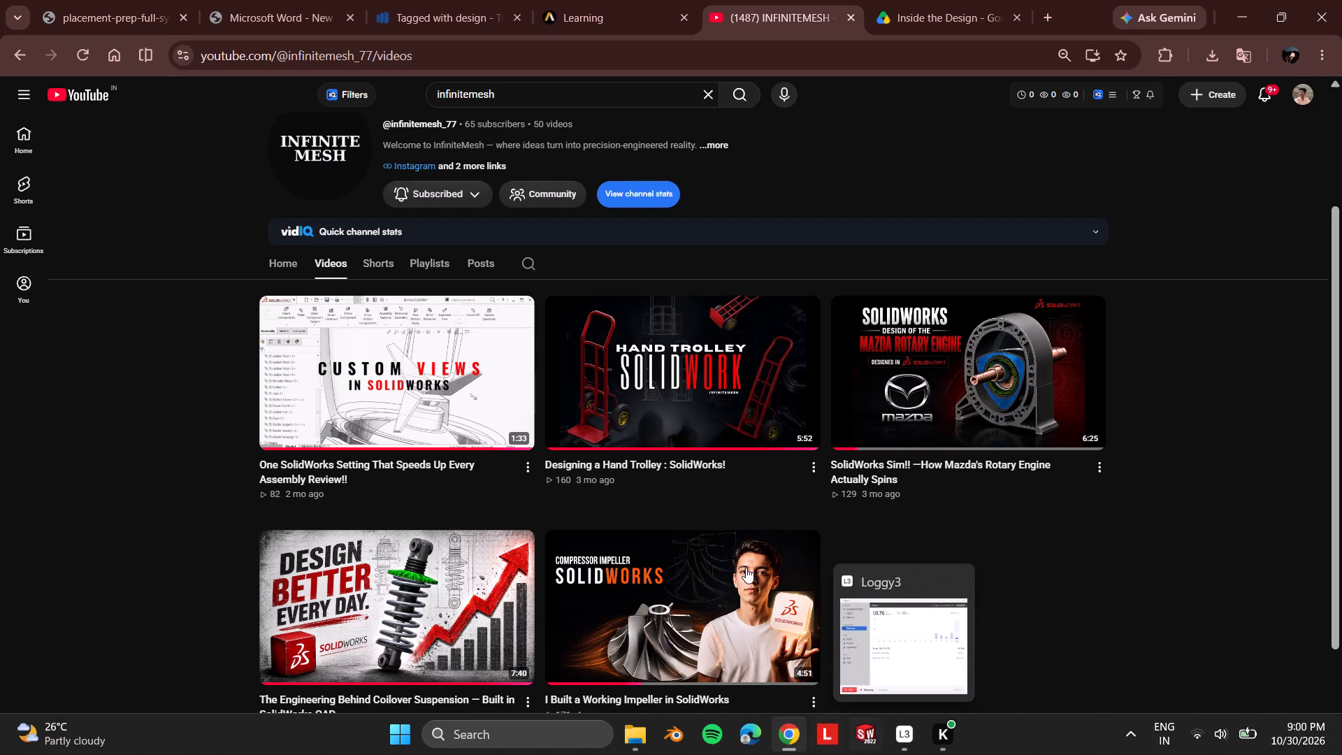
# Switch to the Inside the Design folder in Google Drive and check the contents of the Section 11 headphone folder.
pyautogui.click(929, 0)
pyautogui.click(847, 526)
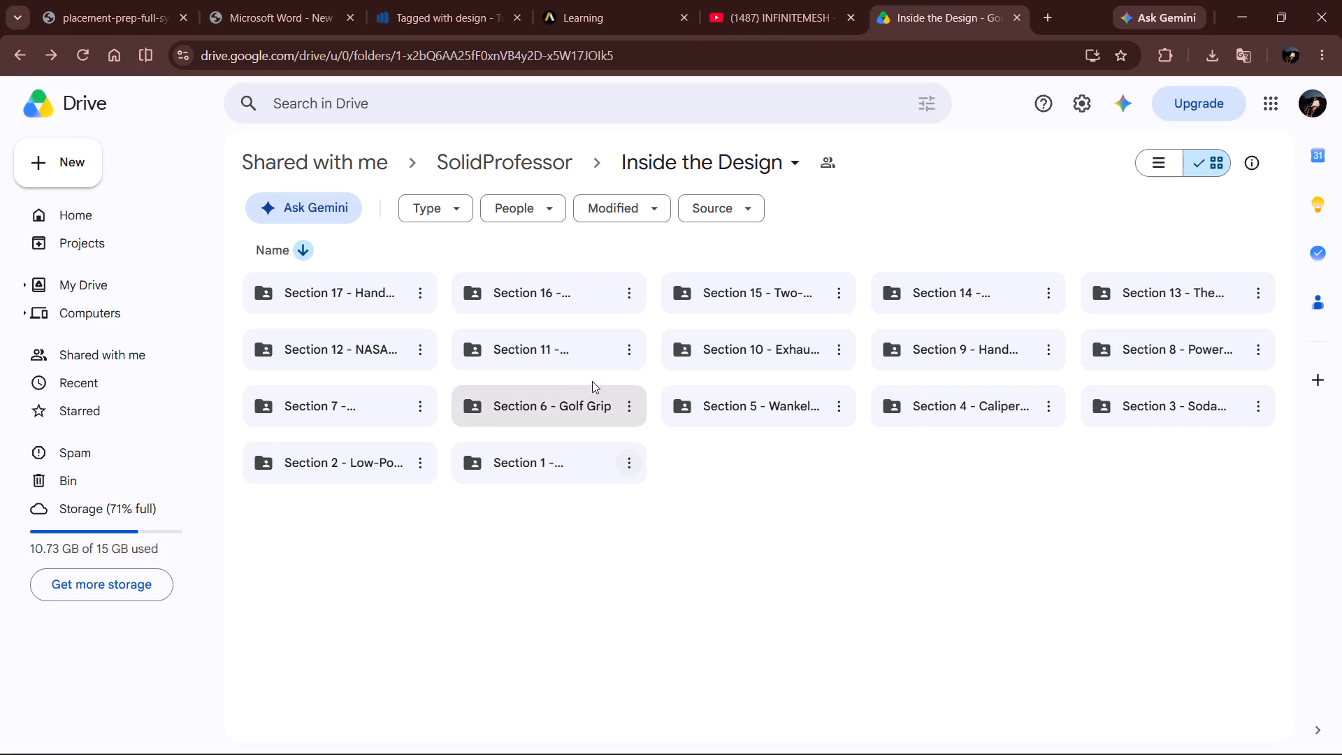
pyautogui.doubleClick(550, 363)
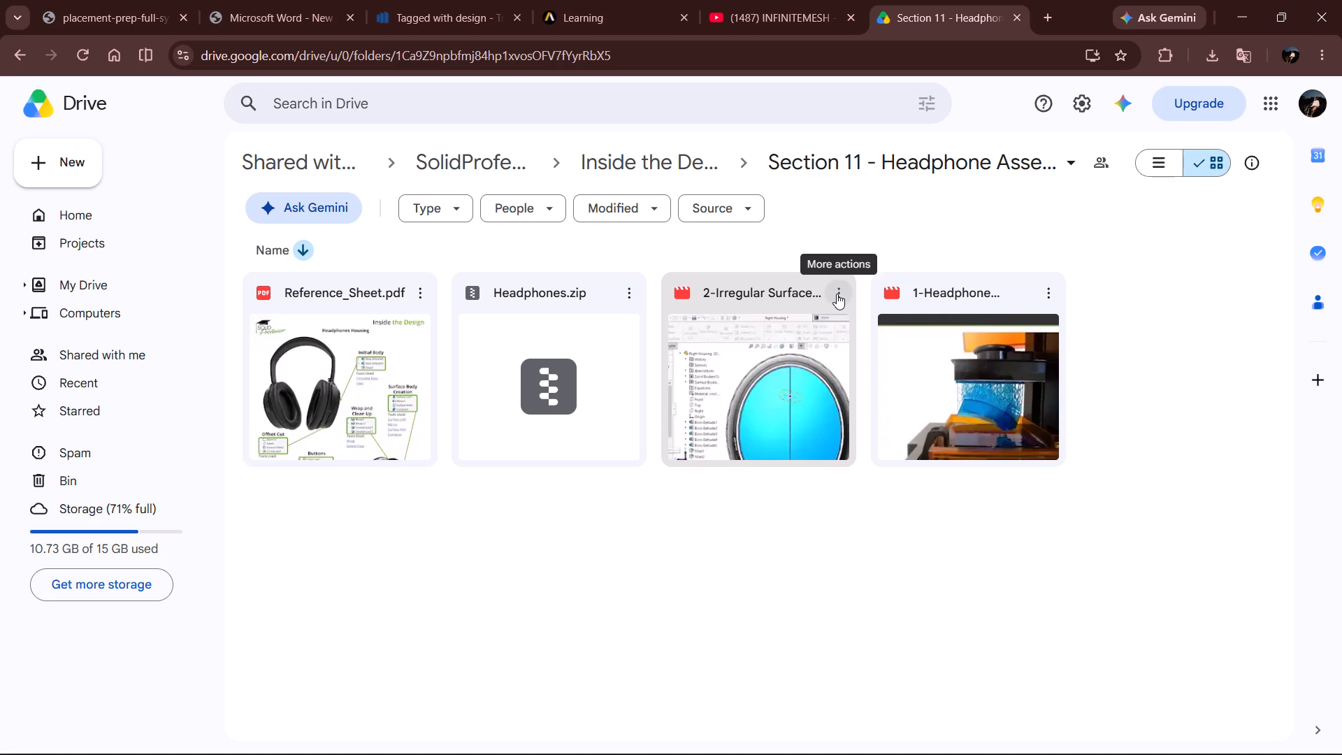
pyautogui.click(27, 52)
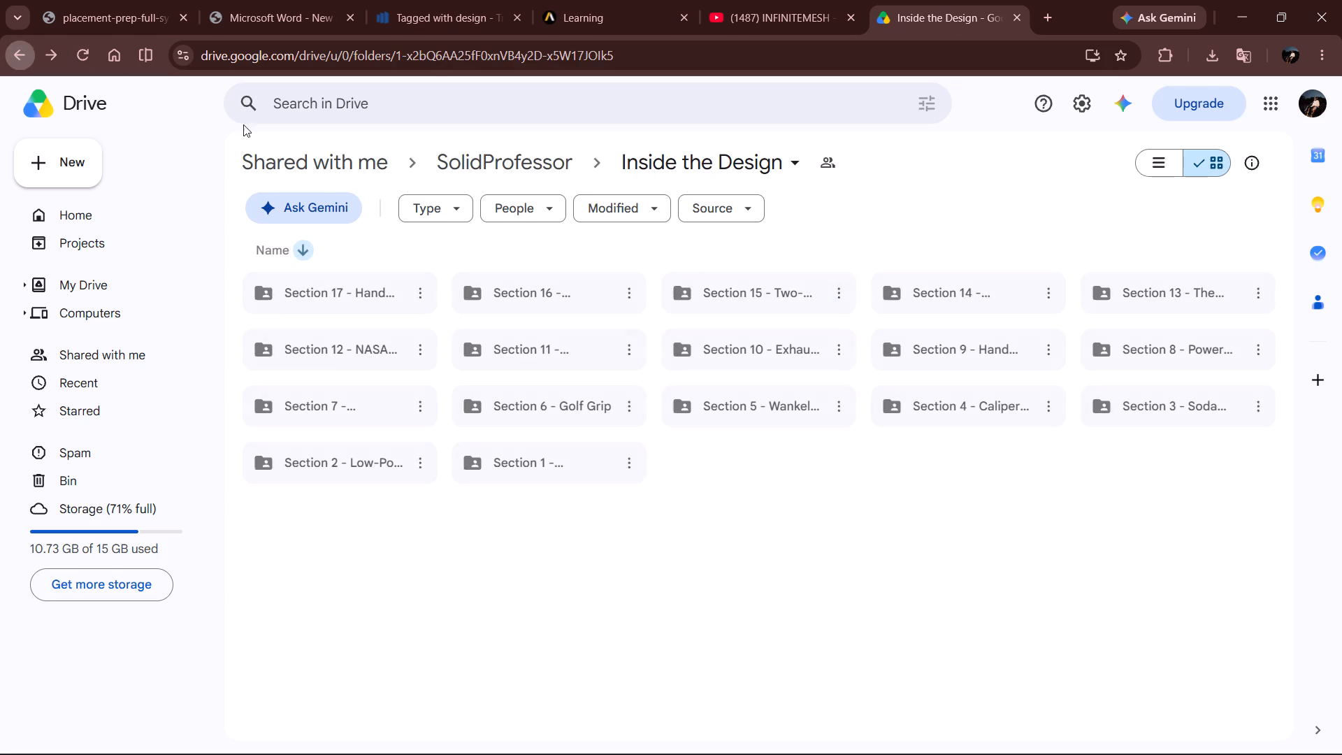
# Download the "2-3D Sketches" video from the Section 10 exhaust manifold folder.
pyautogui.doubleClick(737, 354)
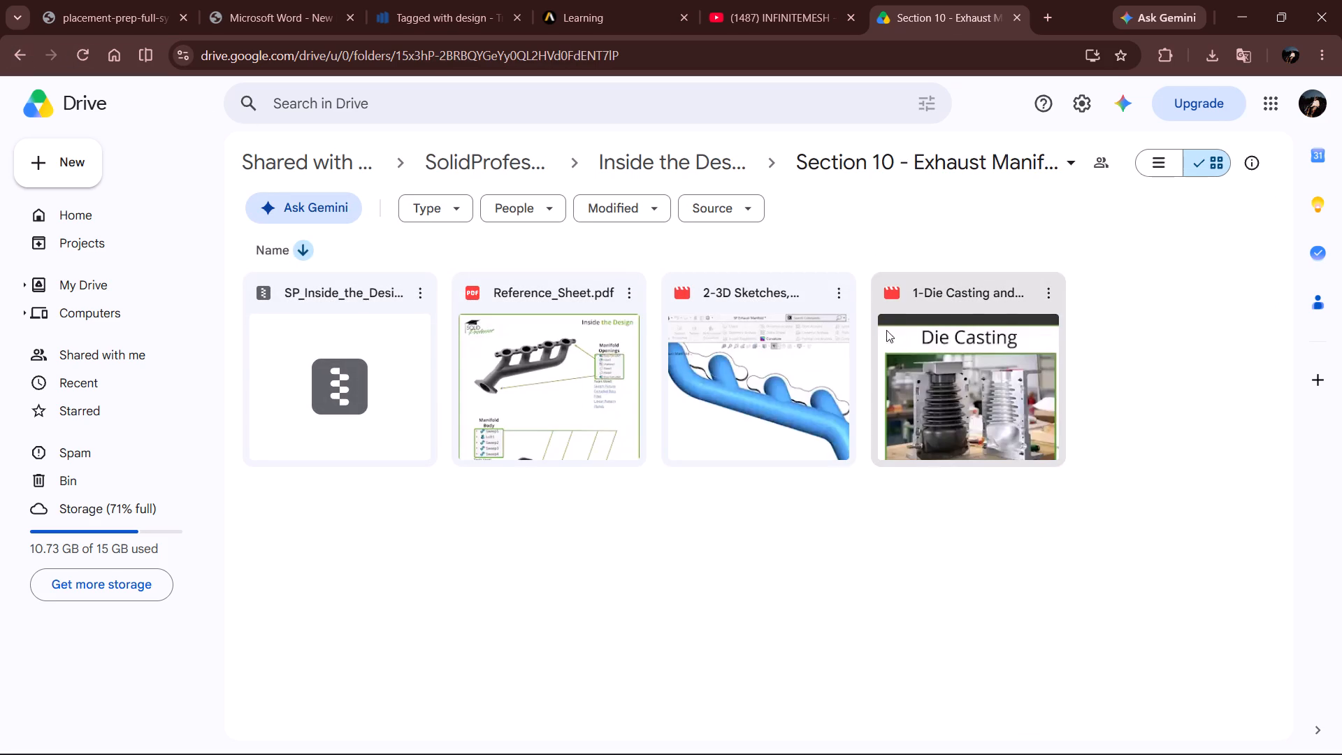
pyautogui.click(838, 293)
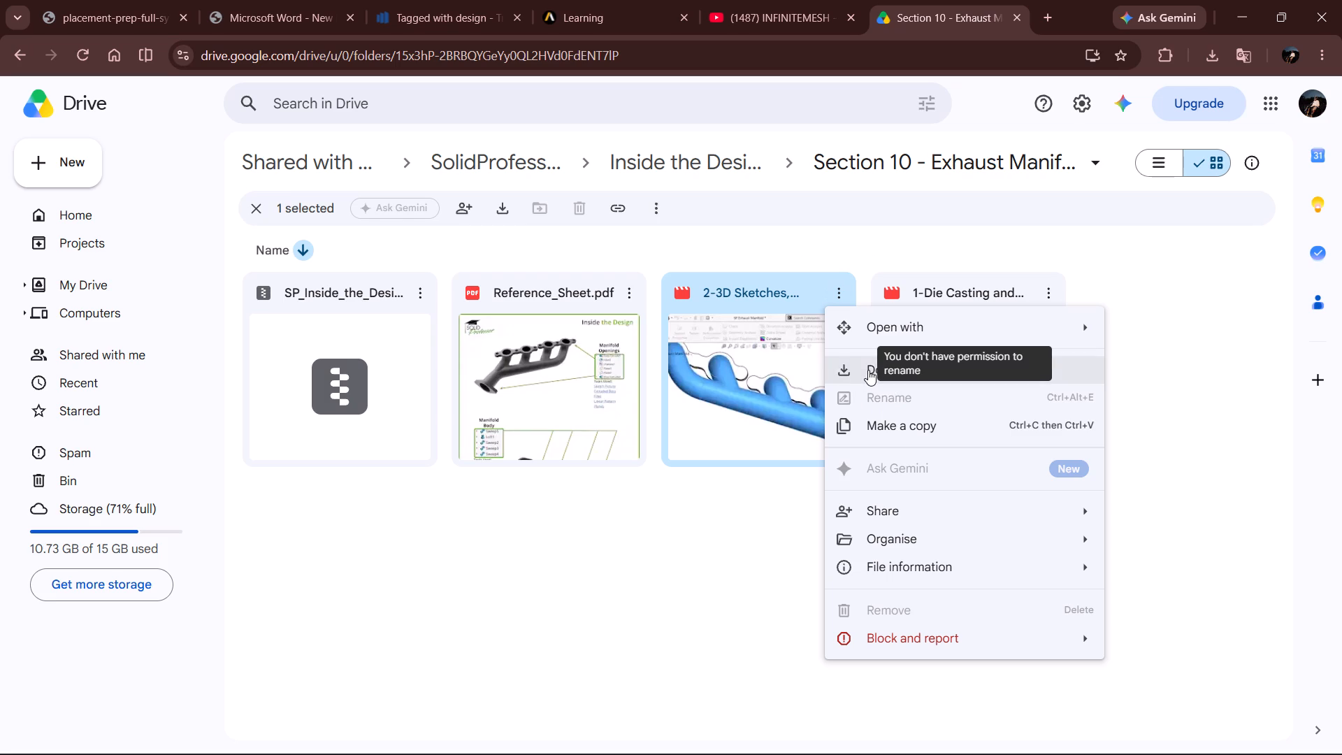
pyautogui.click(868, 370)
pyautogui.click(1033, 601)
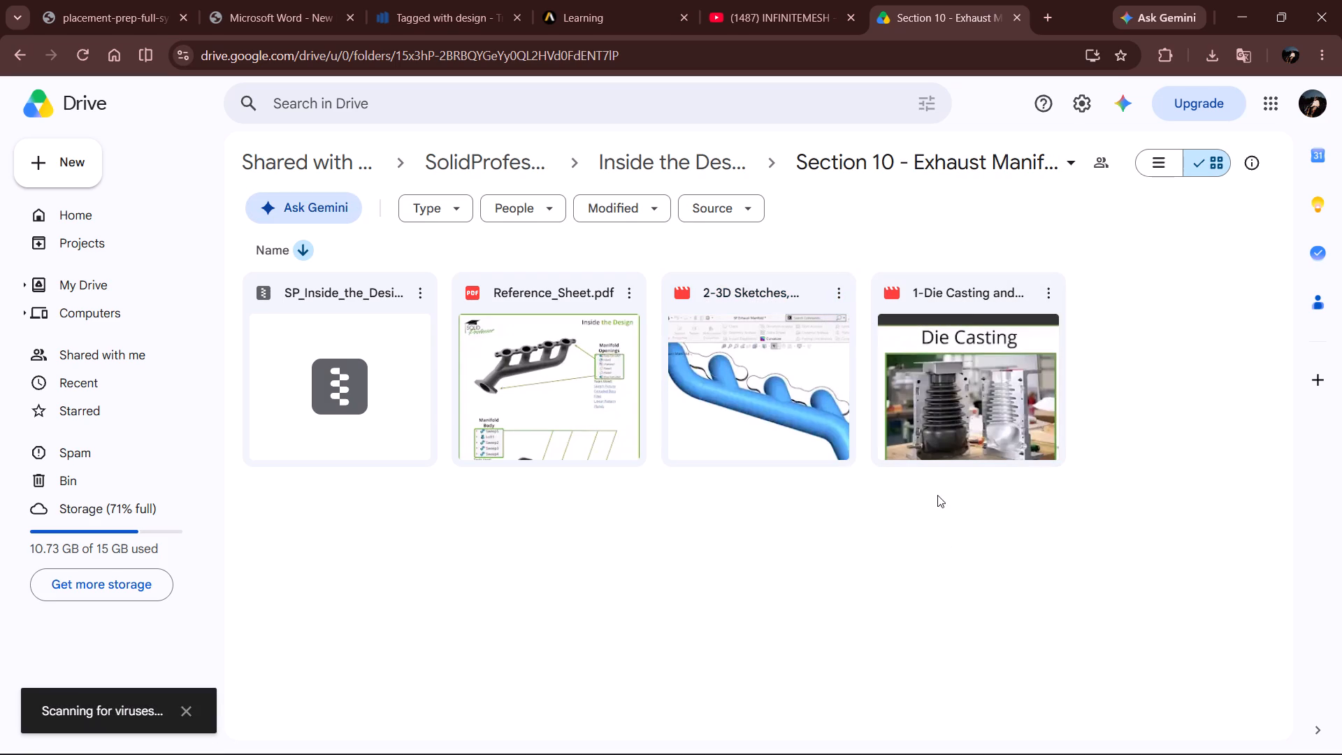
pyautogui.click(656, 514)
pyautogui.click(1212, 471)
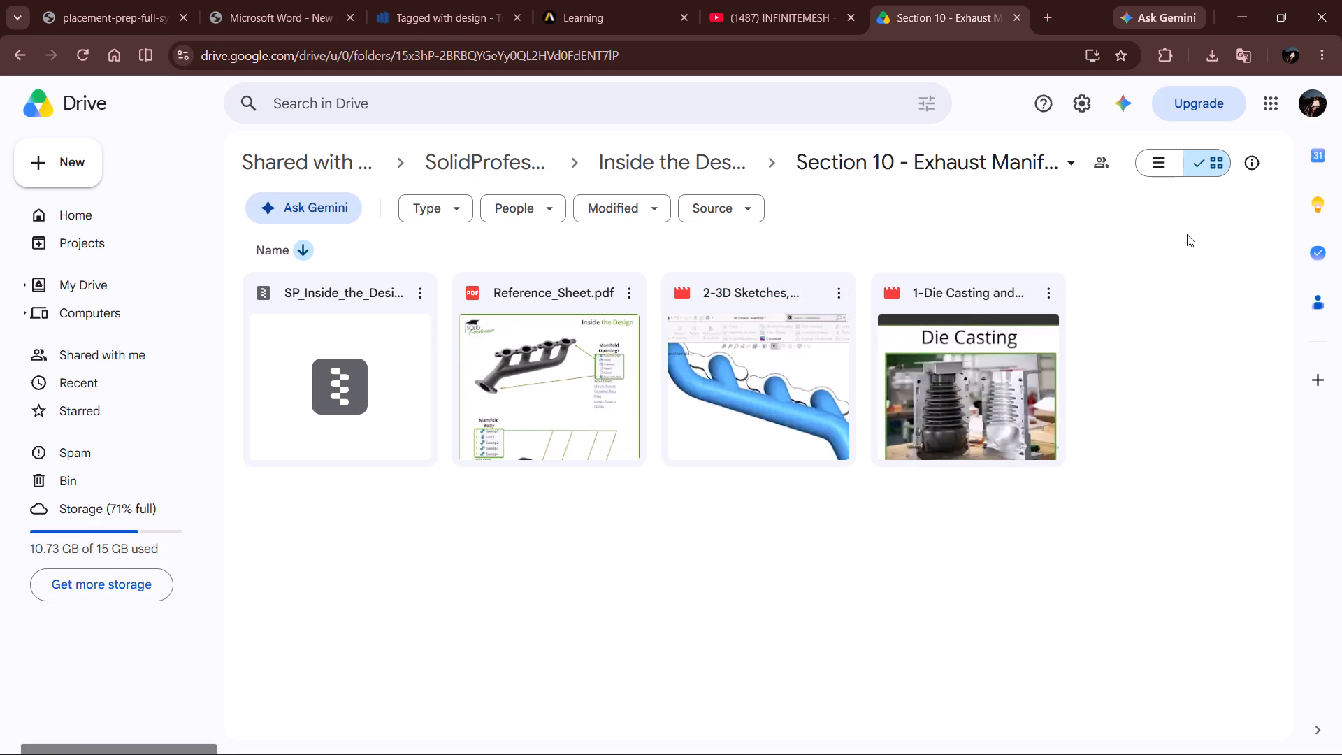
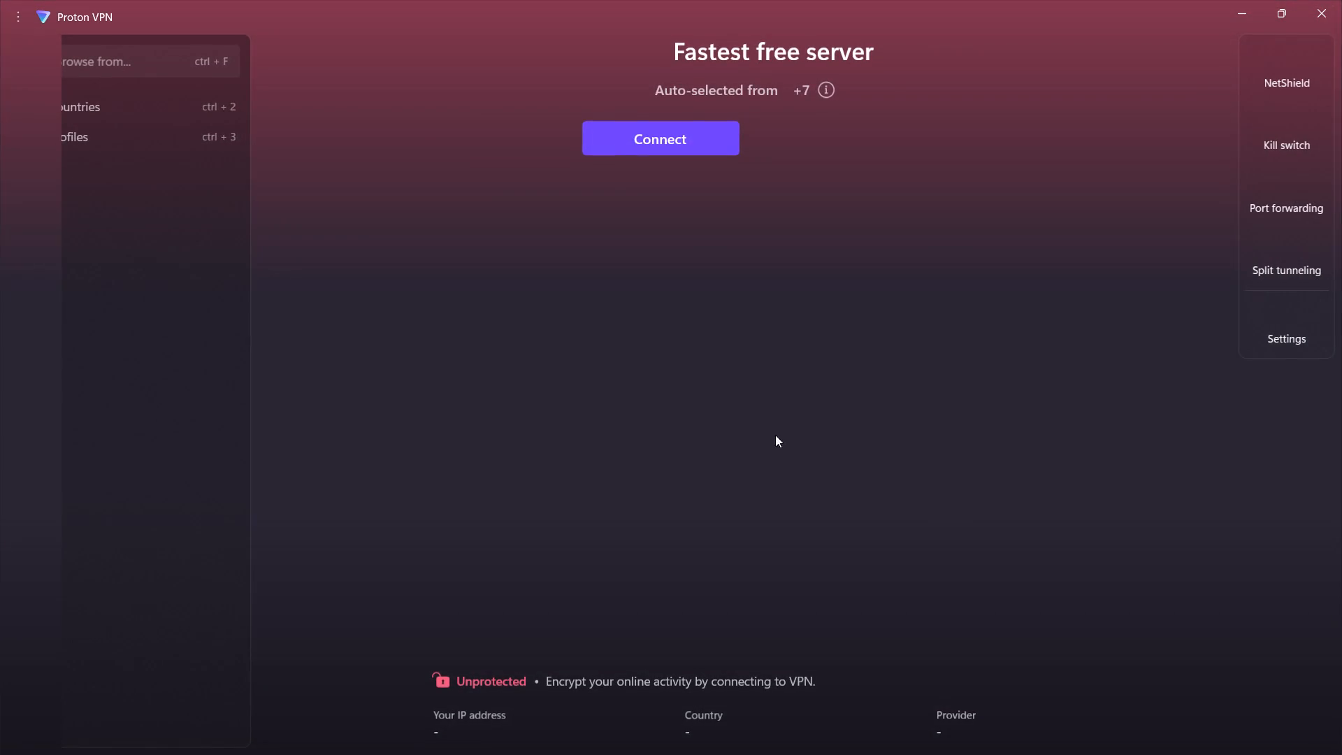
# Connect Proton VPN to the fastest free server and minimize its window.
pyautogui.click(723, 136)
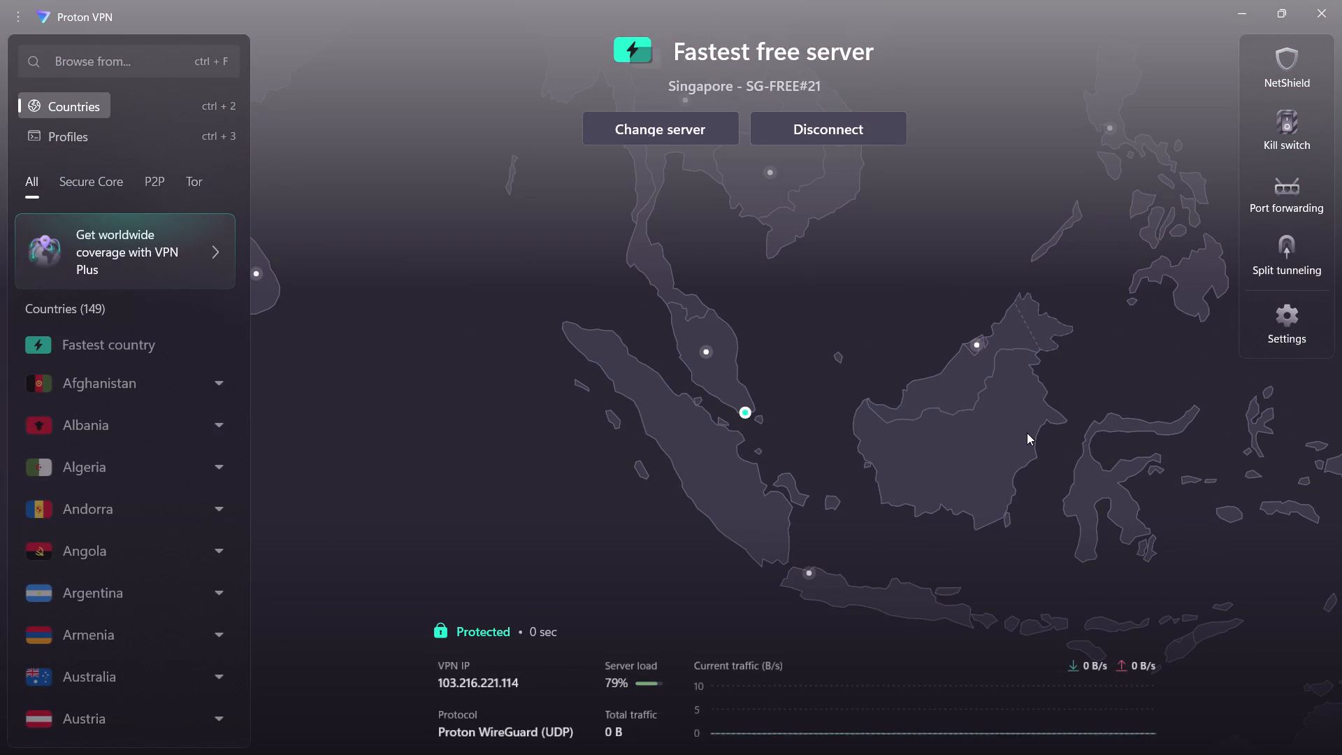
pyautogui.click(1233, 1)
# Launch CapCut from the SOFTWARES folder.
pyautogui.click(1071, 536)
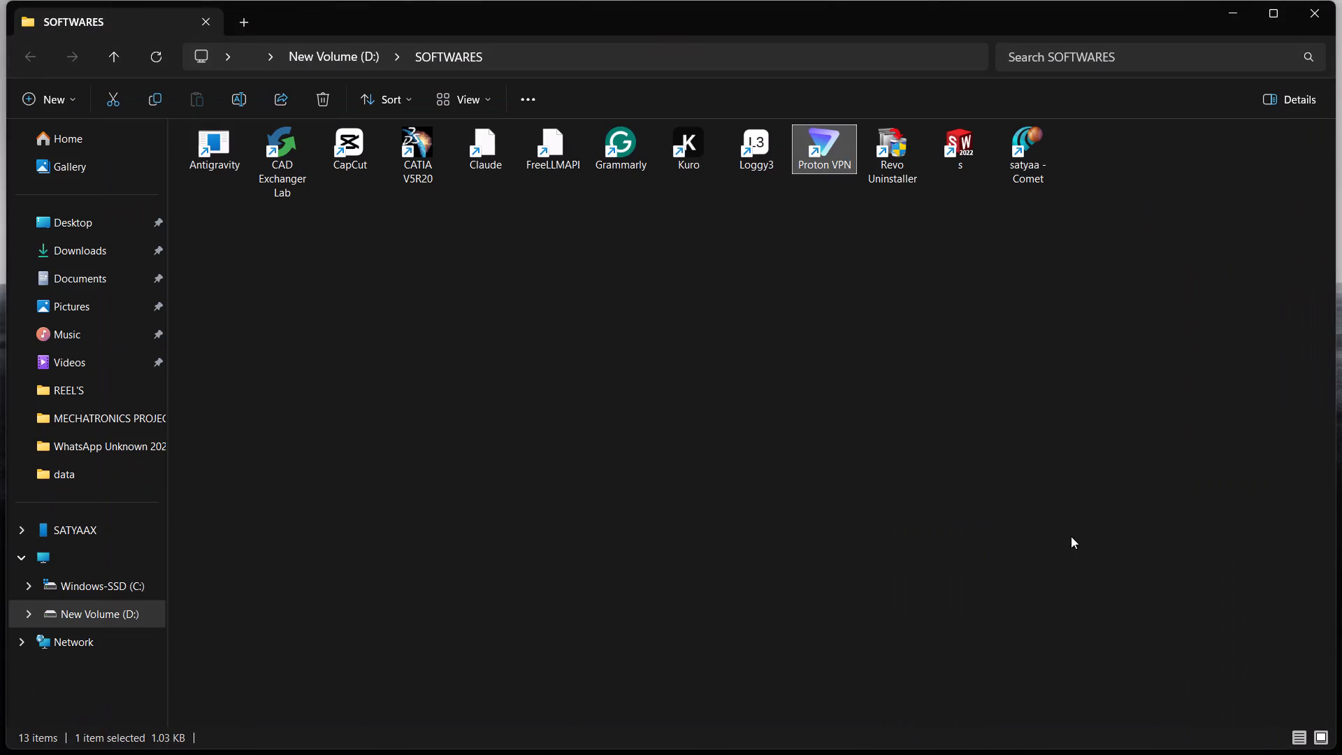
pyautogui.doubleClick(359, 143)
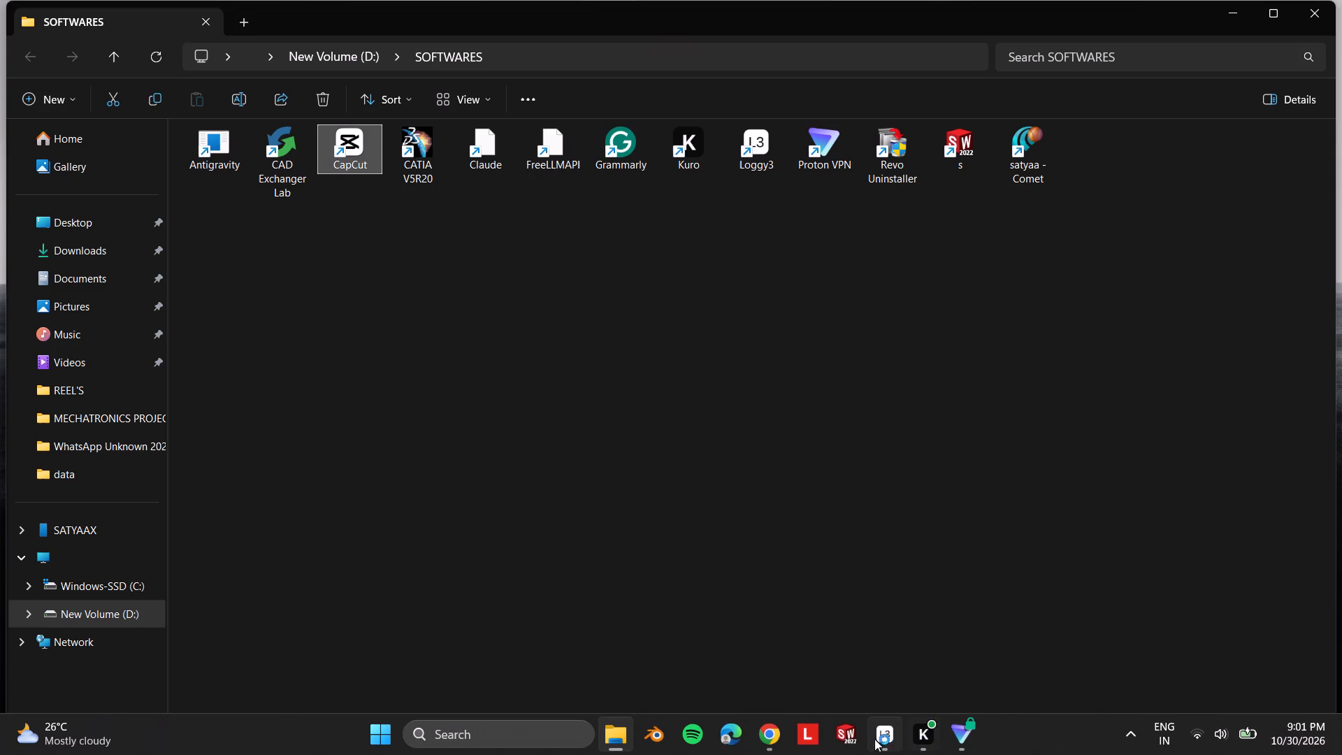
# Switch to Chrome, dismiss its list of recent downloads and close the browser window.
pyautogui.click(760, 735)
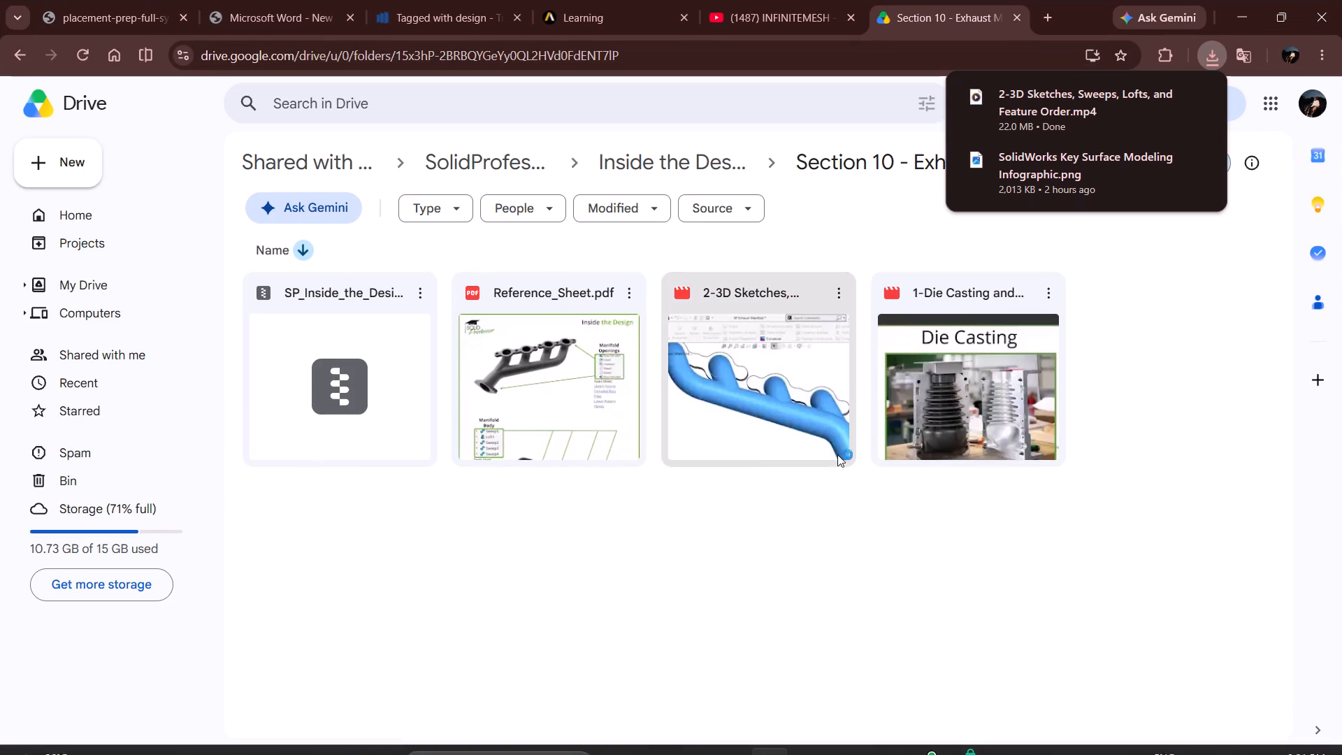
pyautogui.click(957, 560)
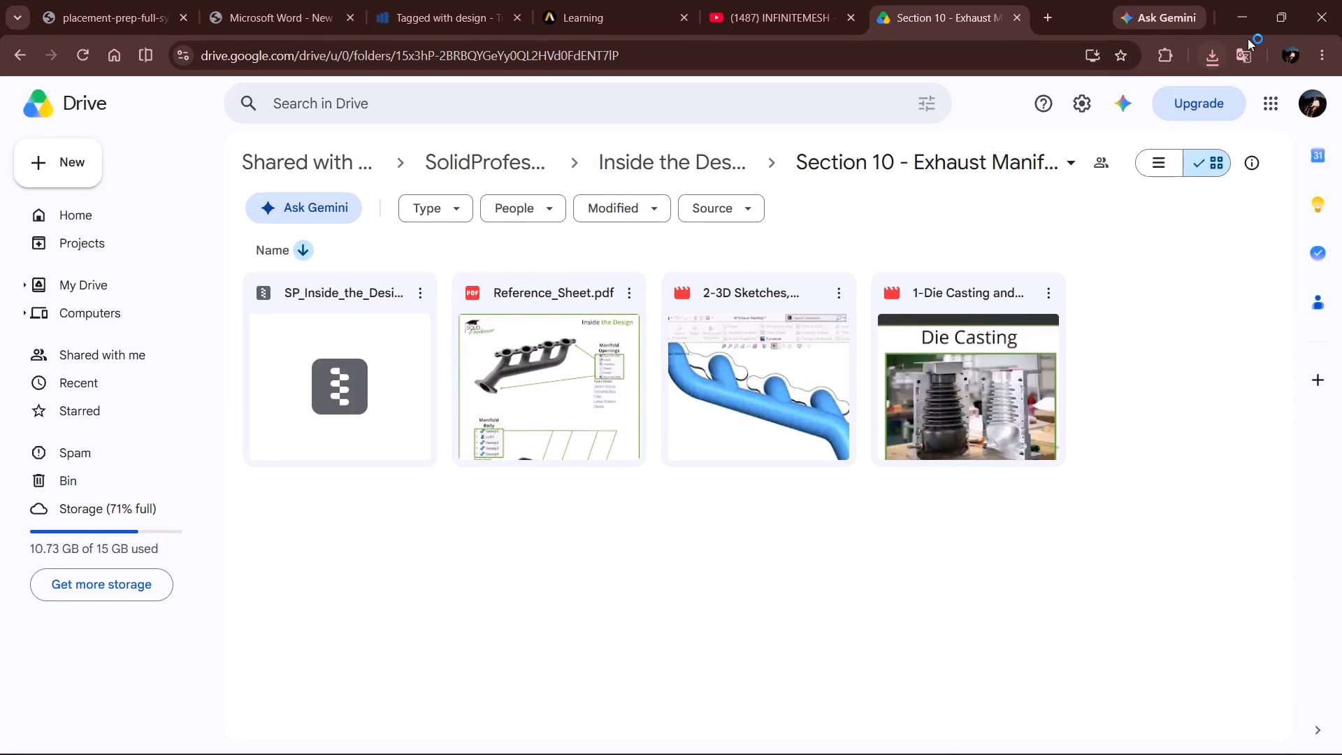
pyautogui.click(1319, 13)
# Switch to CapCut and create a new video project.
pyautogui.click(985, 735)
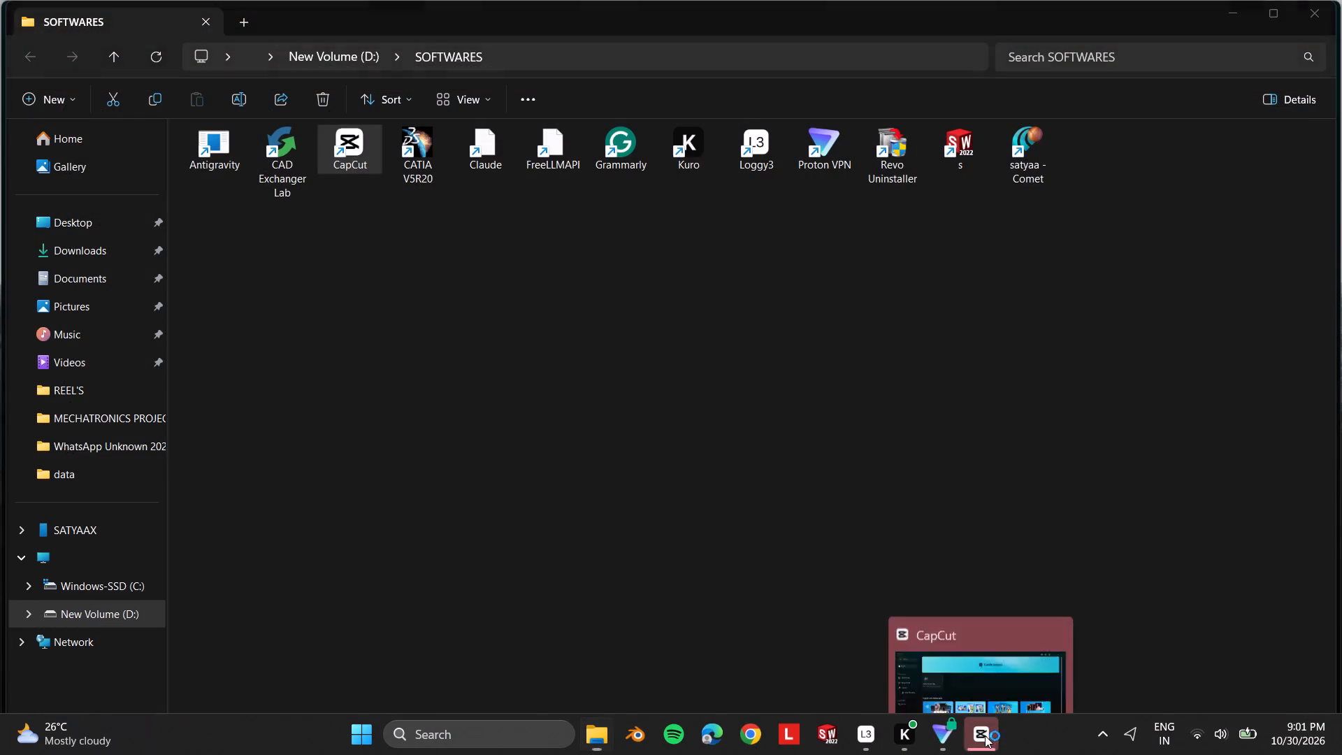
pyautogui.click(675, 117)
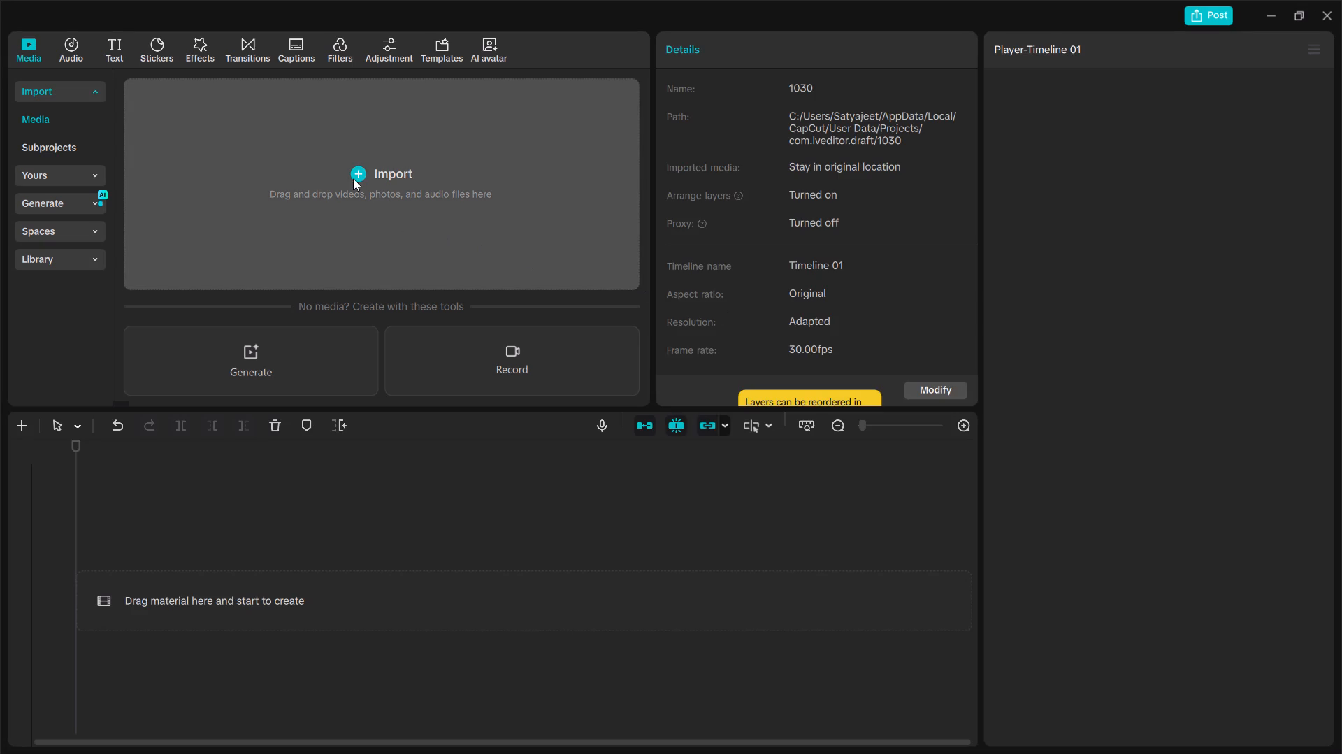
# Import the "2-3D Sketches, Sweeps, Lofts, and Feature Order" video from Downloads and place it on the timeline.
pyautogui.click(373, 176)
pyautogui.click(377, 202)
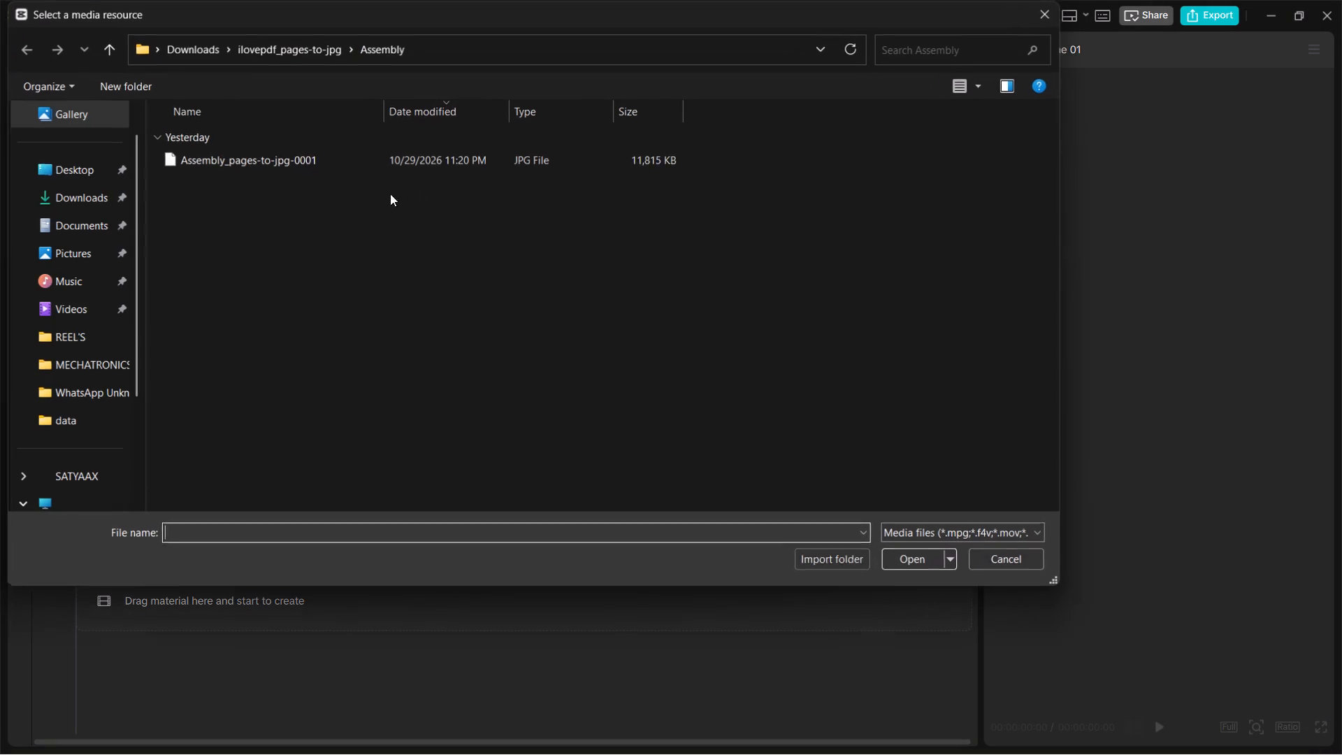
pyautogui.click(85, 200)
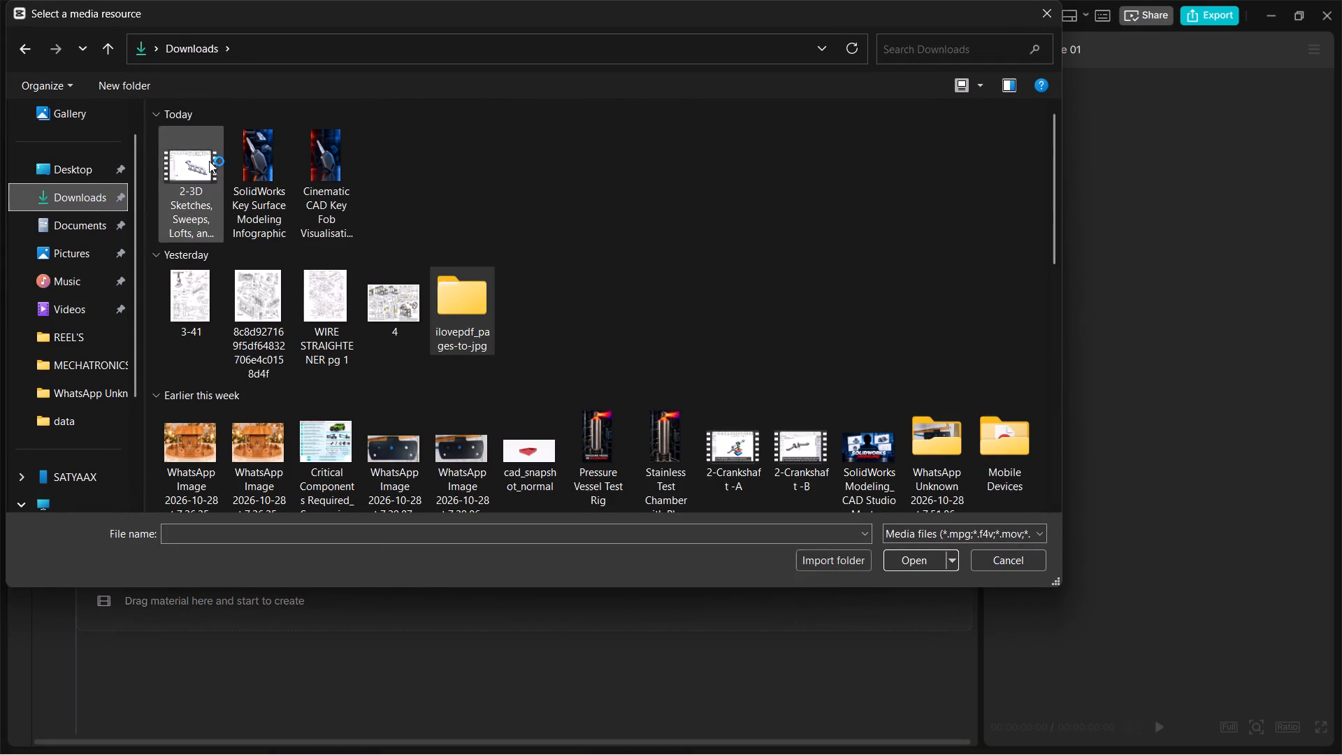
pyautogui.doubleClick(208, 160)
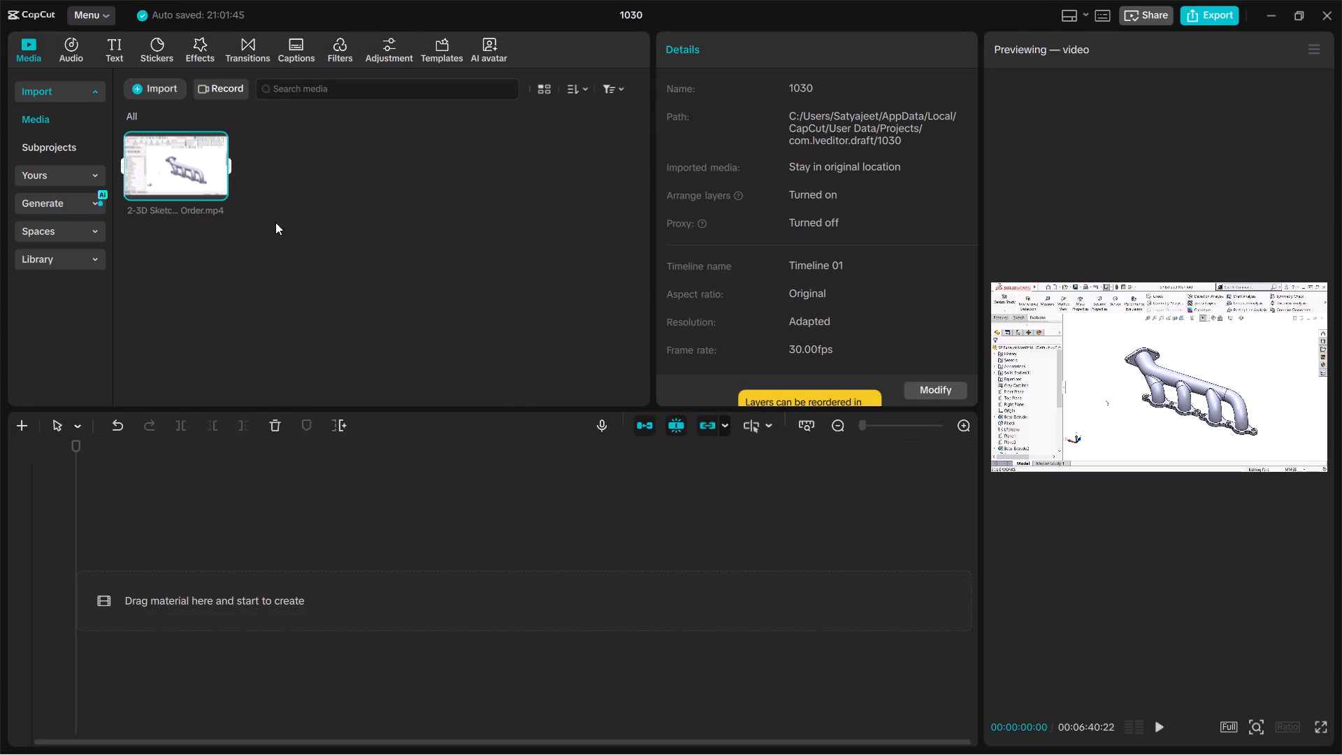
pyautogui.moveTo(166, 152); pyautogui.dragTo(248, 604)
# Play the opening of the video and split the clip at 00:00:07:03, after the title banner.
pyautogui.click(203, 539)
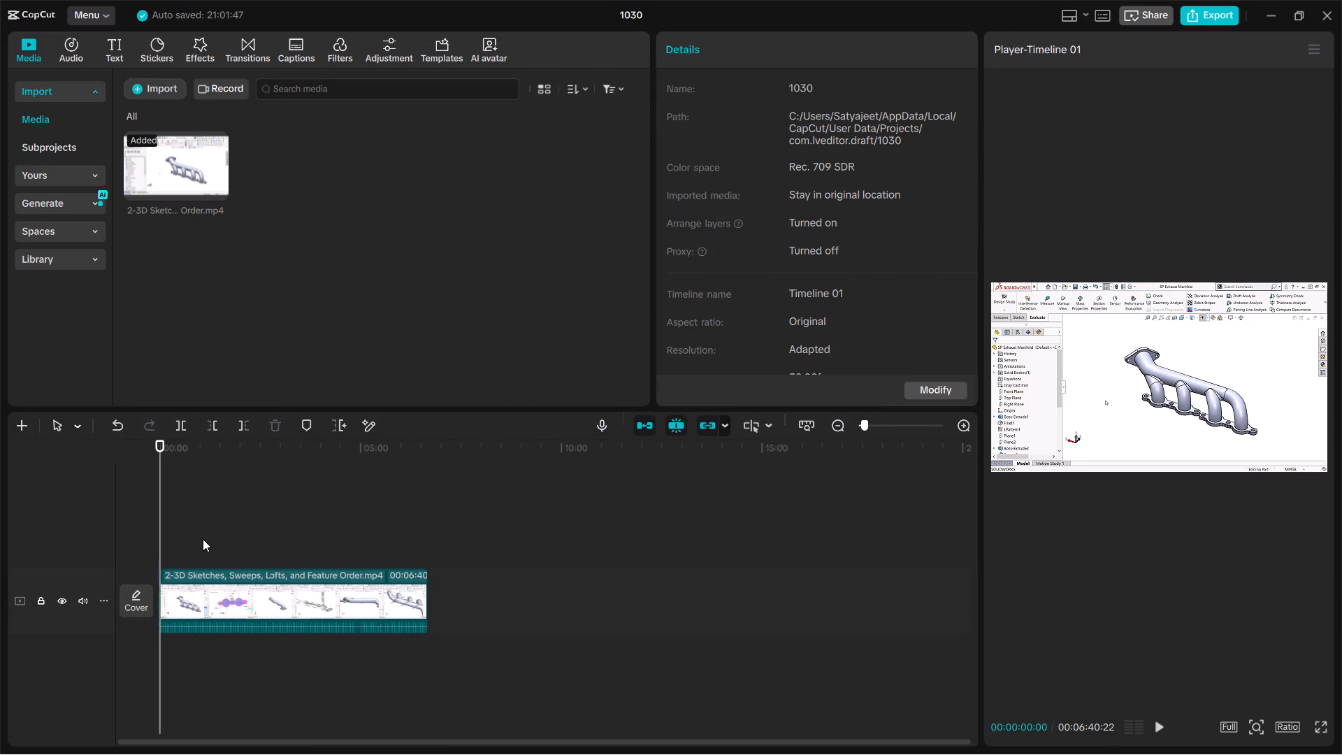
pyautogui.moveTo(203, 539); pyautogui.dragTo(94, 567)
pyautogui.keyDown('ctrl'); pyautogui.scroll(4, 145, 572); pyautogui.keyUp('ctrl')
pyautogui.keyDown('ctrl'); pyautogui.scroll(3, 229, 578); pyautogui.keyUp('ctrl')
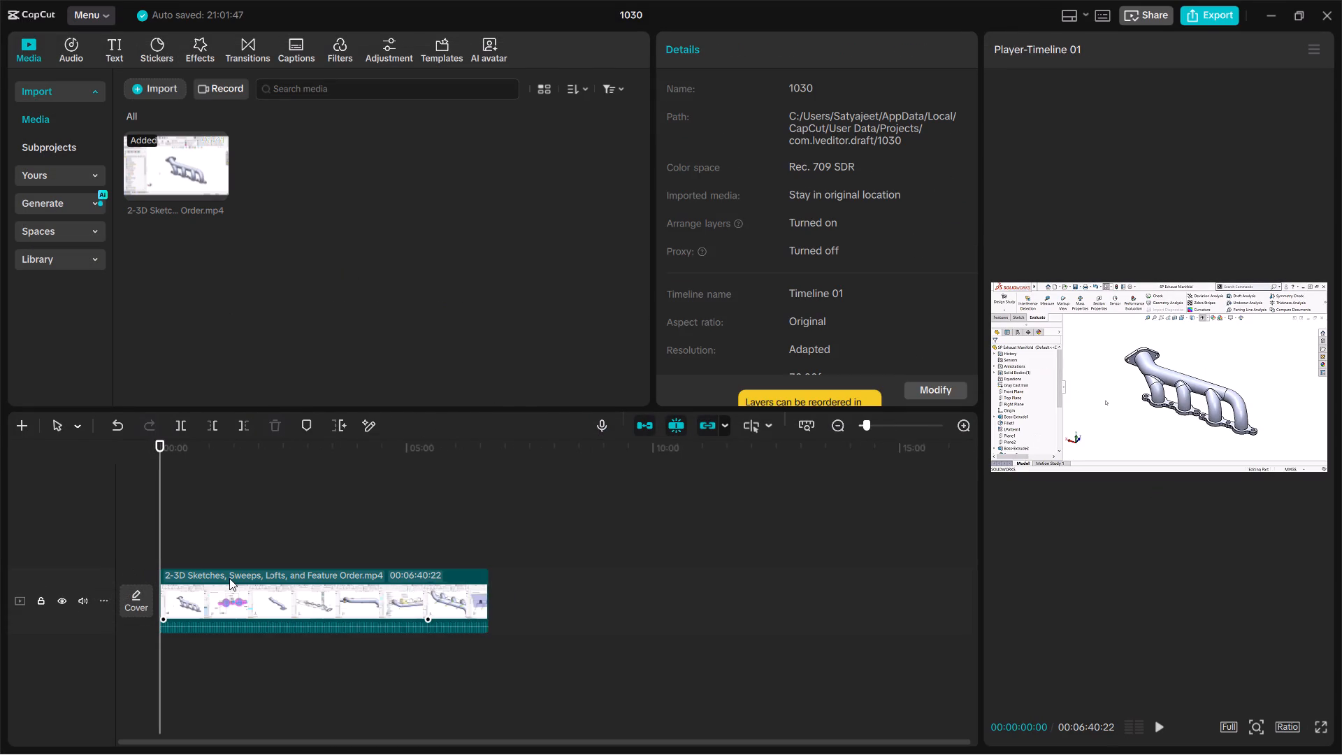
pyautogui.keyDown('ctrl'); pyautogui.scroll(20, 229, 578); pyautogui.keyUp('ctrl')
pyautogui.keyDown('ctrl'); pyautogui.scroll(2, 229, 578); pyautogui.keyUp('ctrl')
pyautogui.press('space')
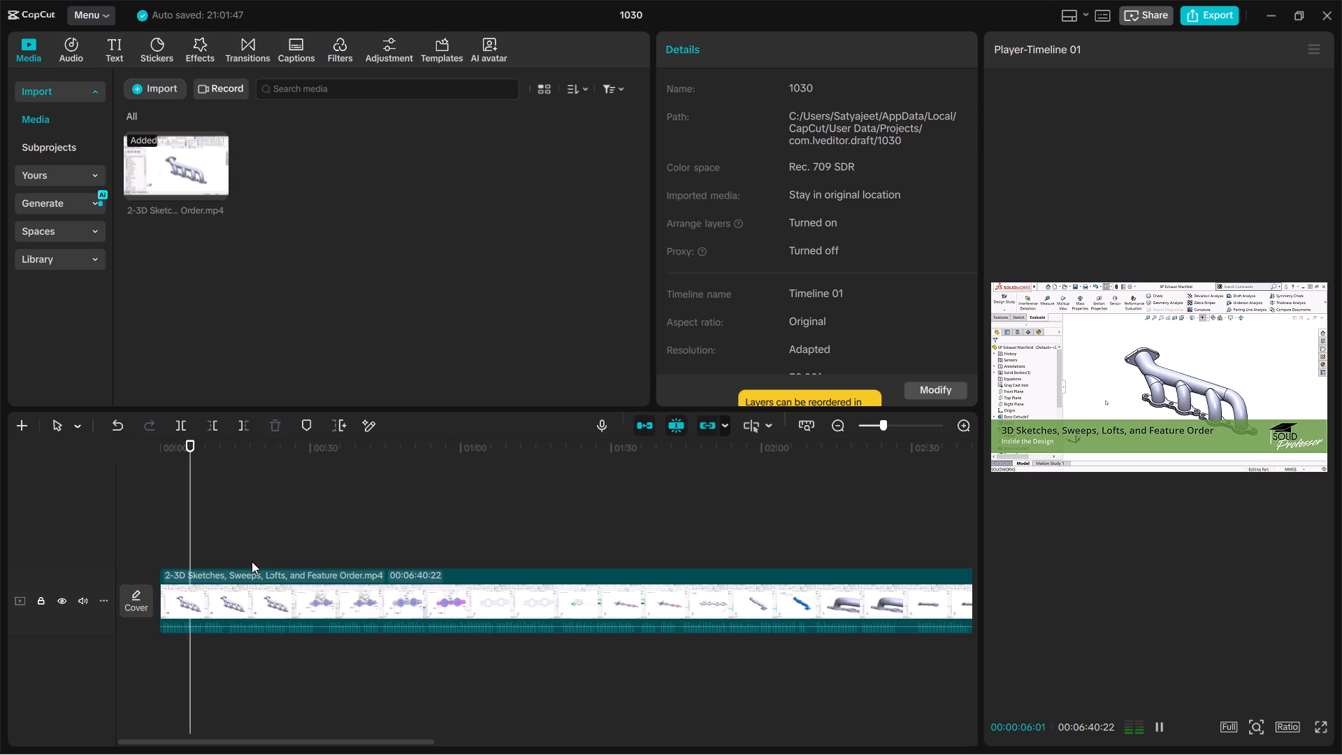
pyautogui.press('space')
pyautogui.press('space')
pyautogui.press('space')
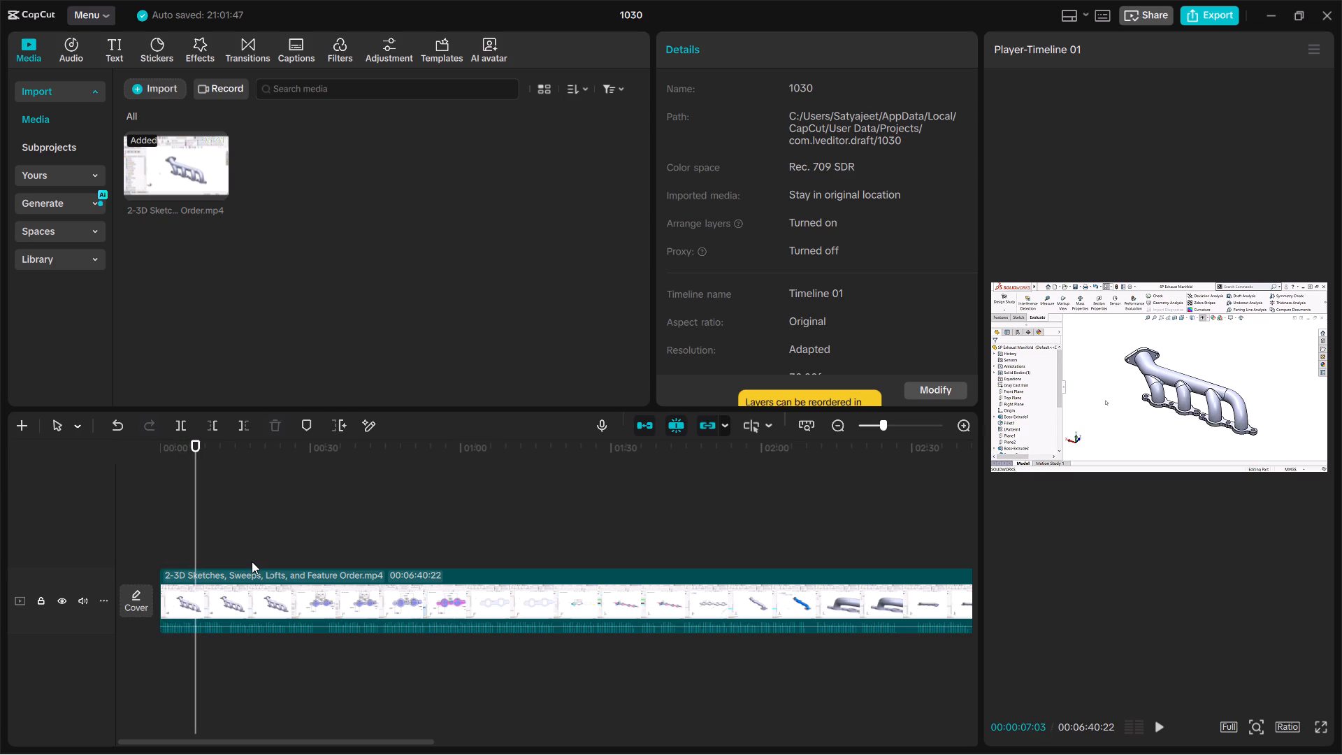
pyautogui.hotkey('ctrl', 'b')
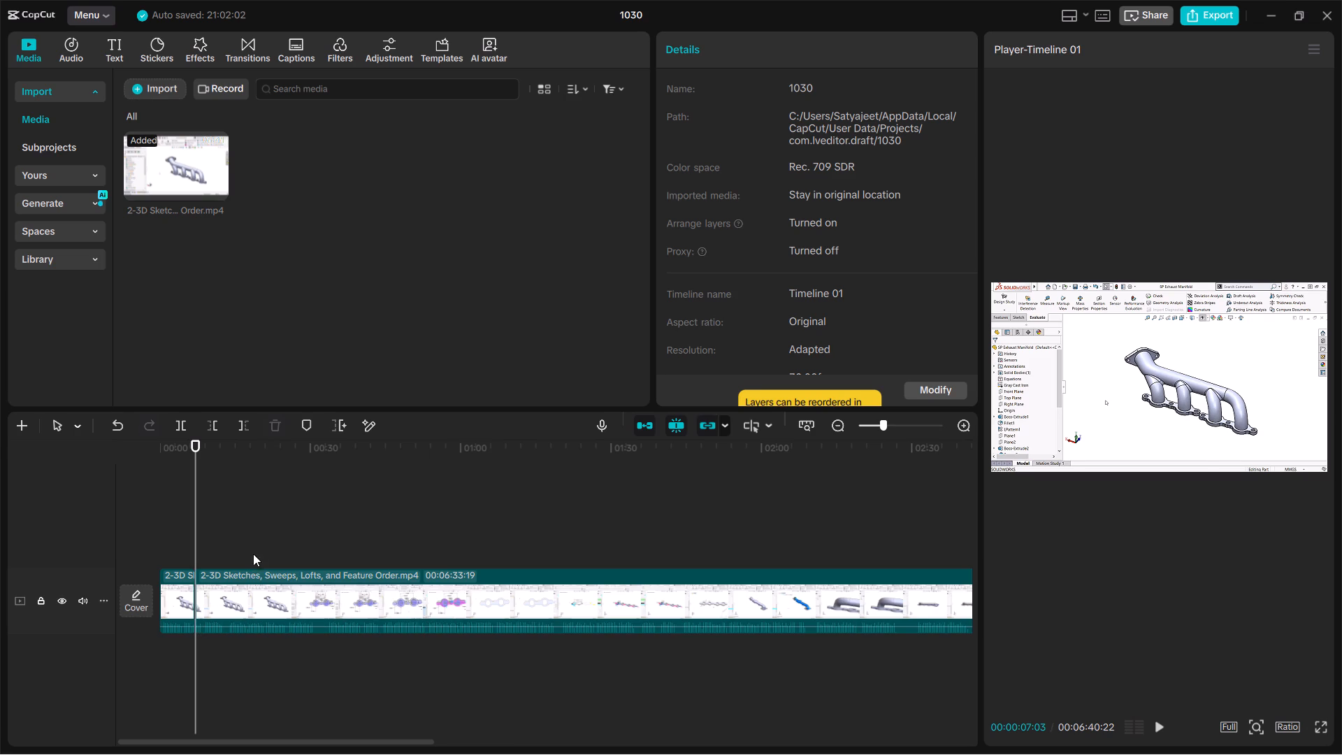
# Copy the long clip after the split and paste it onto a new track above, starting at 00:00:00:00.
pyautogui.click(253, 549)
pyautogui.moveTo(252, 544); pyautogui.dragTo(96, 573)
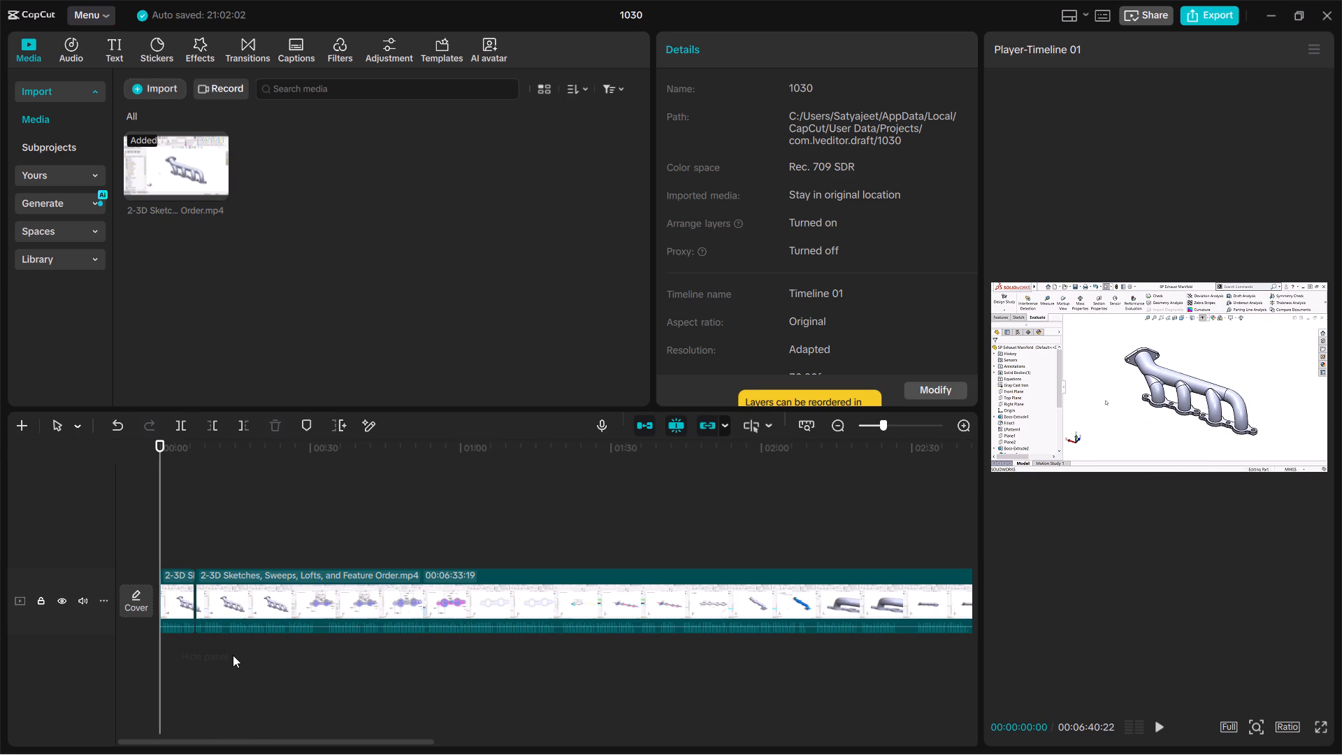
pyautogui.moveTo(233, 655); pyautogui.dragTo(512, 620)
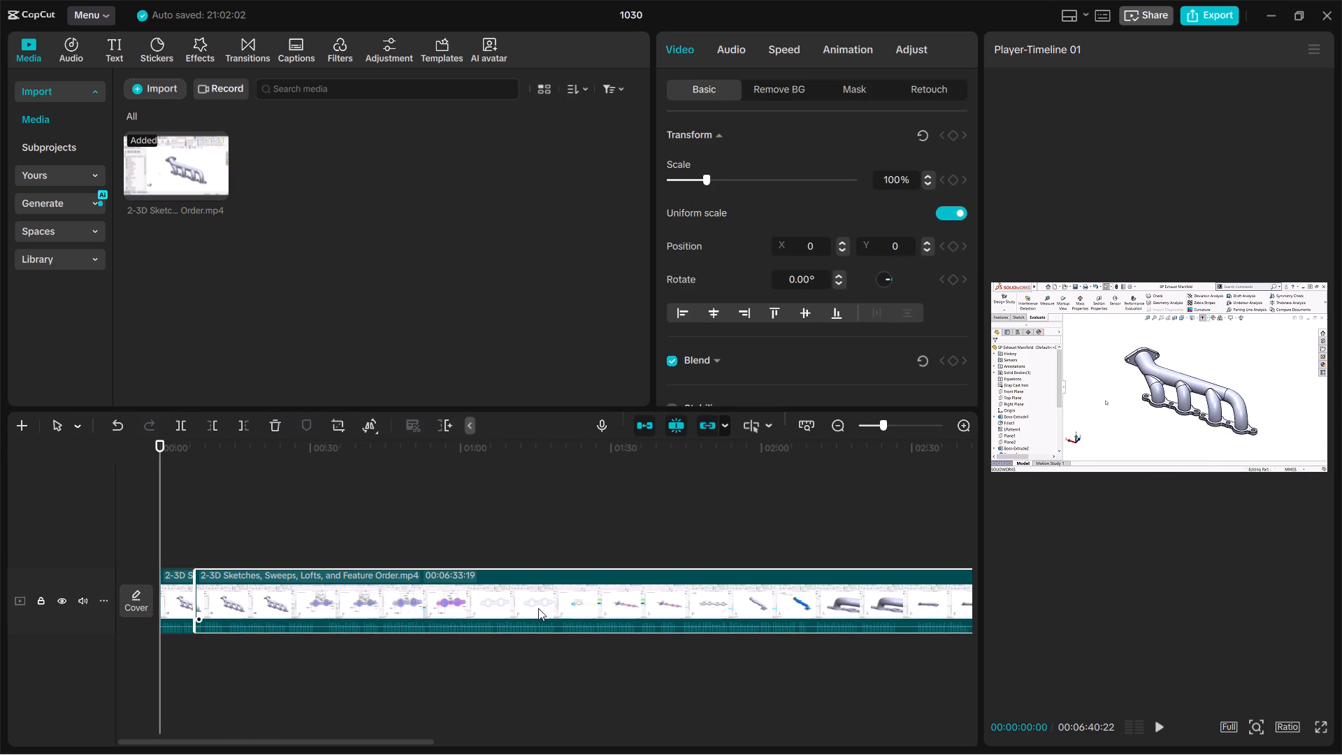
pyautogui.hotkey('ctrl', 'c')
pyautogui.click(320, 529)
pyautogui.moveTo(320, 529); pyautogui.dragTo(97, 557)
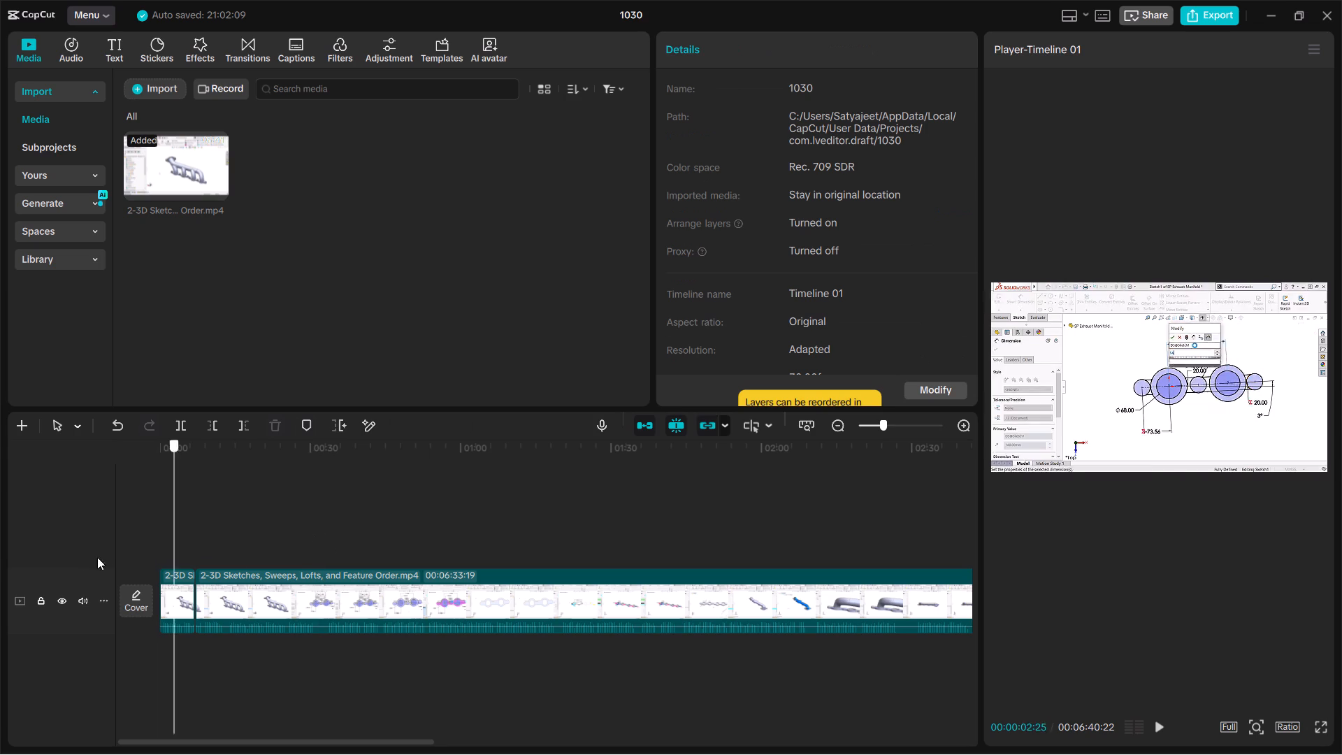
pyautogui.moveTo(97, 557); pyautogui.dragTo(66, 562)
pyautogui.hotkey('ctrl', 'v')
pyautogui.click(298, 535)
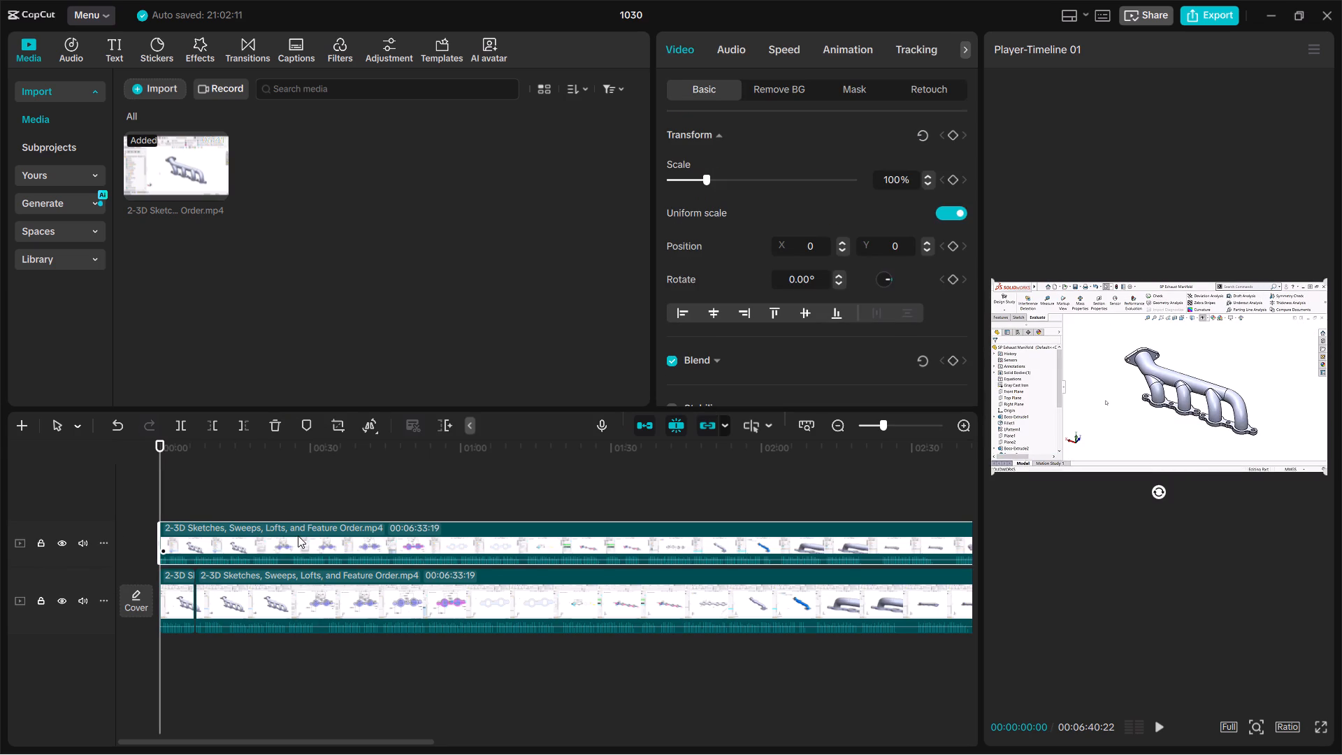
# Set the pasted clip's speed to 61.38x.
pyautogui.click(784, 54)
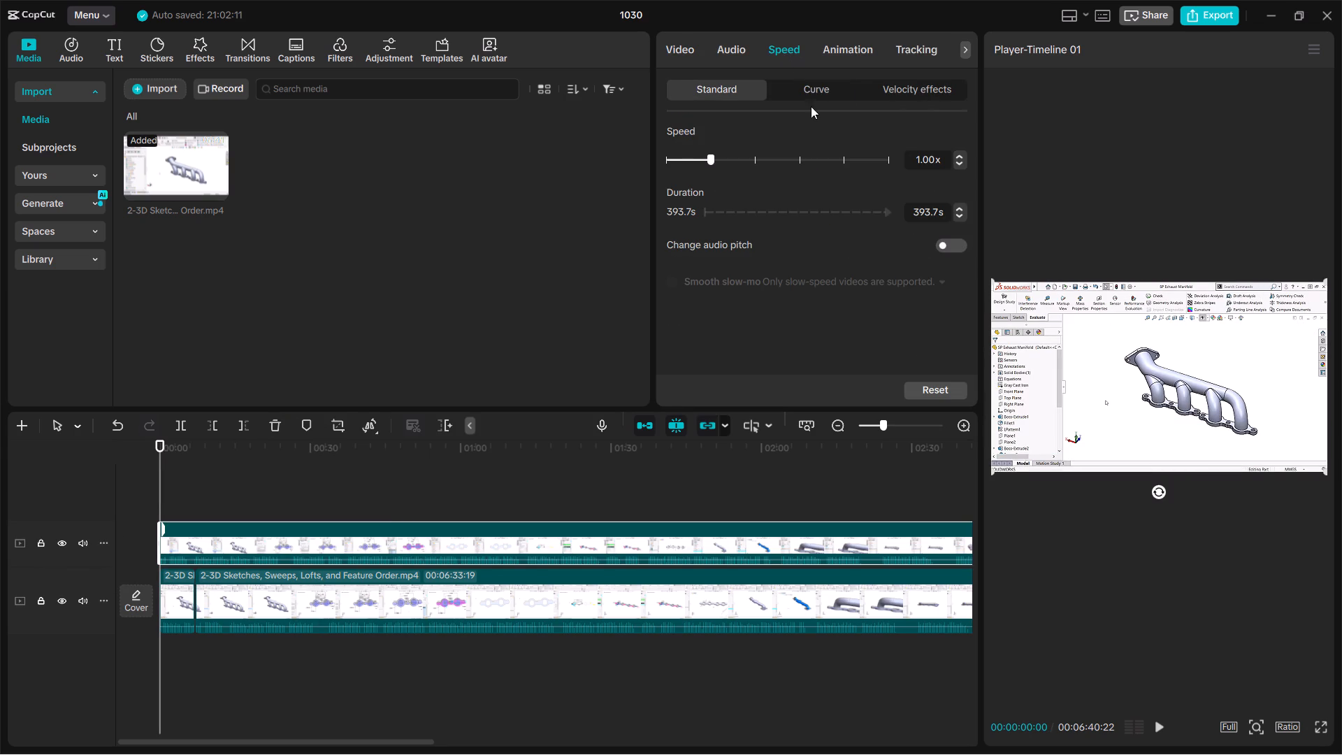
pyautogui.moveTo(713, 162); pyautogui.dragTo(870, 167)
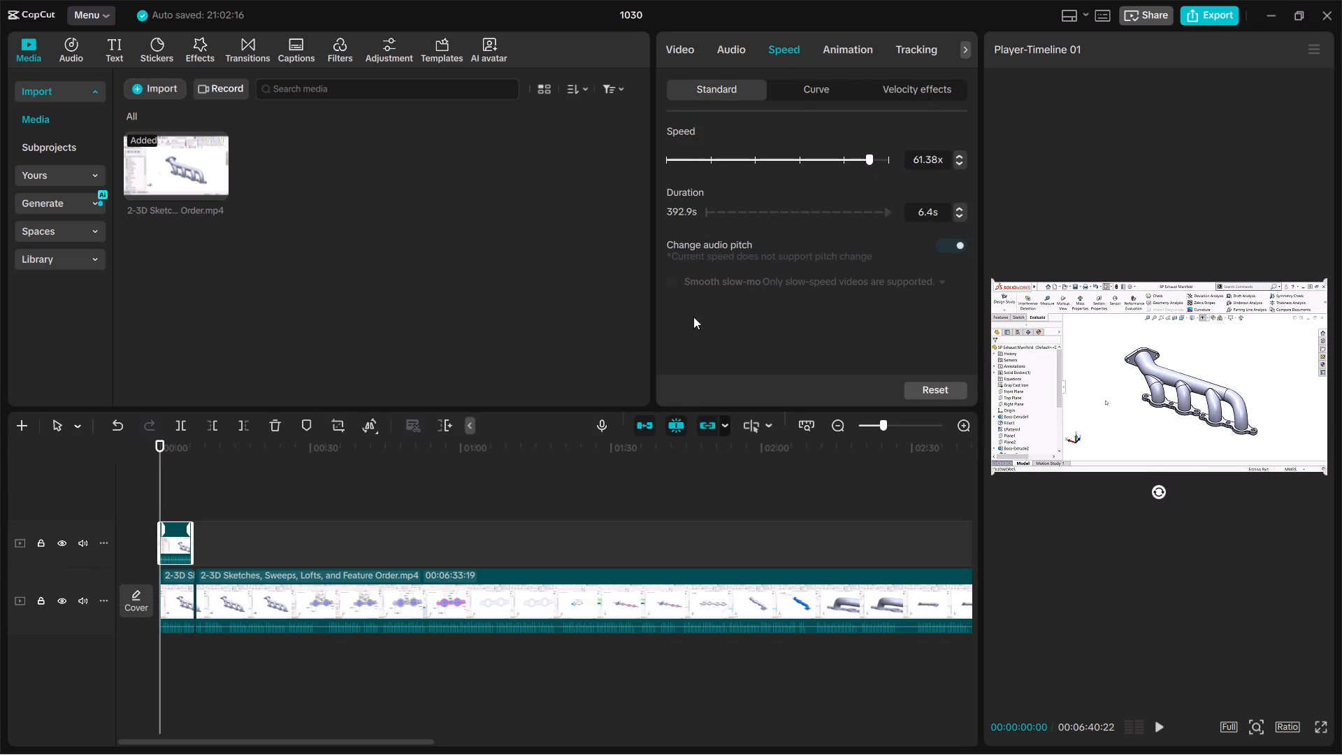
# Insert the sped-up clip at the start of the main track, before the intro clip, and preview its beginning.
pyautogui.moveTo(174, 542); pyautogui.dragTo(167, 577)
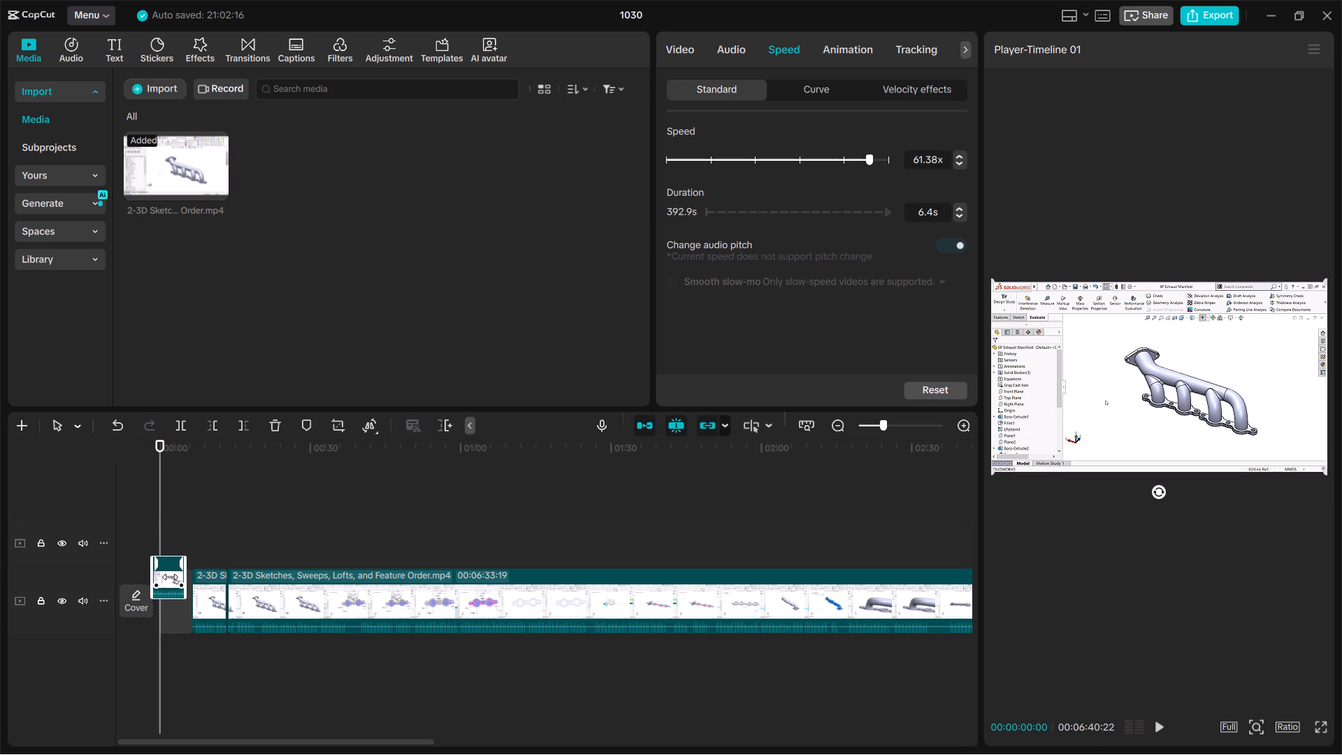
pyautogui.press('space')
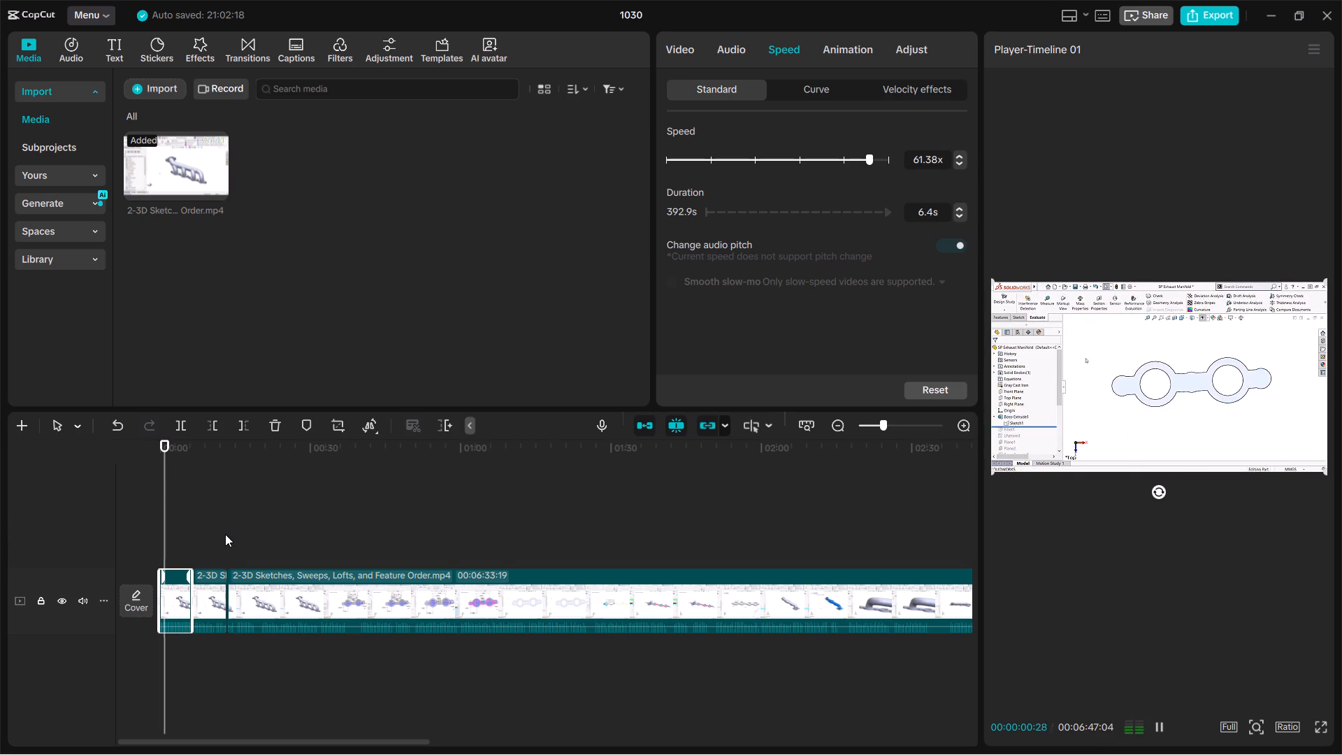
pyautogui.press('space')
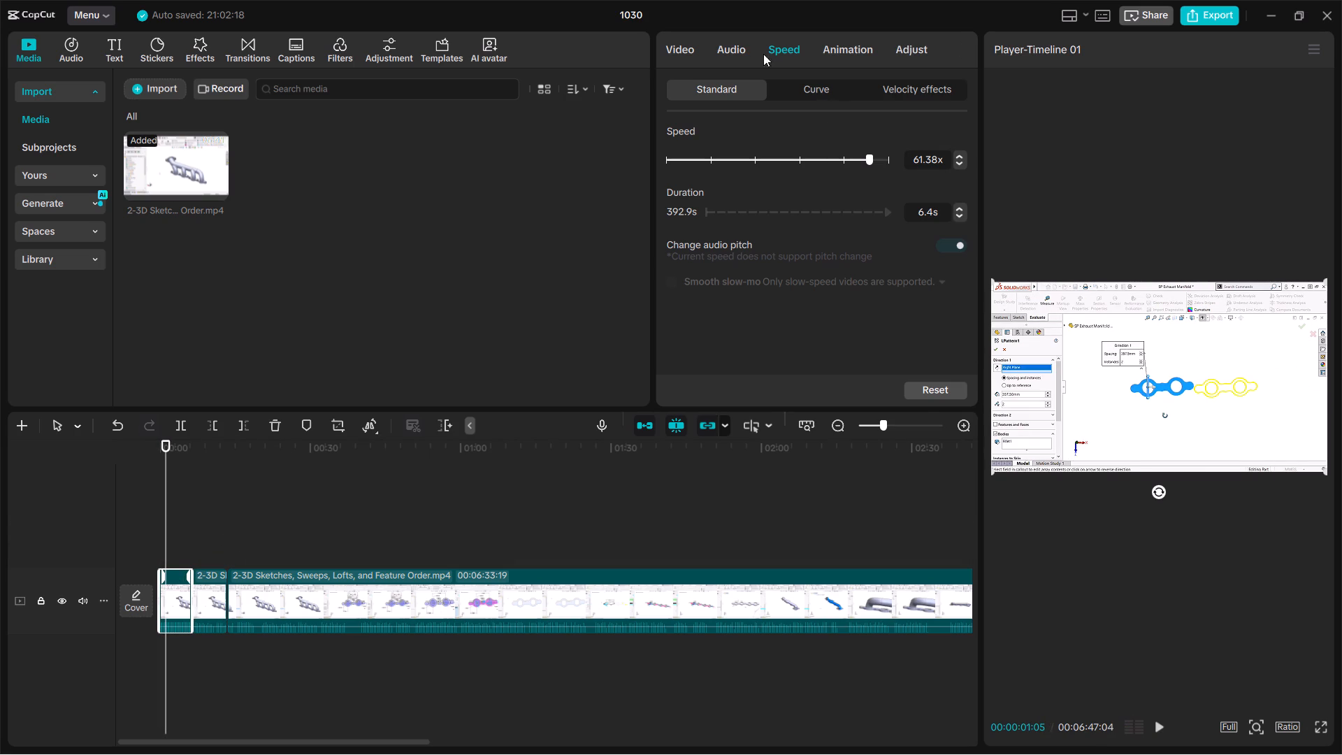
# Mute the sped-up clip by lowering its volume to -∞ dB.
pyautogui.click(733, 52)
pyautogui.moveTo(777, 176); pyautogui.dragTo(633, 212)
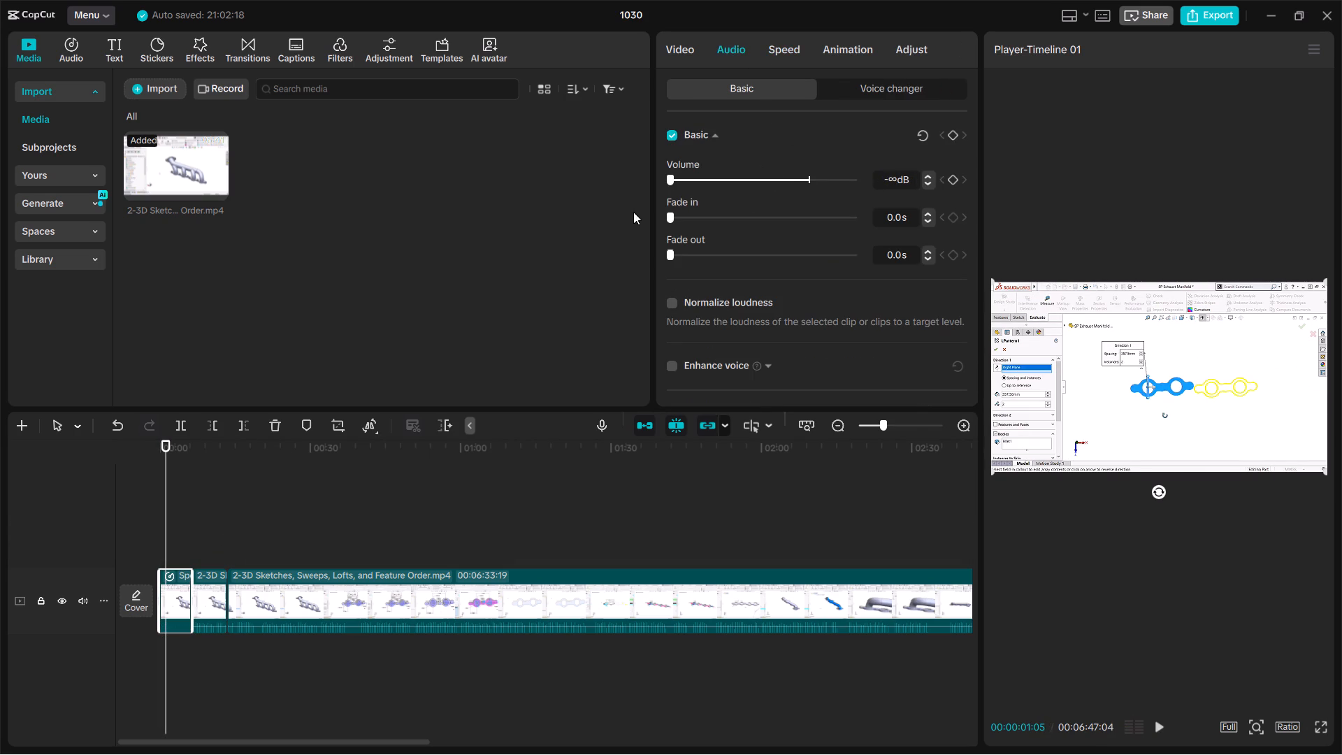
pyautogui.moveTo(633, 212); pyautogui.dragTo(626, 216)
# Scrub through the junction with the intro clip and play the sped-up clip from the start to examine its footage.
pyautogui.keyDown('ctrl'); pyautogui.scroll(3, 131, 613); pyautogui.keyUp('ctrl')
pyautogui.keyDown('ctrl'); pyautogui.scroll(10, 216, 587); pyautogui.keyUp('ctrl')
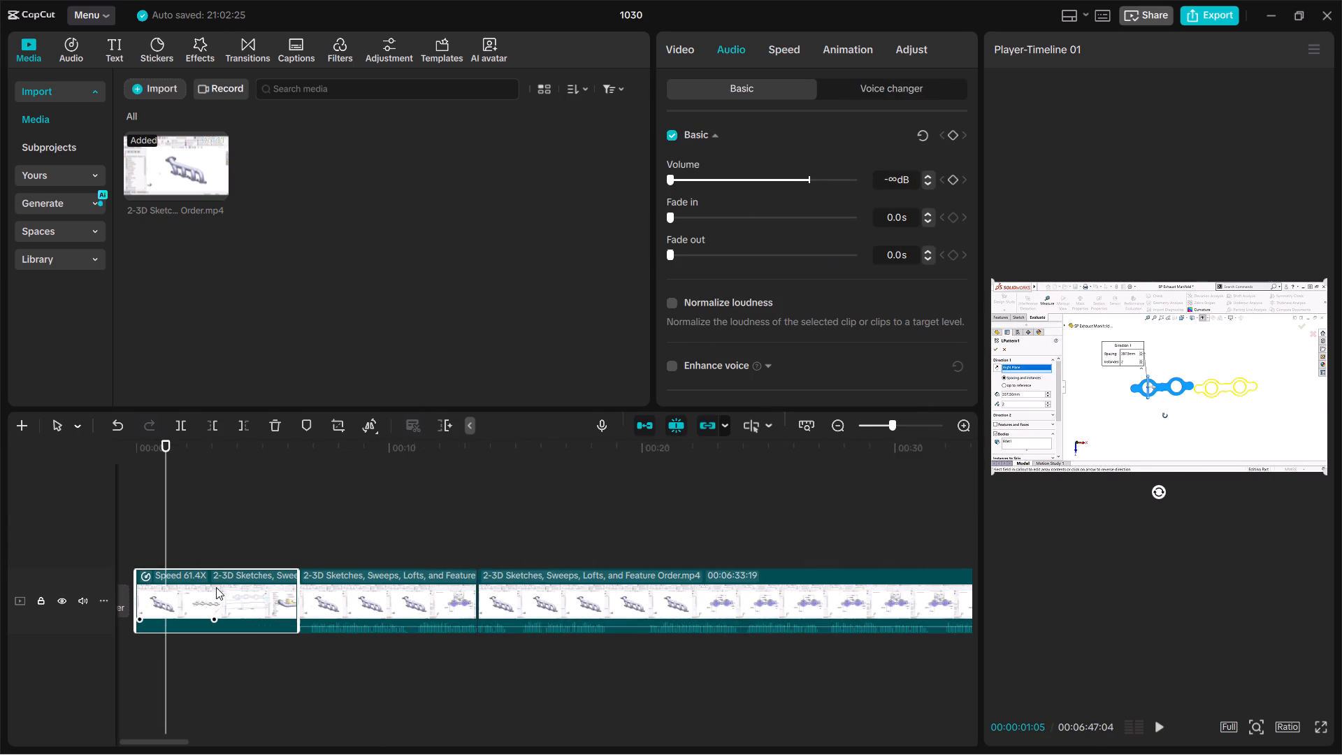
pyautogui.keyDown('ctrl'); pyautogui.scroll(6, 216, 587); pyautogui.keyUp('ctrl')
pyautogui.moveTo(169, 534); pyautogui.dragTo(436, 542)
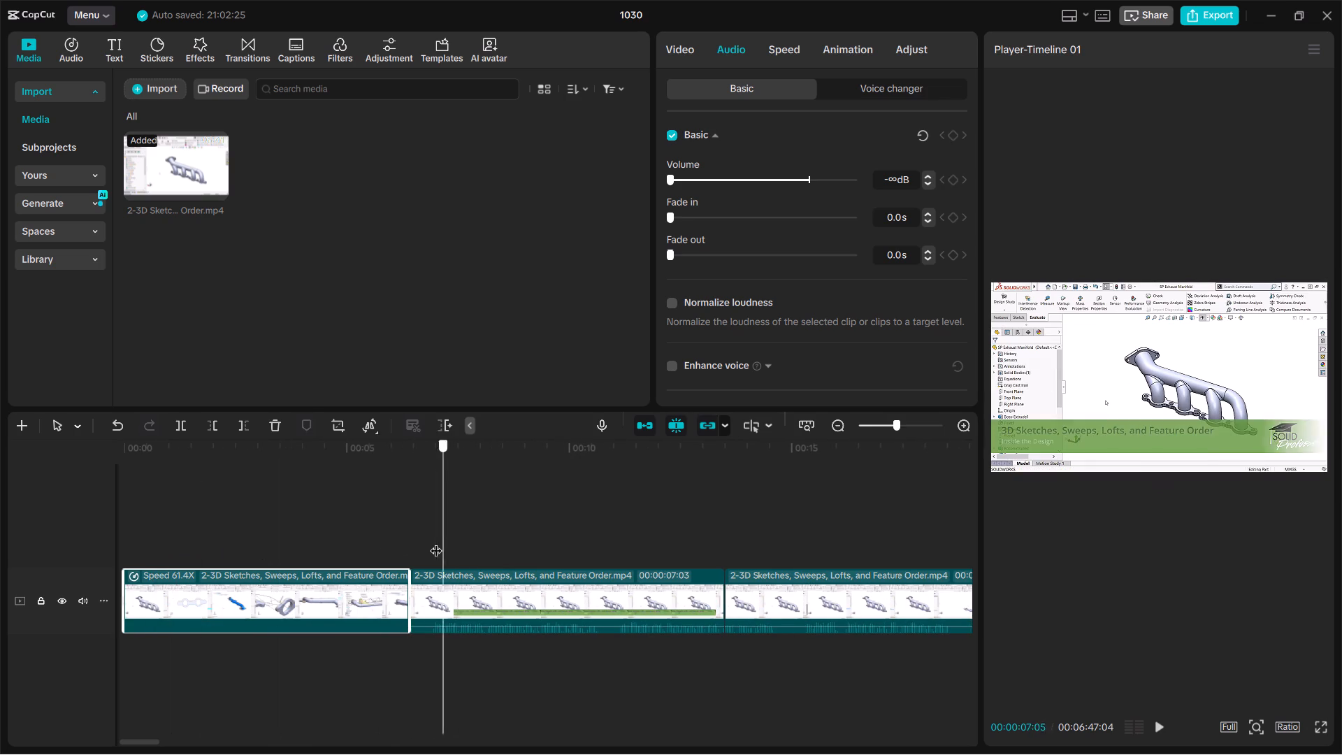
pyautogui.moveTo(436, 542); pyautogui.dragTo(412, 545)
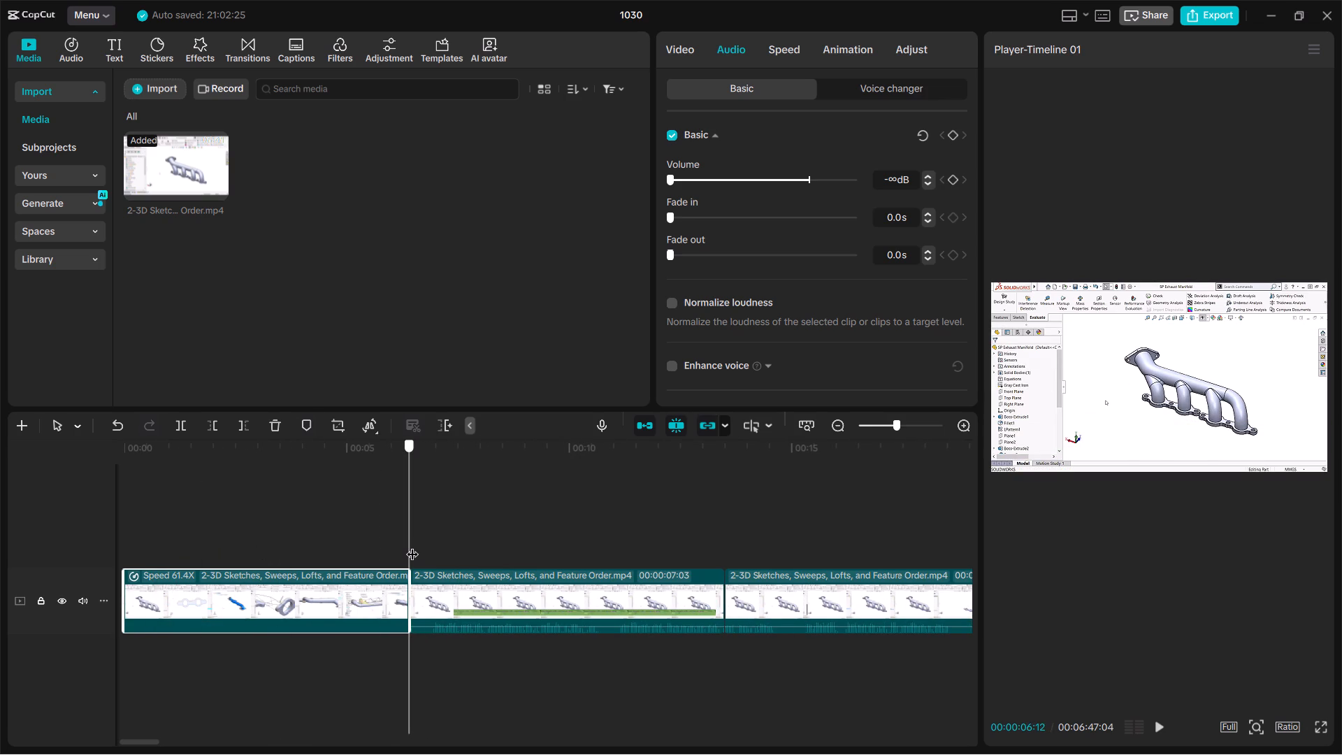
pyautogui.moveTo(412, 545); pyautogui.dragTo(41, 577)
pyautogui.press('space')
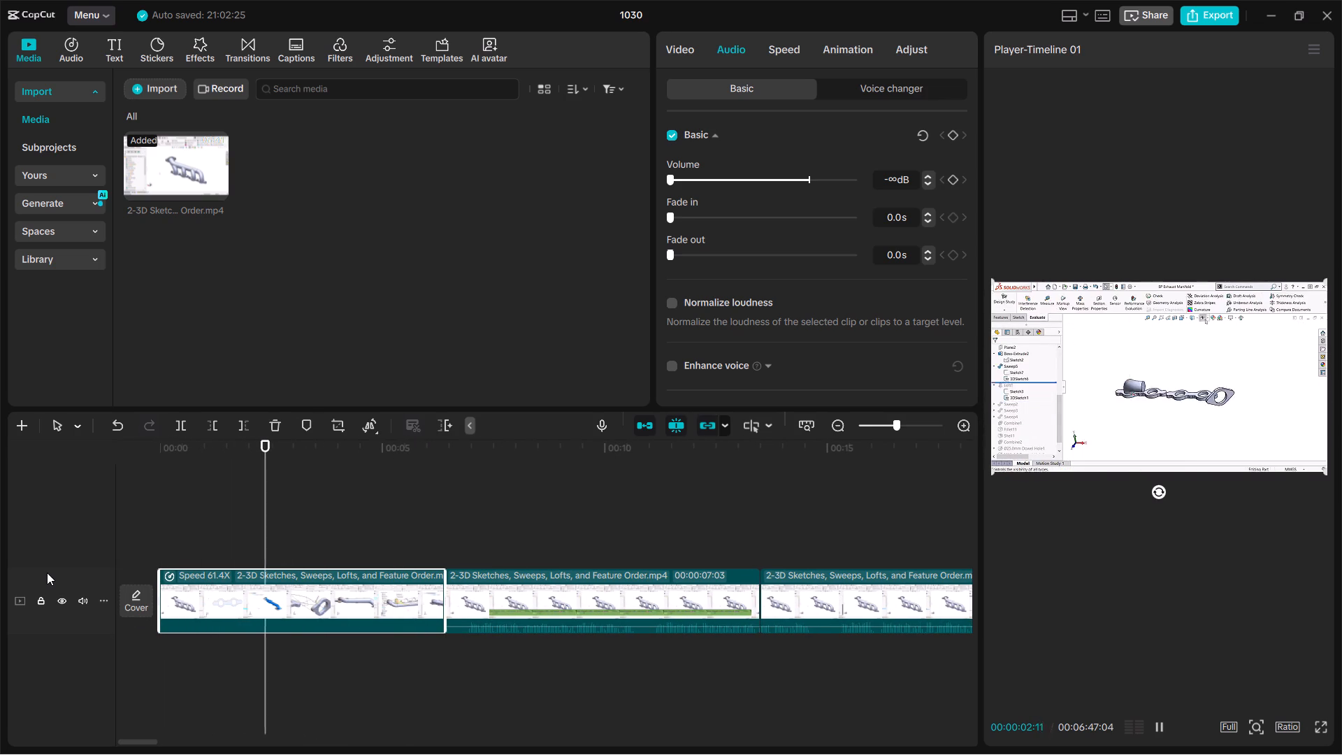
pyautogui.press('space')
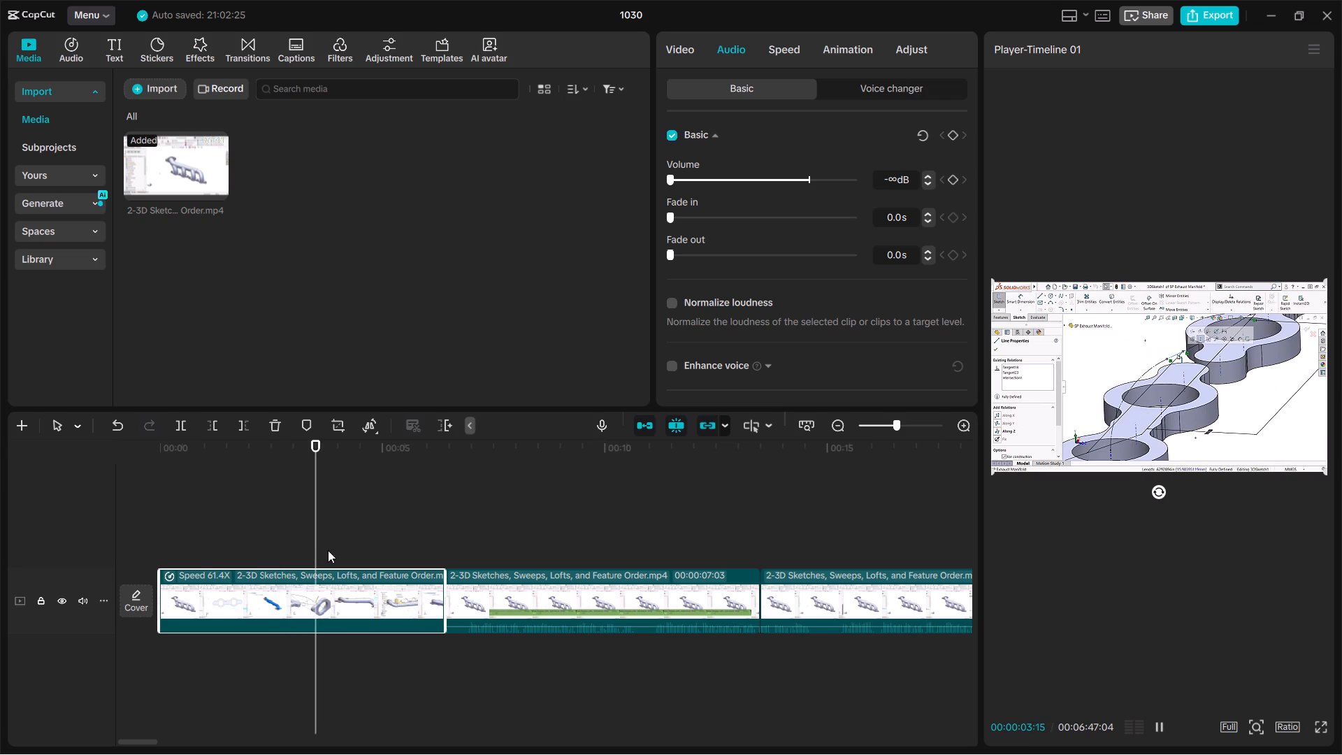
# Split the sped-up clip into six pieces, cutting at 00:00:01:13, 02:07, 03:12, about 04:00 and 04:25.
pyautogui.moveTo(317, 544); pyautogui.dragTo(224, 572)
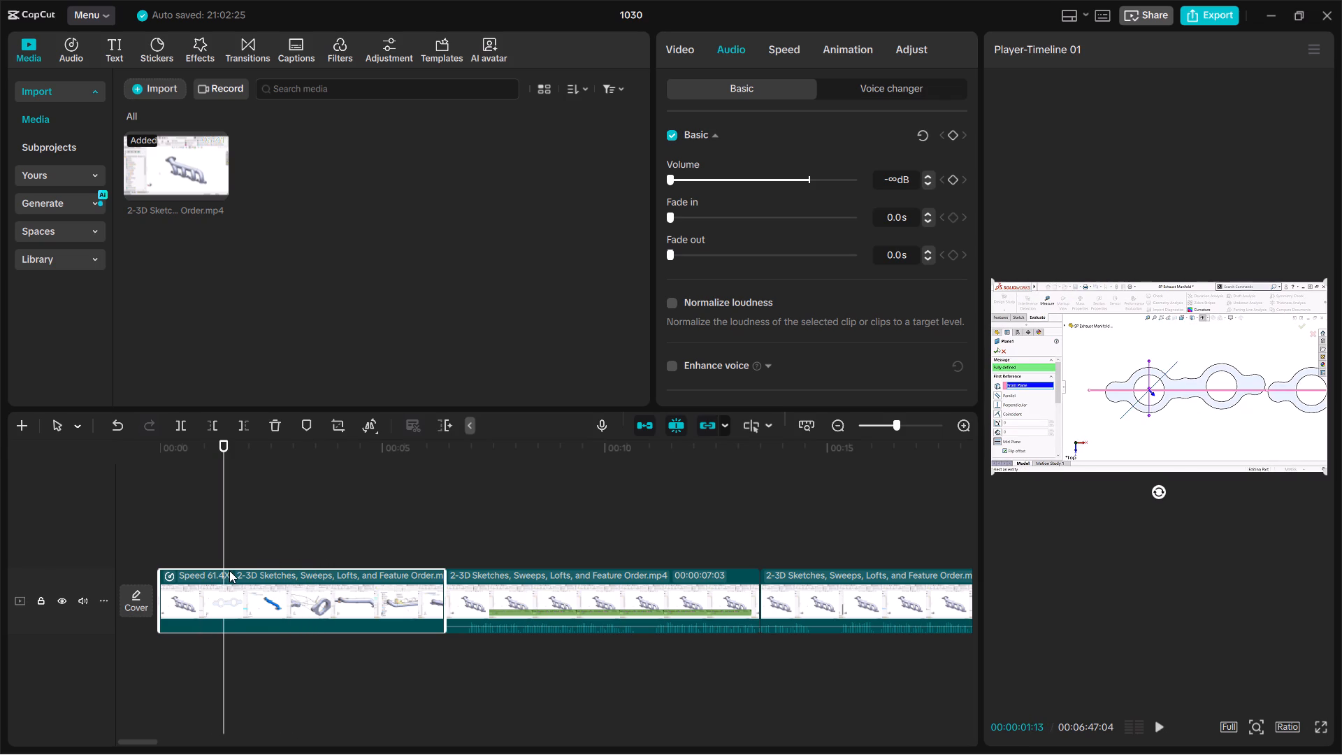
pyautogui.hotkey('ctrl', 'b')
pyautogui.moveTo(225, 517); pyautogui.dragTo(312, 532)
pyautogui.hotkey('ctrl', 'b')
pyautogui.moveTo(312, 532); pyautogui.dragTo(315, 533)
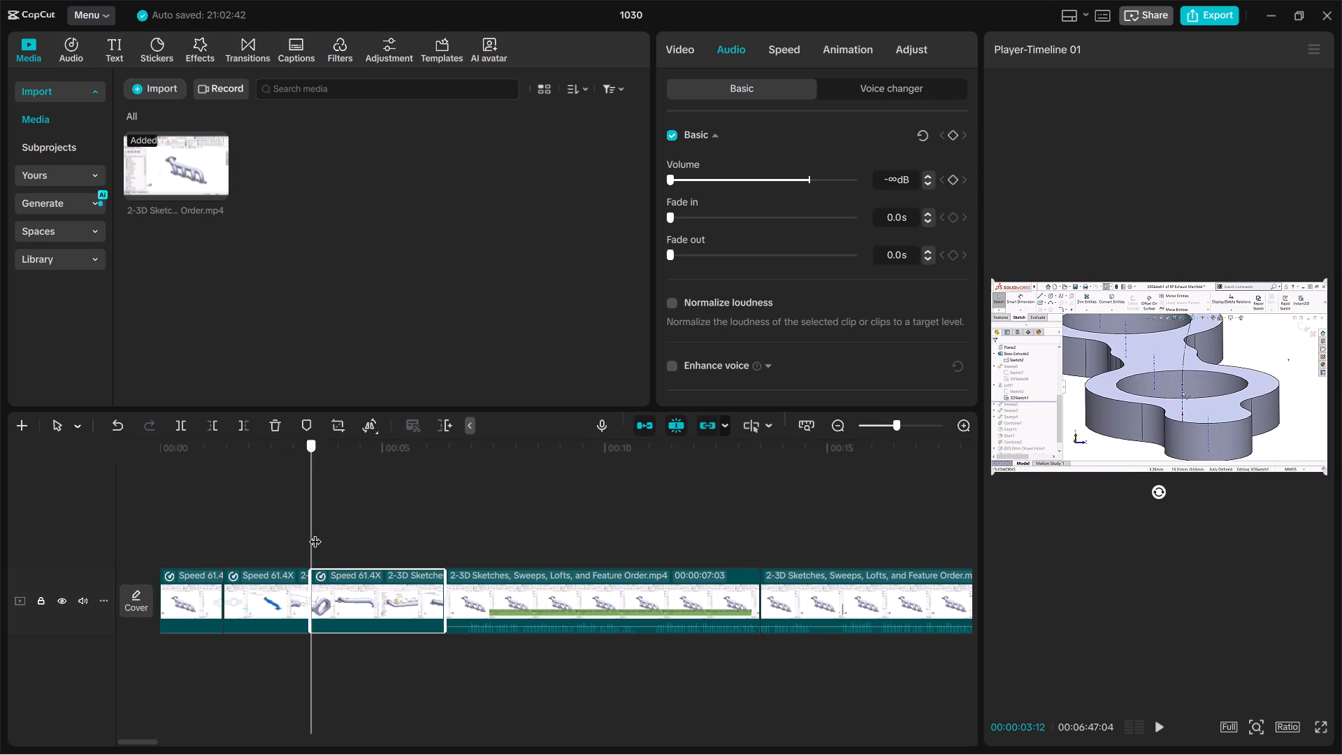
pyautogui.moveTo(315, 533); pyautogui.dragTo(375, 533)
pyautogui.hotkey('ctrl', 'b')
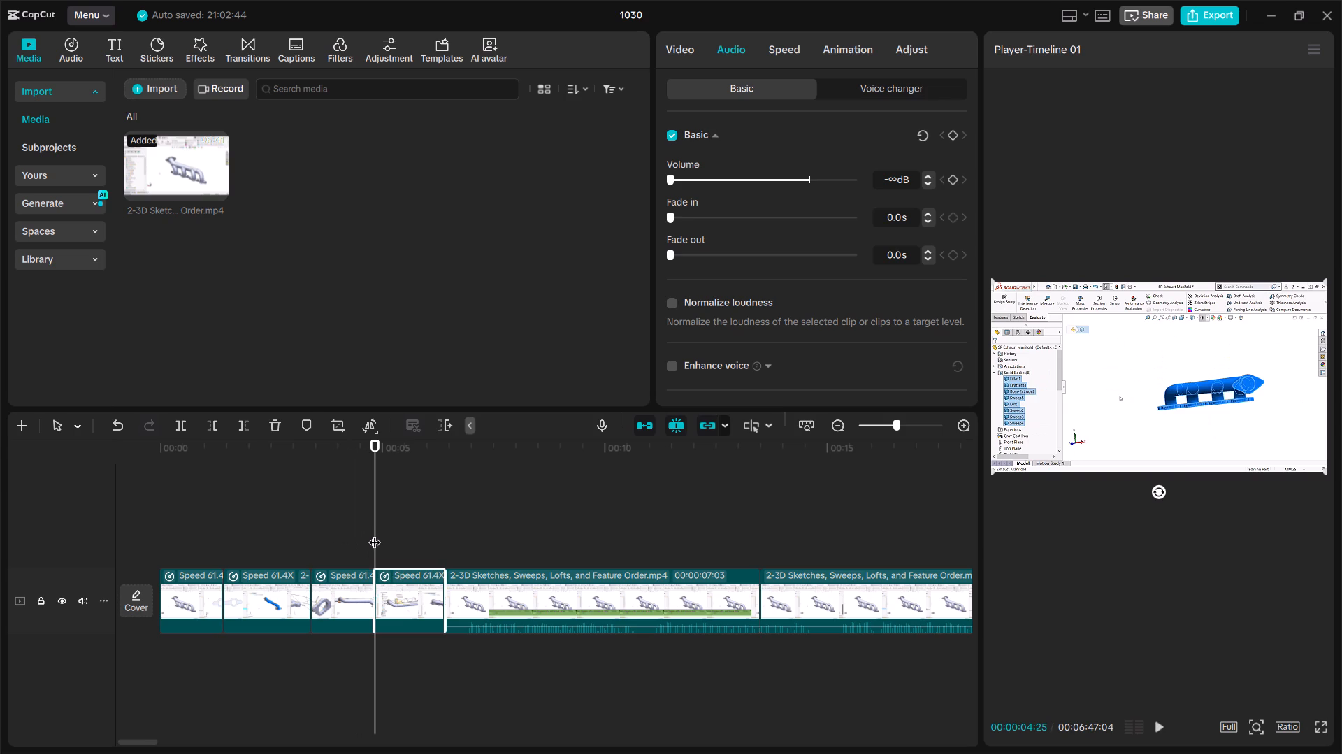
pyautogui.moveTo(375, 533); pyautogui.dragTo(340, 536)
pyautogui.hotkey('ctrl', 'b')
pyautogui.moveTo(340, 536); pyautogui.dragTo(305, 542)
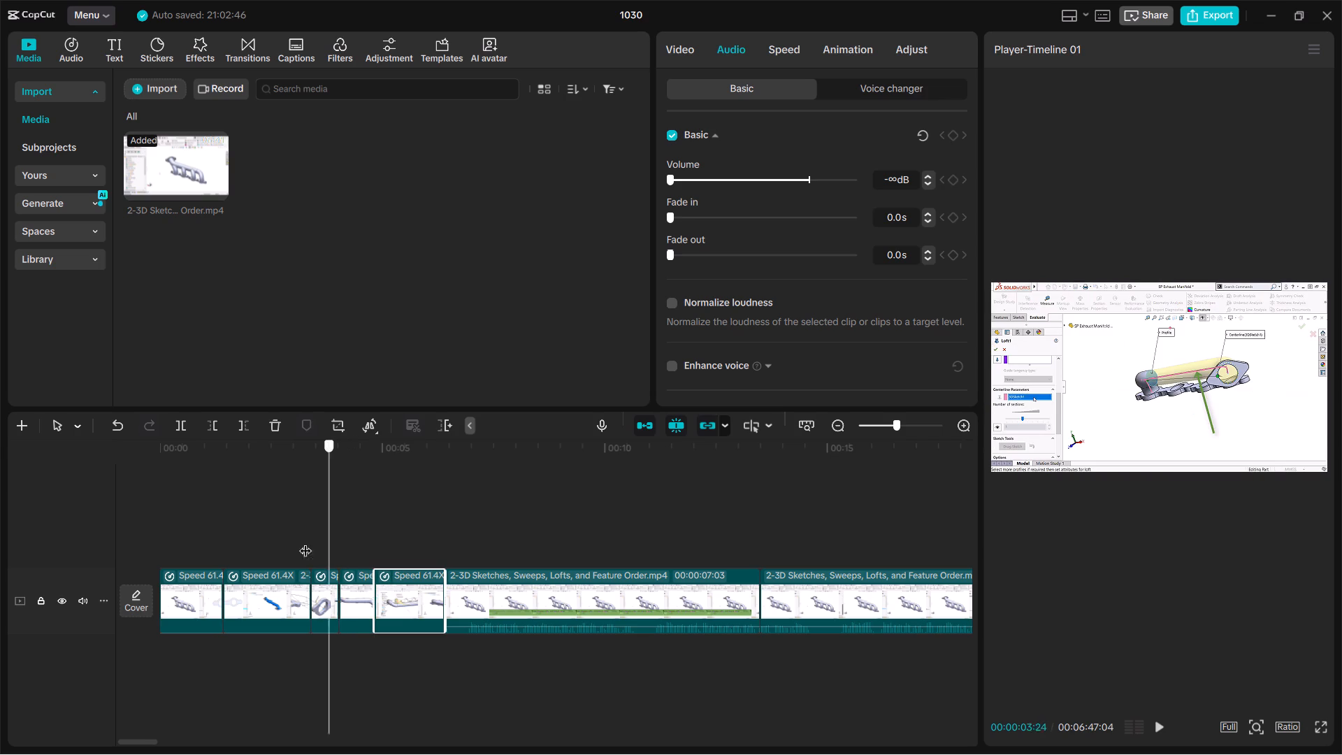
pyautogui.moveTo(305, 542); pyautogui.dragTo(259, 553)
pyautogui.hotkey('ctrl', 'b')
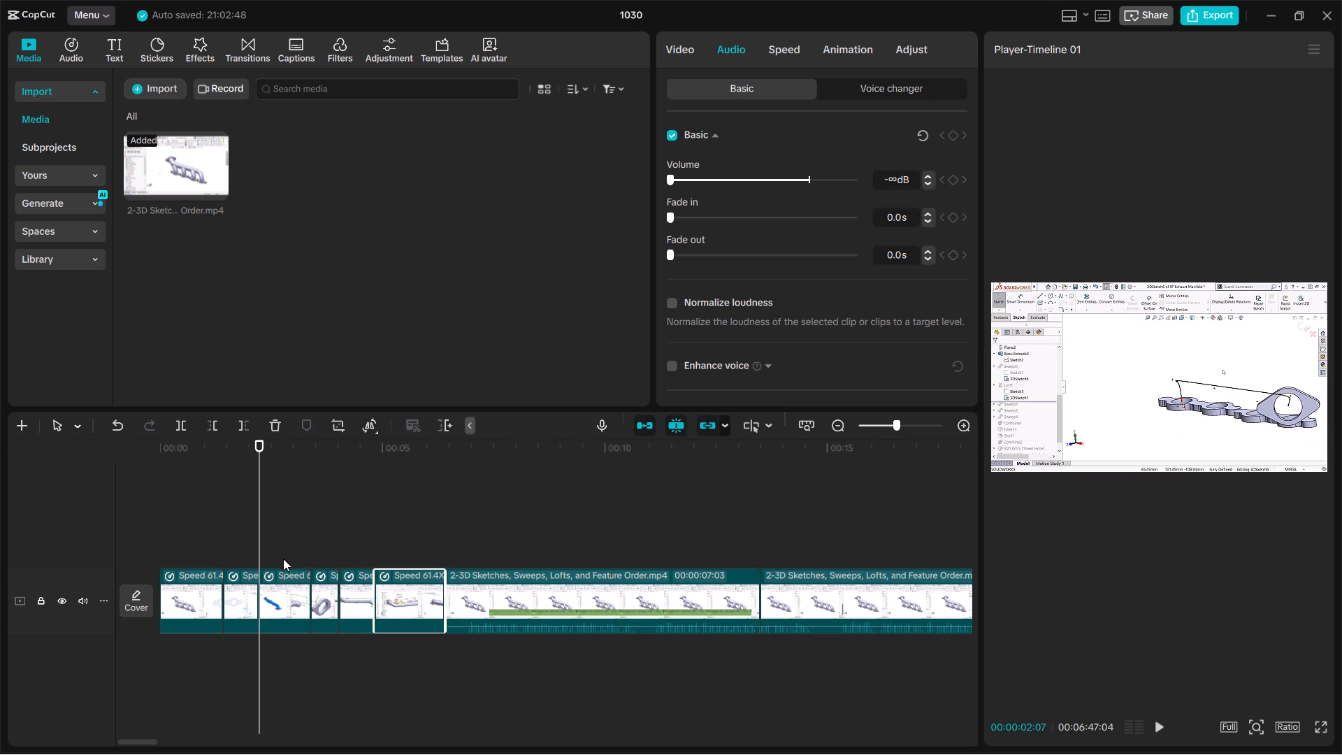
# Rearrange the six sped-up pieces into the order second, fourth, first, fifth, third, sixth.
pyautogui.moveTo(424, 584); pyautogui.dragTo(325, 577)
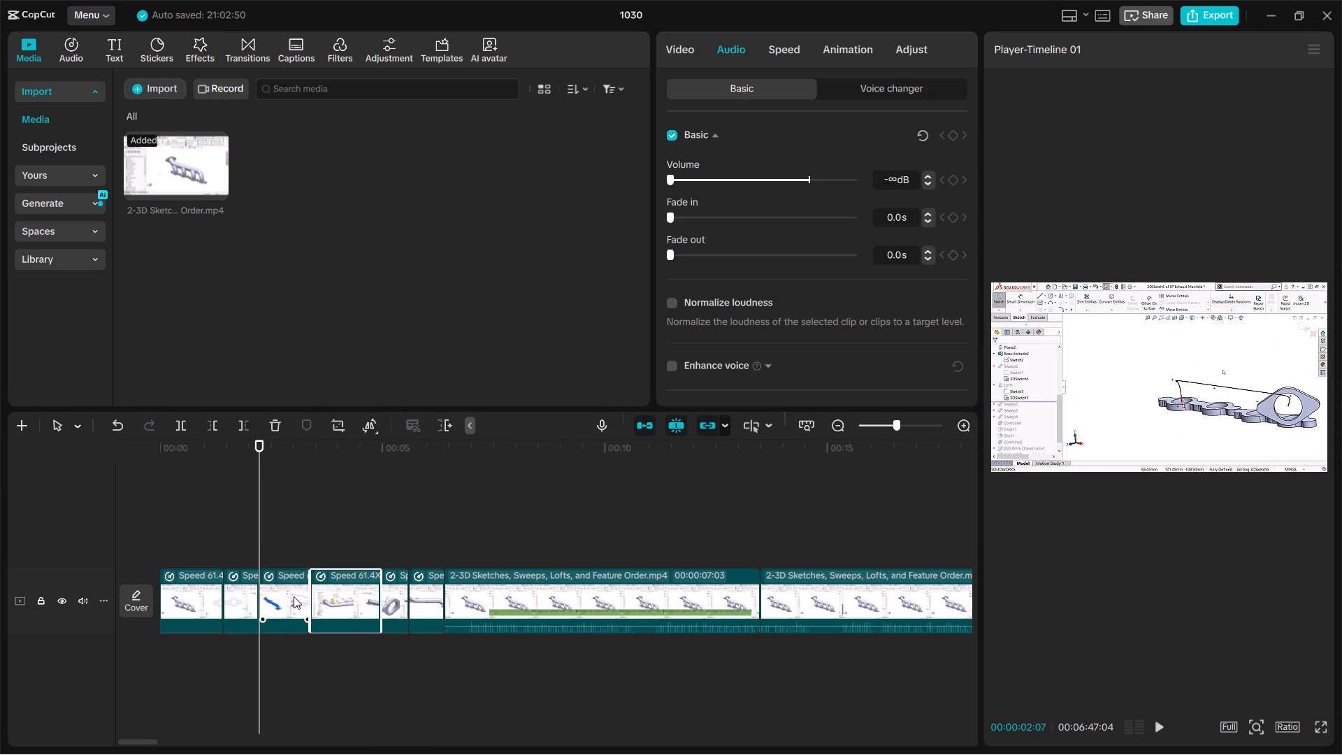
pyautogui.moveTo(284, 597); pyautogui.dragTo(368, 596)
pyautogui.moveTo(201, 605); pyautogui.dragTo(217, 606)
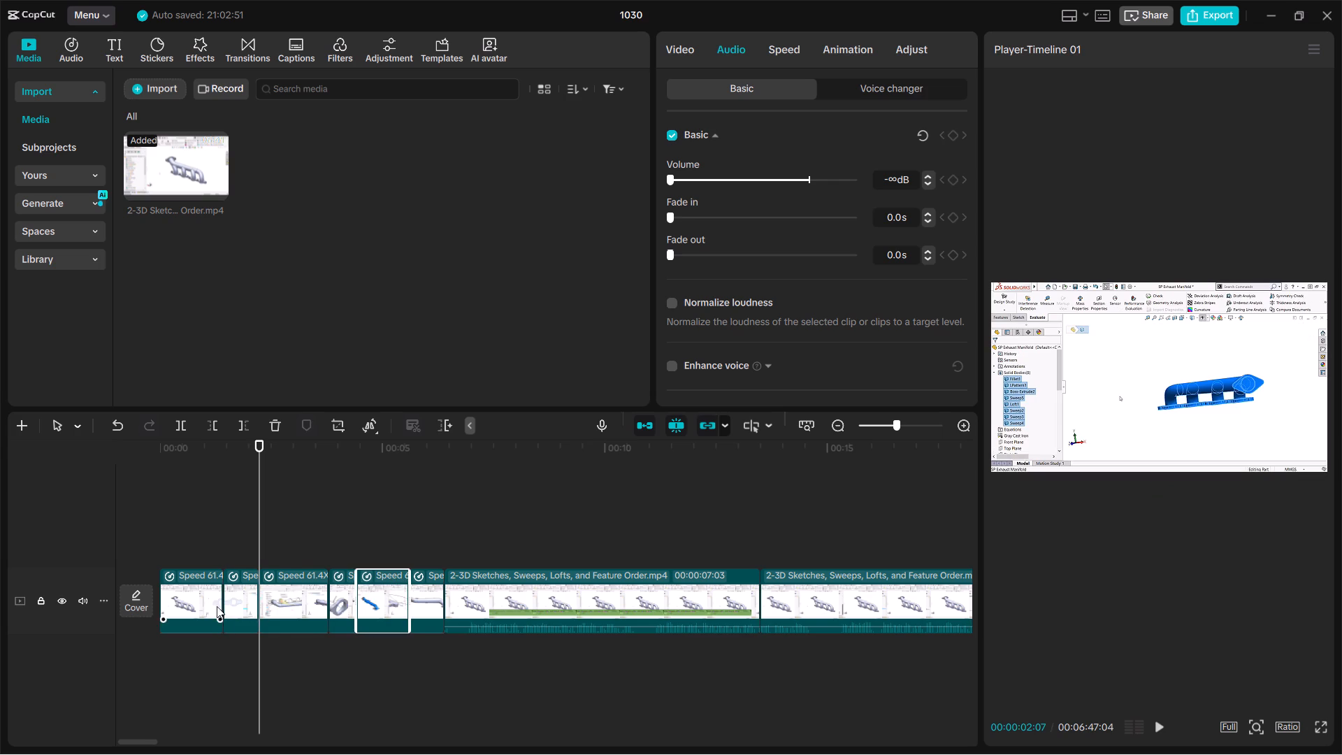
pyautogui.moveTo(217, 606); pyautogui.dragTo(296, 598)
pyautogui.moveTo(223, 603); pyautogui.dragTo(352, 602)
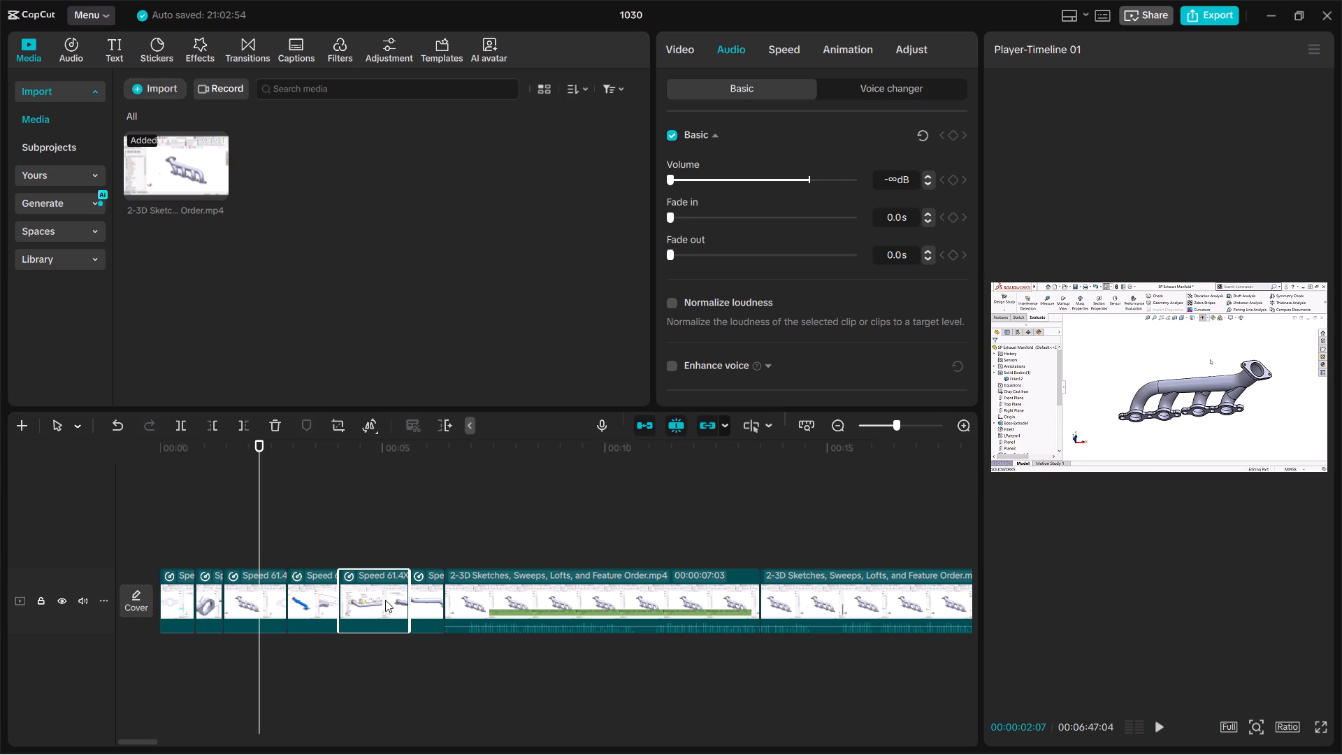
pyautogui.moveTo(419, 597); pyautogui.dragTo(301, 593)
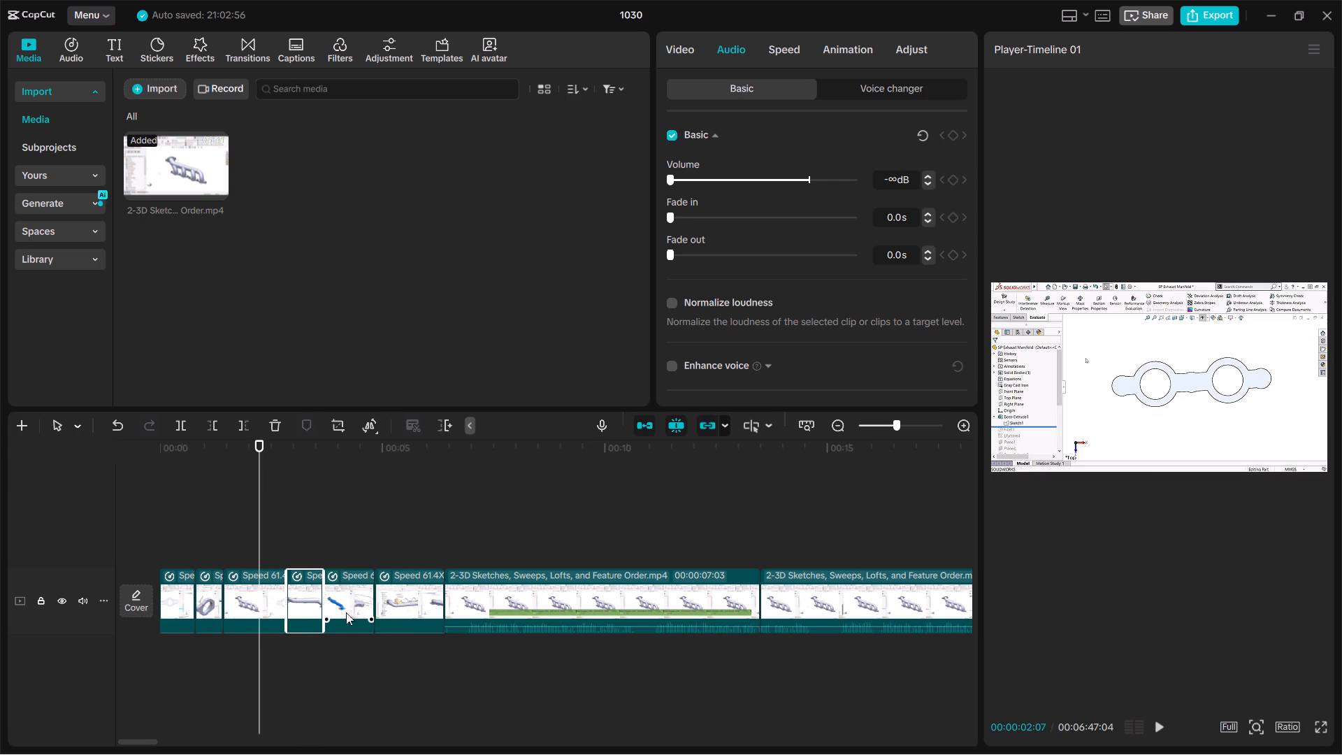
# Review the rearranged sequence, and delete the 00:00:07:03 intro clip with the green banner that follows the sped-up pieces.
pyautogui.moveTo(260, 526); pyautogui.dragTo(187, 550)
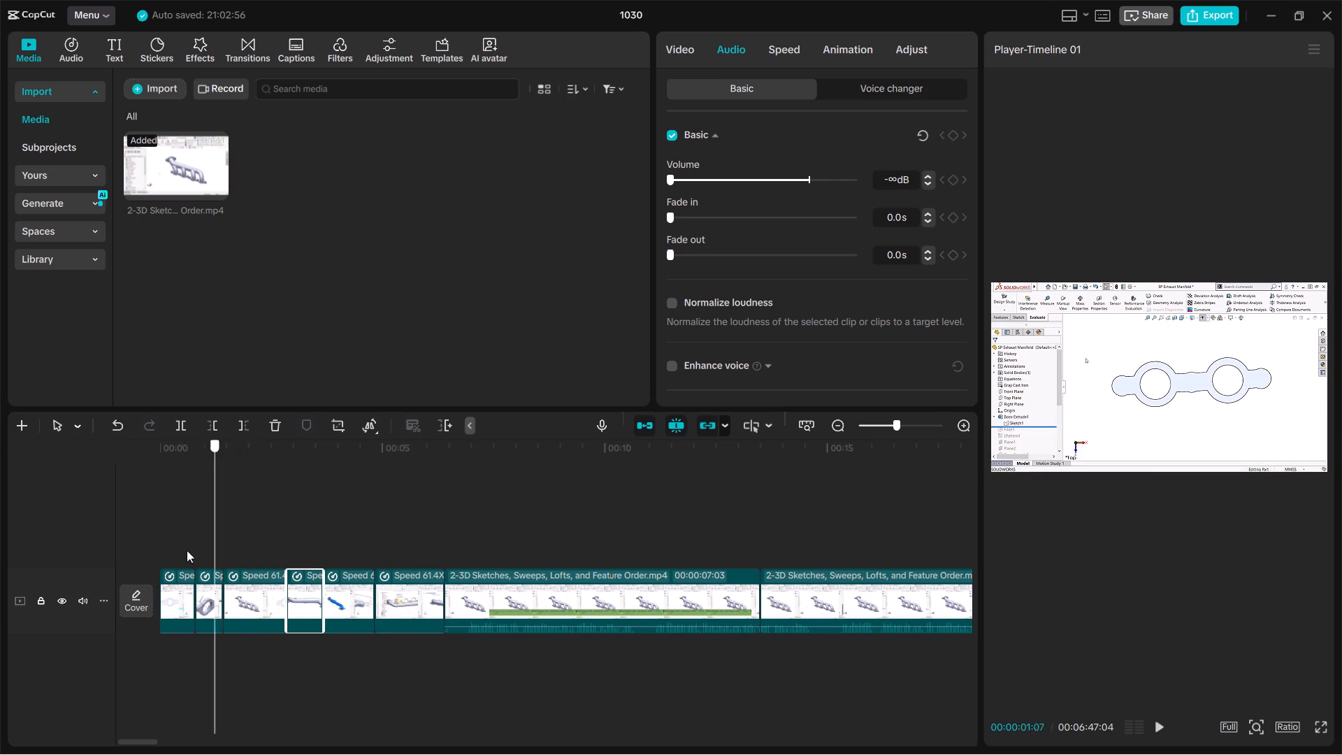
pyautogui.moveTo(187, 550); pyautogui.dragTo(474, 574)
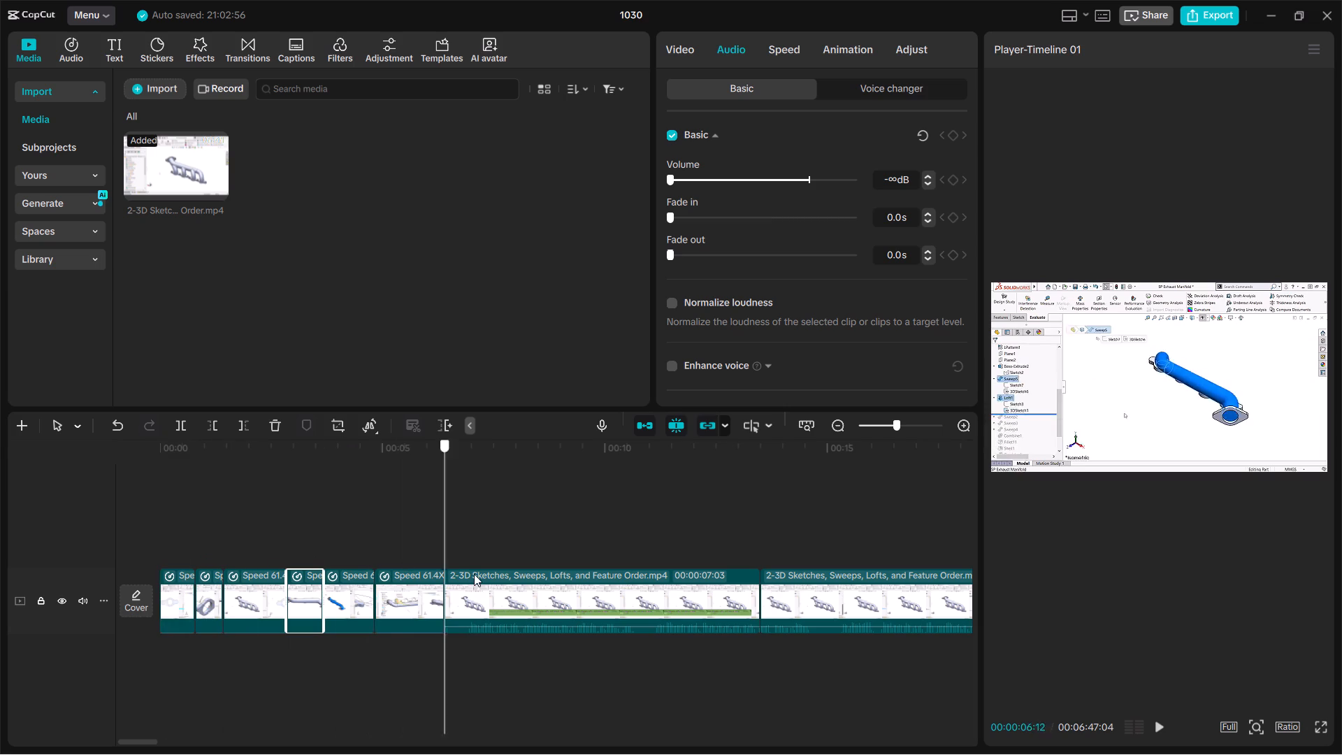
pyautogui.moveTo(474, 574); pyautogui.dragTo(443, 587)
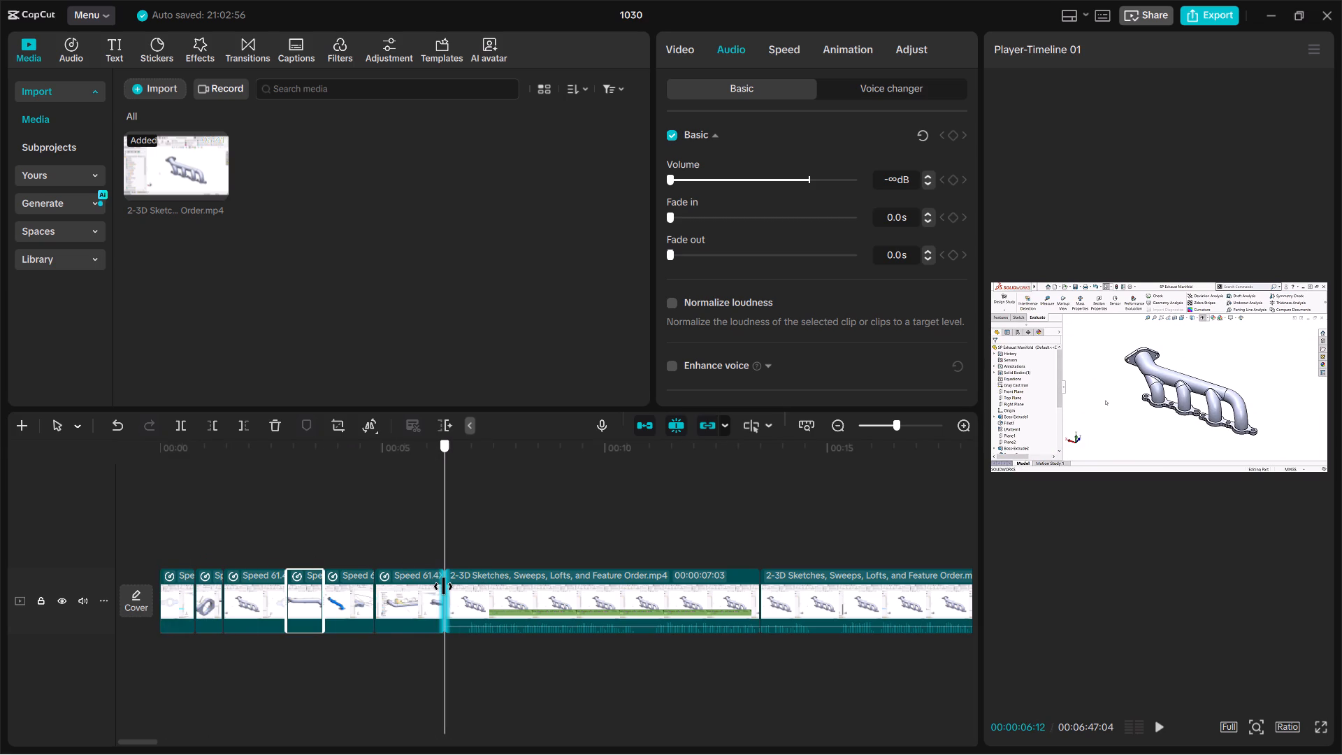
pyautogui.moveTo(443, 587); pyautogui.dragTo(476, 590)
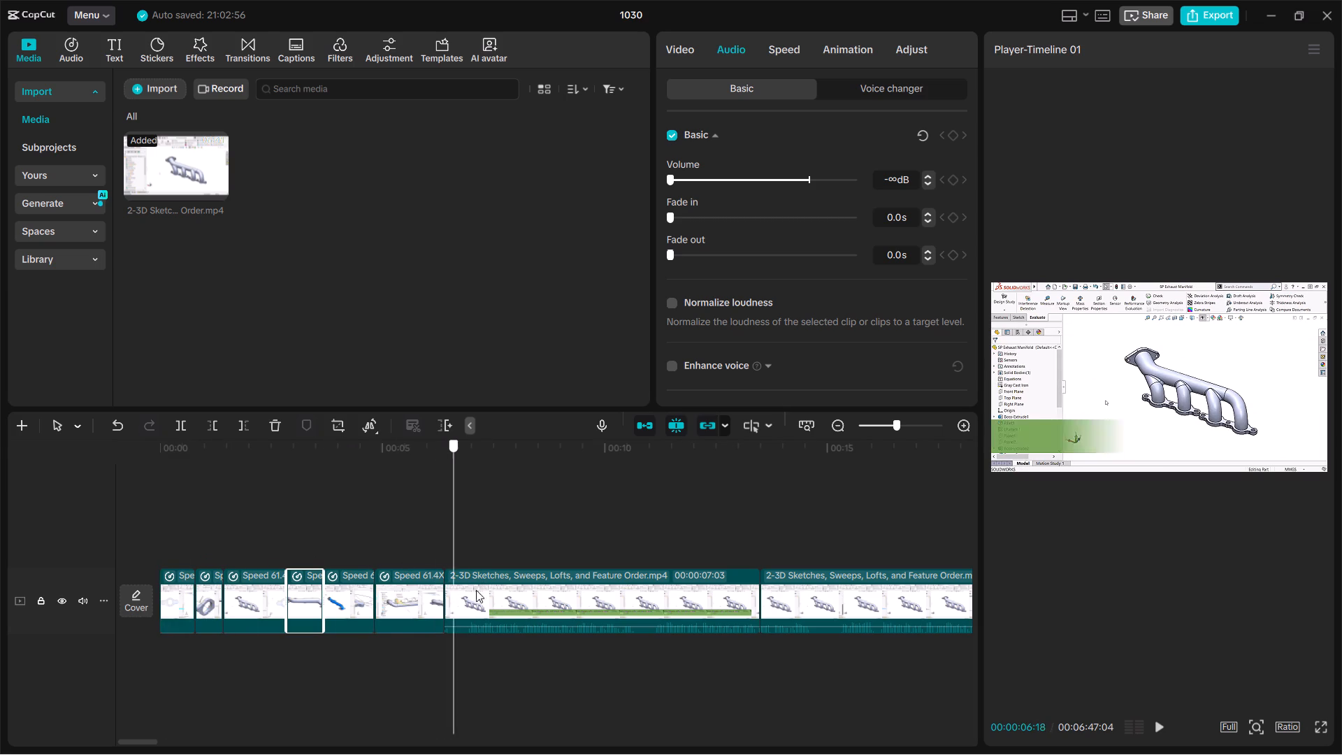
pyautogui.moveTo(476, 590); pyautogui.dragTo(751, 612)
pyautogui.moveTo(586, 693); pyautogui.dragTo(600, 656)
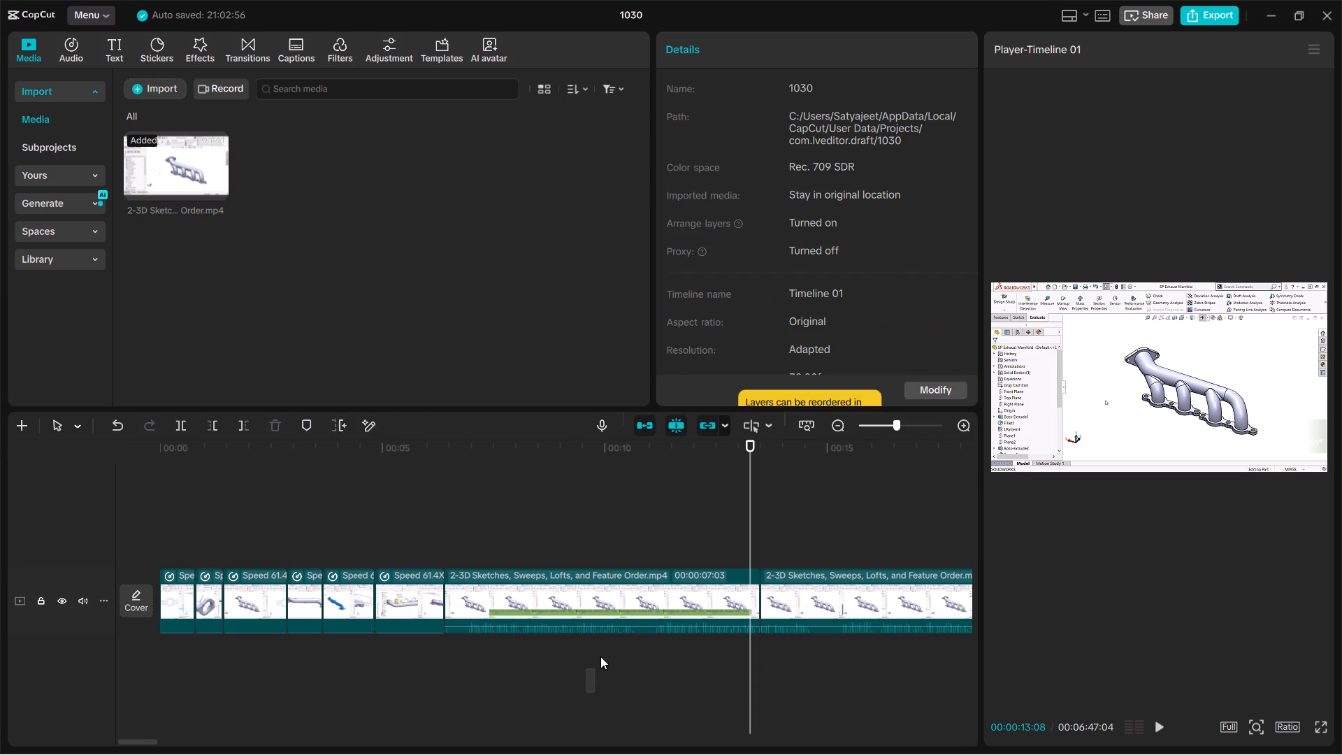
pyautogui.moveTo(600, 656); pyautogui.dragTo(634, 605)
pyautogui.press('BackSpace')
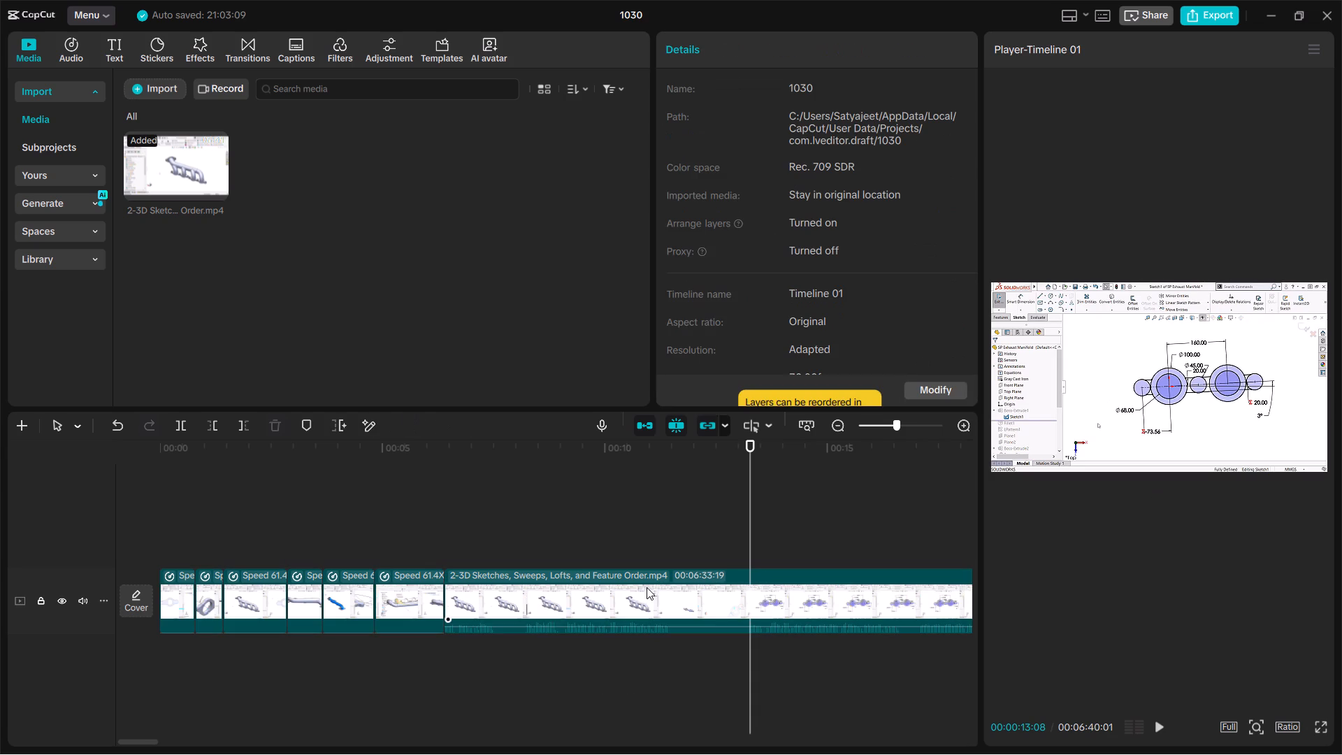
# Trim about two and a half seconds off the start of the main tutorial clip, closing the gap to the sped-up pieces.
pyautogui.click(540, 517)
pyautogui.moveTo(540, 517); pyautogui.dragTo(443, 545)
pyautogui.press('space')
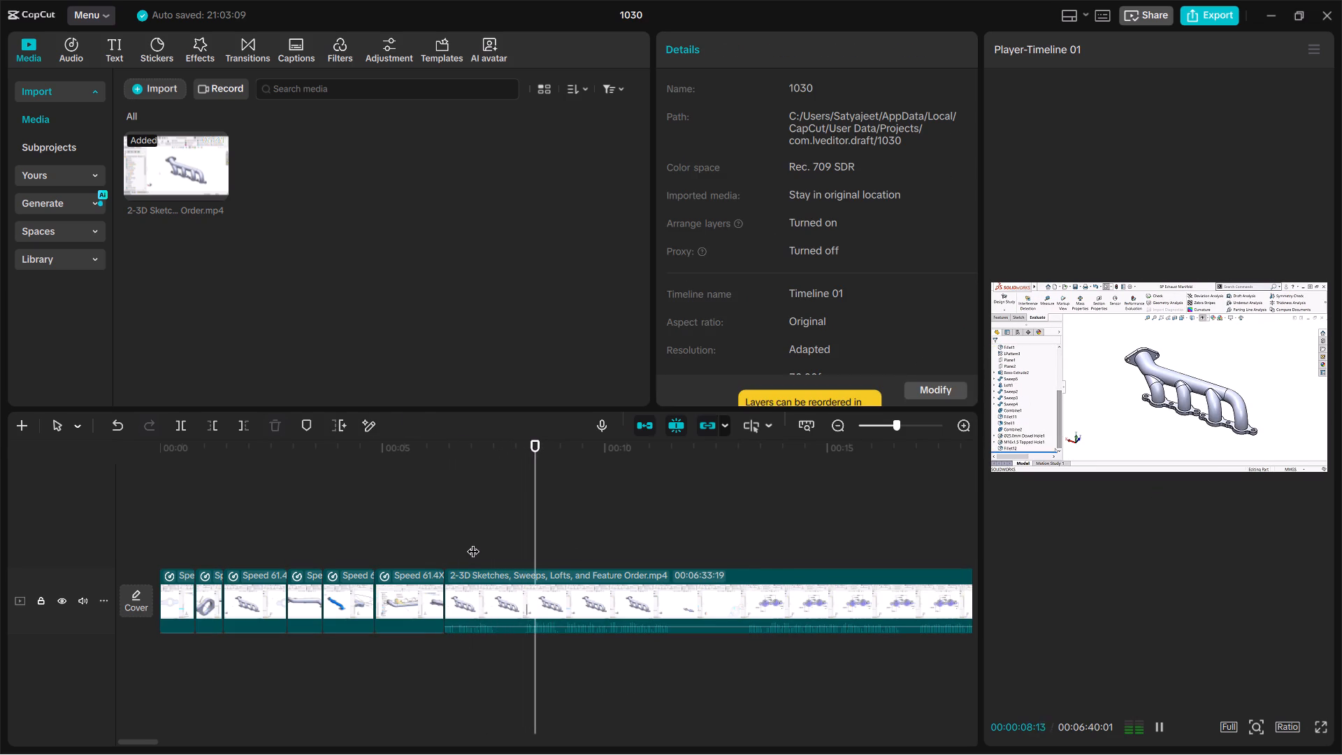
pyautogui.press('space')
pyautogui.press('space')
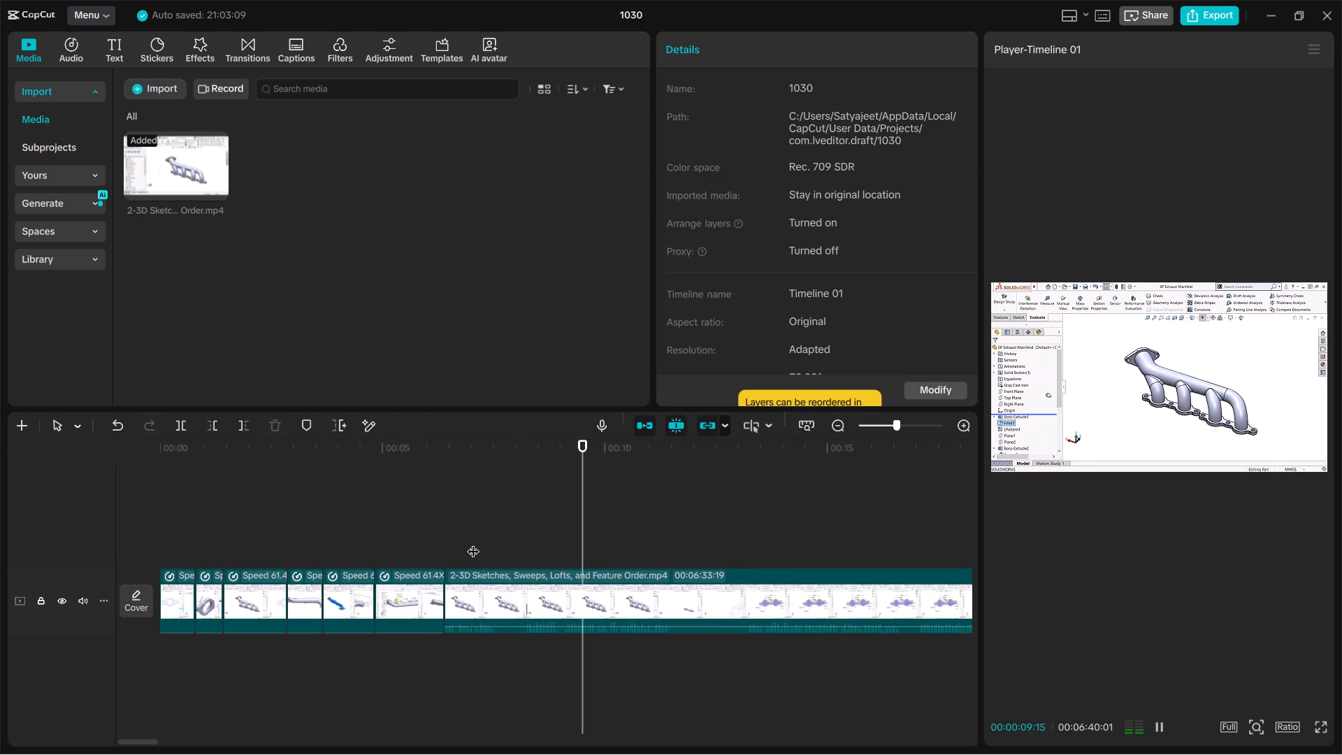
pyautogui.press('space')
pyautogui.keyDown('ctrl'); pyautogui.scroll(3, 623, 590); pyautogui.keyUp('ctrl')
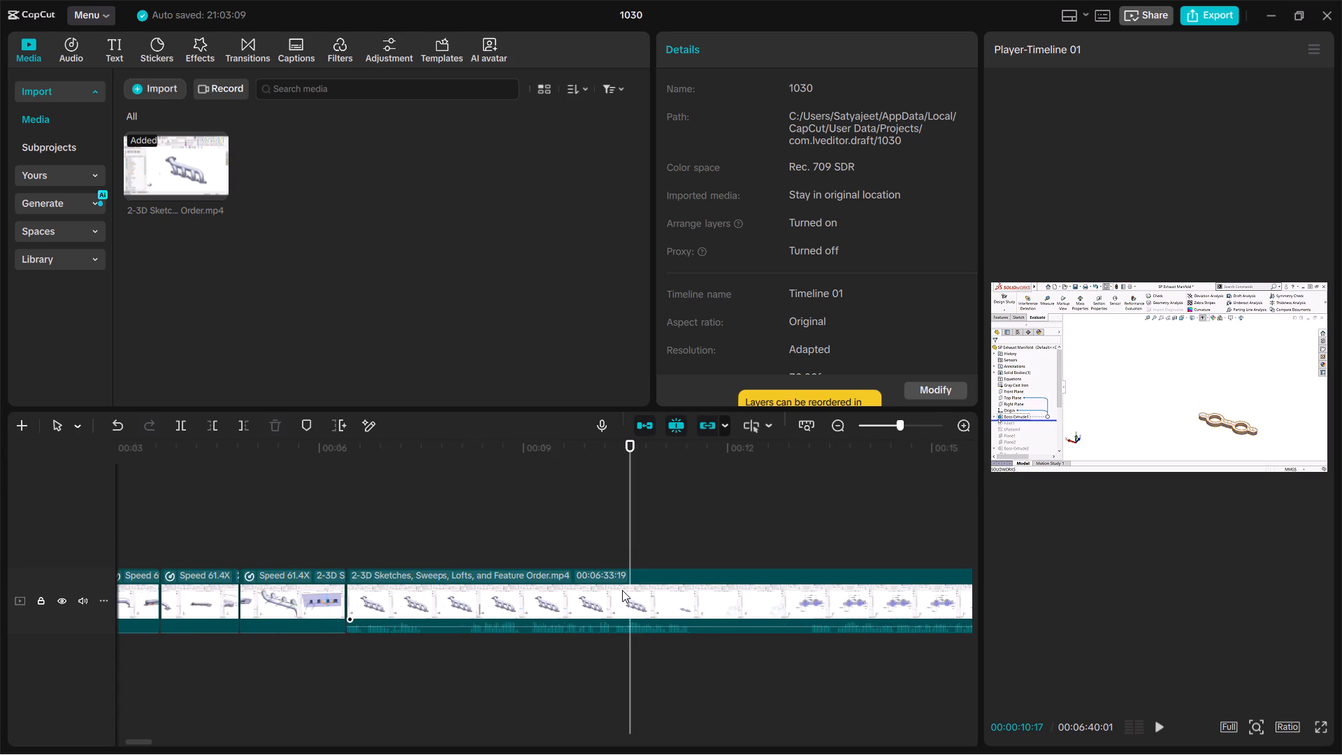
pyautogui.keyDown('ctrl'); pyautogui.scroll(9, 622, 590); pyautogui.keyUp('ctrl')
pyautogui.moveTo(635, 524); pyautogui.dragTo(454, 568)
pyautogui.press('space')
pyautogui.press('space')
pyautogui.click(466, 540)
pyautogui.moveTo(466, 540); pyautogui.dragTo(454, 545)
pyautogui.press('q')
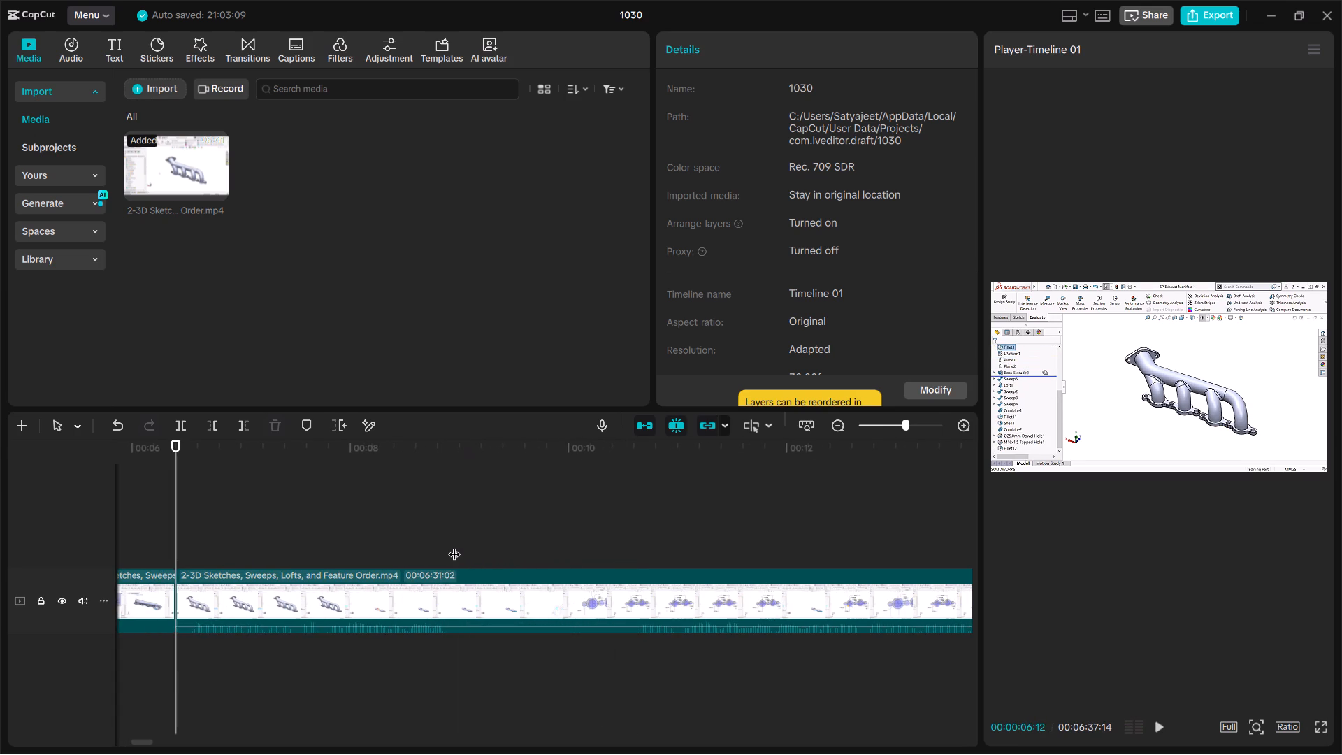
# Play the main clip's new opening, then scrub and play the sped-up pieces from the start to examine their flow.
pyautogui.press('space')
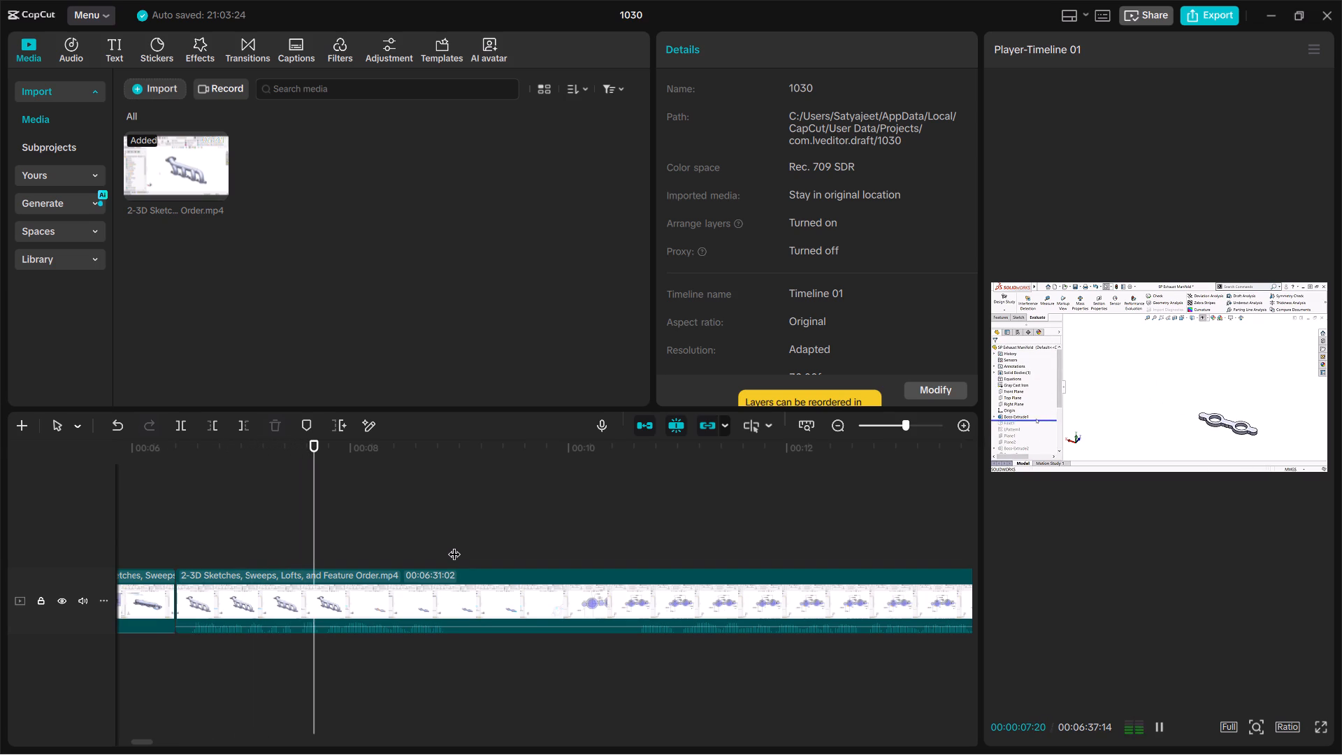
pyautogui.press('space')
pyautogui.moveTo(315, 545); pyautogui.dragTo(117, 544)
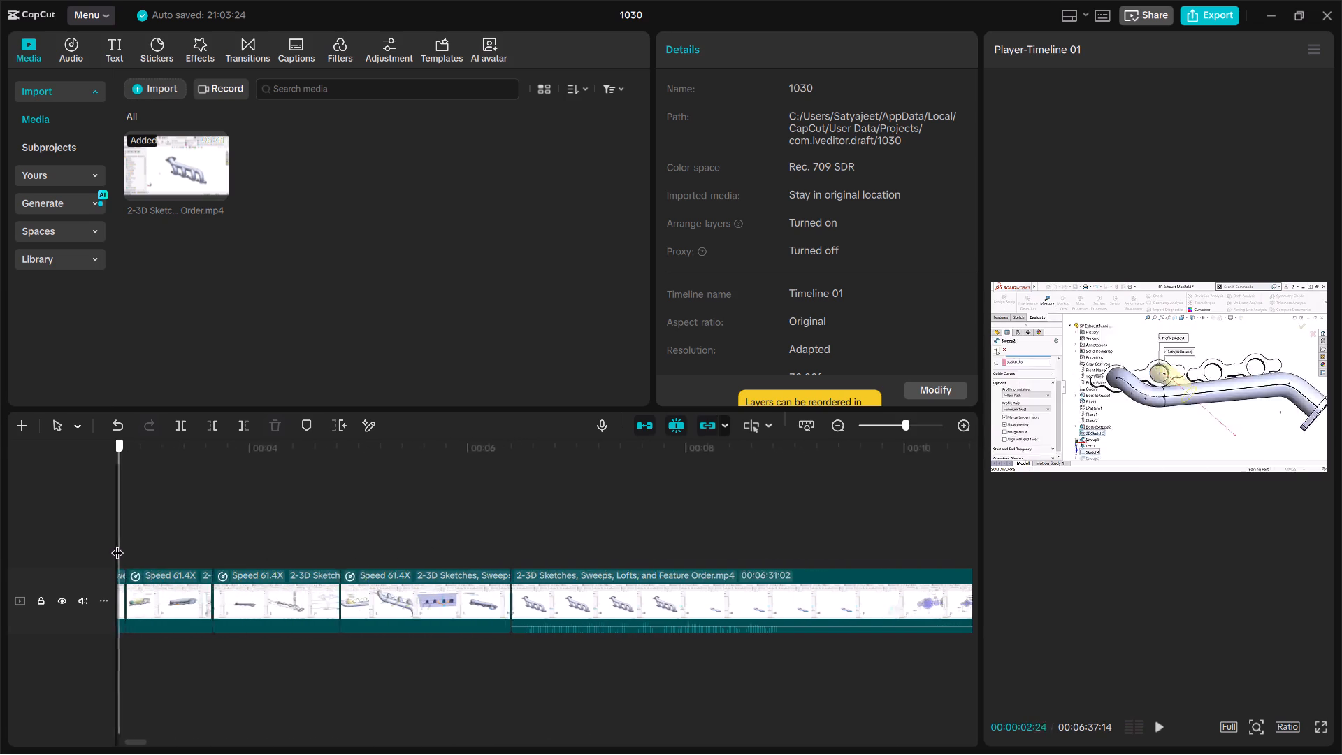
pyautogui.moveTo(117, 544); pyautogui.dragTo(684, 582)
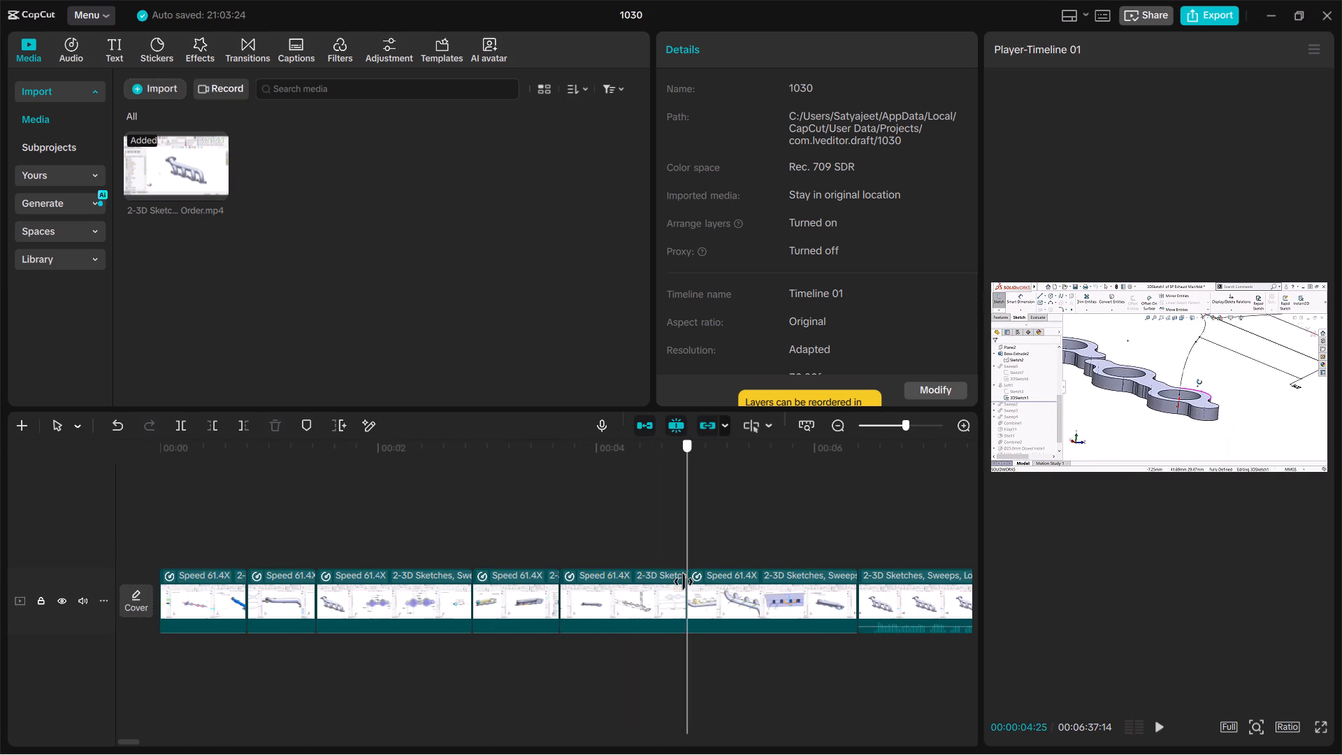
pyautogui.moveTo(684, 582); pyautogui.dragTo(684, 582)
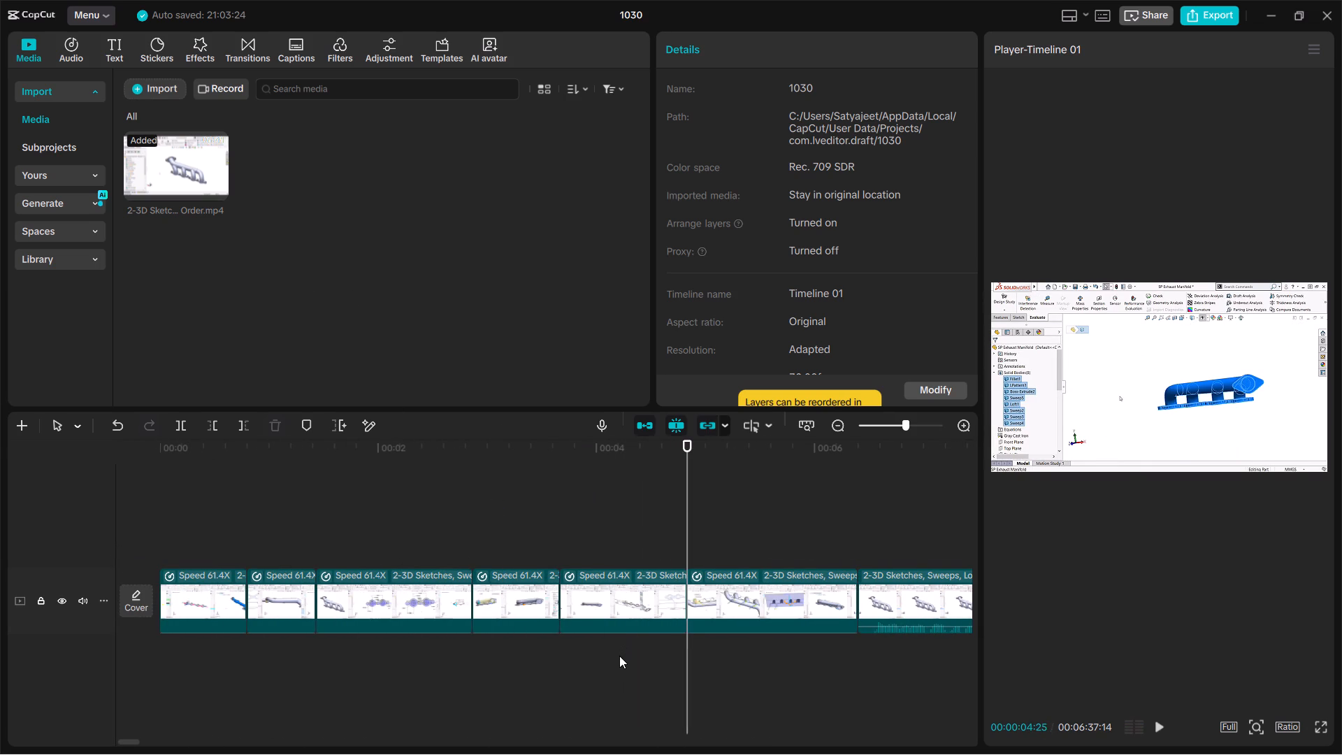
pyautogui.click(616, 618)
pyautogui.click(633, 509)
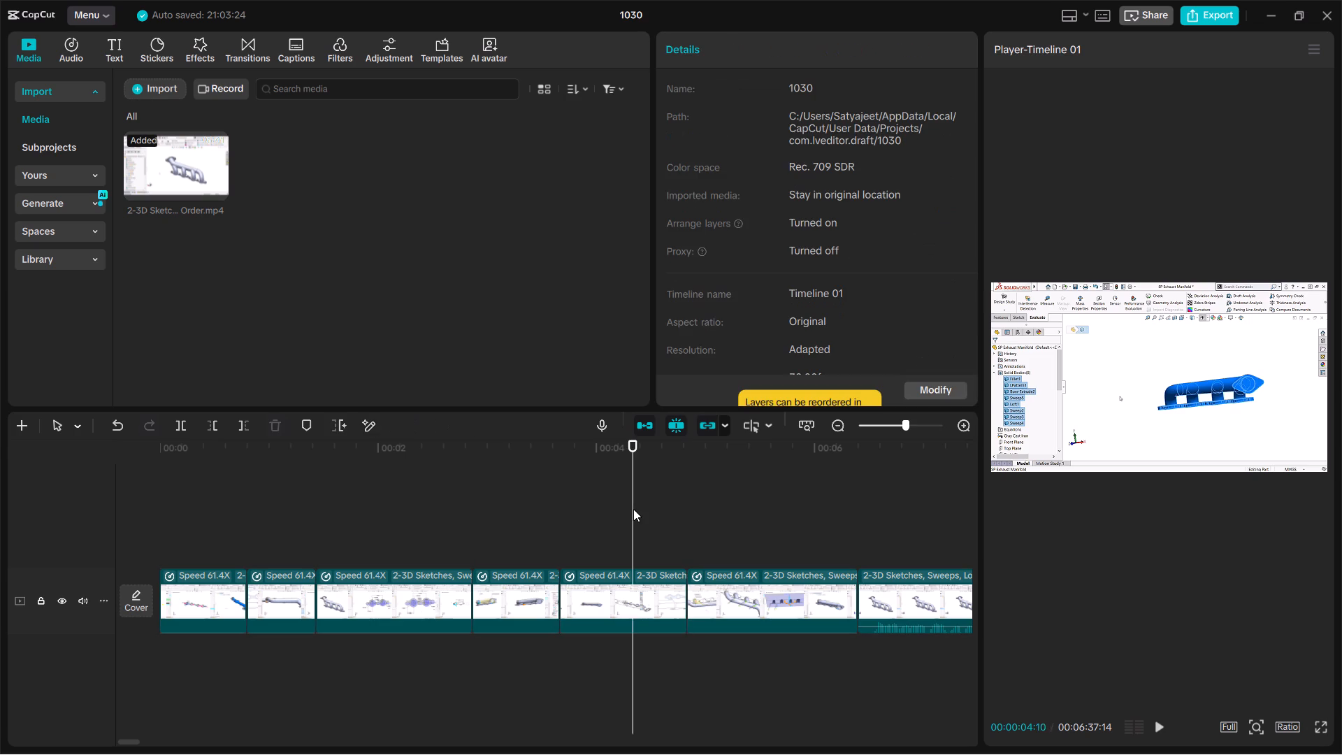
pyautogui.moveTo(633, 509); pyautogui.dragTo(579, 544)
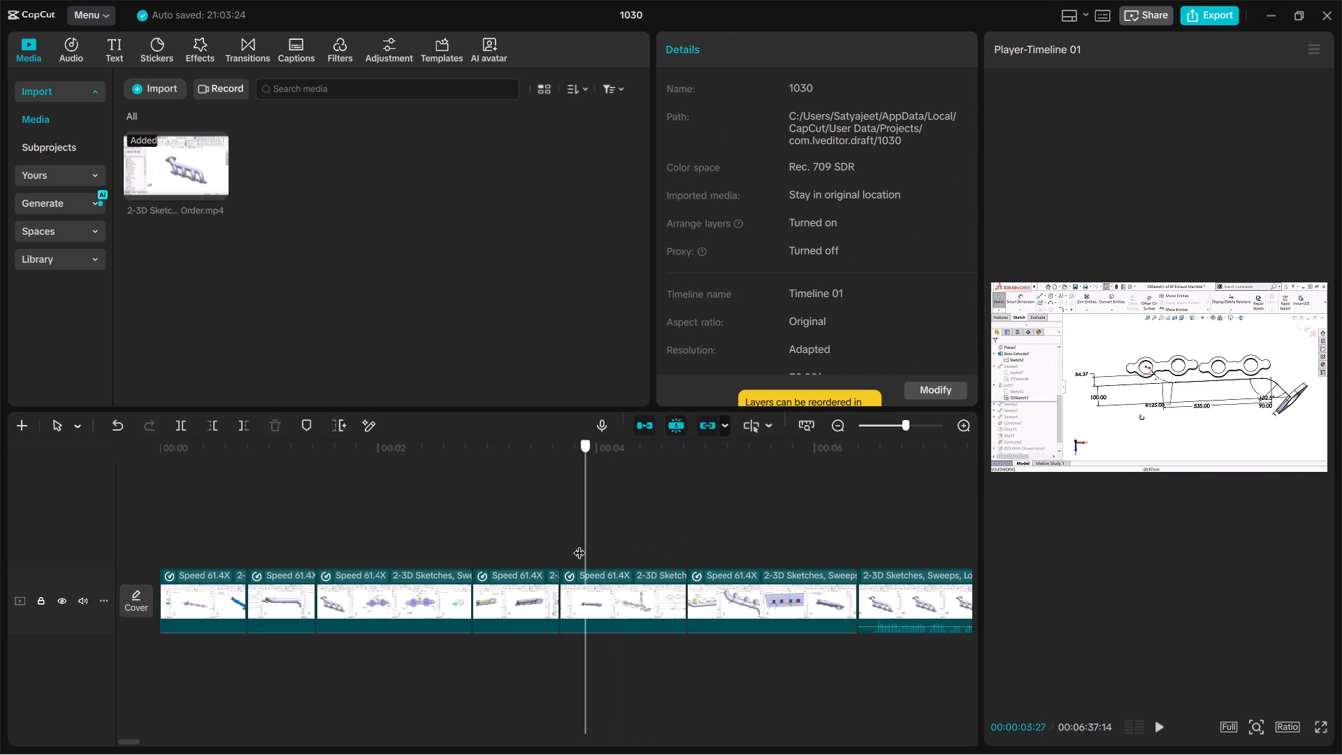
pyautogui.moveTo(579, 544); pyautogui.dragTo(207, 541)
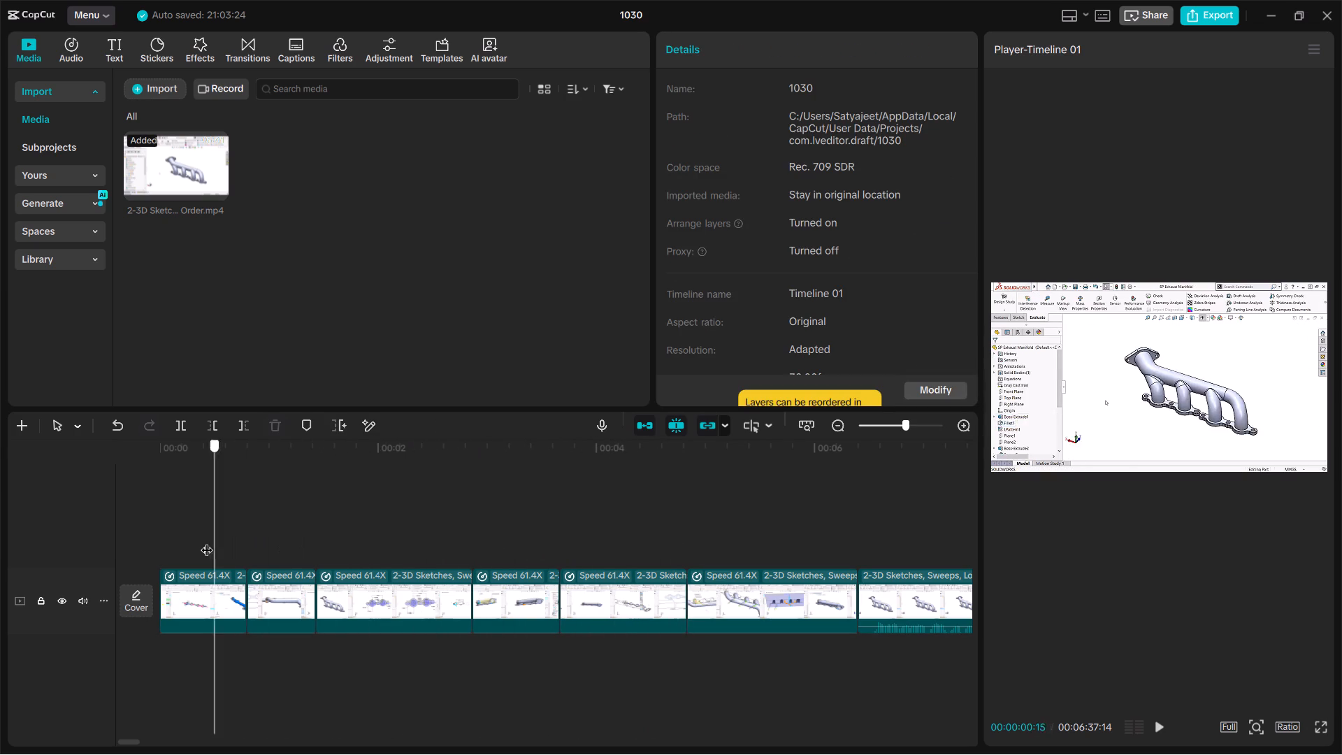
pyautogui.moveTo(207, 541); pyautogui.dragTo(162, 544)
pyautogui.press('space')
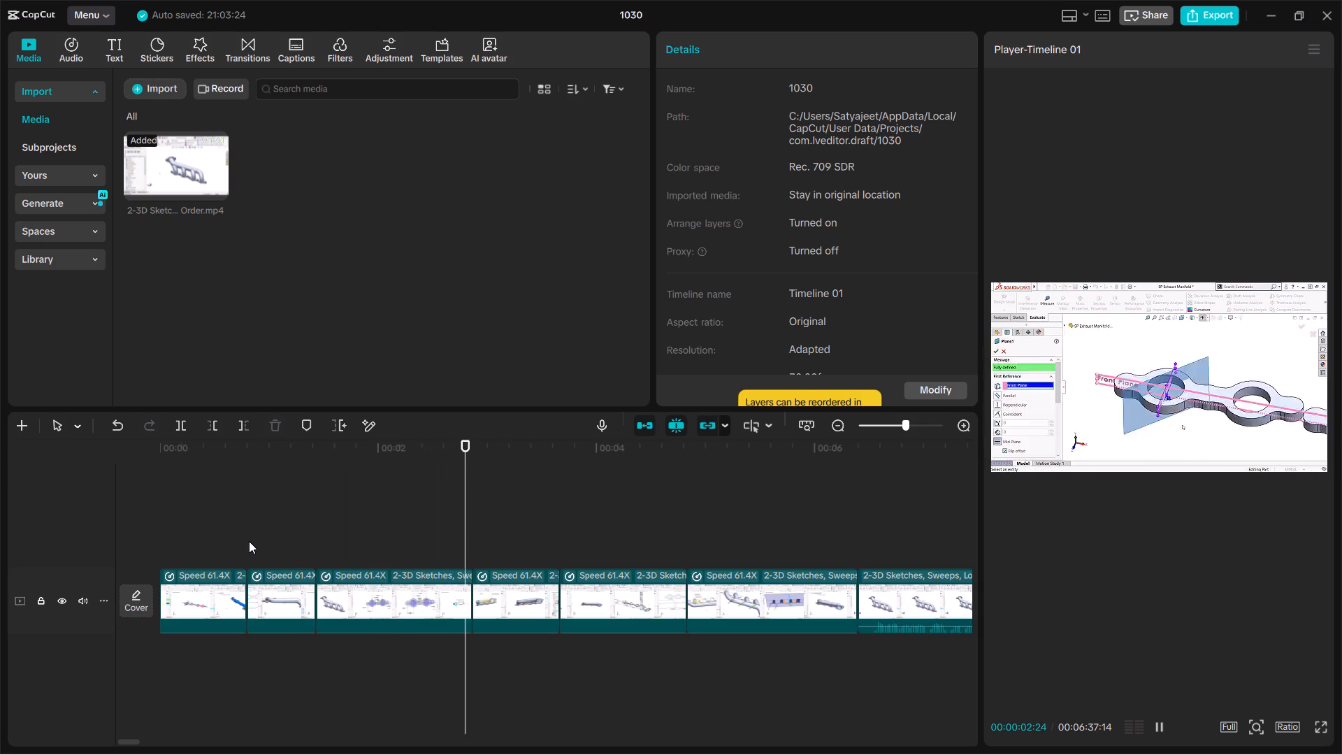
pyautogui.press('space')
# Delete the fourth sped-up piece, which sits between about 00:00:02:26 and 00:00:03:20.
pyautogui.moveTo(449, 683); pyautogui.dragTo(435, 628)
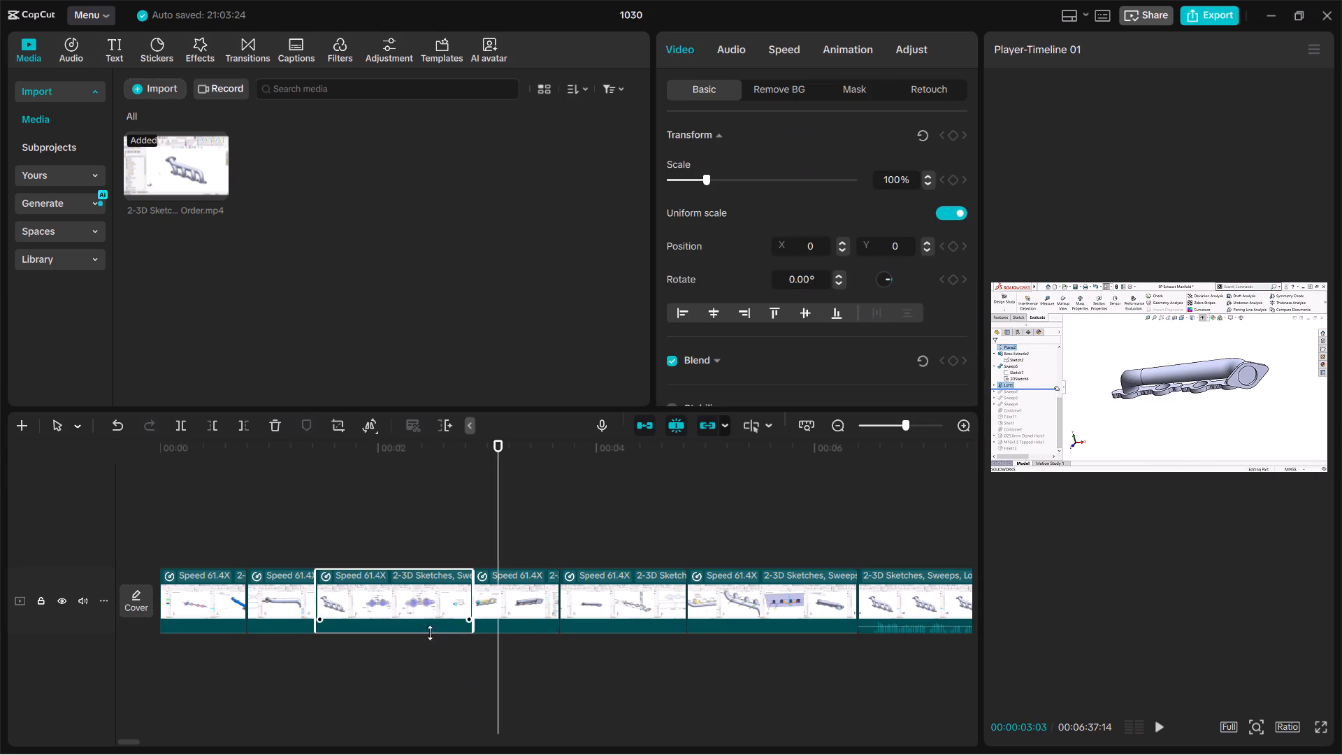
pyautogui.press('space')
pyautogui.press('space')
pyautogui.moveTo(522, 670); pyautogui.dragTo(553, 566)
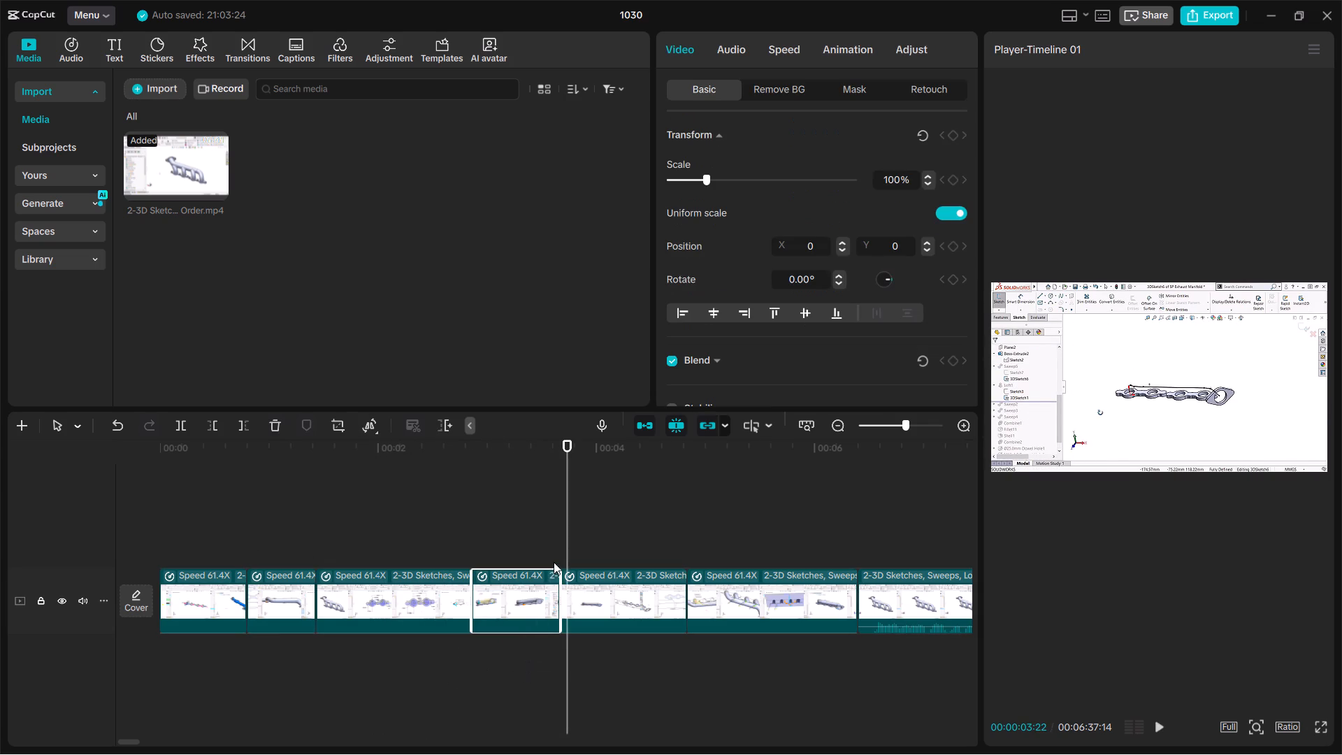
pyautogui.press('Delete')
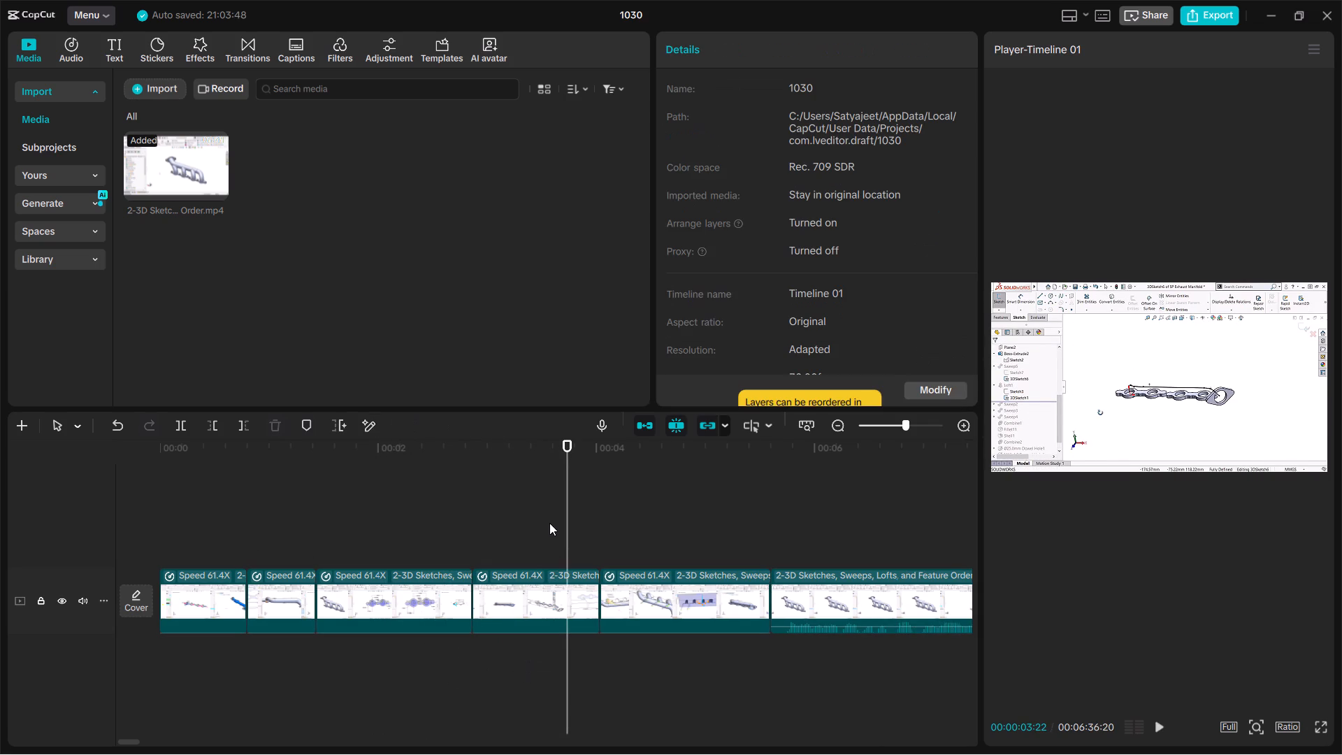
# Roll the cut between the last sped-up piece and the main clip back to about 00:00:05:07 and review the junction.
pyautogui.moveTo(566, 540); pyautogui.dragTo(586, 548)
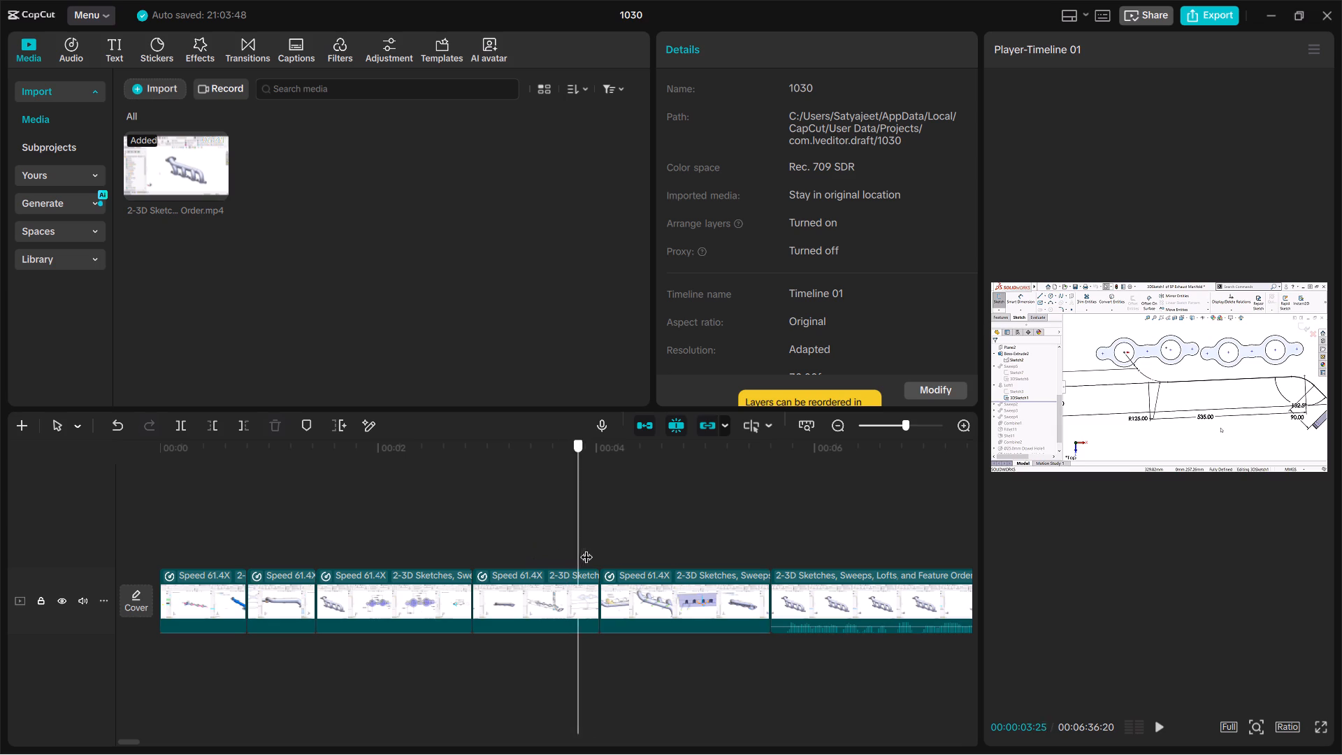
pyautogui.moveTo(586, 548); pyautogui.dragTo(768, 548)
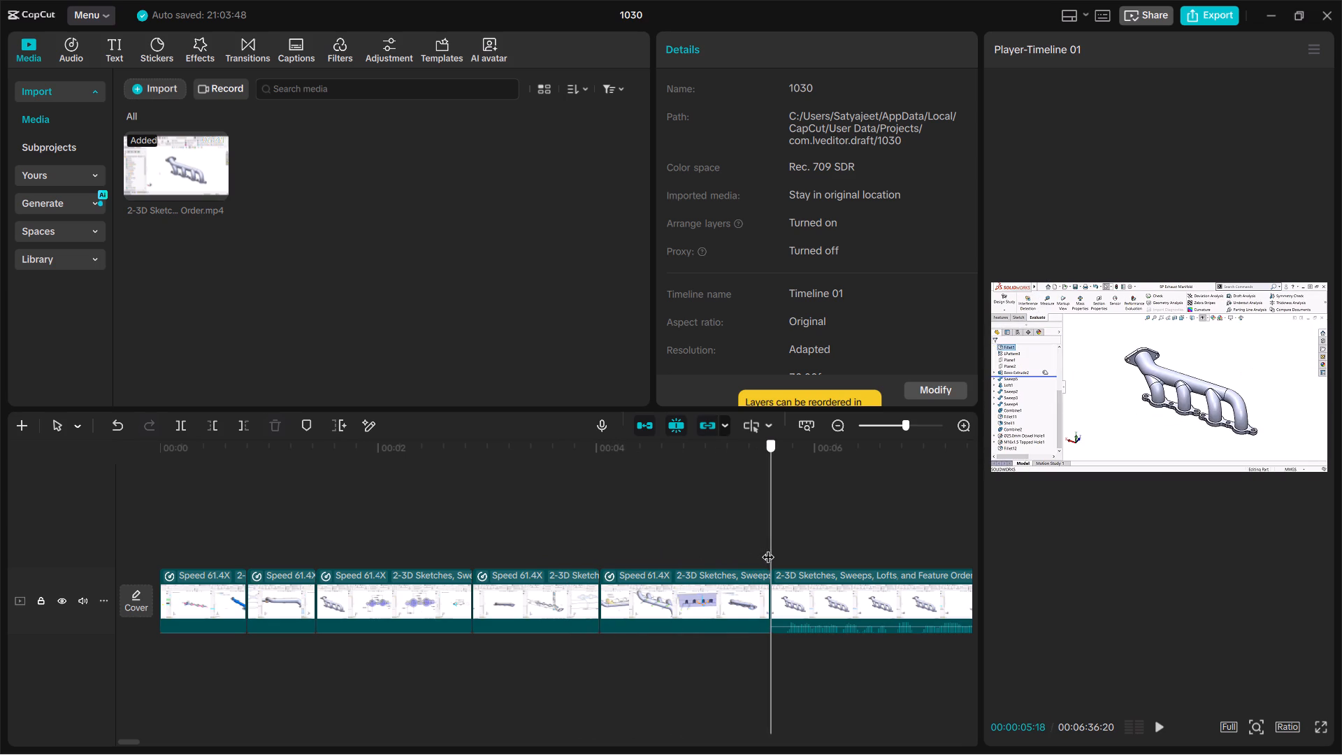
pyautogui.moveTo(768, 548); pyautogui.dragTo(719, 550)
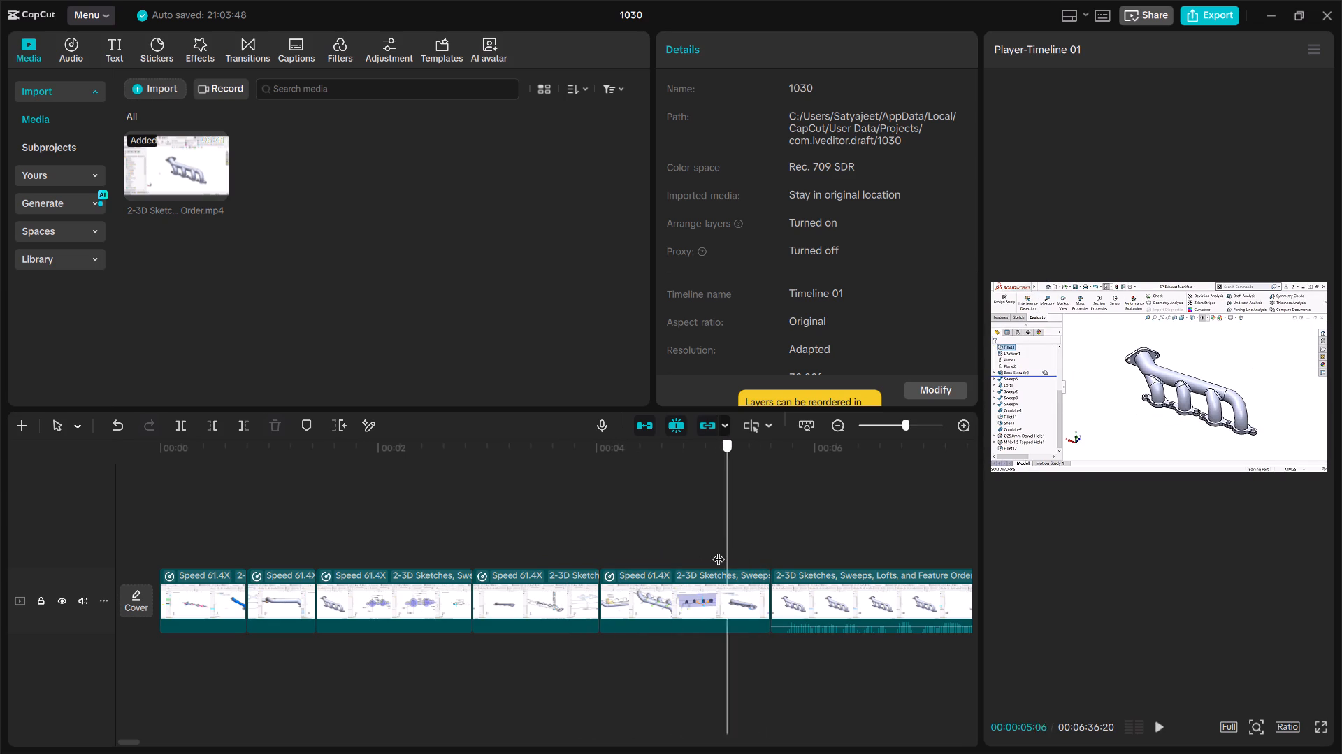
pyautogui.moveTo(719, 550); pyautogui.dragTo(391, 575)
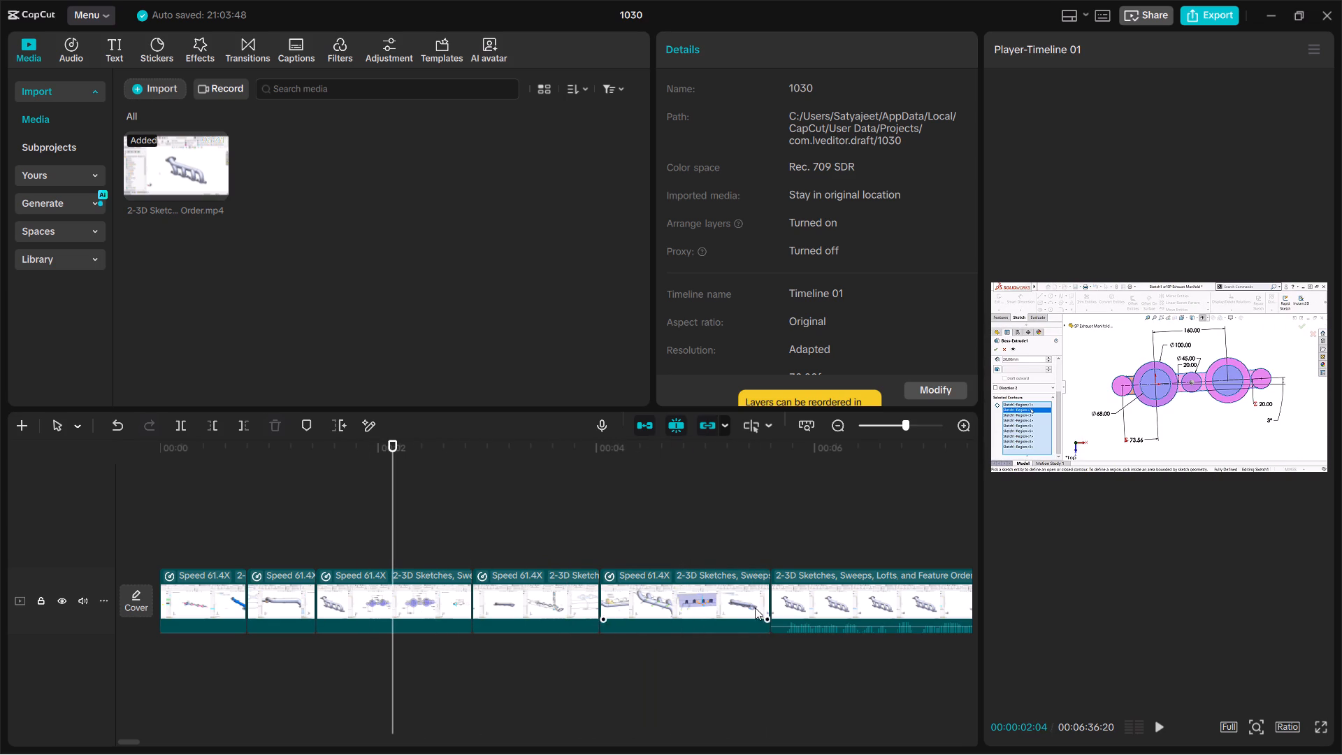
pyautogui.moveTo(772, 596); pyautogui.dragTo(733, 589)
pyautogui.click(654, 519)
pyautogui.moveTo(649, 517); pyautogui.dragTo(744, 540)
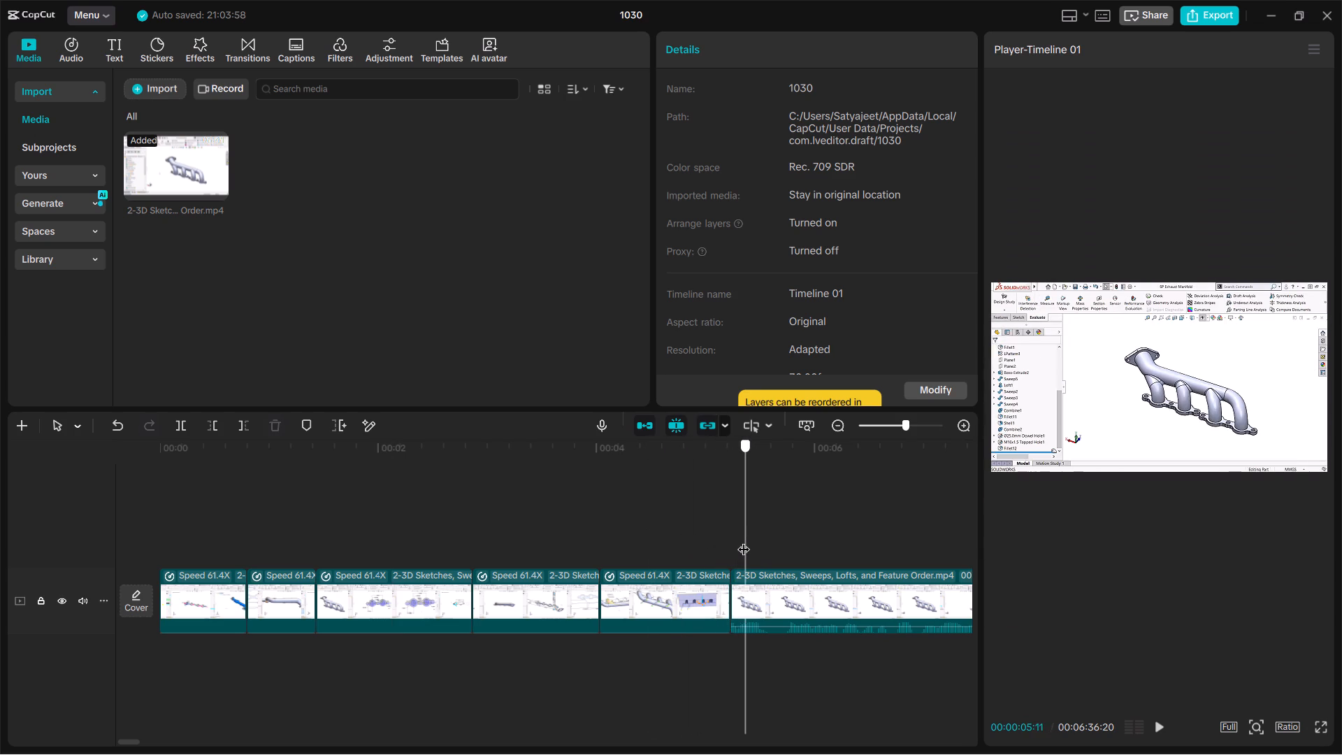
pyautogui.moveTo(744, 540); pyautogui.dragTo(715, 578)
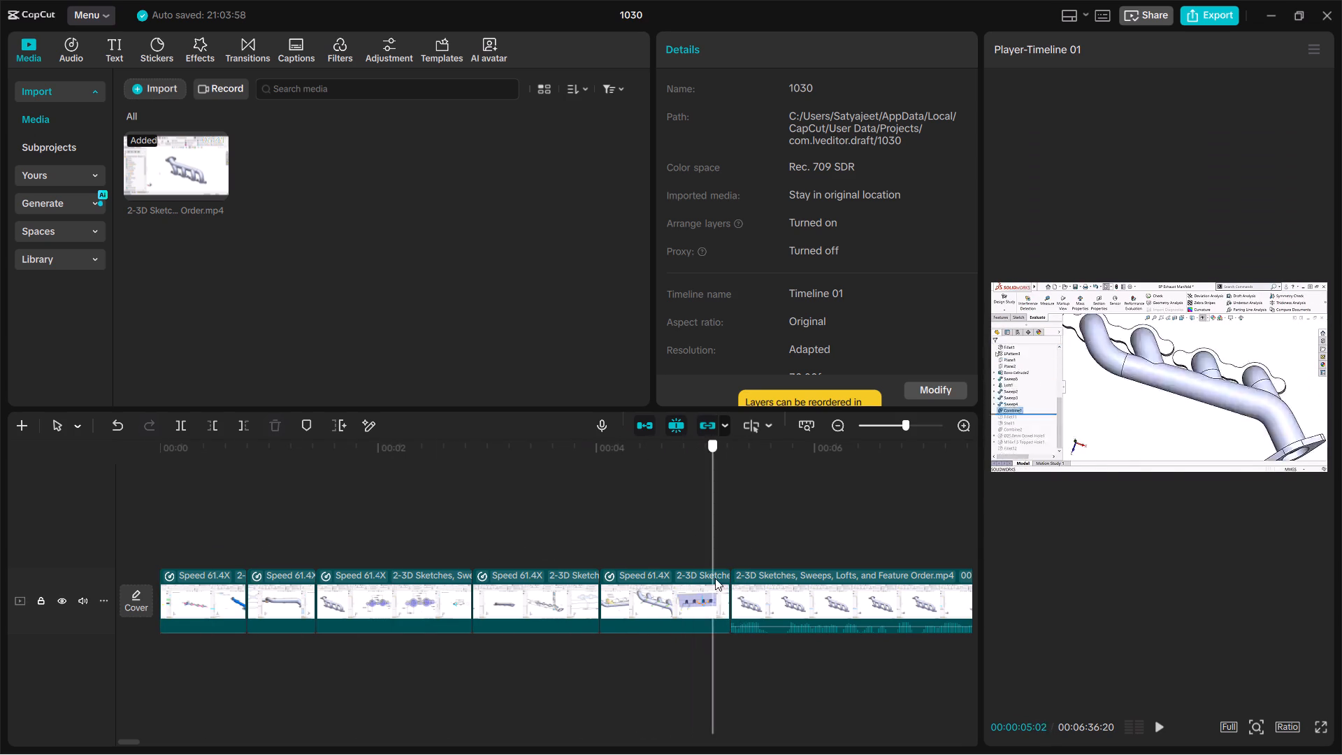
pyautogui.moveTo(715, 578); pyautogui.dragTo(730, 578)
# Trim the end of the third sped-up piece back to 00:00:02:06, closing the gap after it.
pyautogui.moveTo(284, 663); pyautogui.dragTo(284, 656)
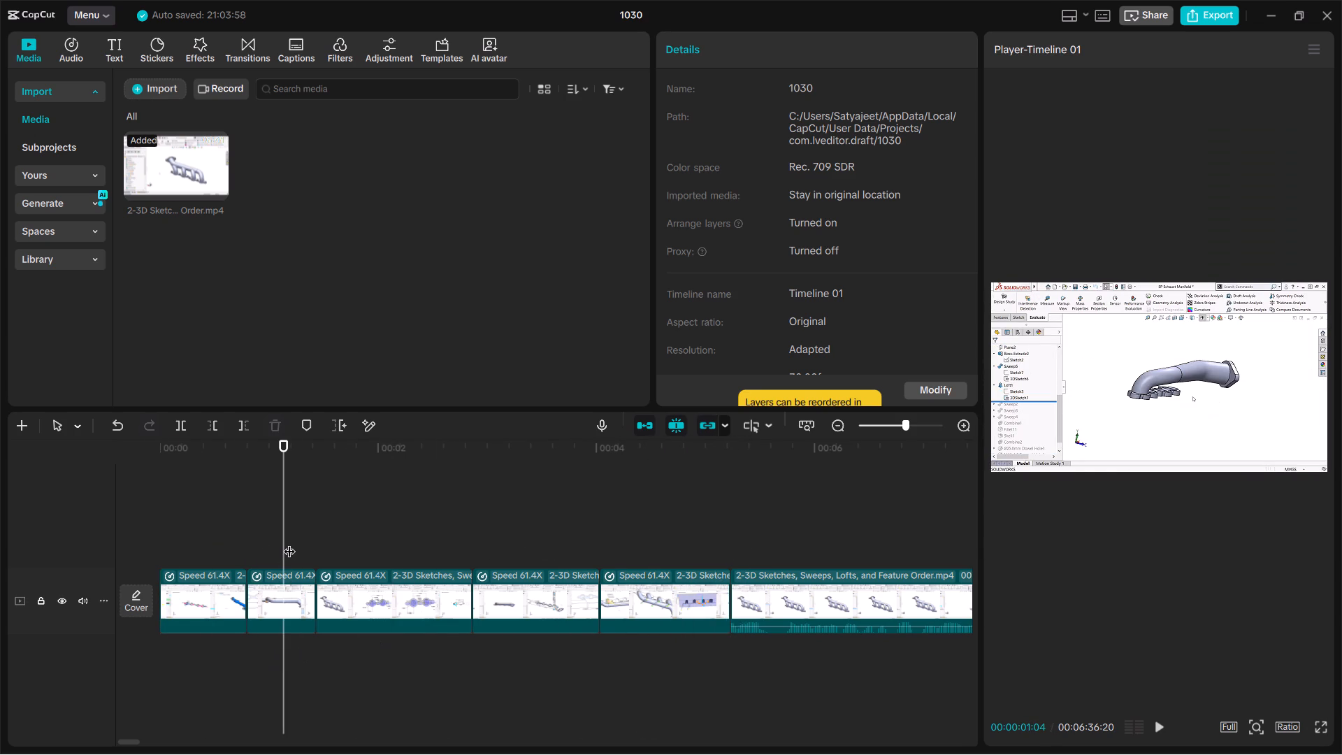
pyautogui.moveTo(289, 531); pyautogui.dragTo(210, 541)
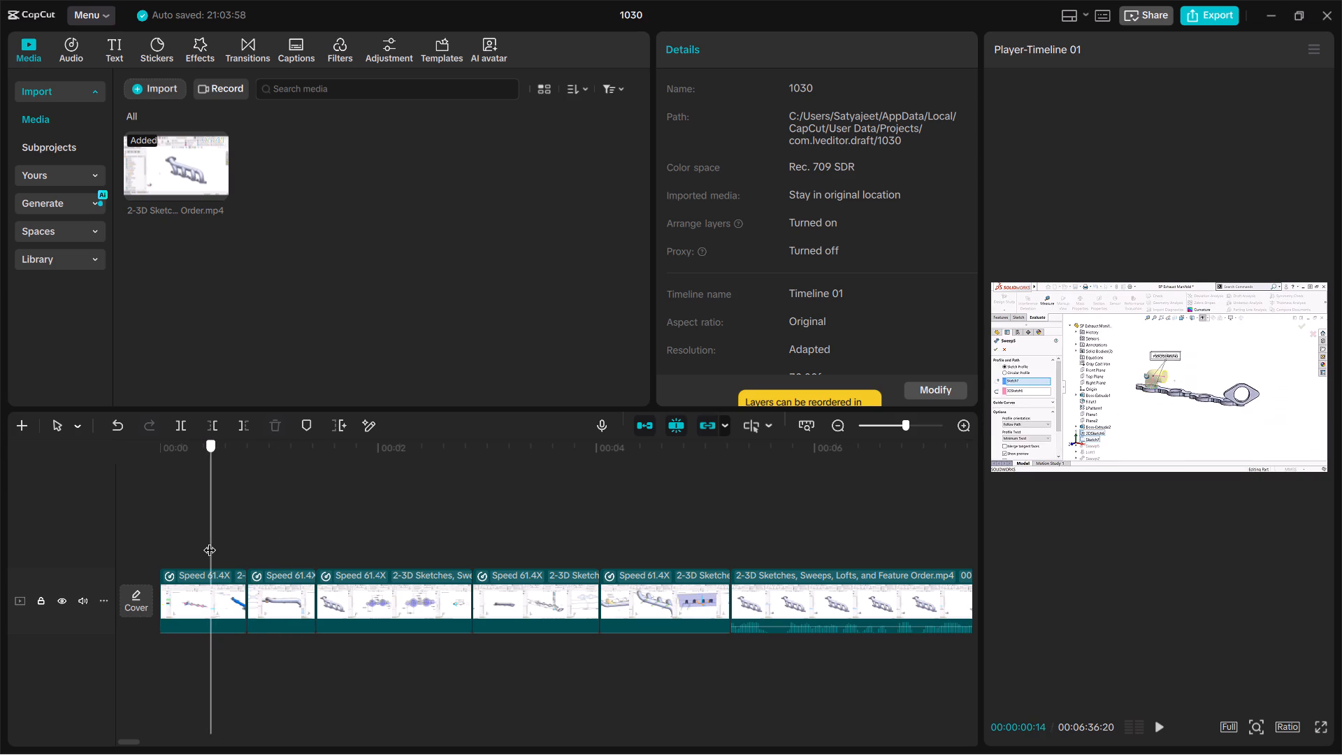
pyautogui.moveTo(210, 541); pyautogui.dragTo(400, 573)
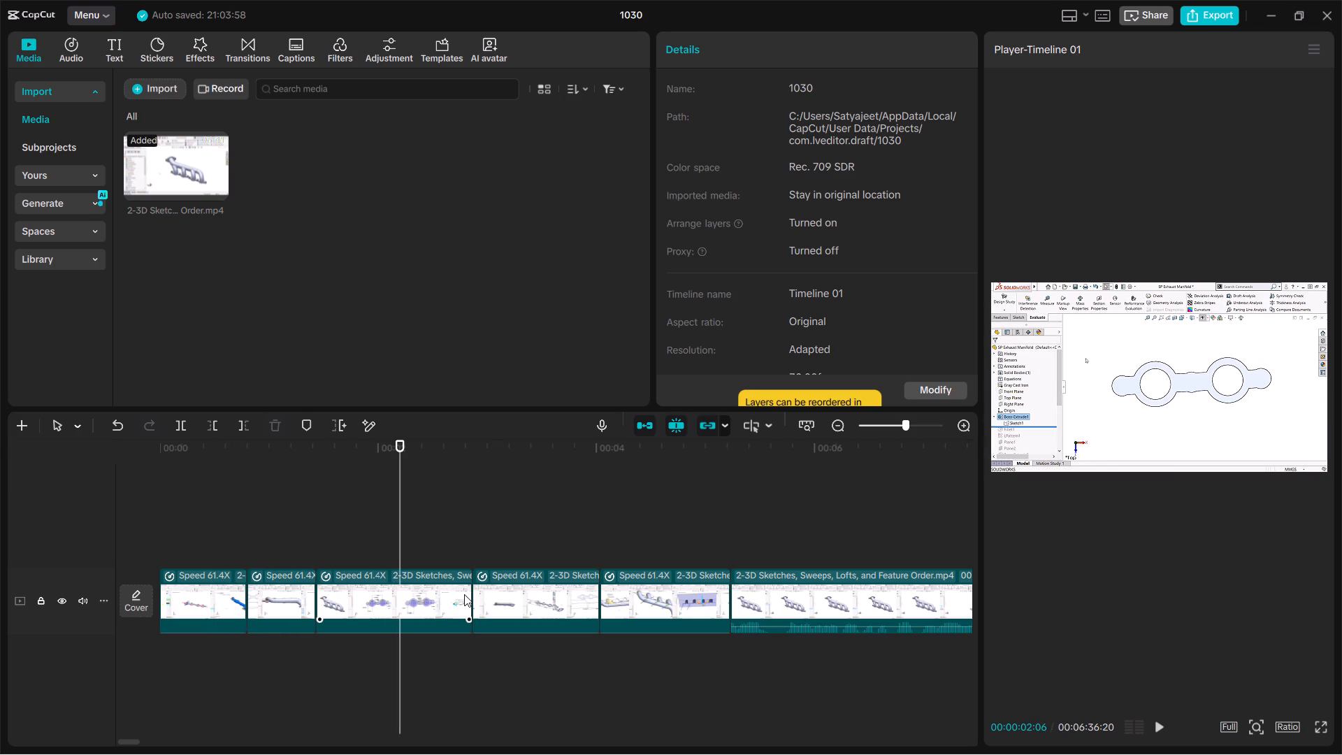
pyautogui.moveTo(468, 592); pyautogui.dragTo(398, 595)
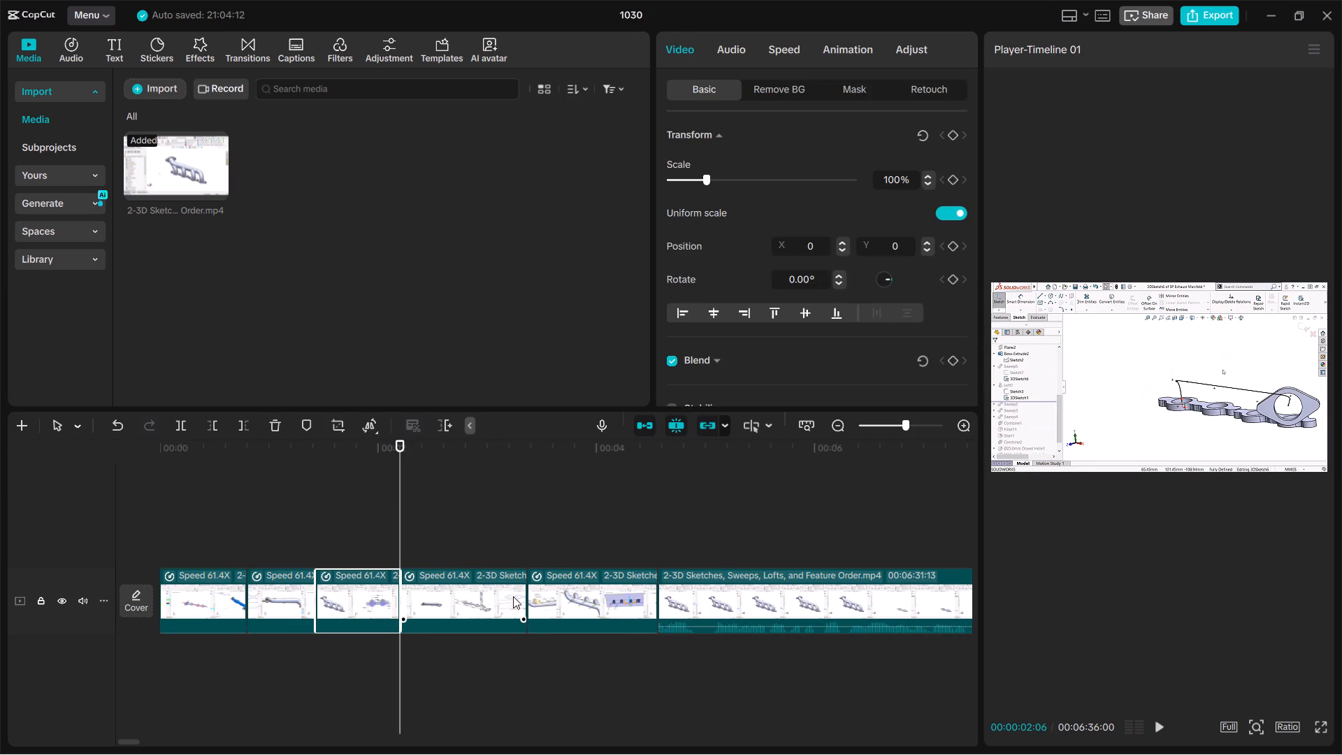
# Roll the cut between the fourth and last sped-up pieces back to about 00:00:02:25 and check the footage after it.
pyautogui.moveTo(527, 596); pyautogui.dragTo(470, 596)
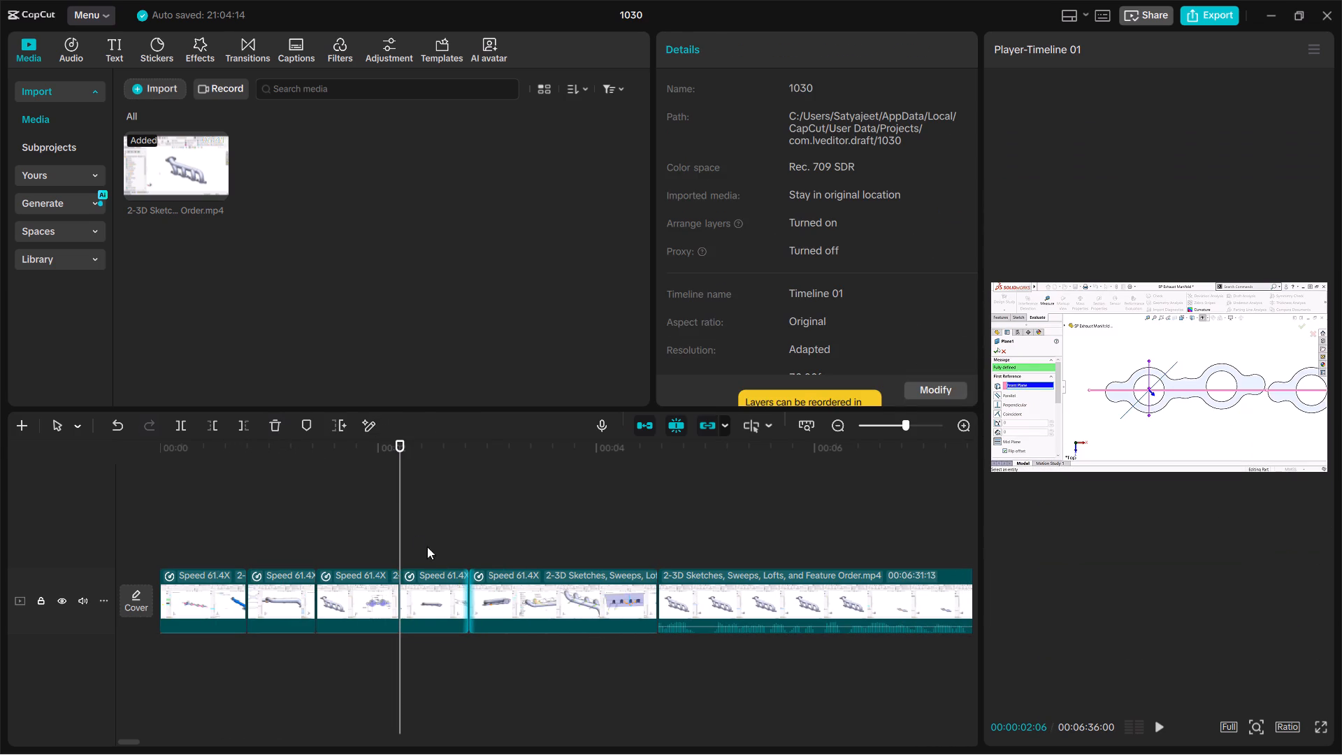
pyautogui.moveTo(403, 530); pyautogui.dragTo(525, 556)
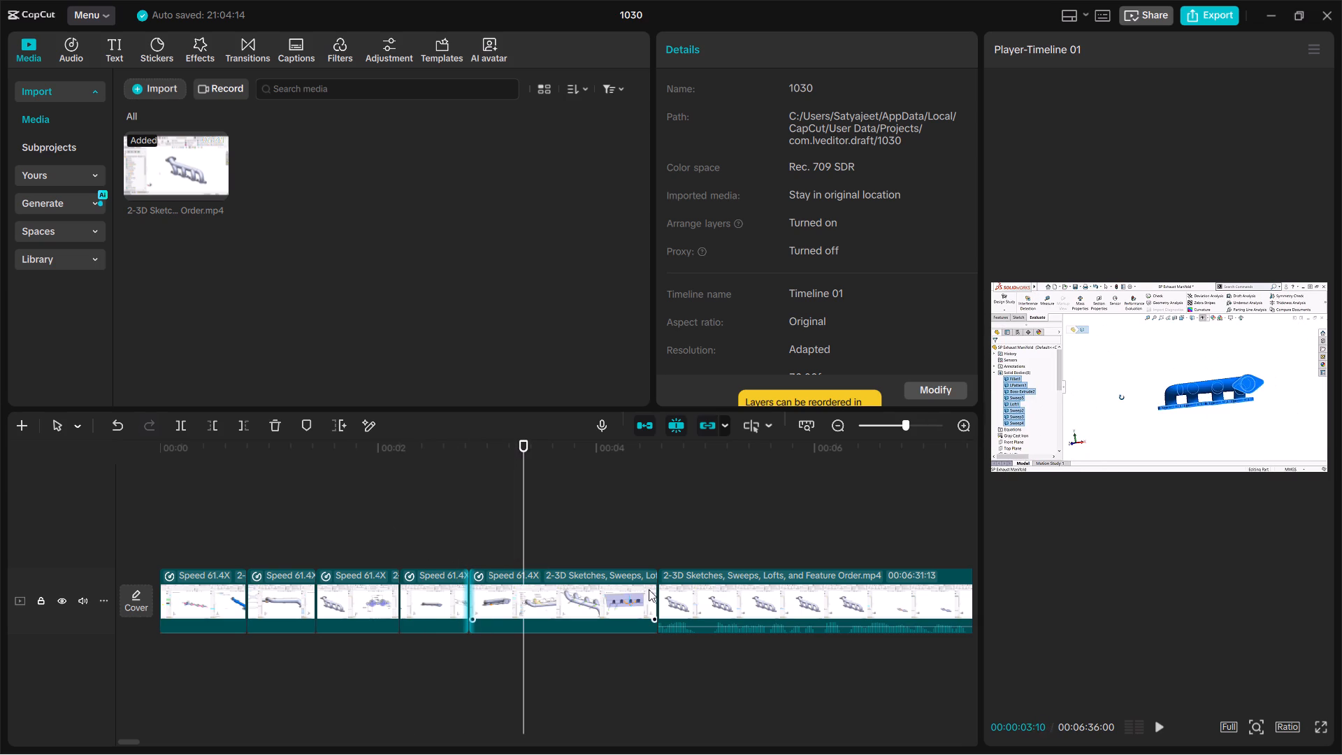
# Roll the cut between the last sped-up piece and the main clip back to about 00:00:03:23 and check the junction.
pyautogui.moveTo(656, 594); pyautogui.dragTo(570, 598)
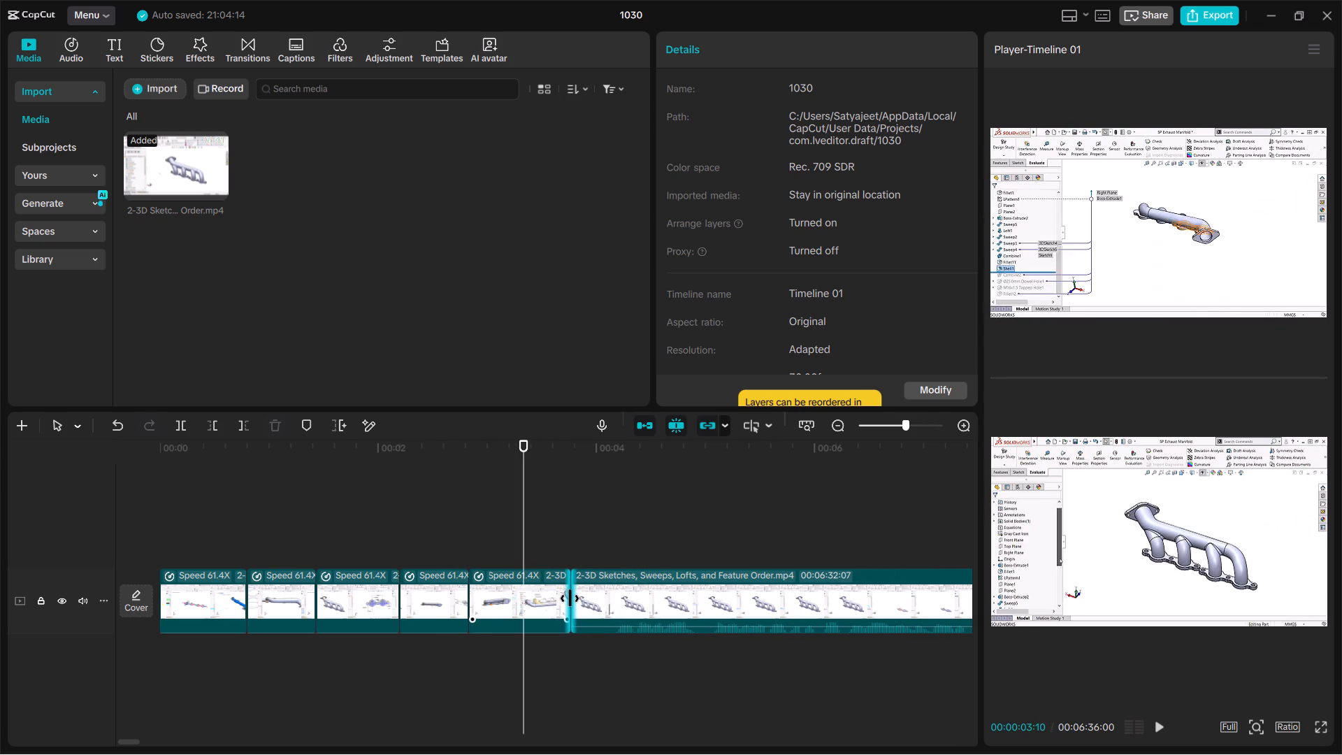
pyautogui.moveTo(570, 598); pyautogui.dragTo(569, 598)
pyautogui.moveTo(520, 543); pyautogui.dragTo(555, 560)
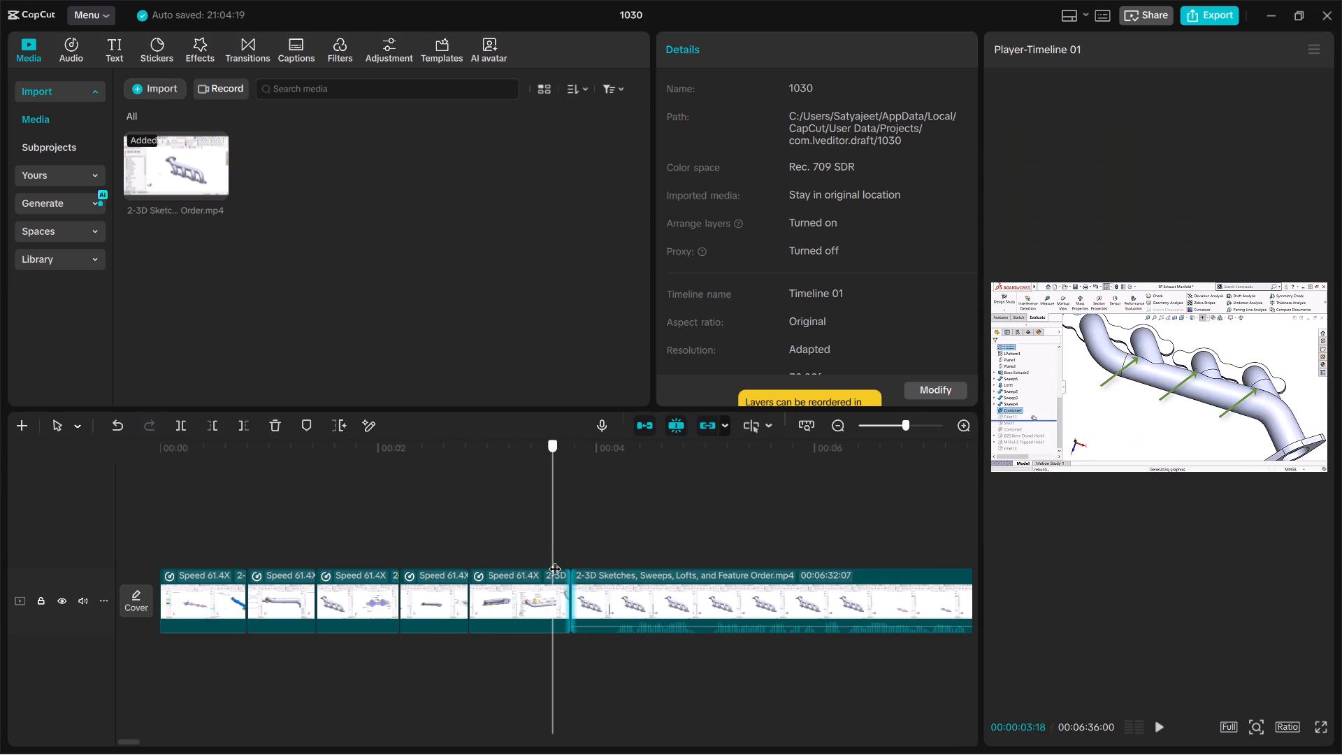
pyautogui.moveTo(555, 560); pyautogui.dragTo(571, 563)
pyautogui.click(327, 510)
# Import the InfiniteMesh_NASA_Logo_Animation video from Downloads and insert it between the last sped-up piece and the main clip.
pyautogui.click(161, 89)
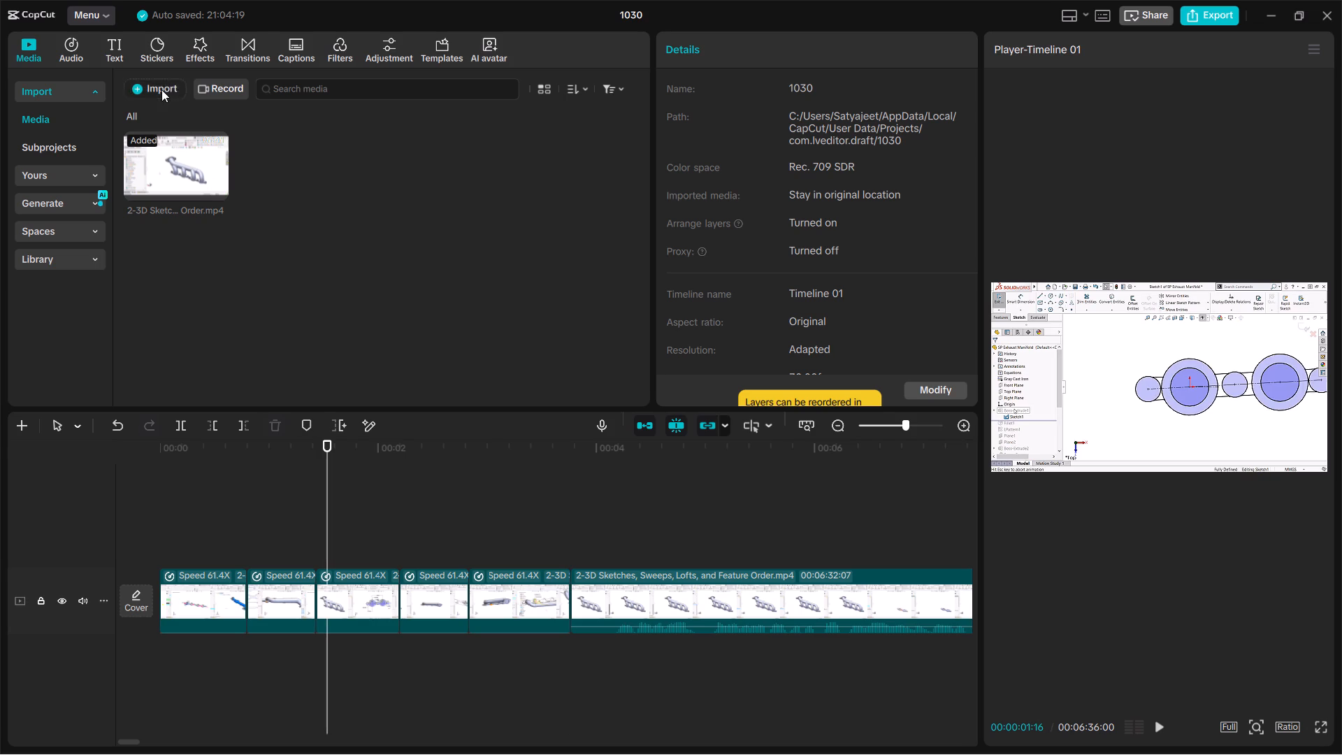
pyautogui.click(201, 131)
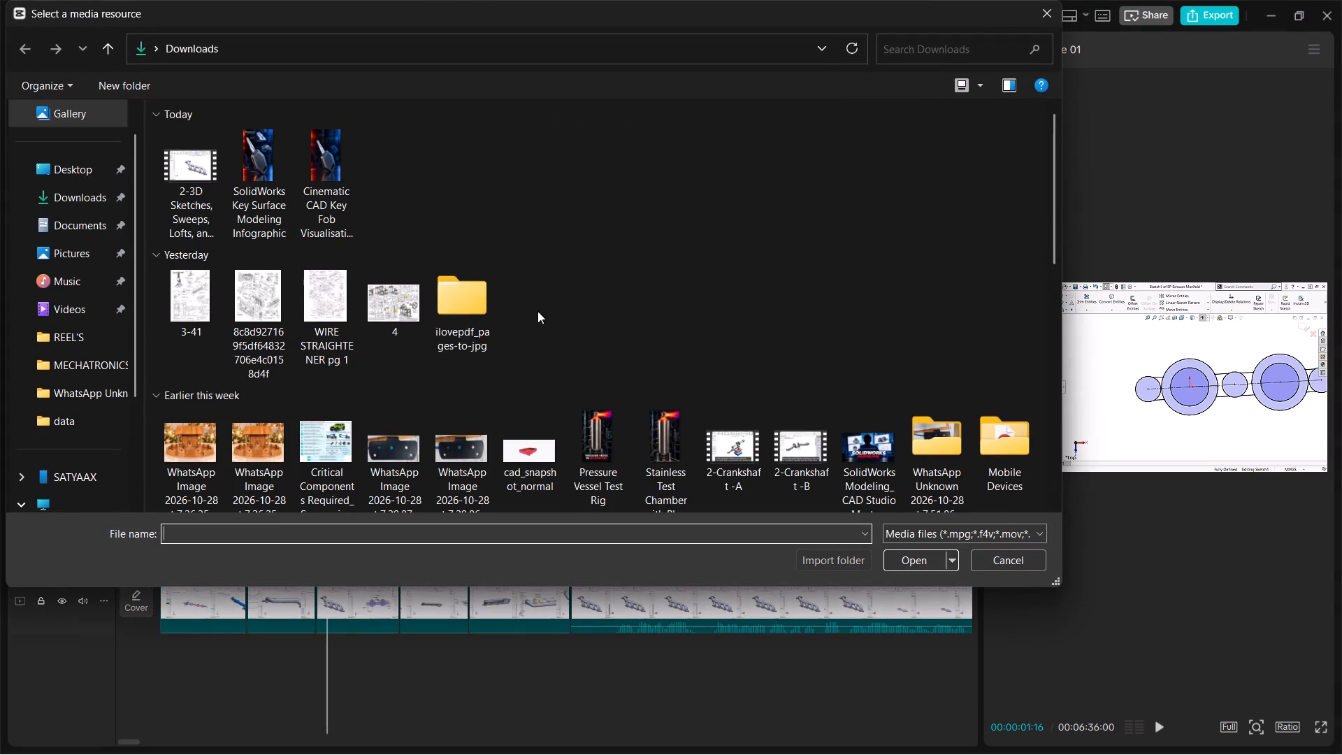
pyautogui.scroll(-1, 658, 335)
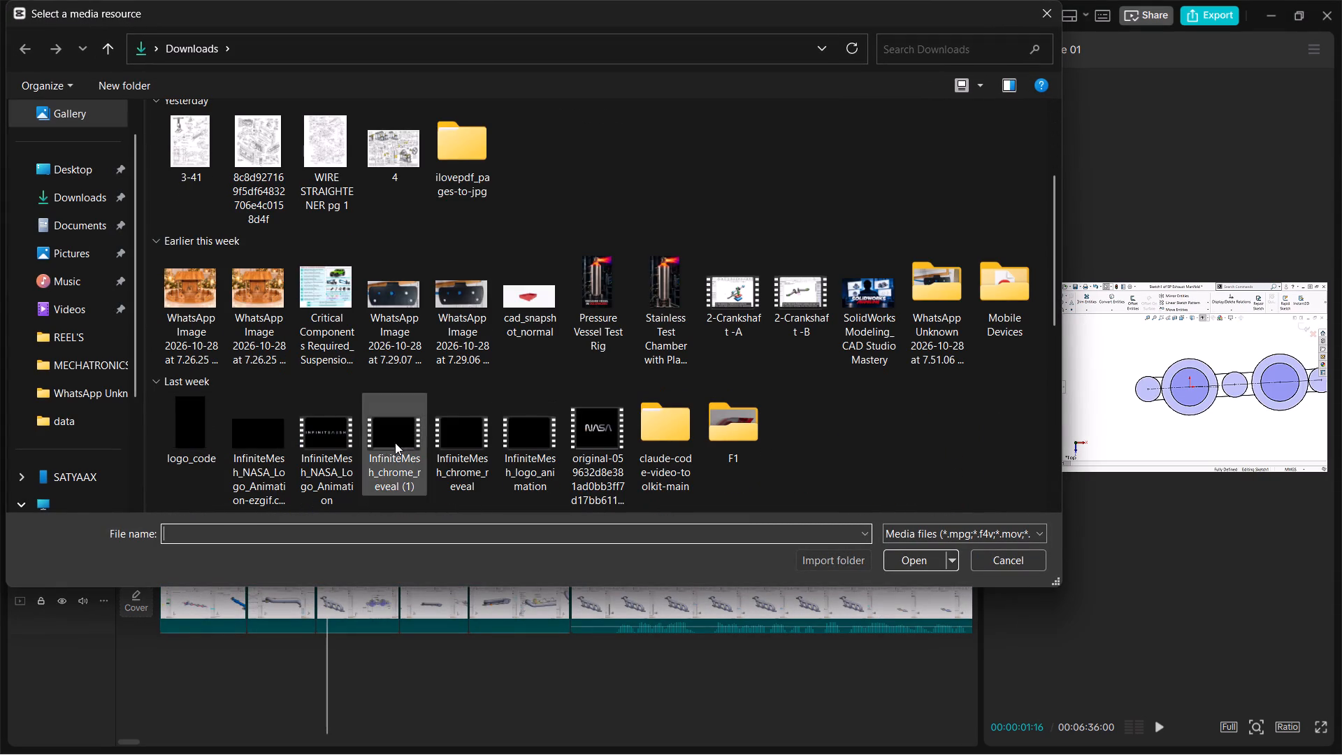
pyautogui.doubleClick(340, 438)
pyautogui.moveTo(296, 164); pyautogui.dragTo(456, 343)
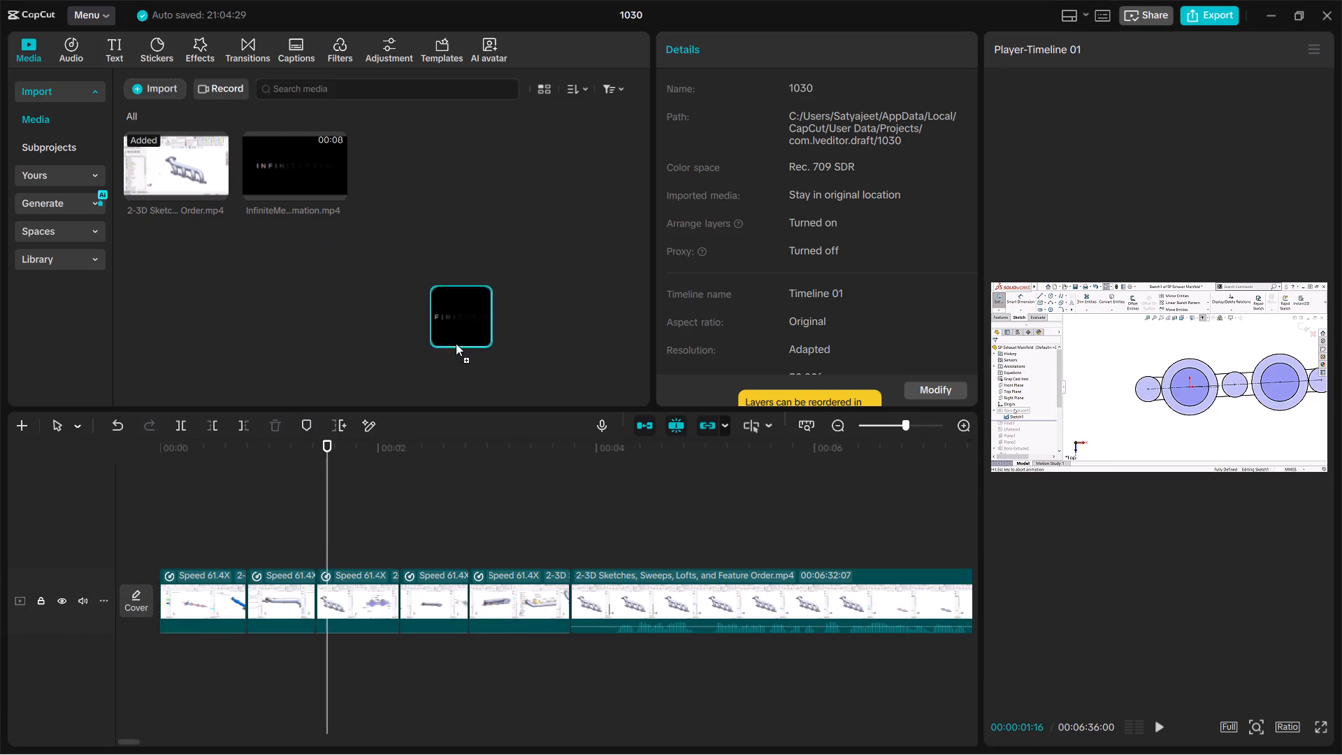
pyautogui.moveTo(456, 343); pyautogui.dragTo(579, 596)
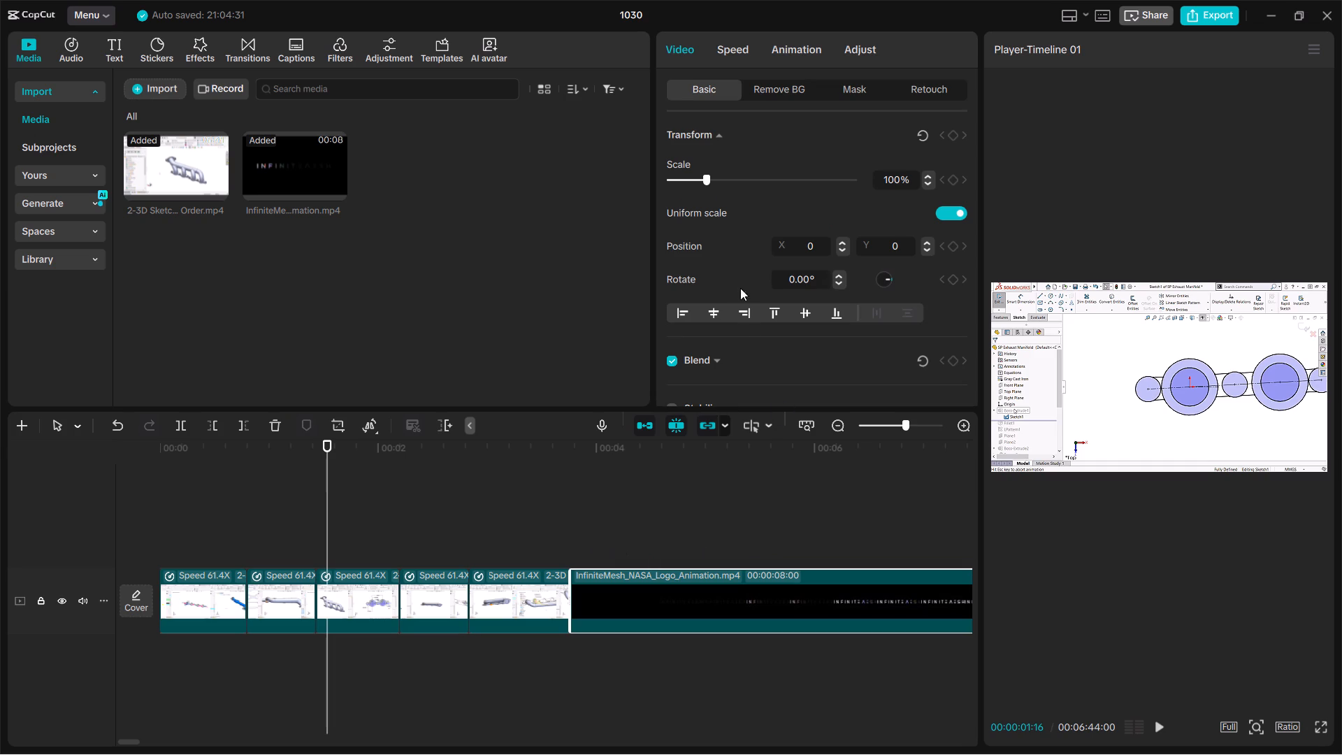
# Speed up the logo animation clip to about 6.79x, giving it a duration of 1.2 s.
pyautogui.click(741, 54)
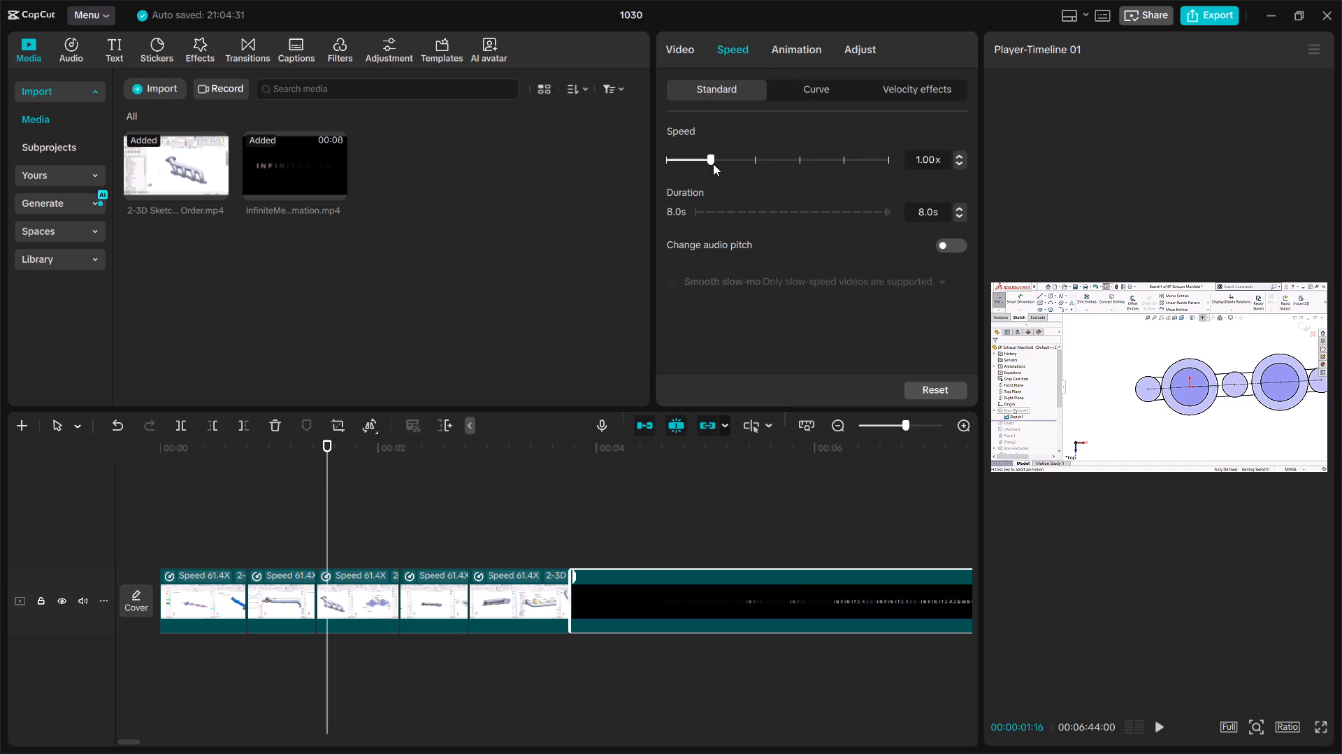
pyautogui.moveTo(705, 161); pyautogui.dragTo(816, 173)
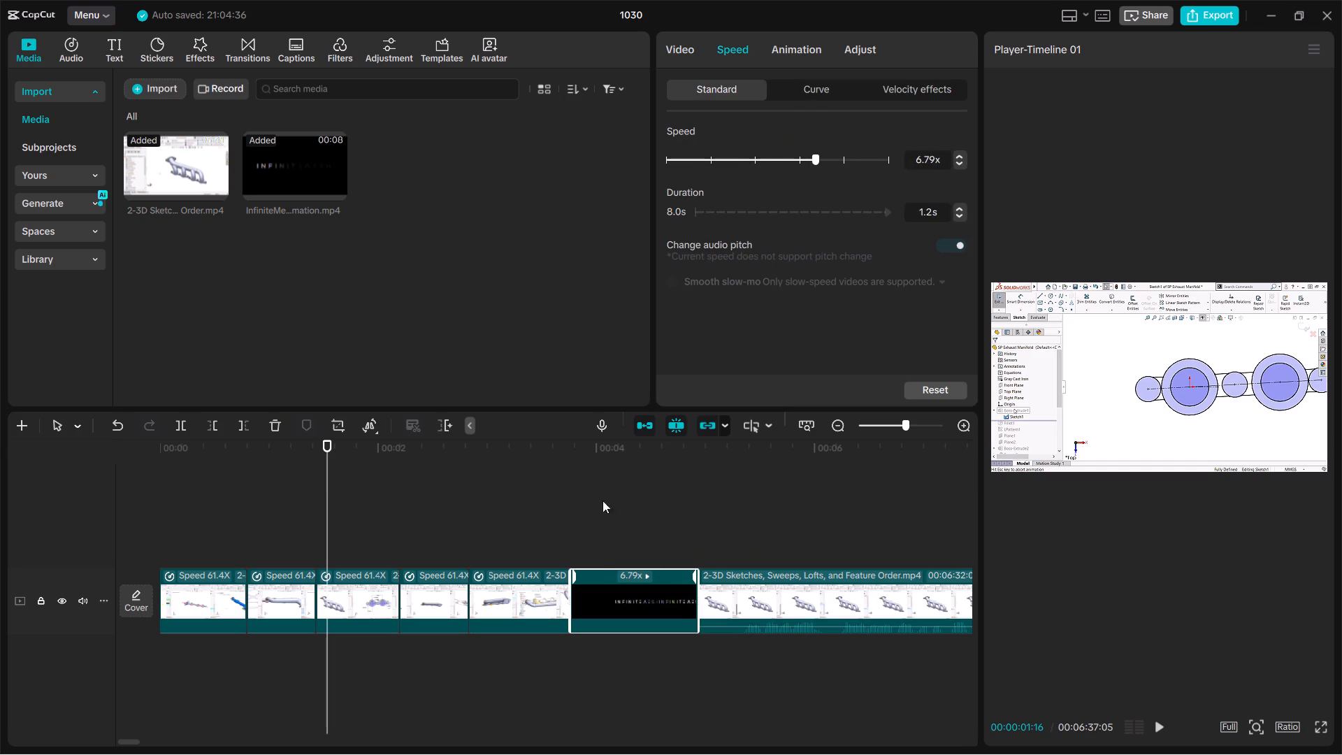
# Play and scrub the opening repeatedly to examine how the sped-up pieces lead through the logo animation into the main clip.
pyautogui.press('space')
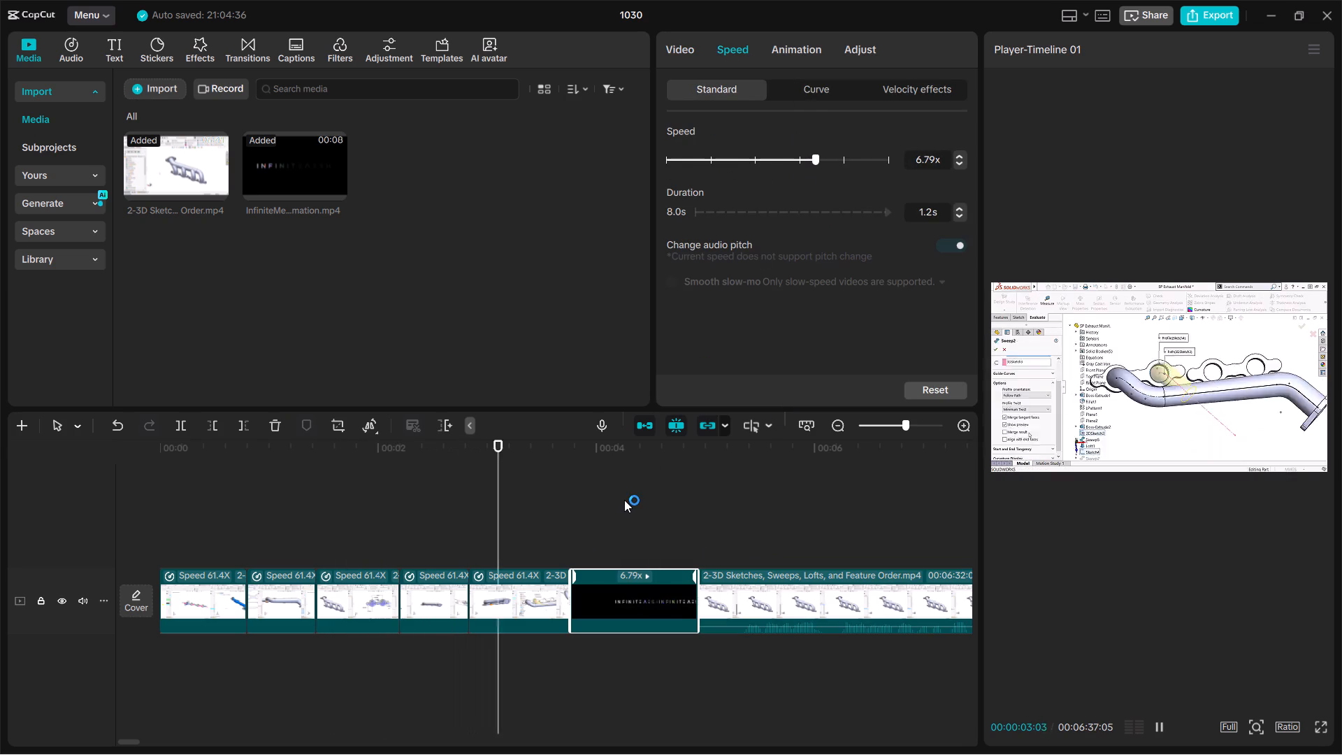
pyautogui.press('space')
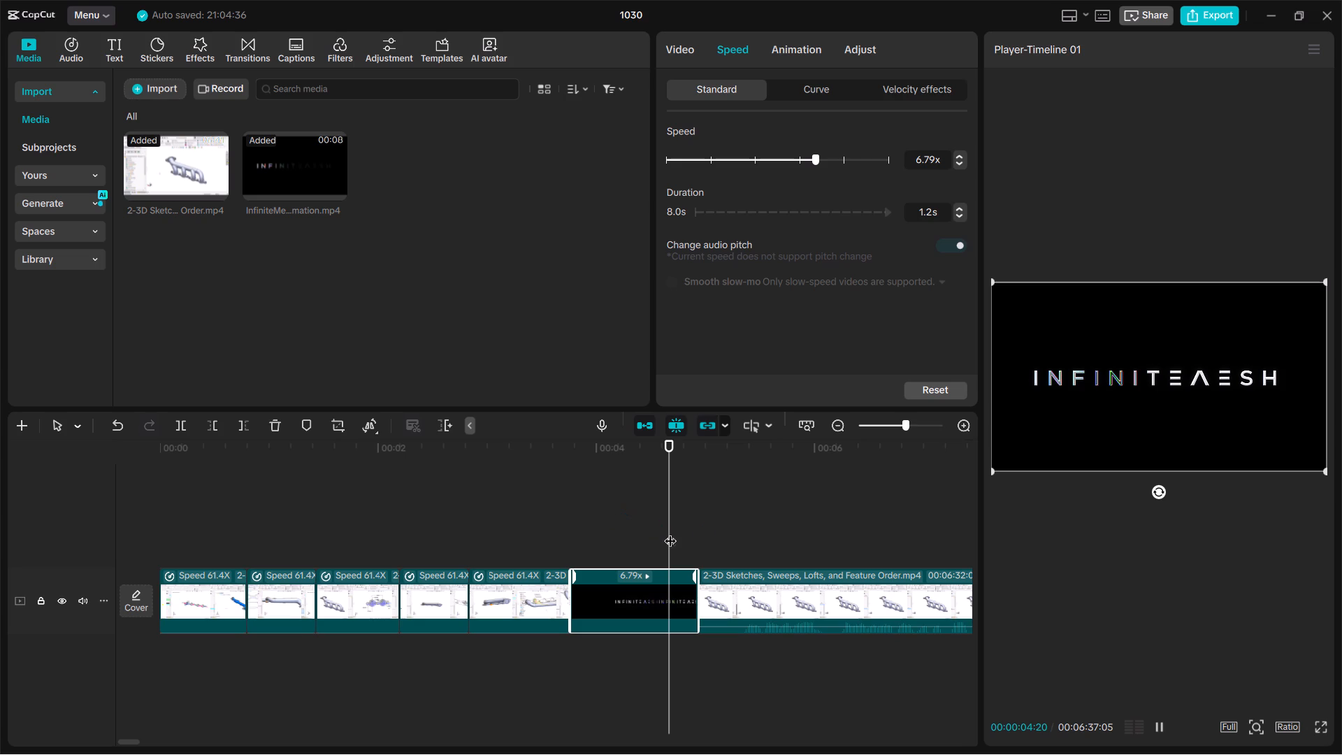
pyautogui.moveTo(669, 519); pyautogui.dragTo(568, 545)
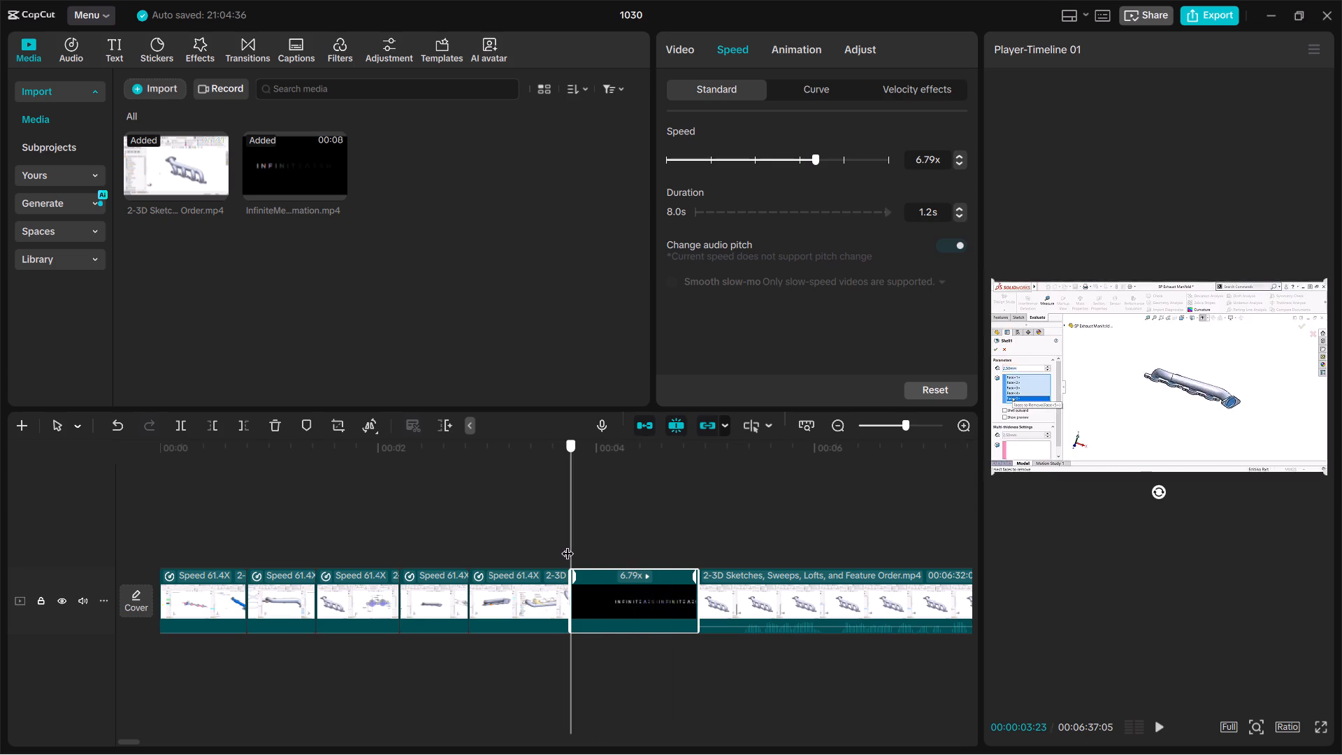
pyautogui.moveTo(568, 545); pyautogui.dragTo(629, 540)
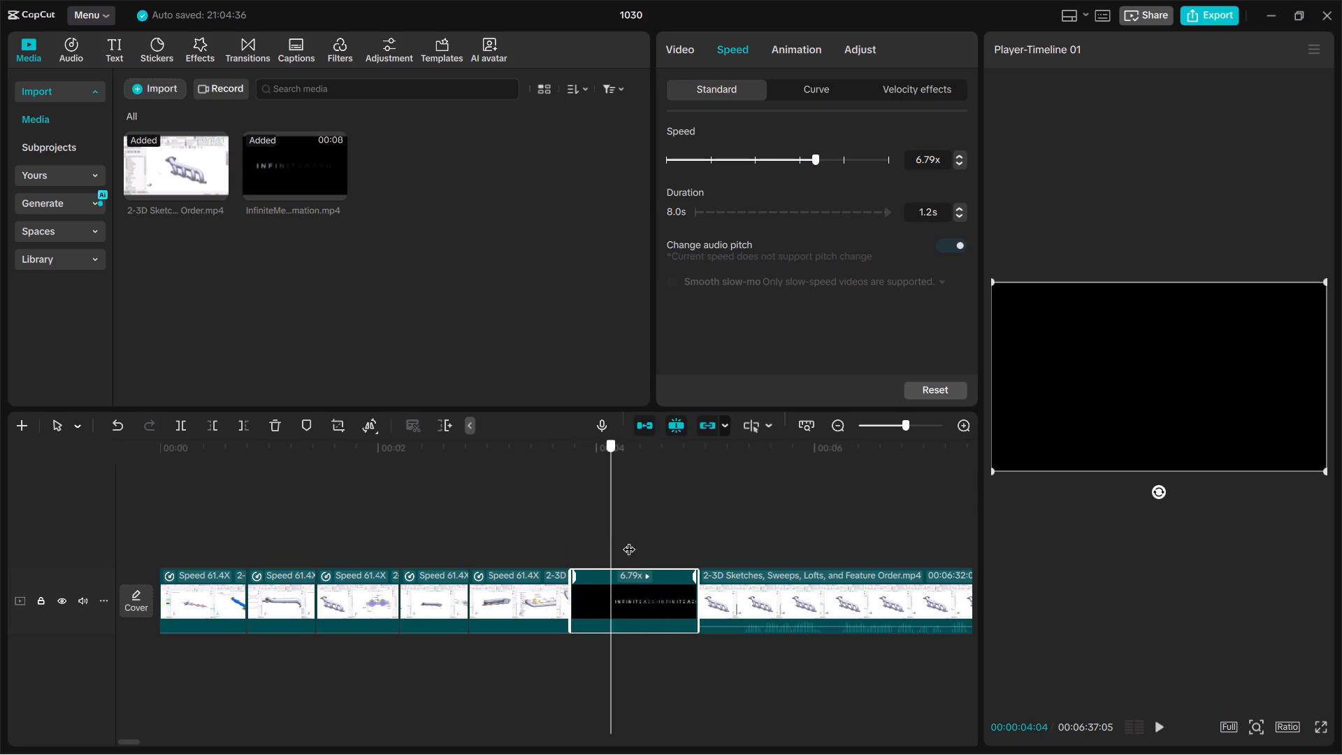
pyautogui.moveTo(629, 540); pyautogui.dragTo(695, 554)
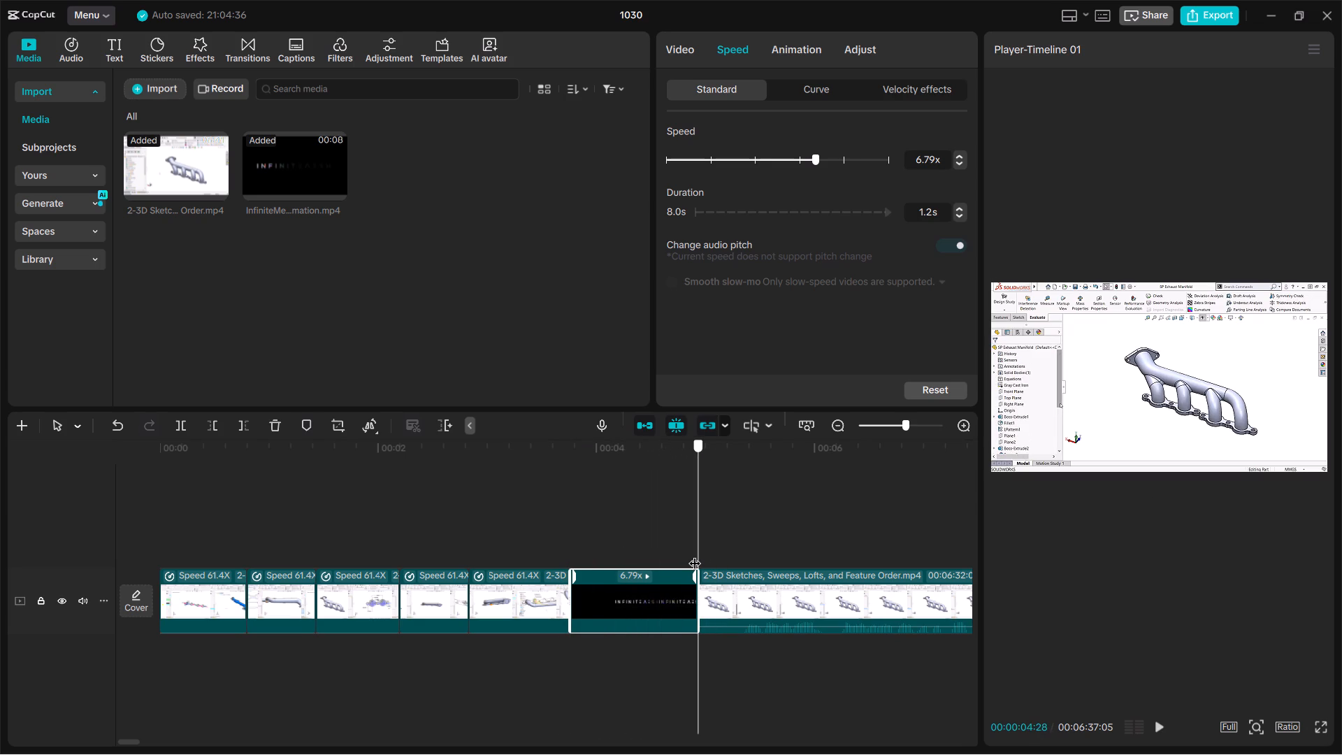
pyautogui.moveTo(695, 554); pyautogui.dragTo(572, 561)
pyautogui.click(637, 597)
pyautogui.press('space')
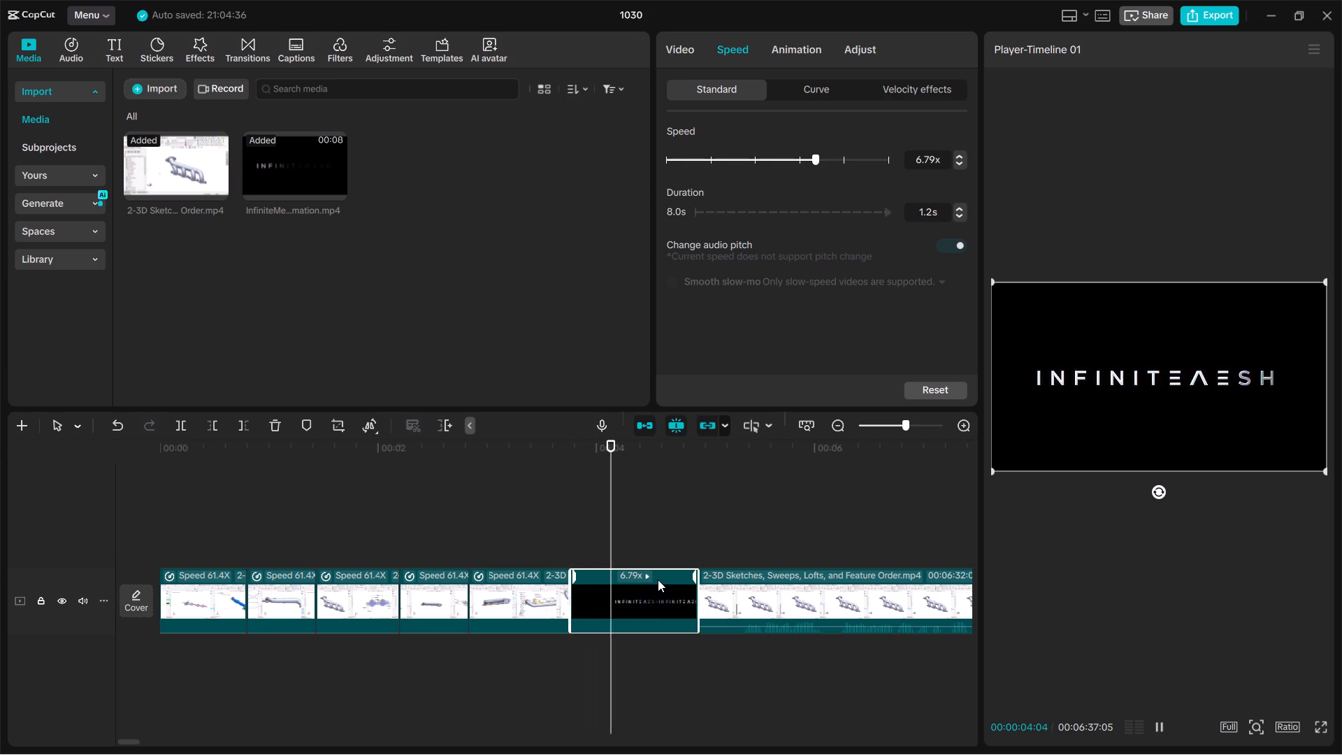
pyautogui.press('space')
pyautogui.moveTo(726, 544); pyautogui.dragTo(123, 581)
pyautogui.press('space')
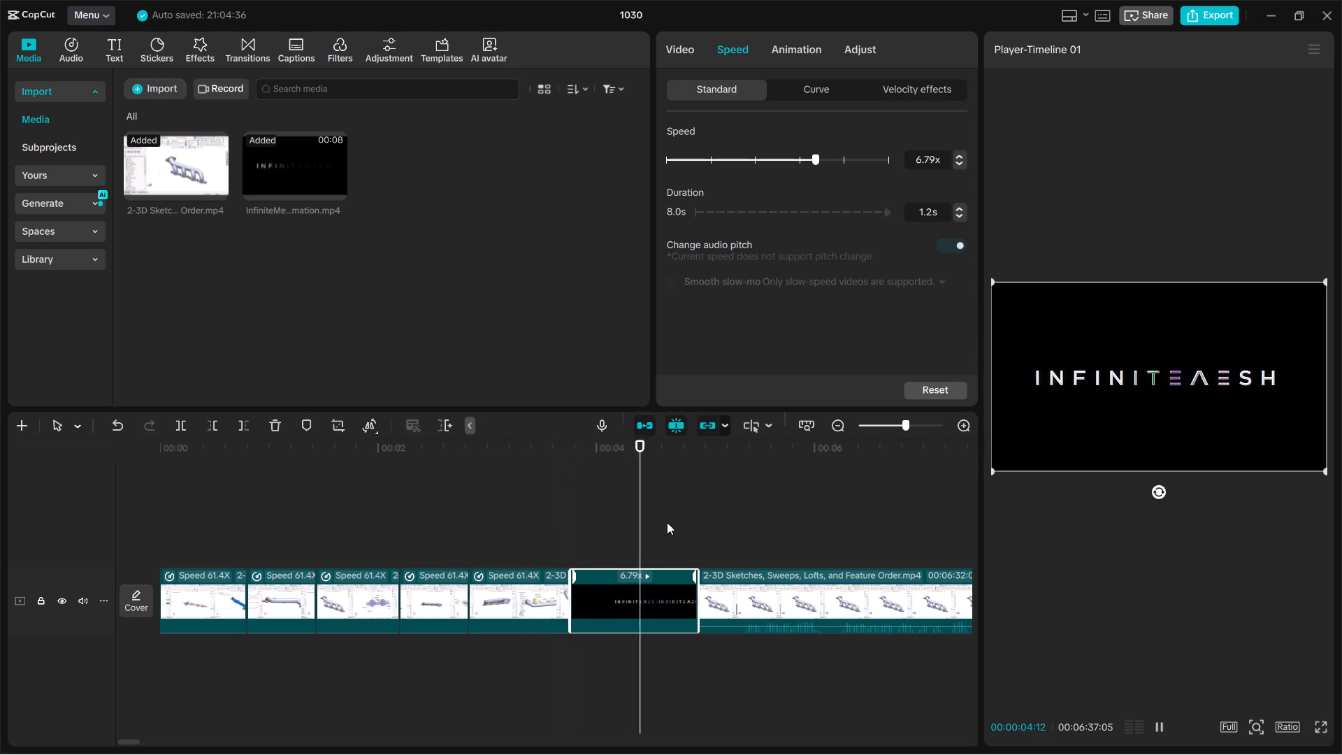
pyautogui.press('space')
pyautogui.moveTo(739, 518); pyautogui.dragTo(518, 561)
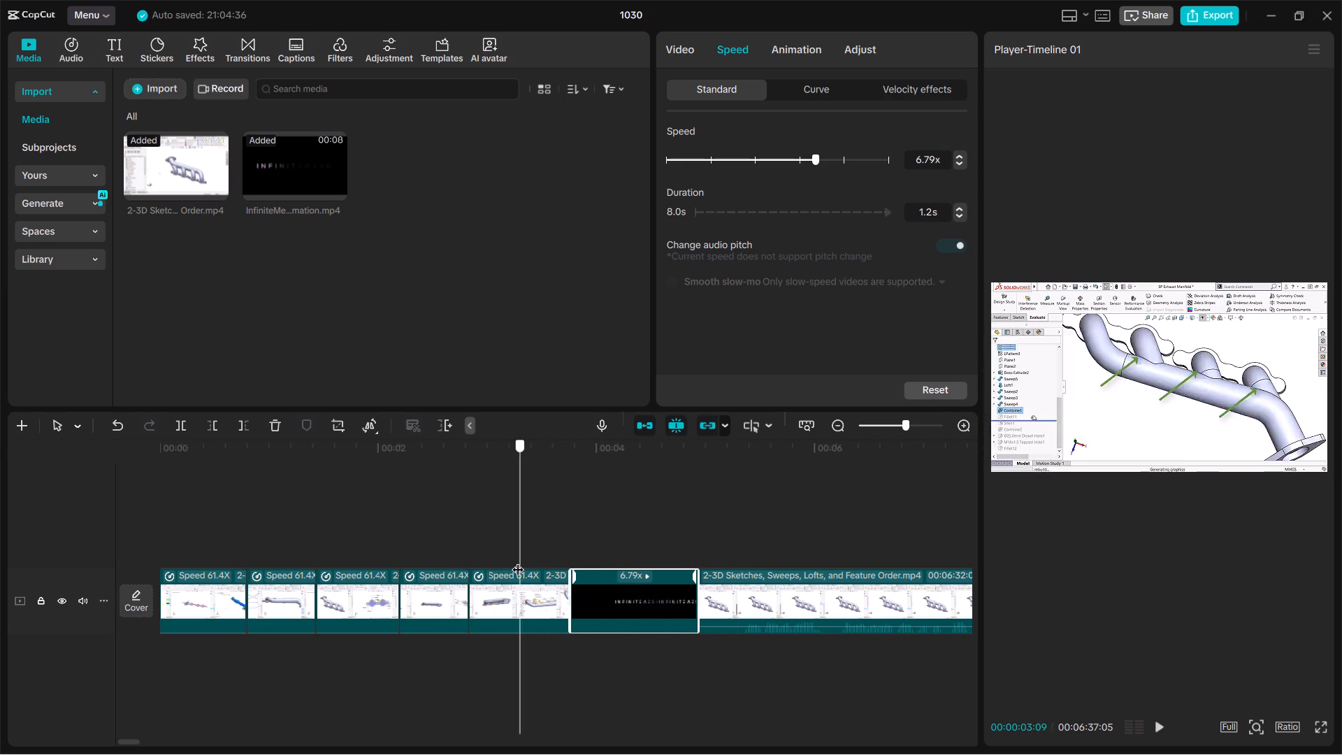
pyautogui.moveTo(518, 561); pyautogui.dragTo(540, 575)
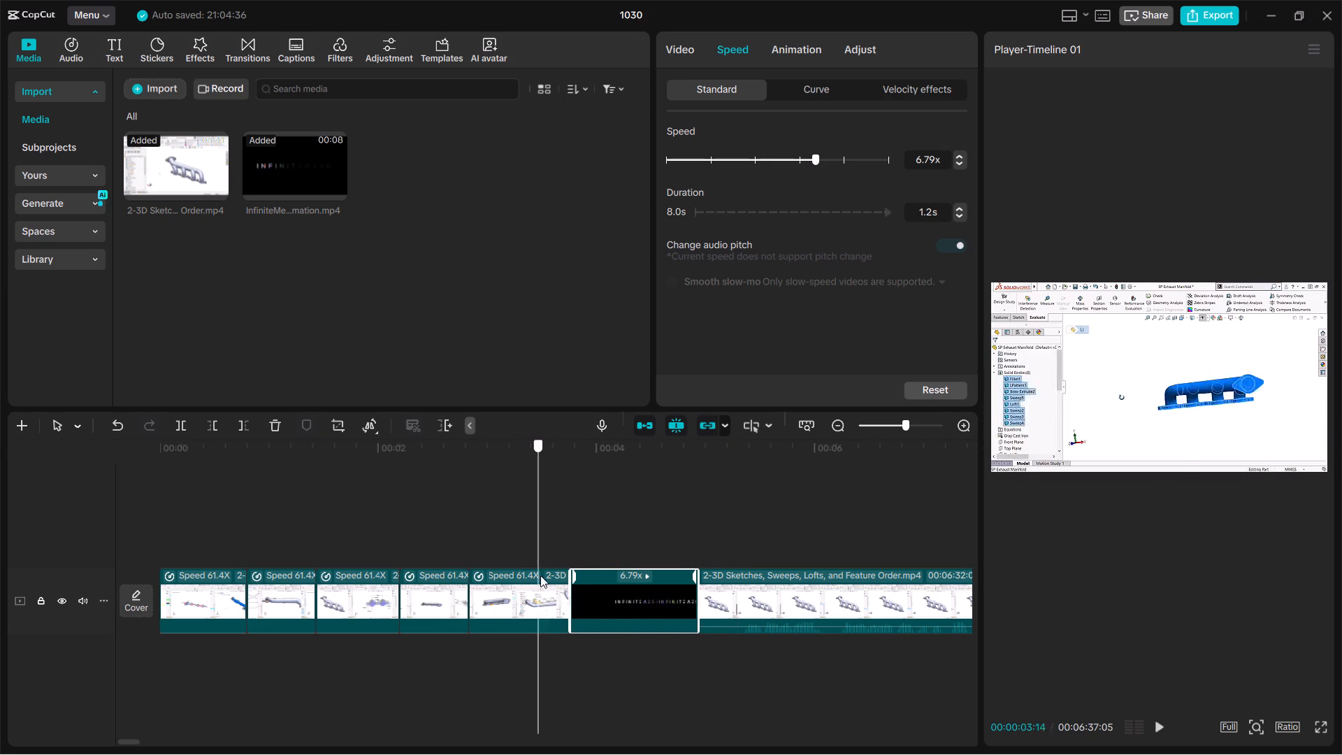
pyautogui.moveTo(540, 575); pyautogui.dragTo(579, 581)
pyautogui.press('space')
pyautogui.press('space')
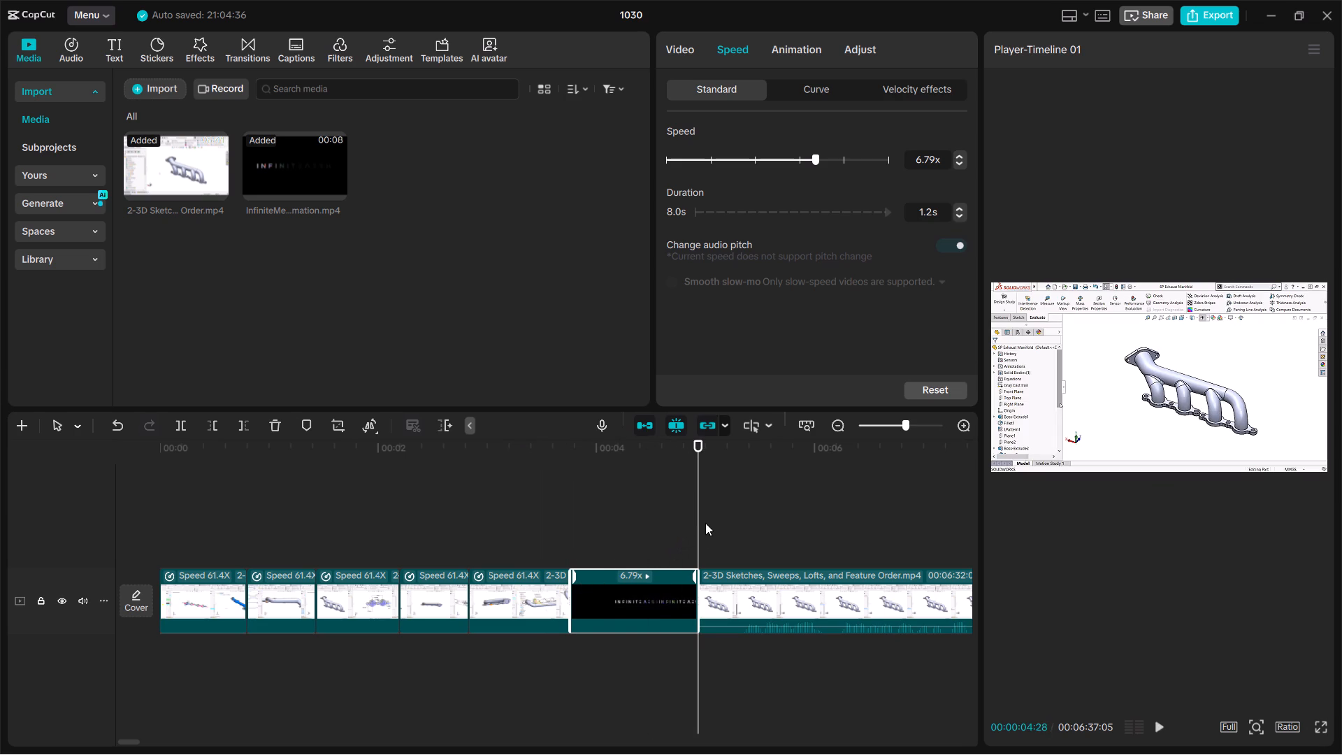
pyautogui.moveTo(697, 525); pyautogui.dragTo(152, 582)
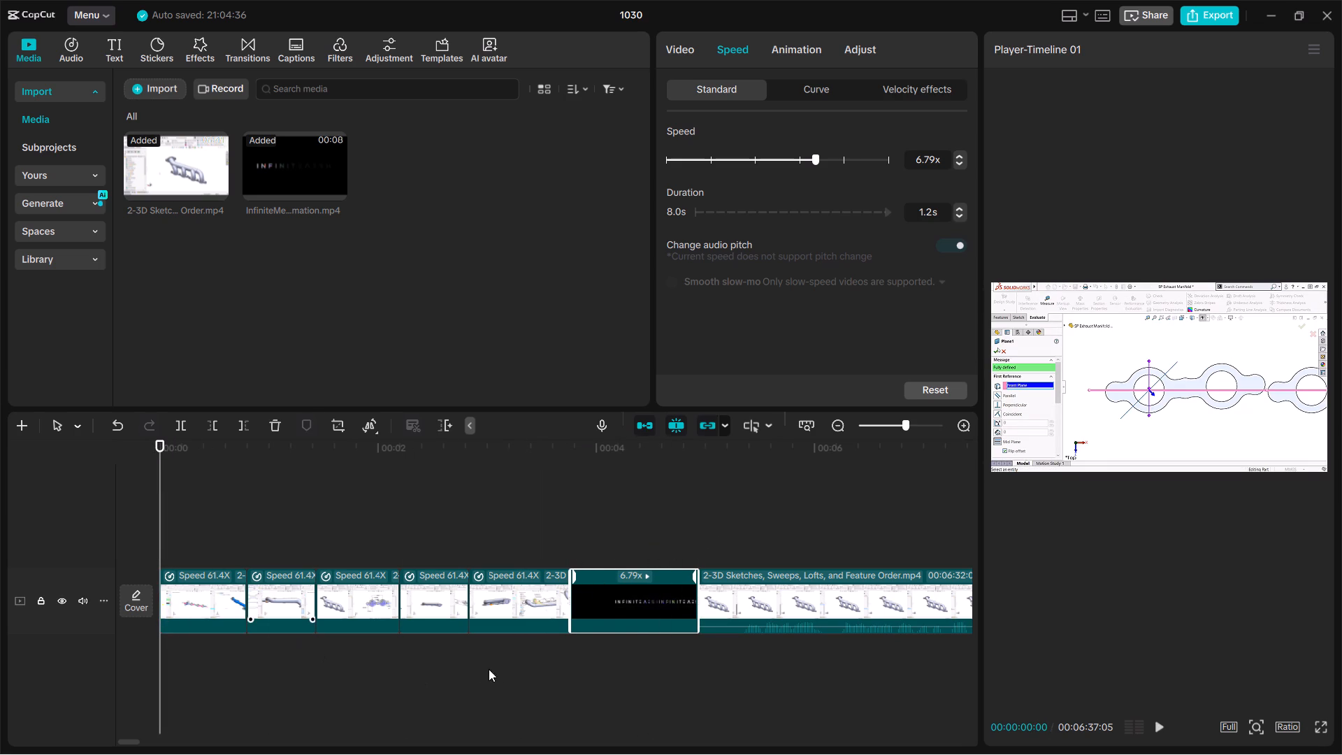
# Combine the five sped-up pieces before the logo animation into one compound clip.
pyautogui.moveTo(538, 663); pyautogui.dragTo(214, 589)
pyautogui.rightClick(230, 587)
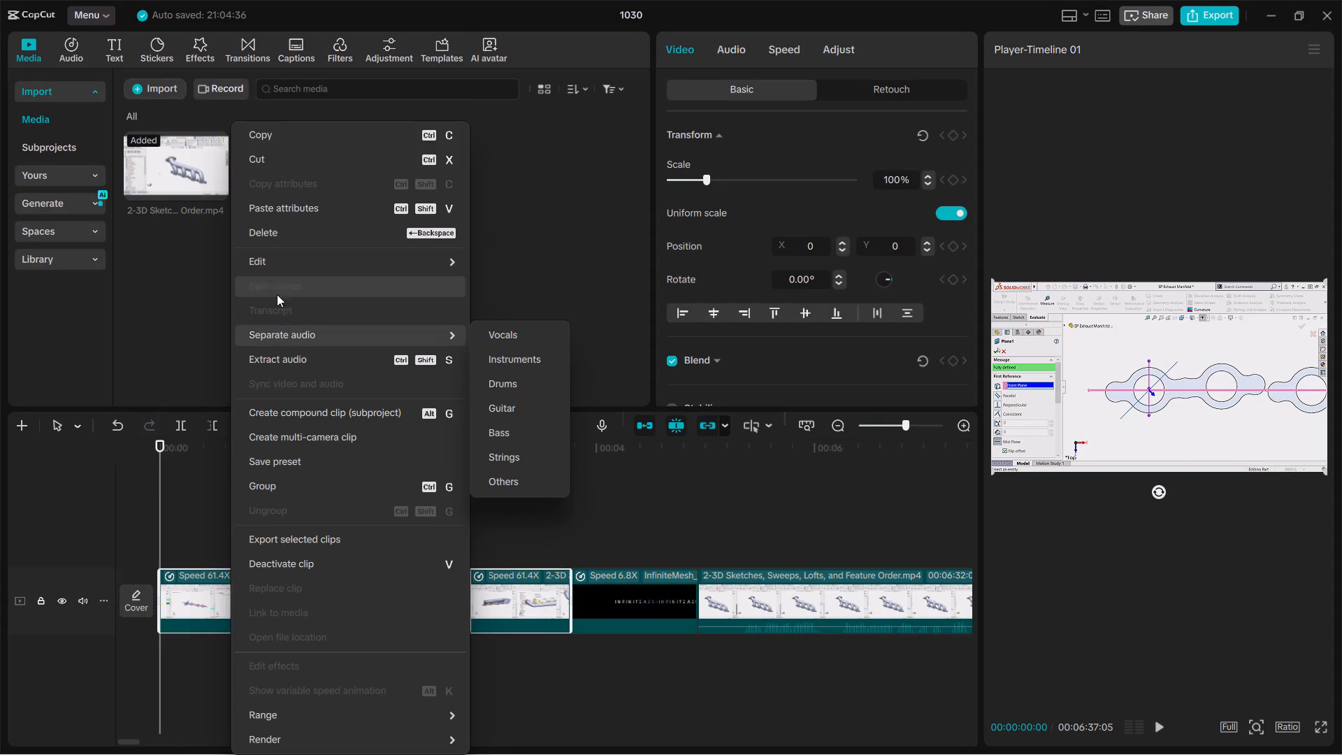
pyautogui.click(327, 415)
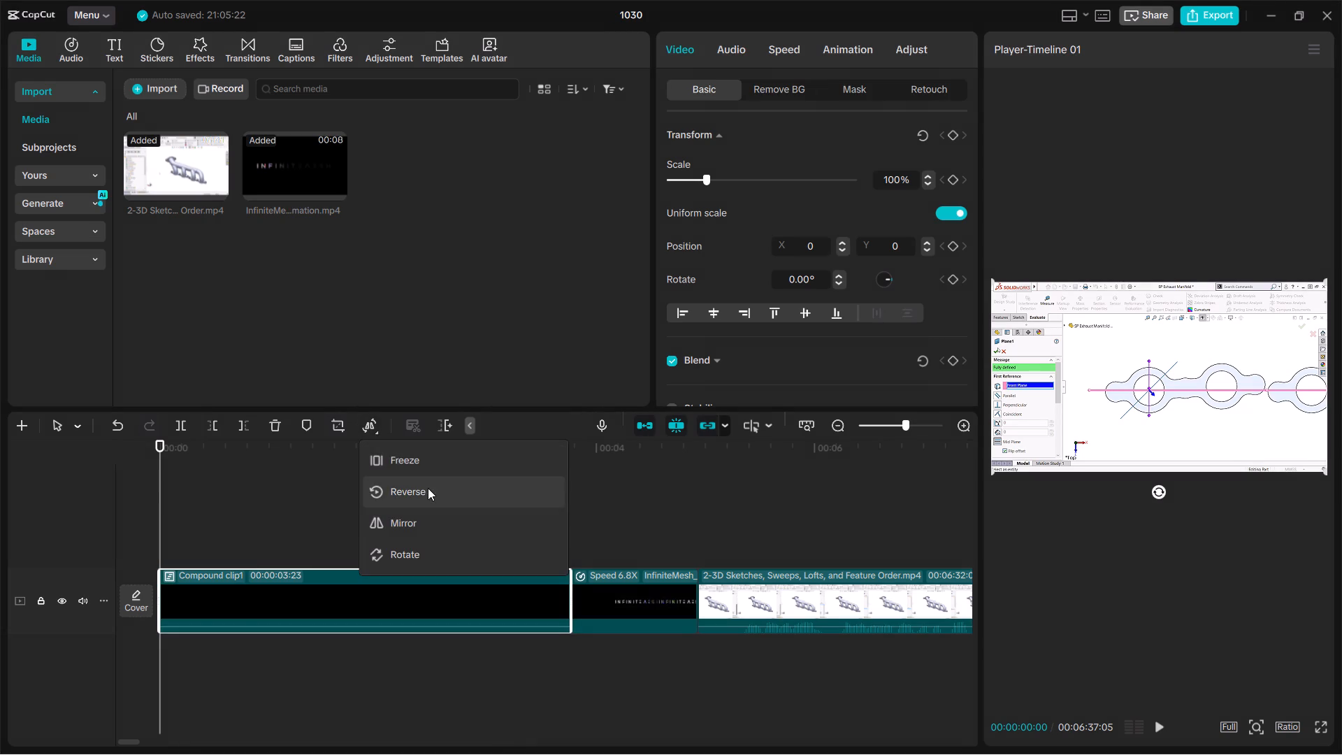
pyautogui.click(285, 502)
pyautogui.moveTo(285, 502); pyautogui.dragTo(643, 531)
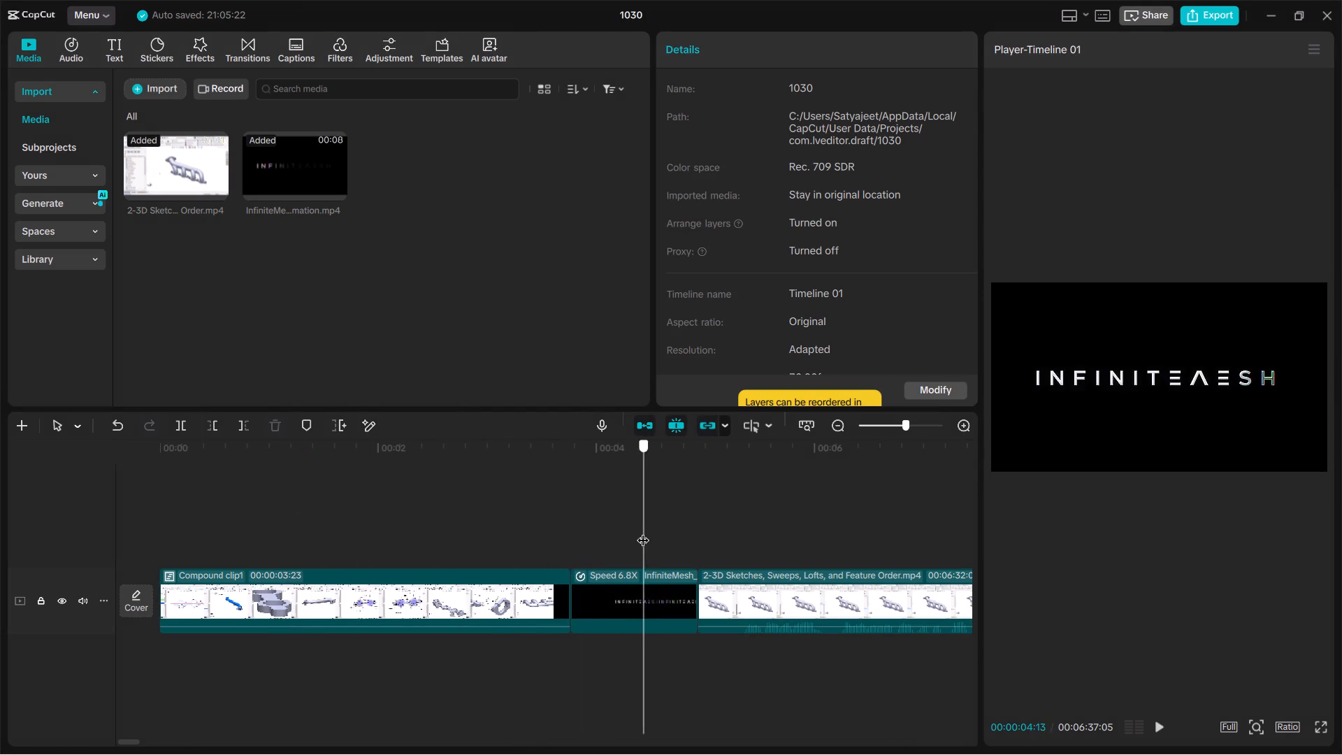
pyautogui.moveTo(643, 531); pyautogui.dragTo(155, 571)
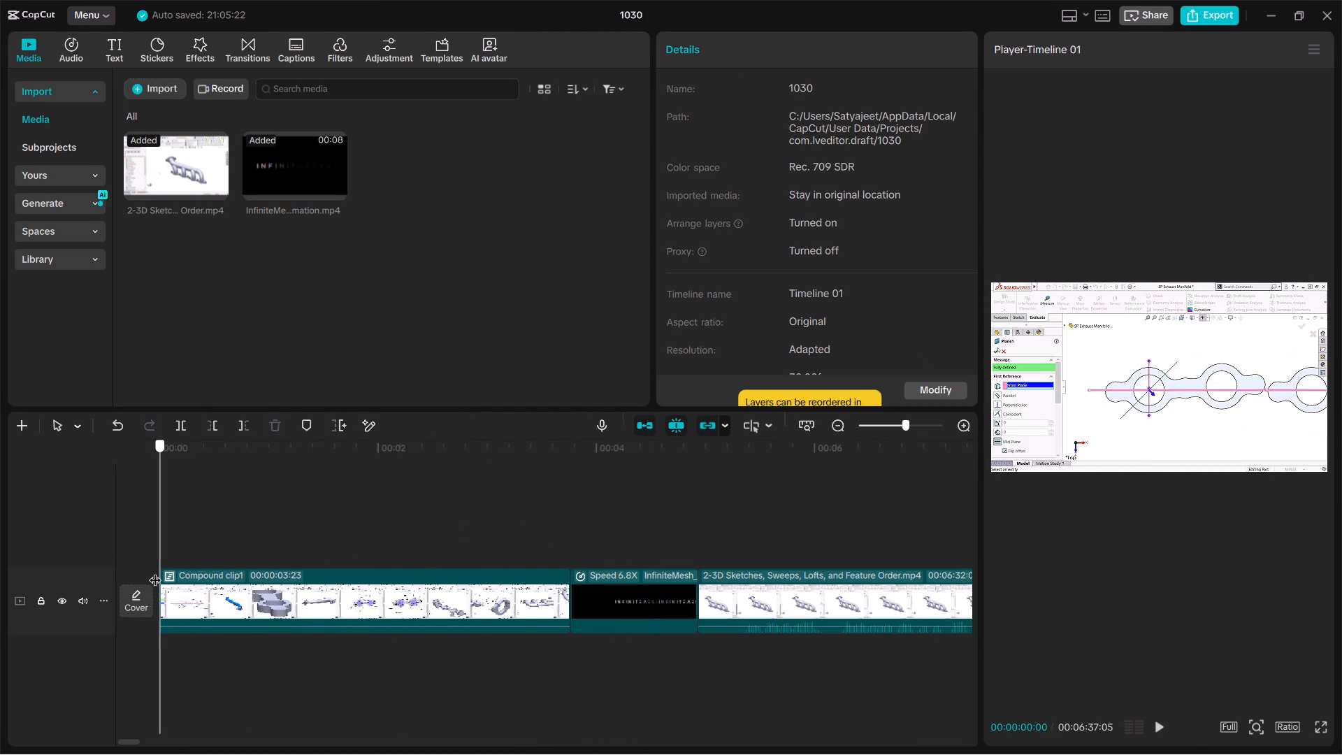
pyautogui.moveTo(155, 571); pyautogui.dragTo(152, 571)
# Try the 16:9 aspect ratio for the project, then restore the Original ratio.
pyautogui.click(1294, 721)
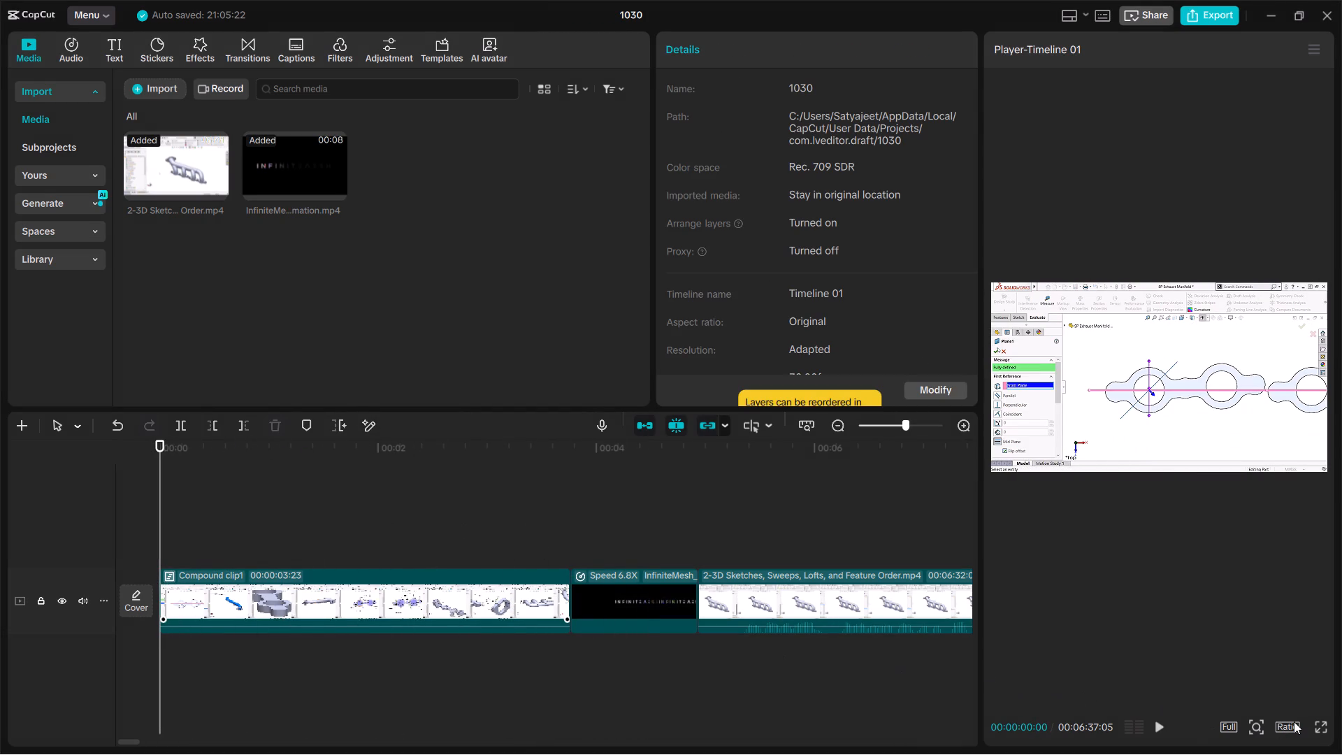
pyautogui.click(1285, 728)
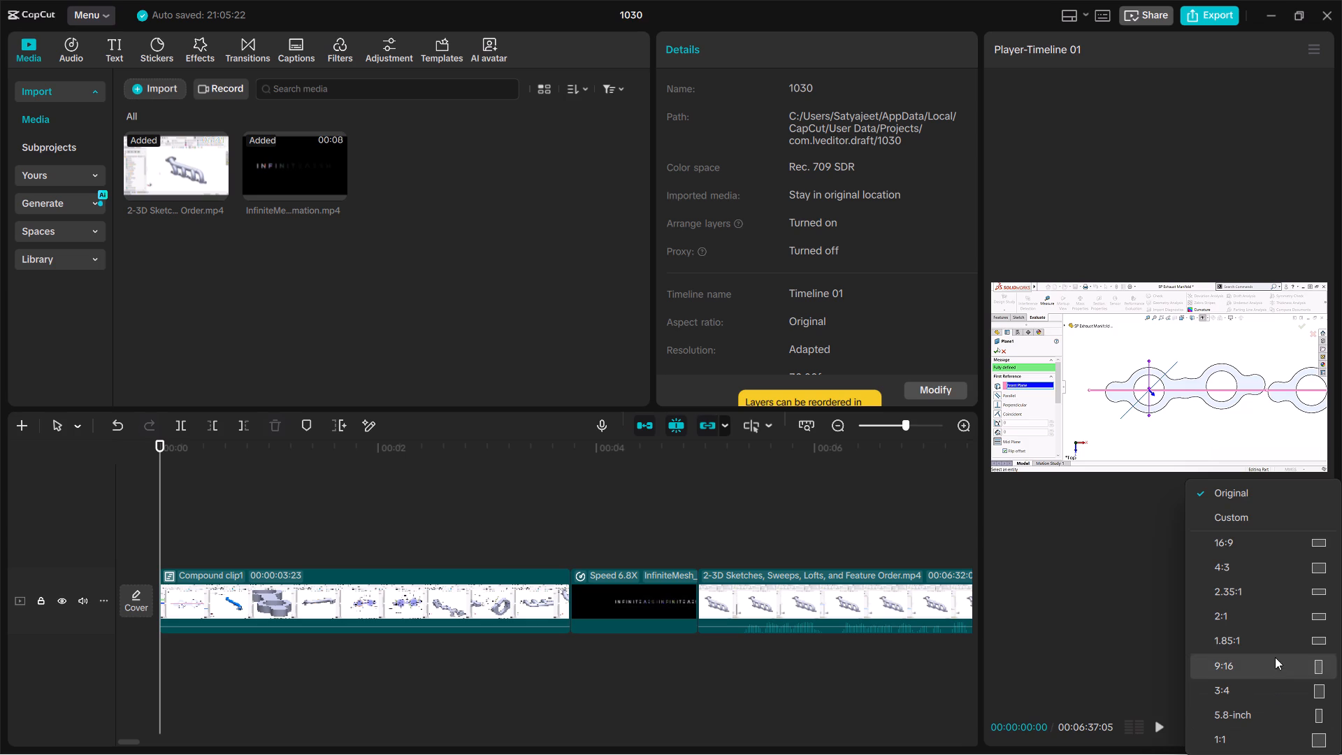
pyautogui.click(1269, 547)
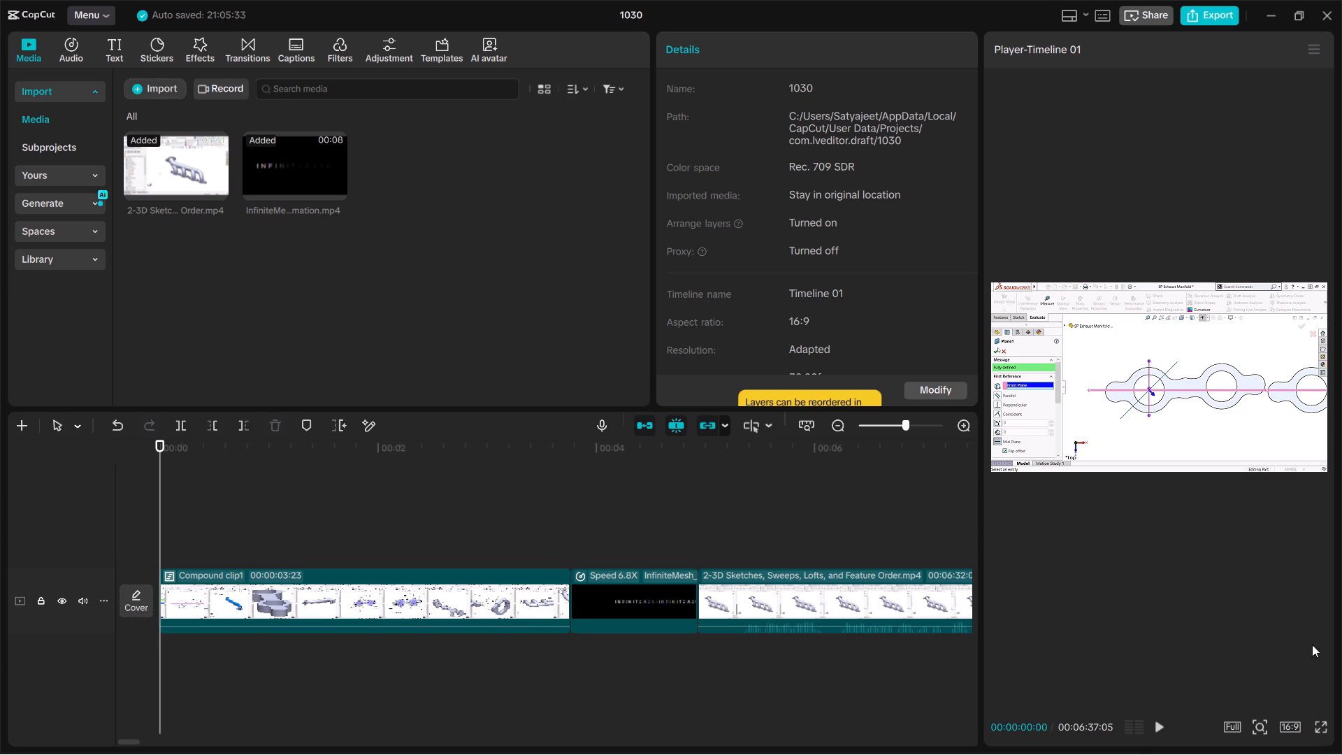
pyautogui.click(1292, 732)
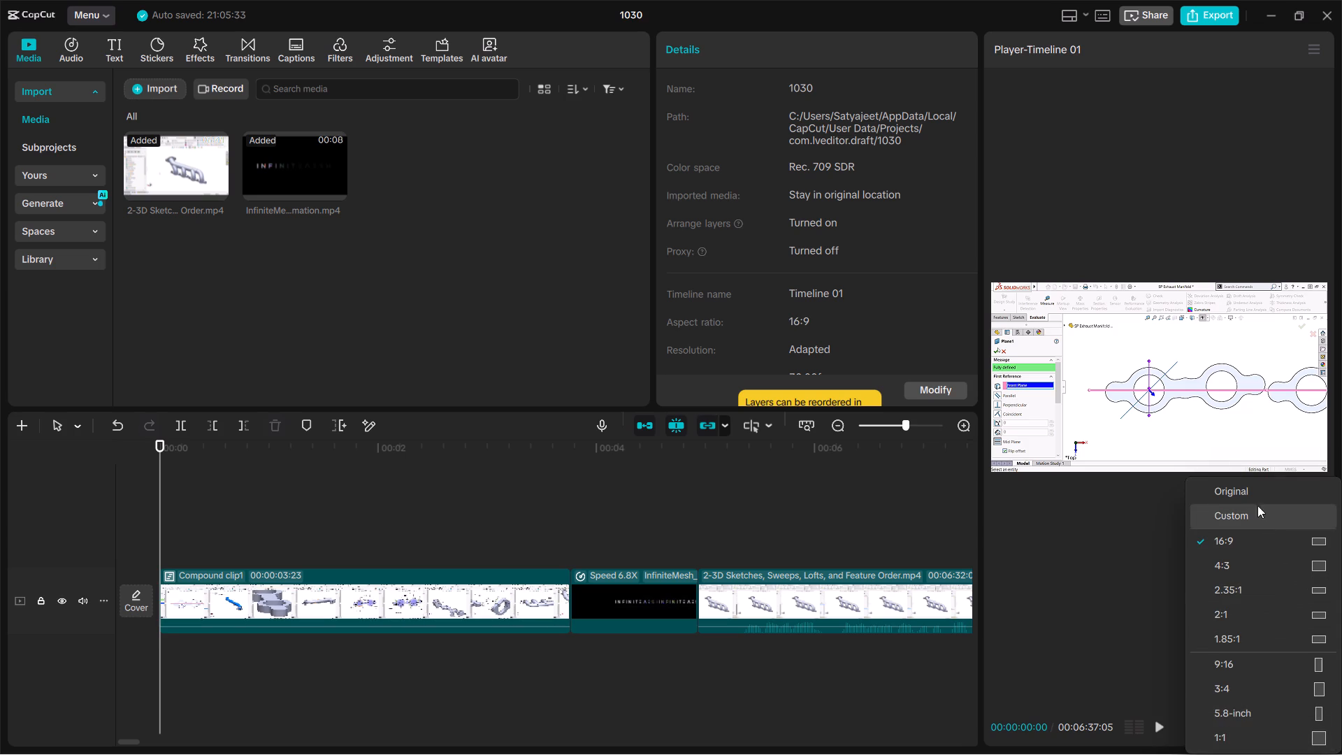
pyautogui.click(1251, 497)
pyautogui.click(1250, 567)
# Play the timeline from the start to review the compound teaser, the logo animation and the main clip's opening.
pyautogui.press('space')
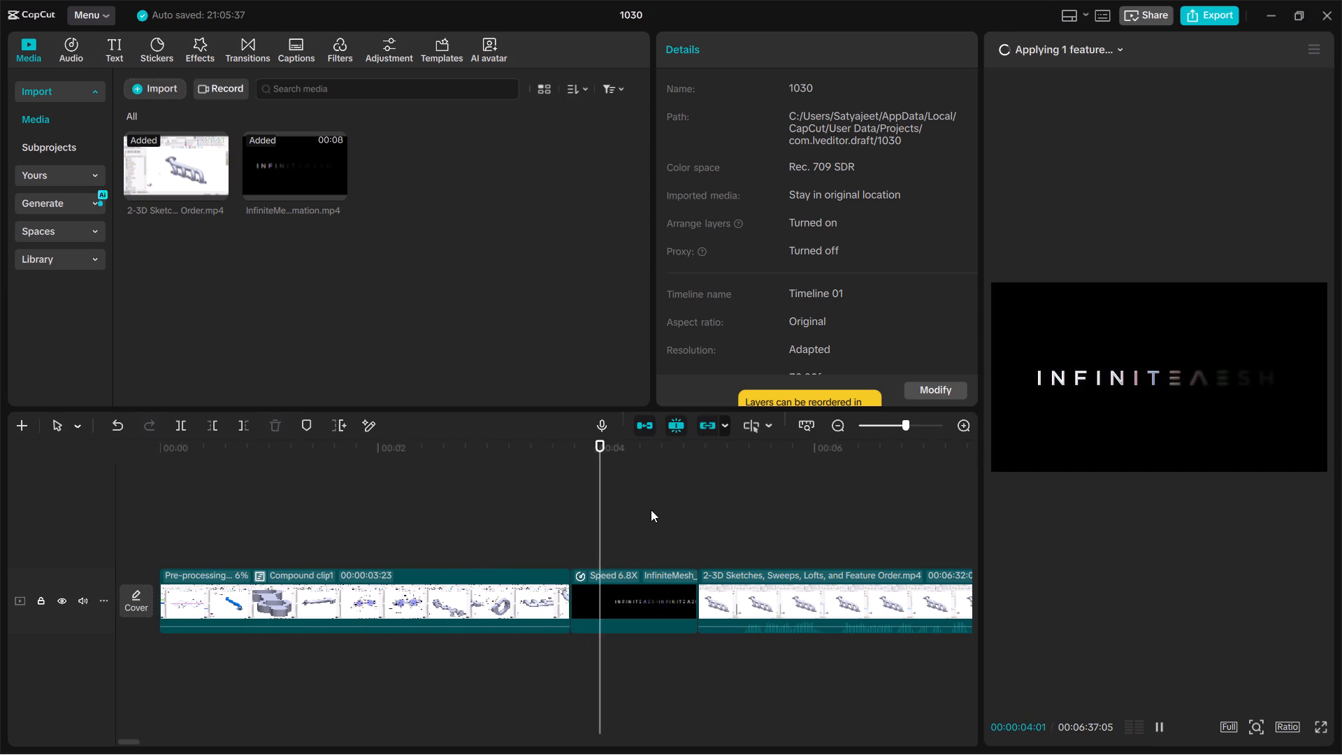
pyautogui.press('space')
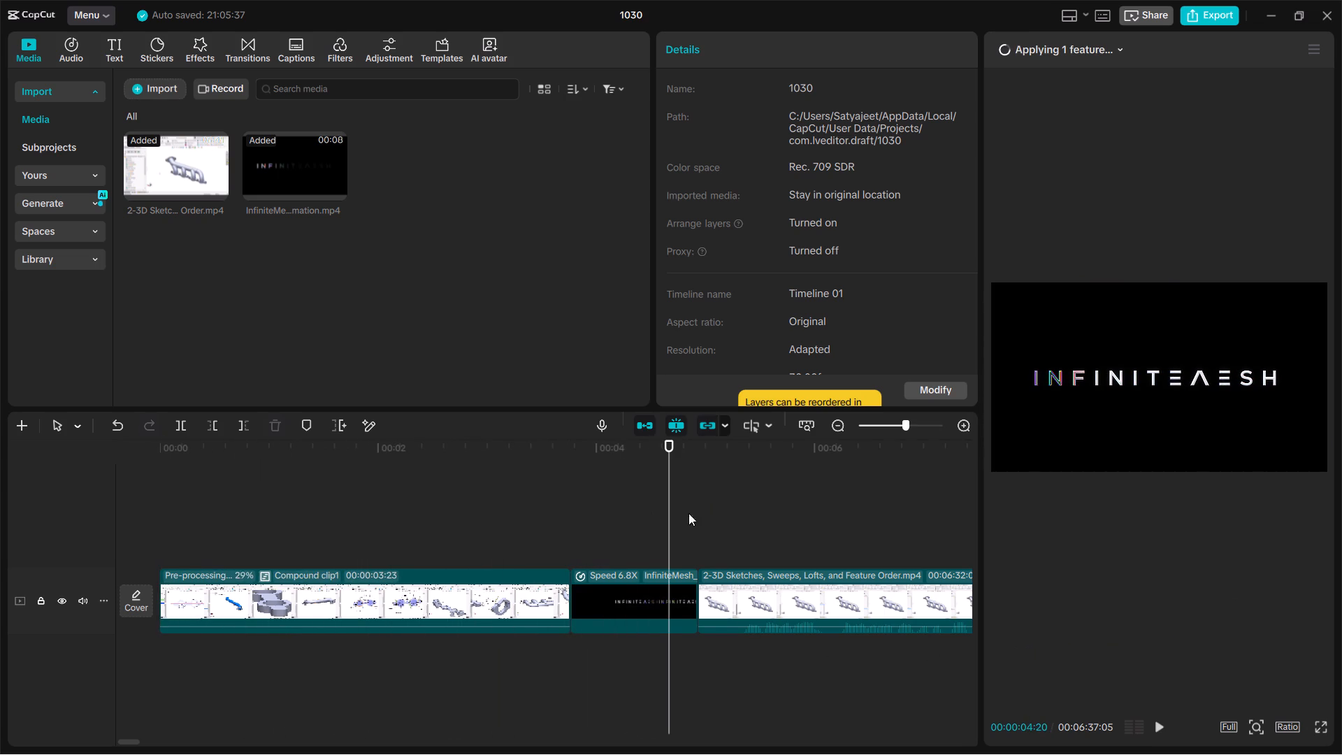
pyautogui.moveTo(670, 518); pyautogui.dragTo(110, 555)
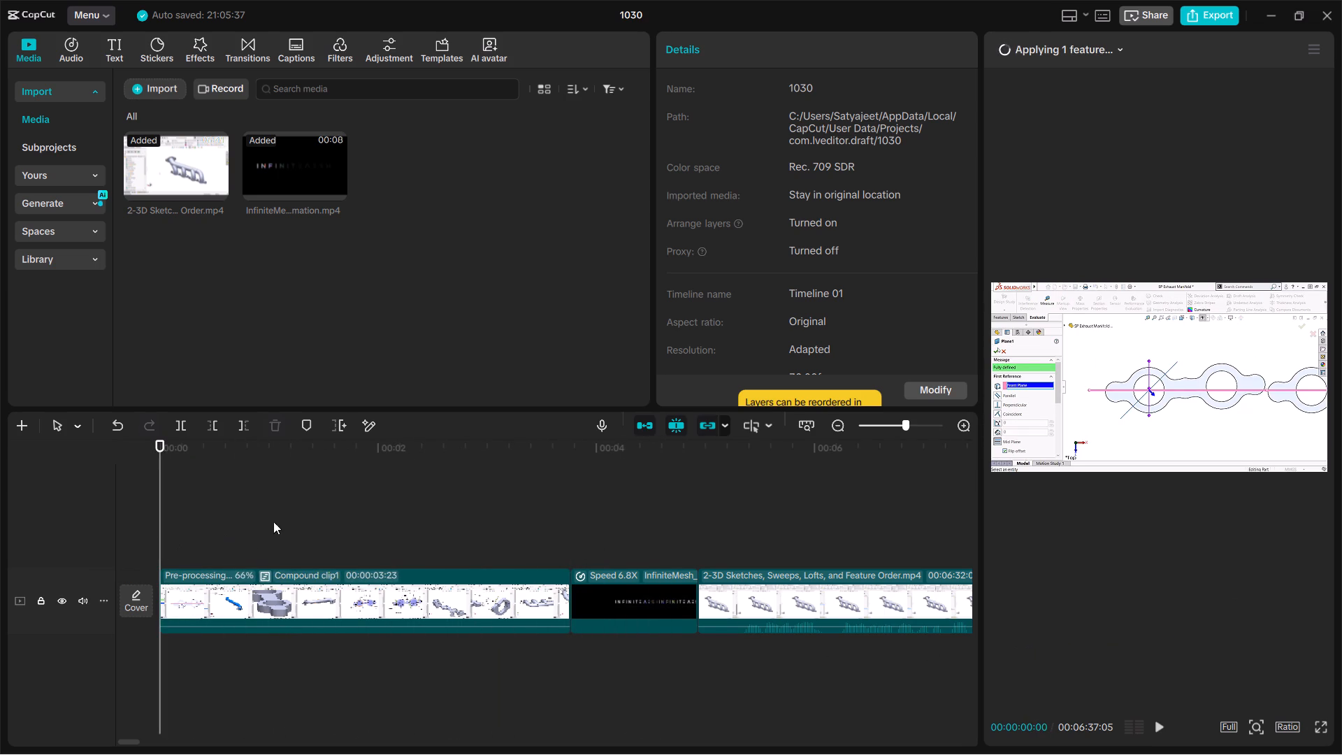
pyautogui.press('space')
pyautogui.click(708, 514)
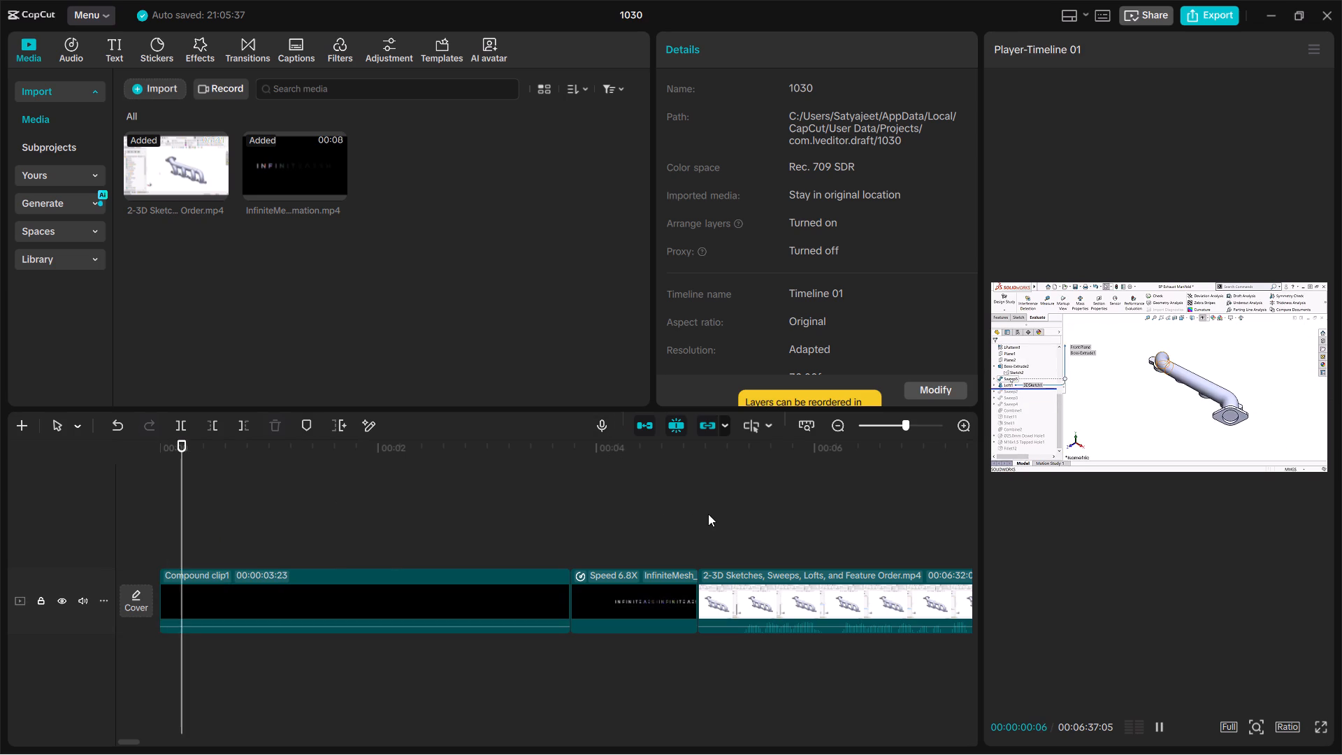
pyautogui.moveTo(708, 514); pyautogui.dragTo(735, 525)
pyautogui.press('space')
pyautogui.press('space')
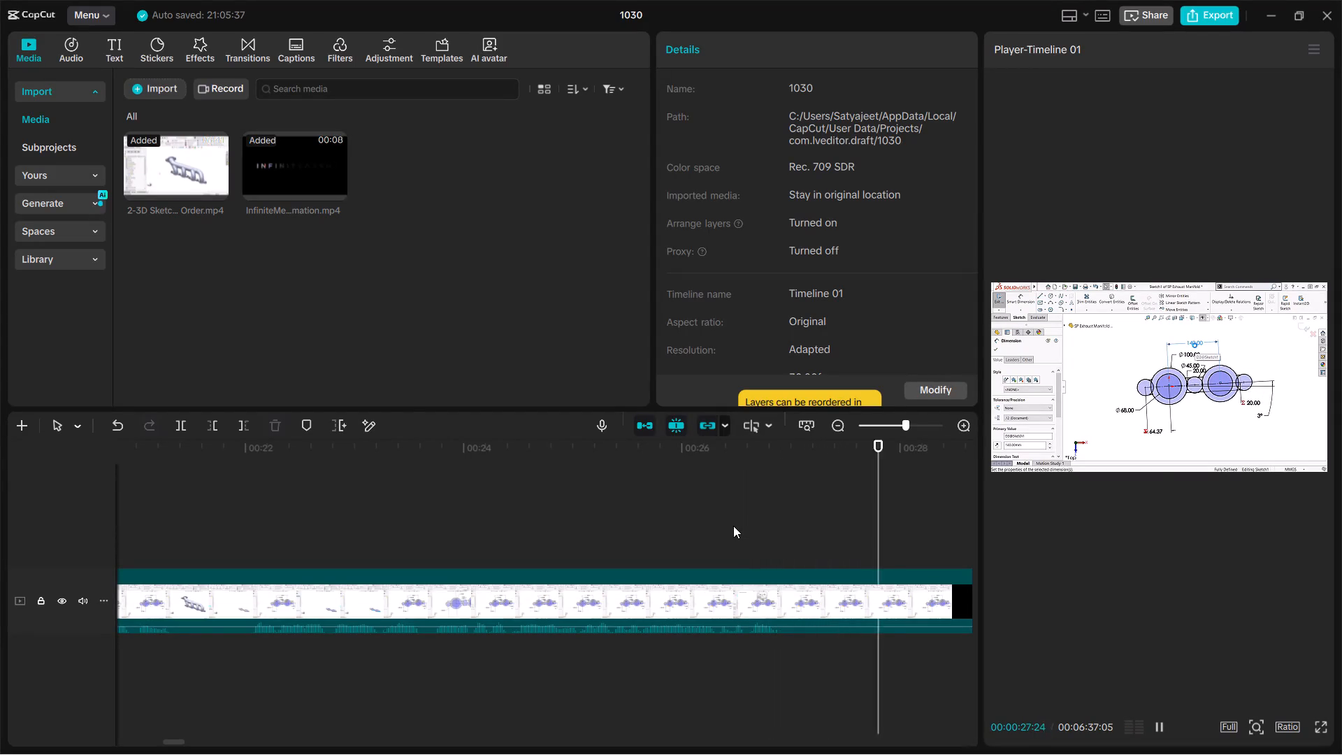
# Set the main clip's speed to 1.10x and play a short stretch of it.
pyautogui.press('space')
pyautogui.moveTo(622, 672); pyautogui.dragTo(655, 598)
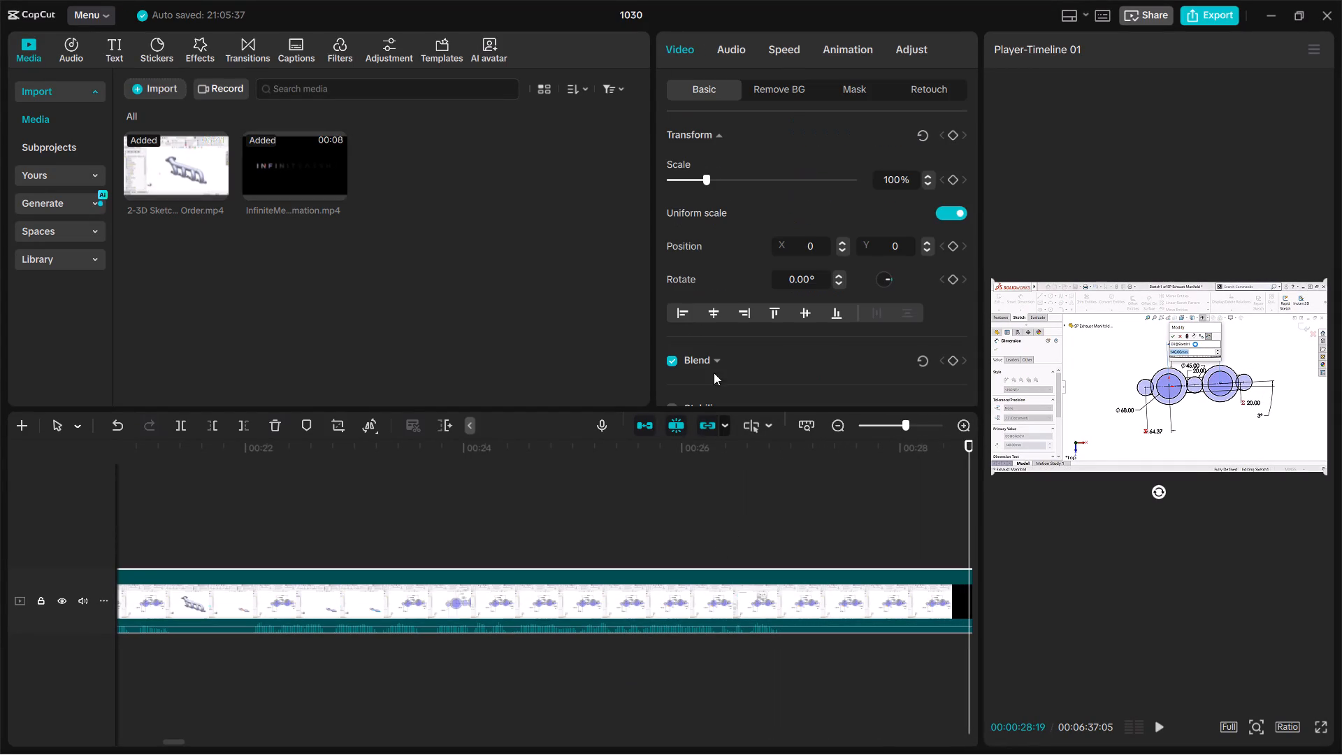
pyautogui.click(778, 57)
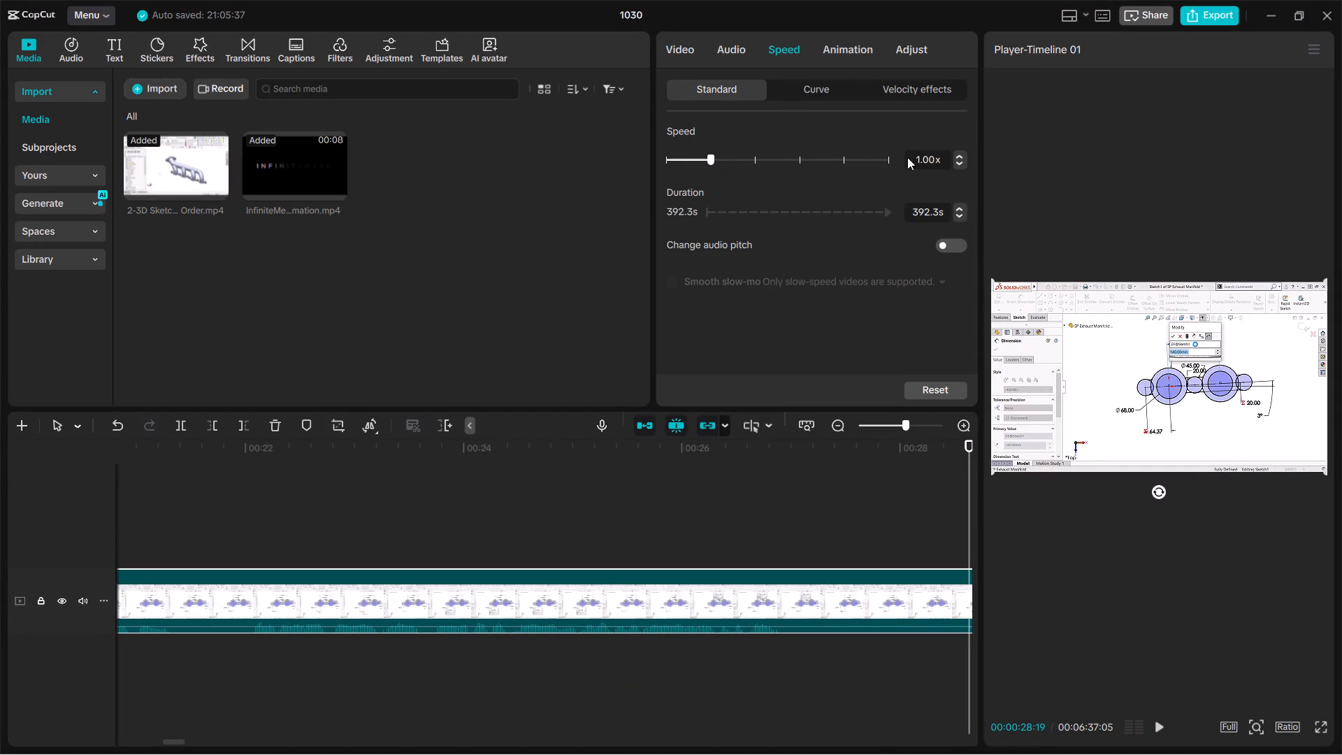
pyautogui.click(960, 156)
pyautogui.press('space')
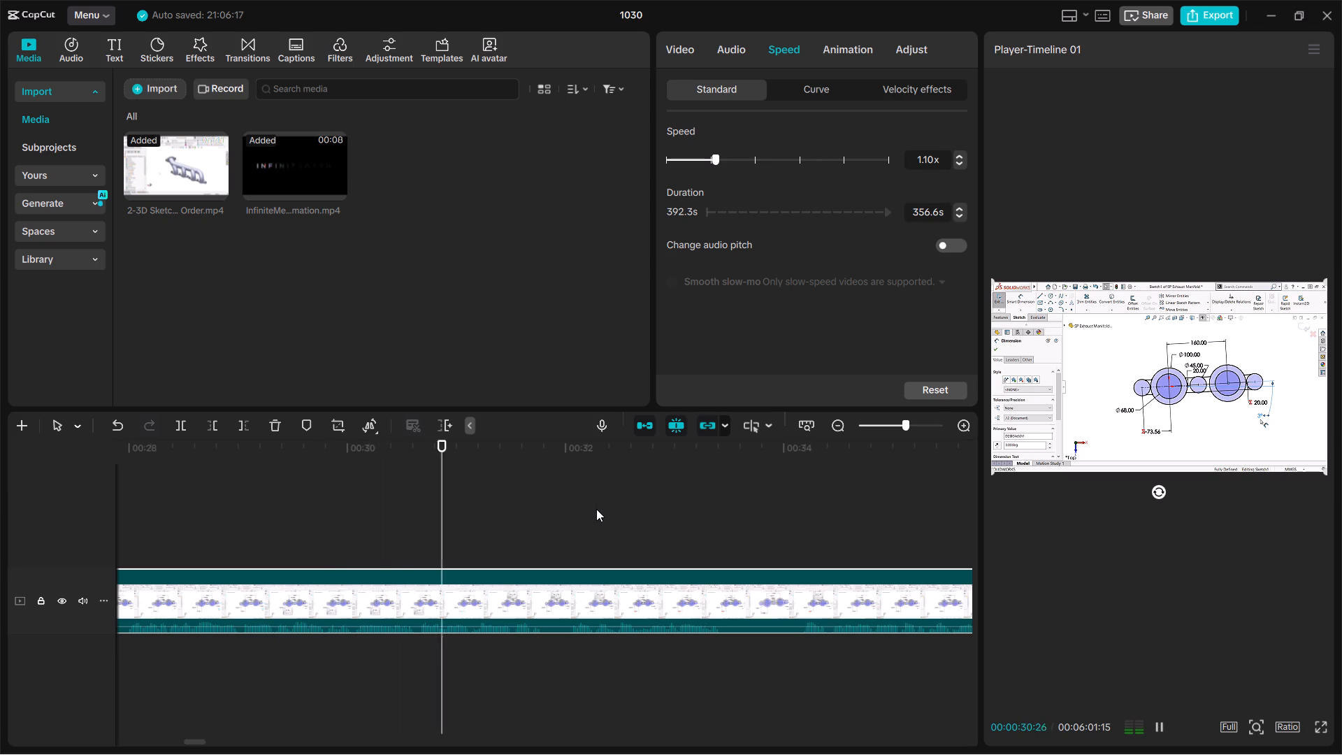
pyautogui.press('space')
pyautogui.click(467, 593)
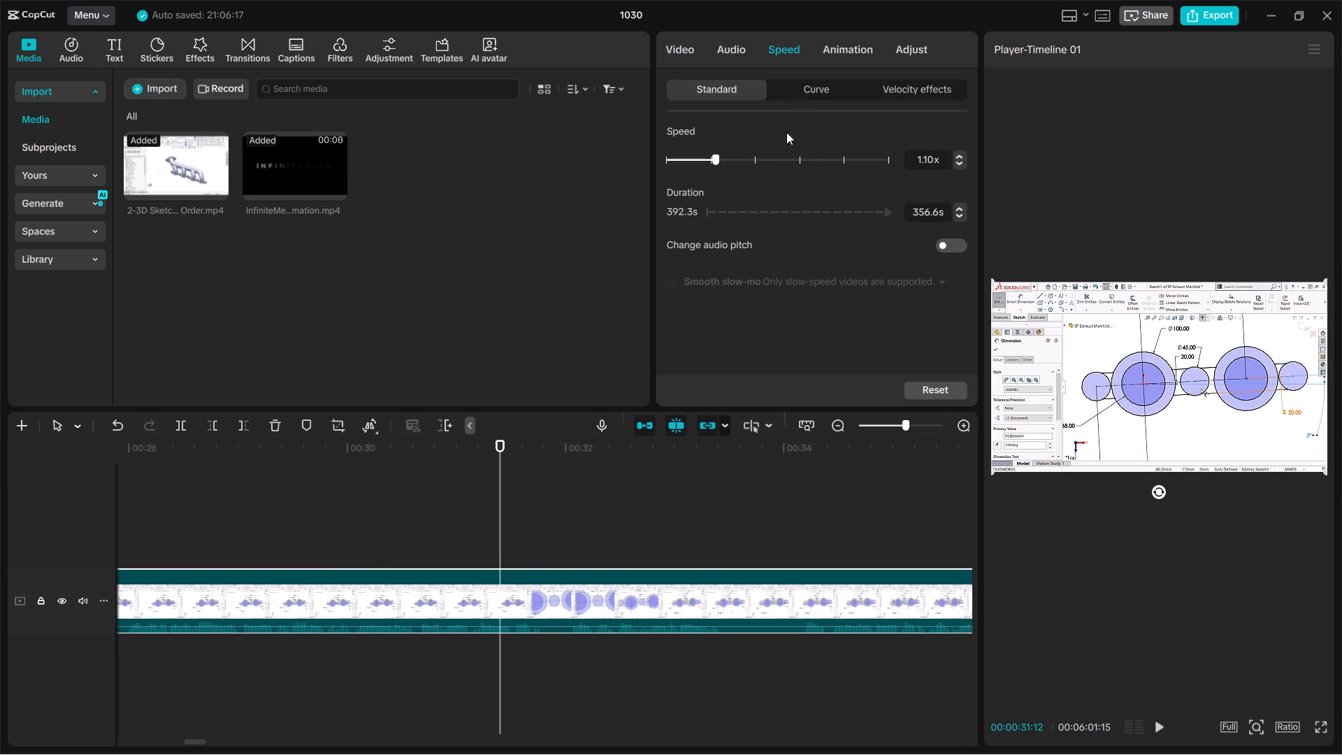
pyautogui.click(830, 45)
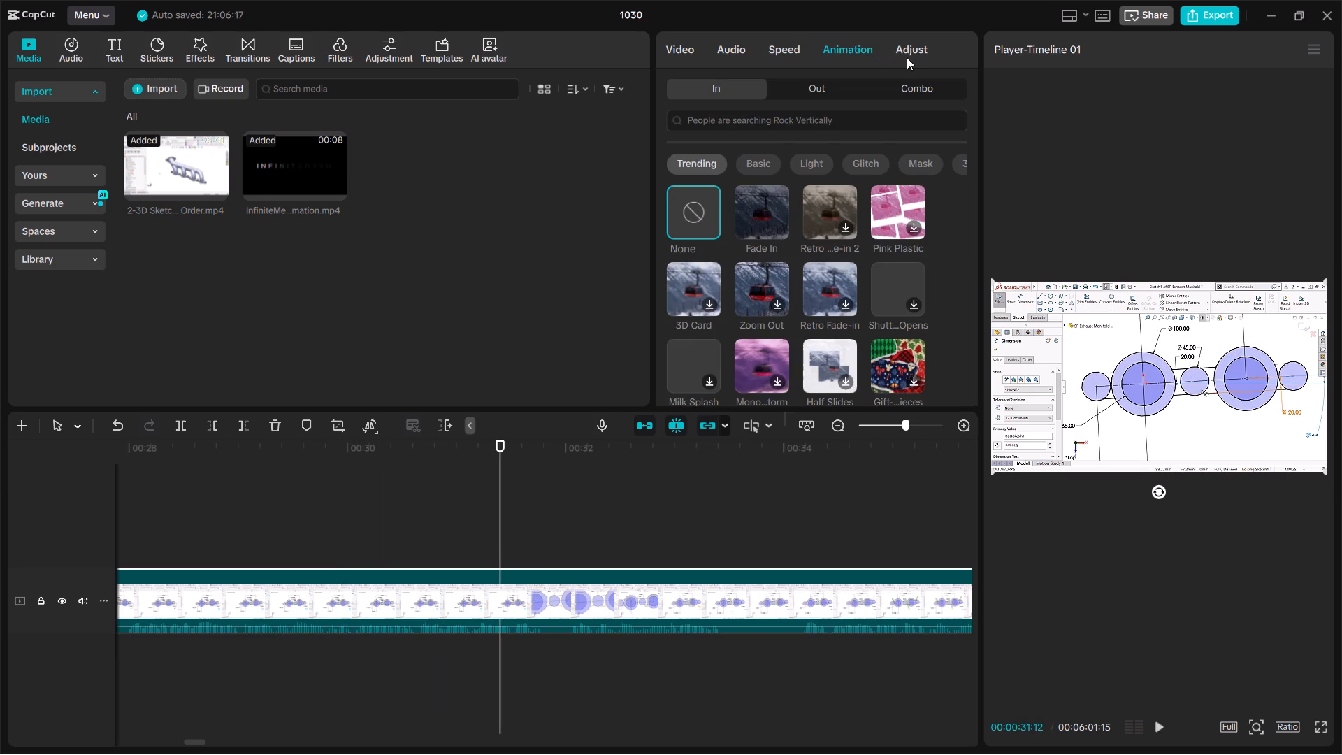
# Play on through the main clip and split it at 00:00:57:28, during the static view of the extruded flange.
pyautogui.press('space')
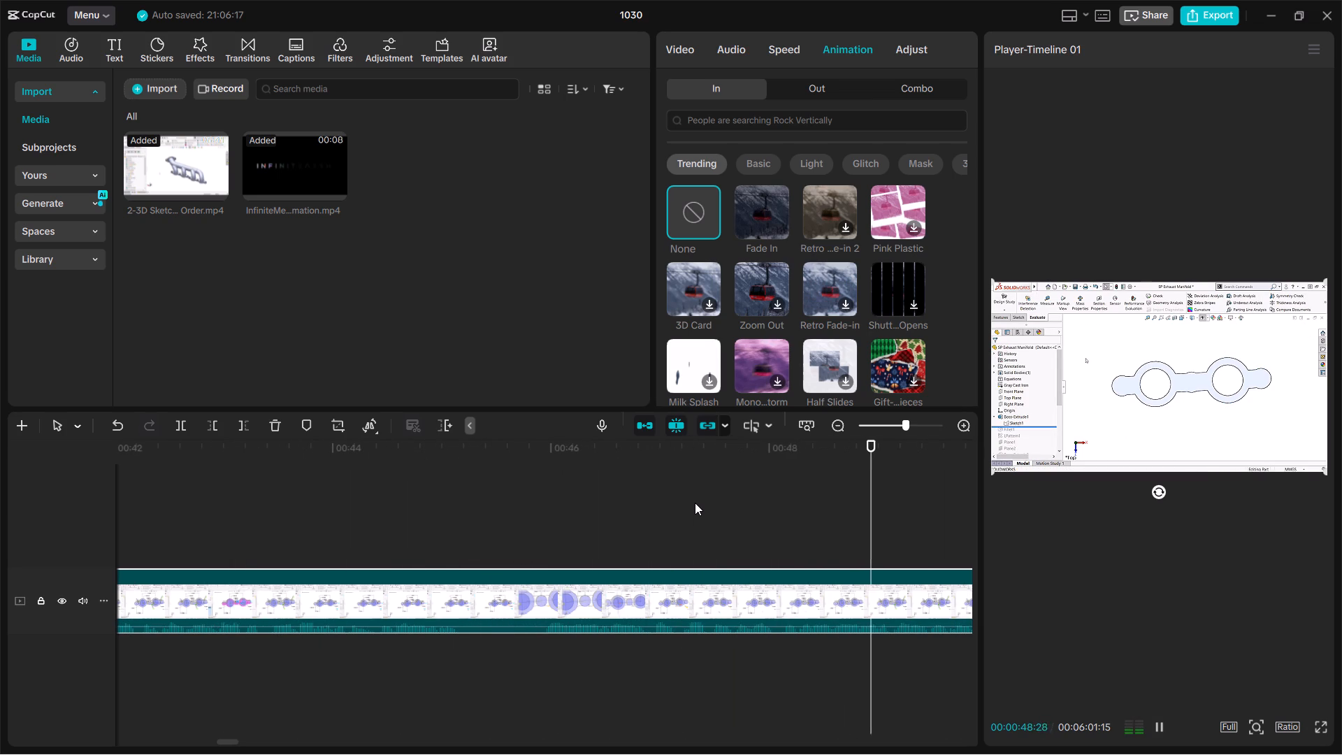
pyautogui.press('space')
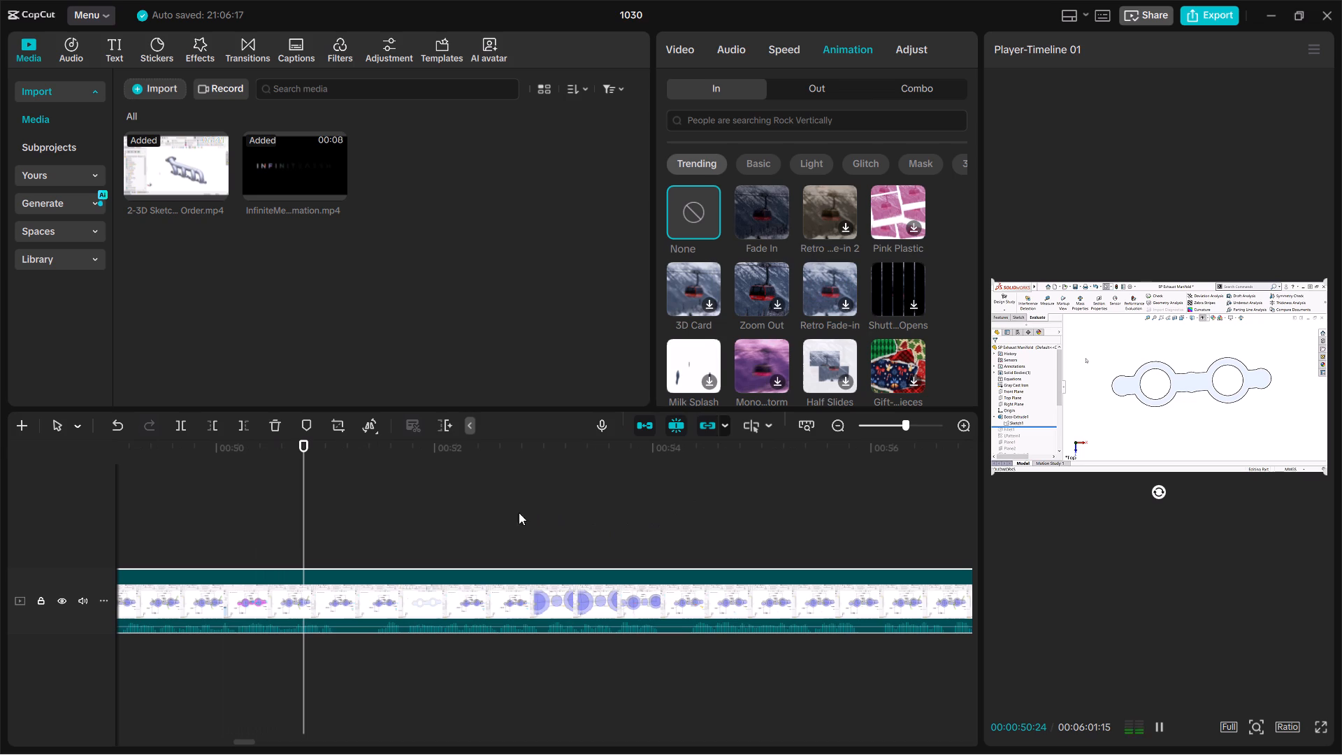
pyautogui.moveTo(309, 531); pyautogui.dragTo(293, 536)
pyautogui.press('space')
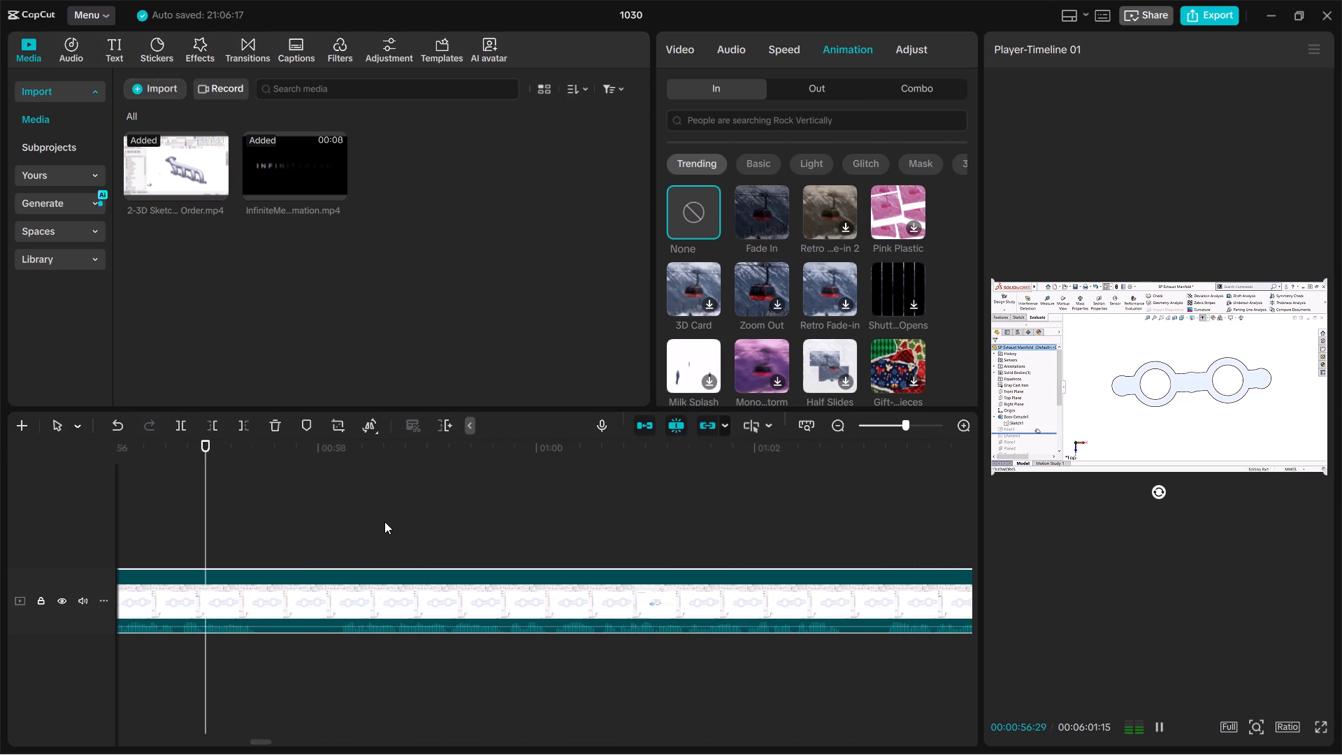
pyautogui.press('space')
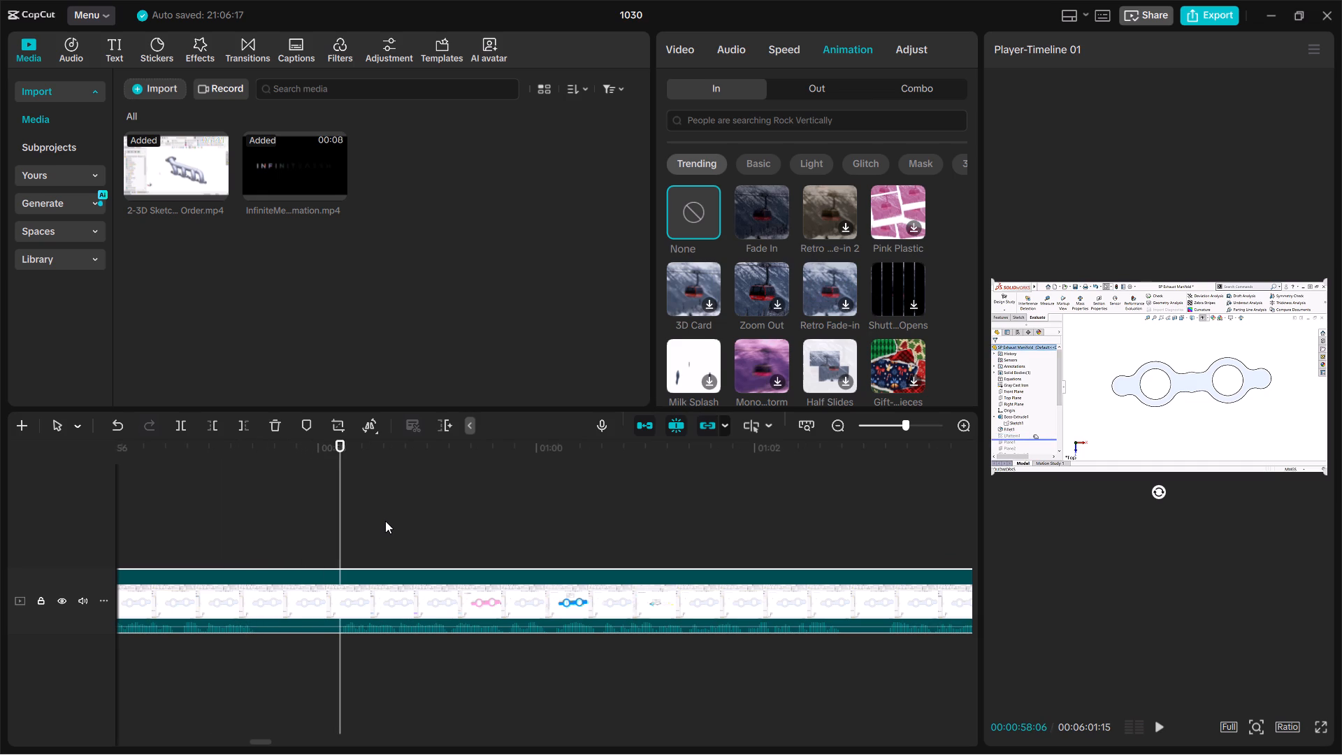
pyautogui.moveTo(342, 529); pyautogui.dragTo(322, 538)
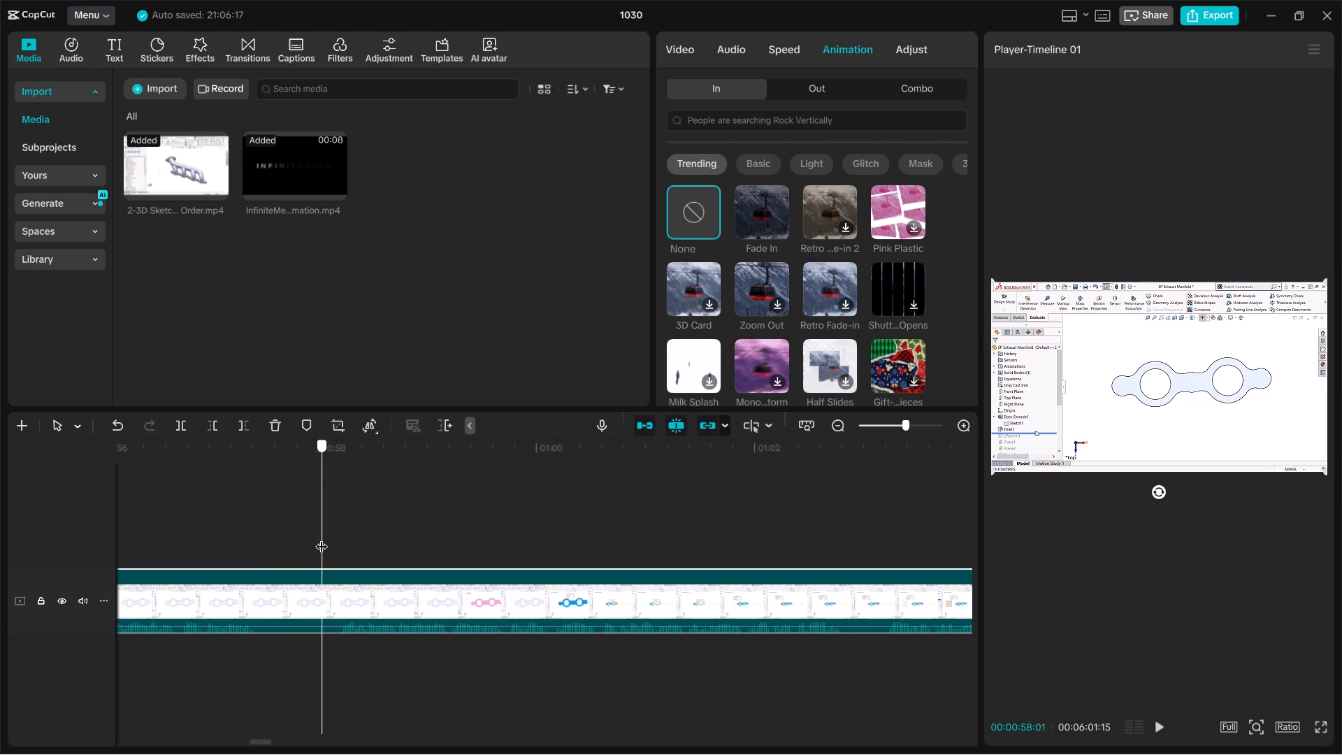
pyautogui.moveTo(322, 538); pyautogui.dragTo(315, 540)
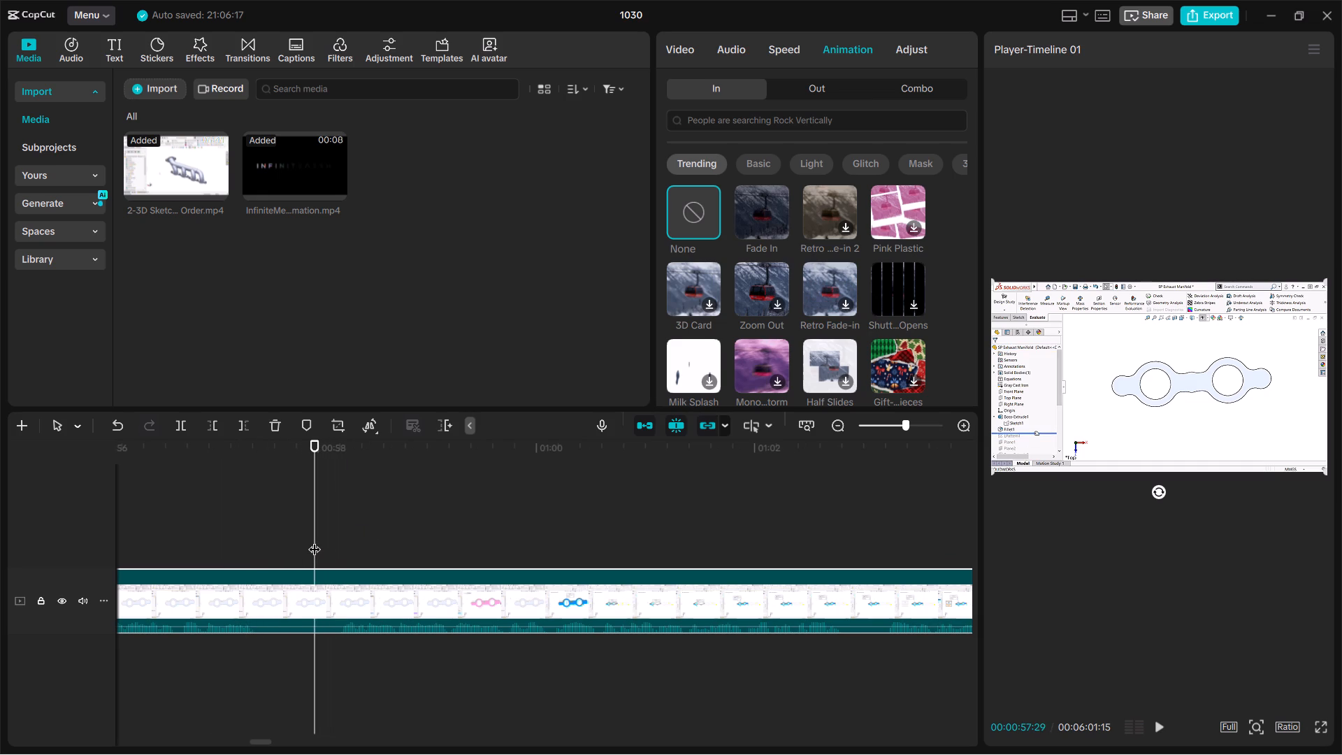
pyautogui.click(315, 540)
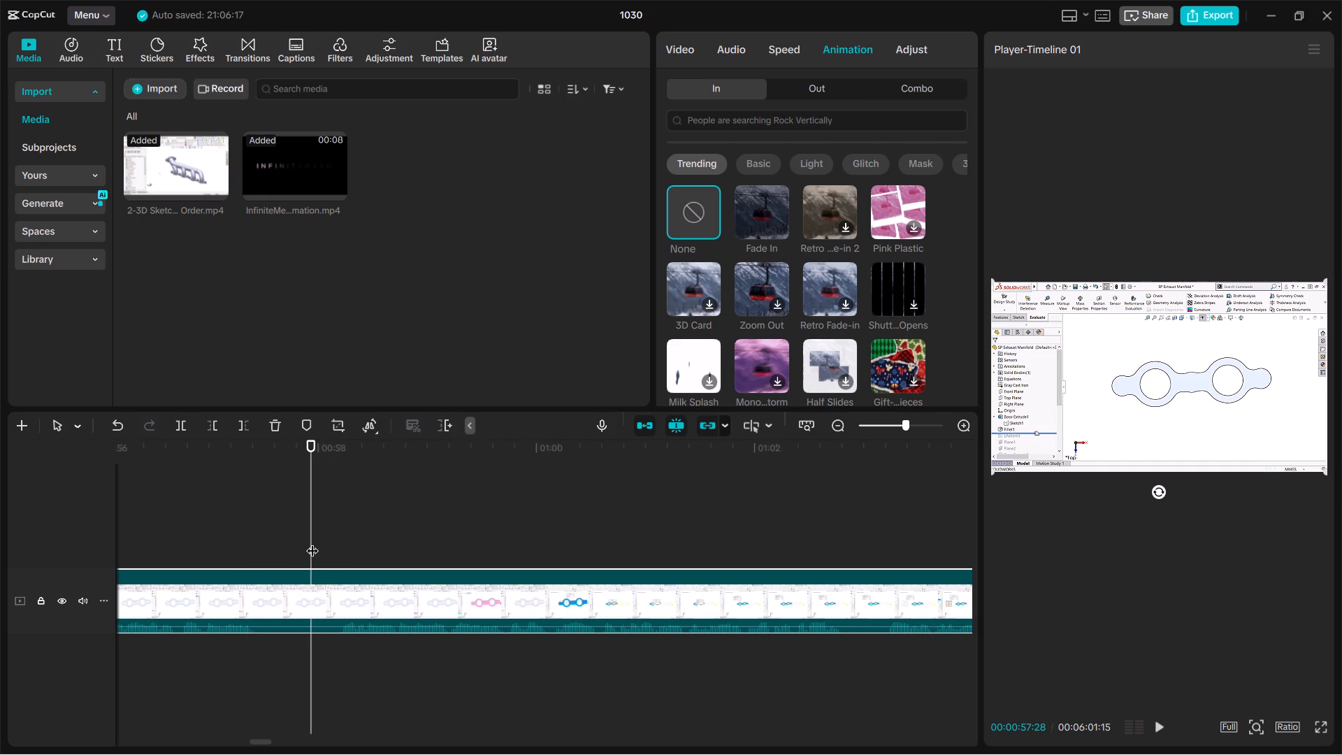
pyautogui.hotkey('ctrl', 'b')
# Remove the stretch of the main clip from 00:00:45:18 up to the split, closing the gap.
pyautogui.moveTo(312, 540); pyautogui.dragTo(115, 594)
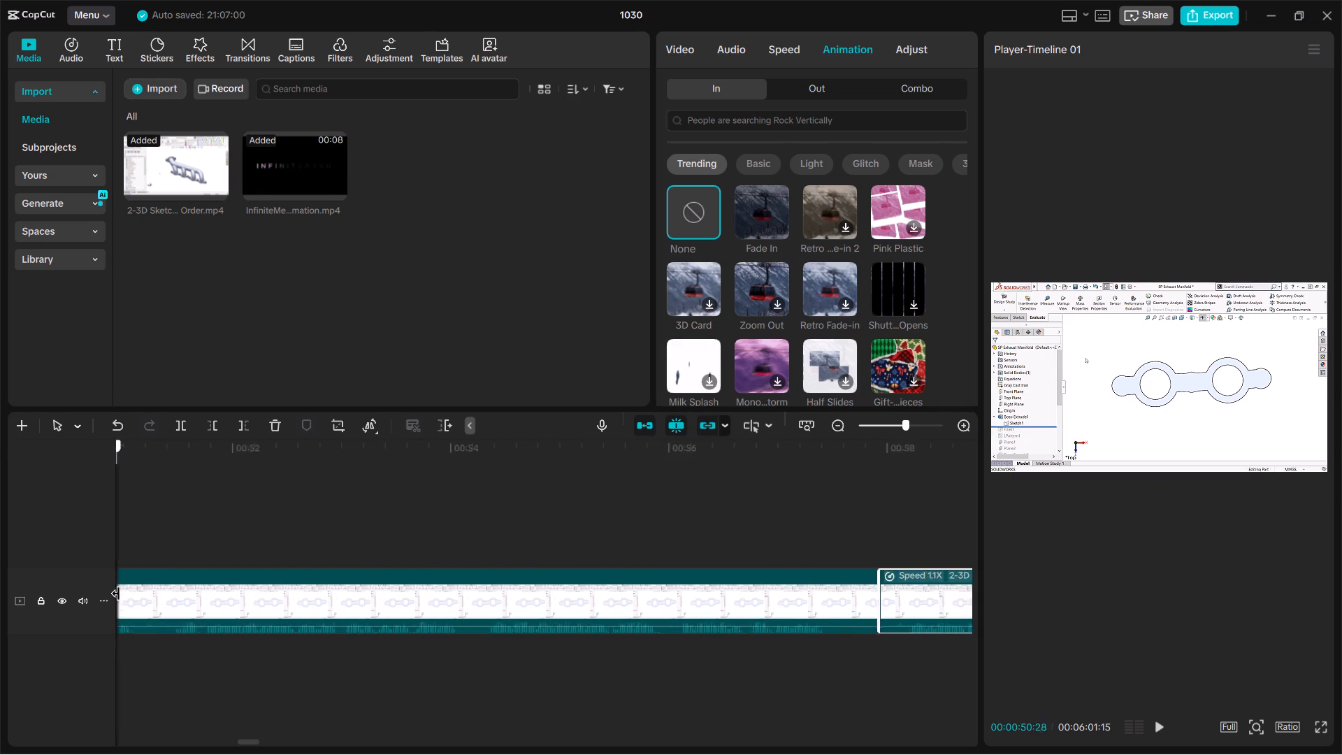
pyautogui.moveTo(115, 594); pyautogui.dragTo(114, 598)
pyautogui.press('space')
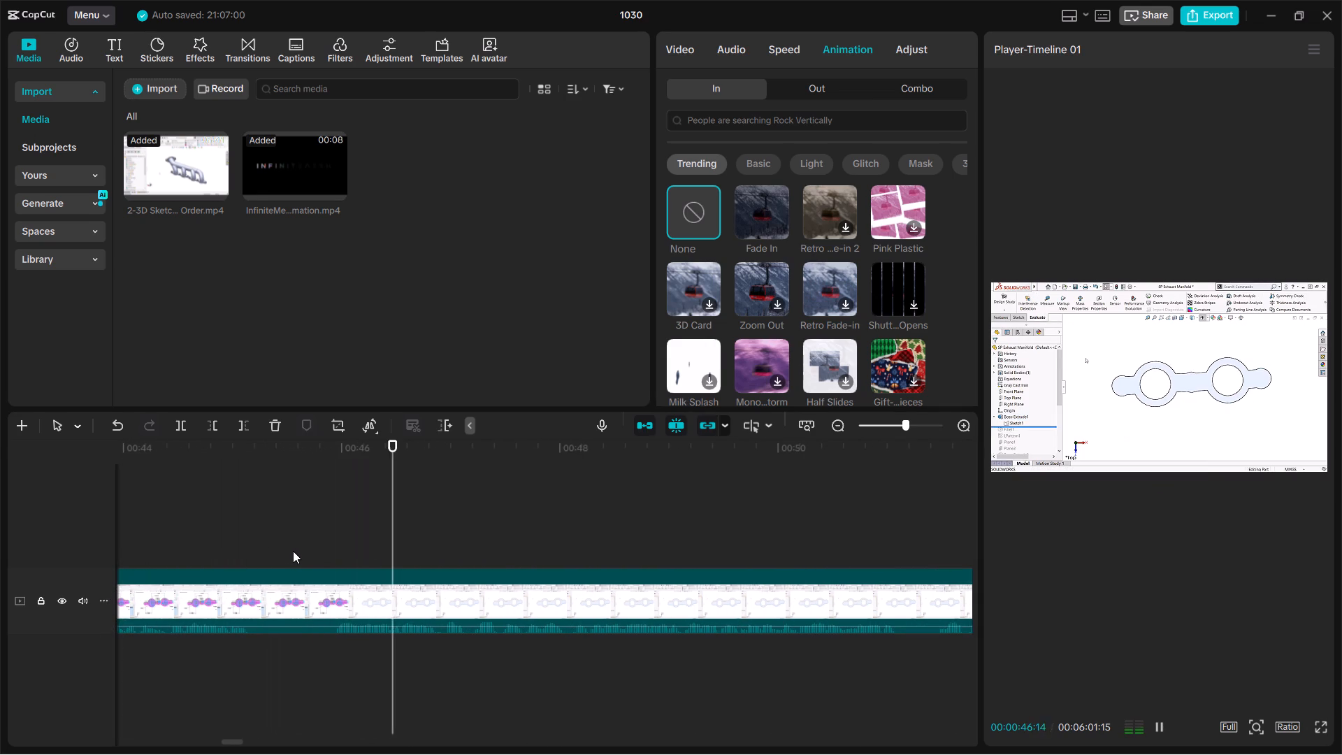
pyautogui.press('space')
pyautogui.moveTo(413, 535); pyautogui.dragTo(308, 561)
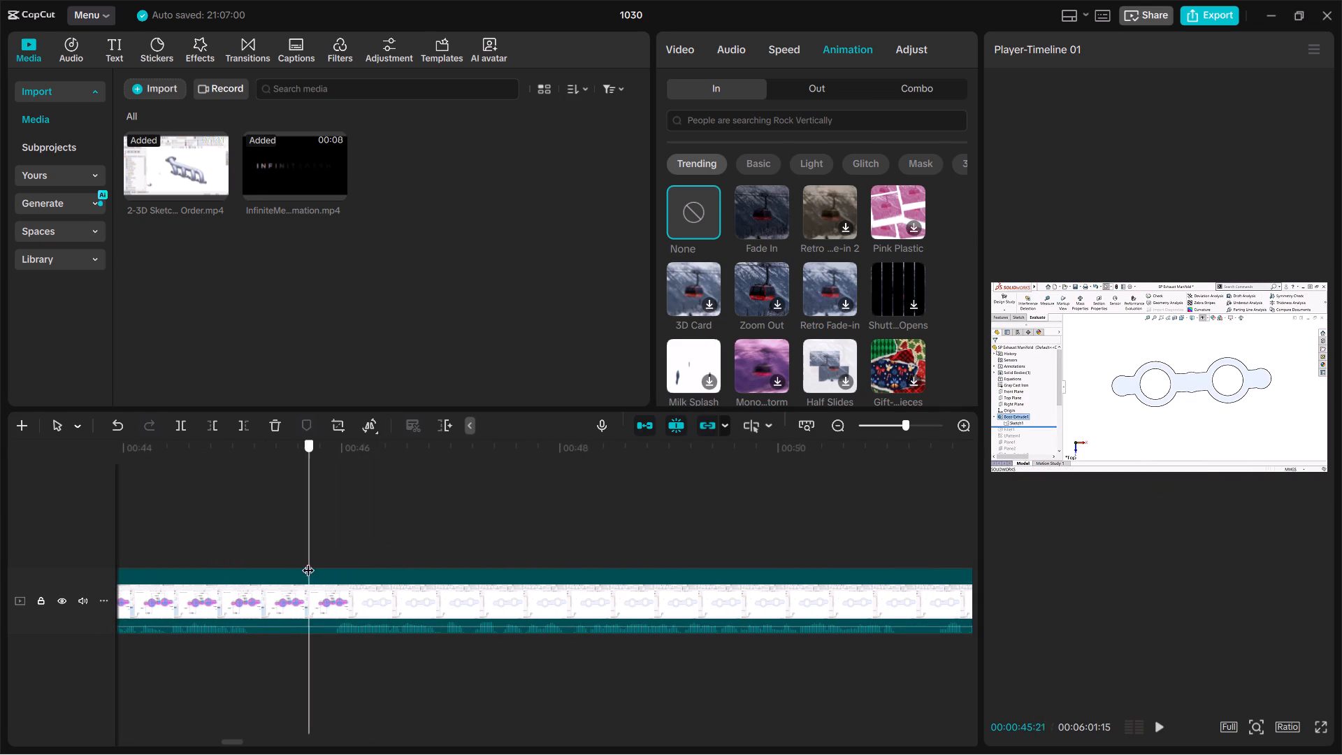
pyautogui.moveTo(308, 561); pyautogui.dragTo(296, 567)
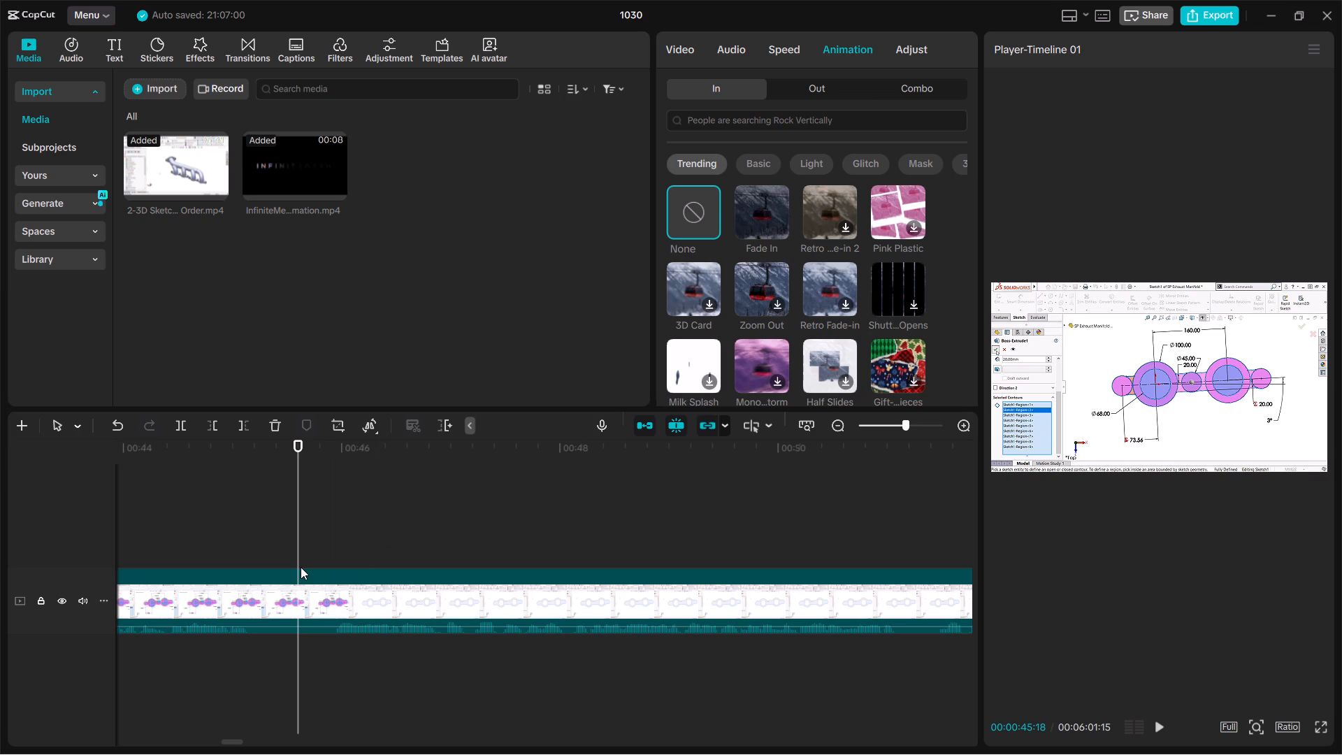
pyautogui.press('e')
pyautogui.press('w')
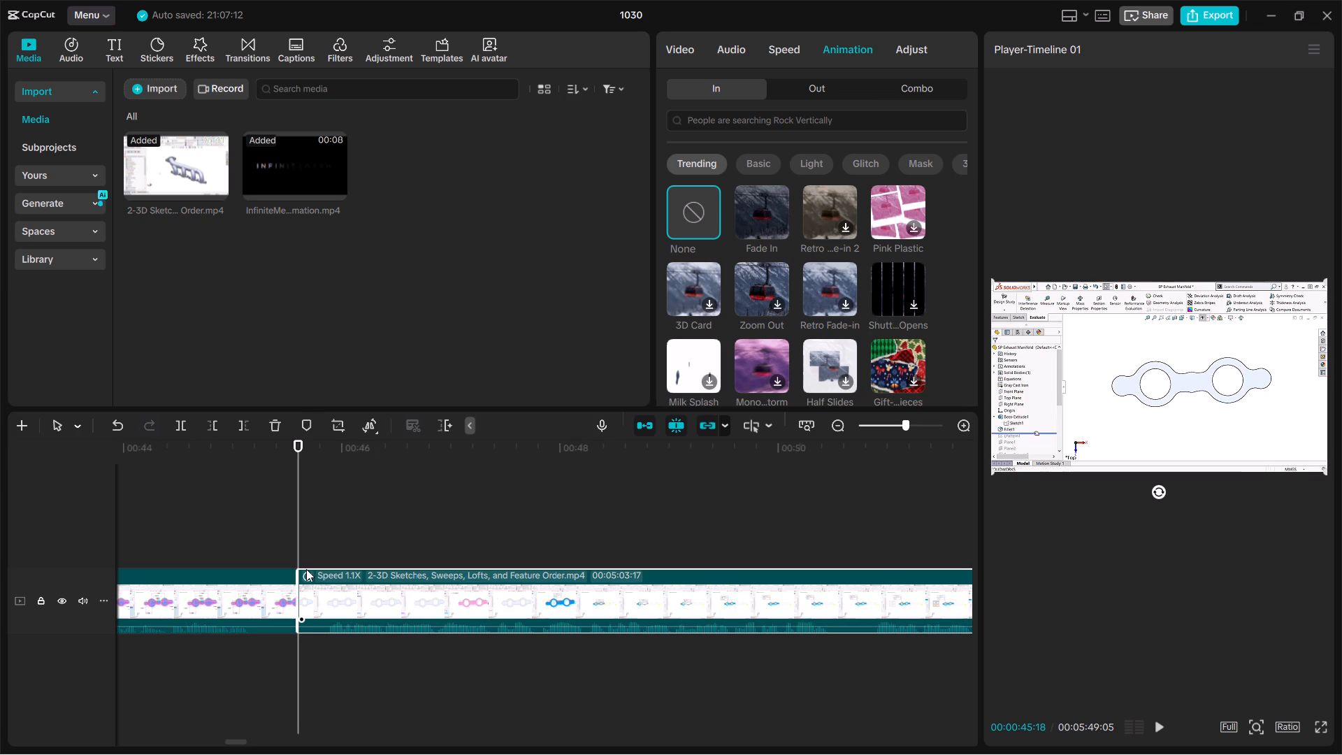
# Review the new cut and split the main clip at 00:00:50:15, just before the Move/Copy Bodies callout.
pyautogui.press('space')
pyautogui.click(338, 547)
pyautogui.moveTo(338, 545); pyautogui.dragTo(195, 578)
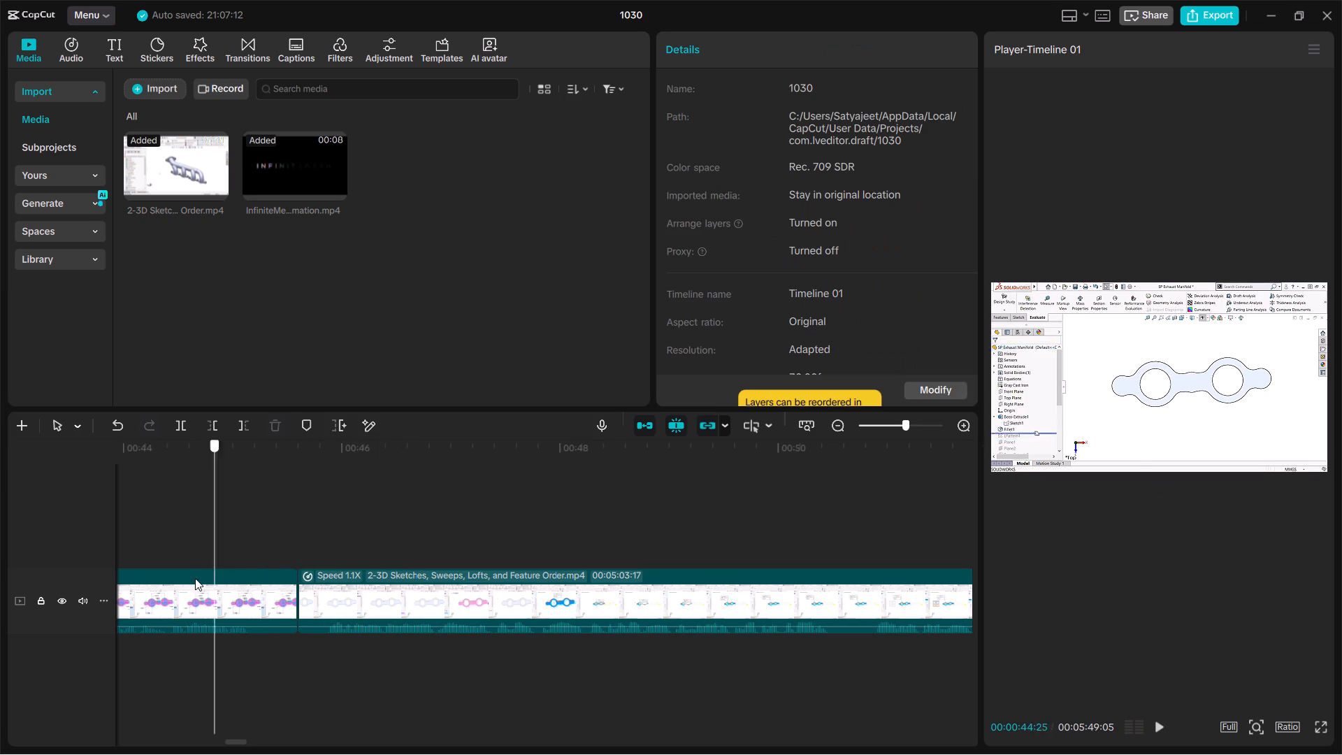
pyautogui.moveTo(195, 578); pyautogui.dragTo(105, 588)
pyautogui.press('space')
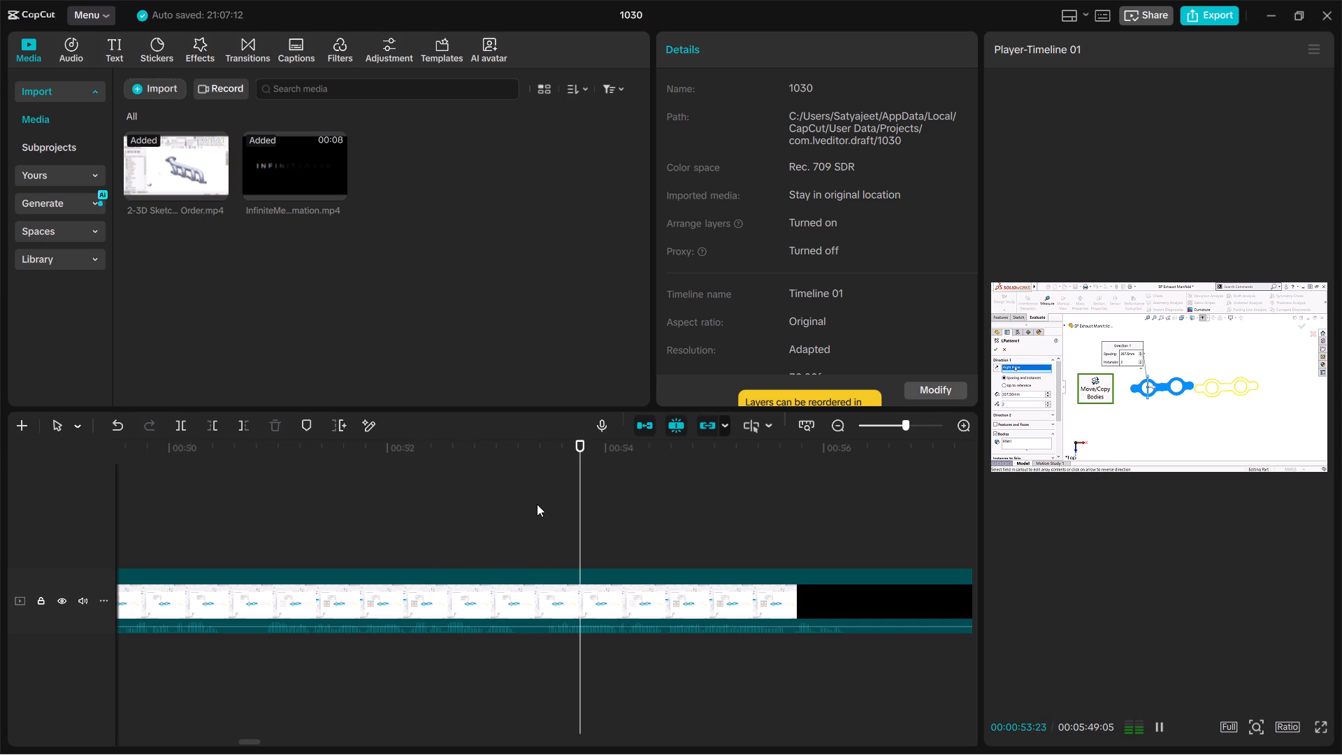
pyautogui.press('space')
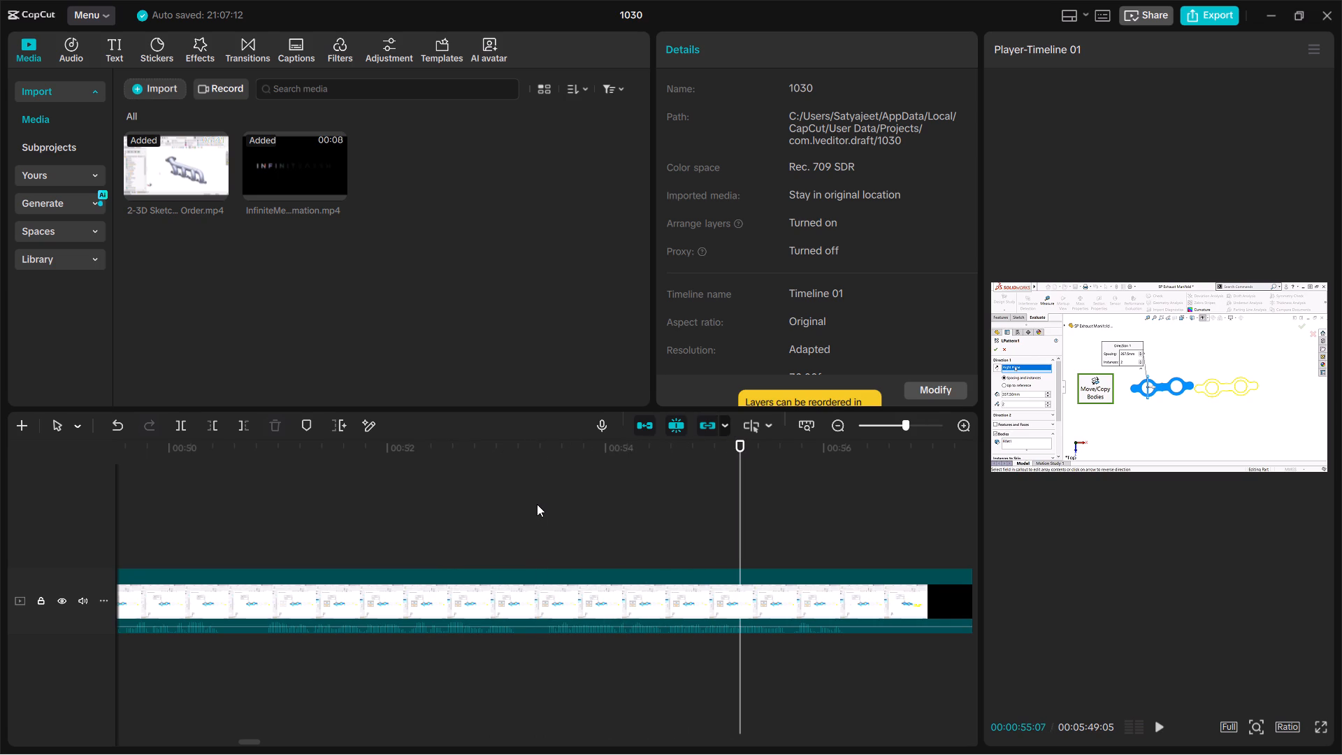
pyautogui.click(537, 504)
pyautogui.moveTo(537, 504); pyautogui.dragTo(238, 552)
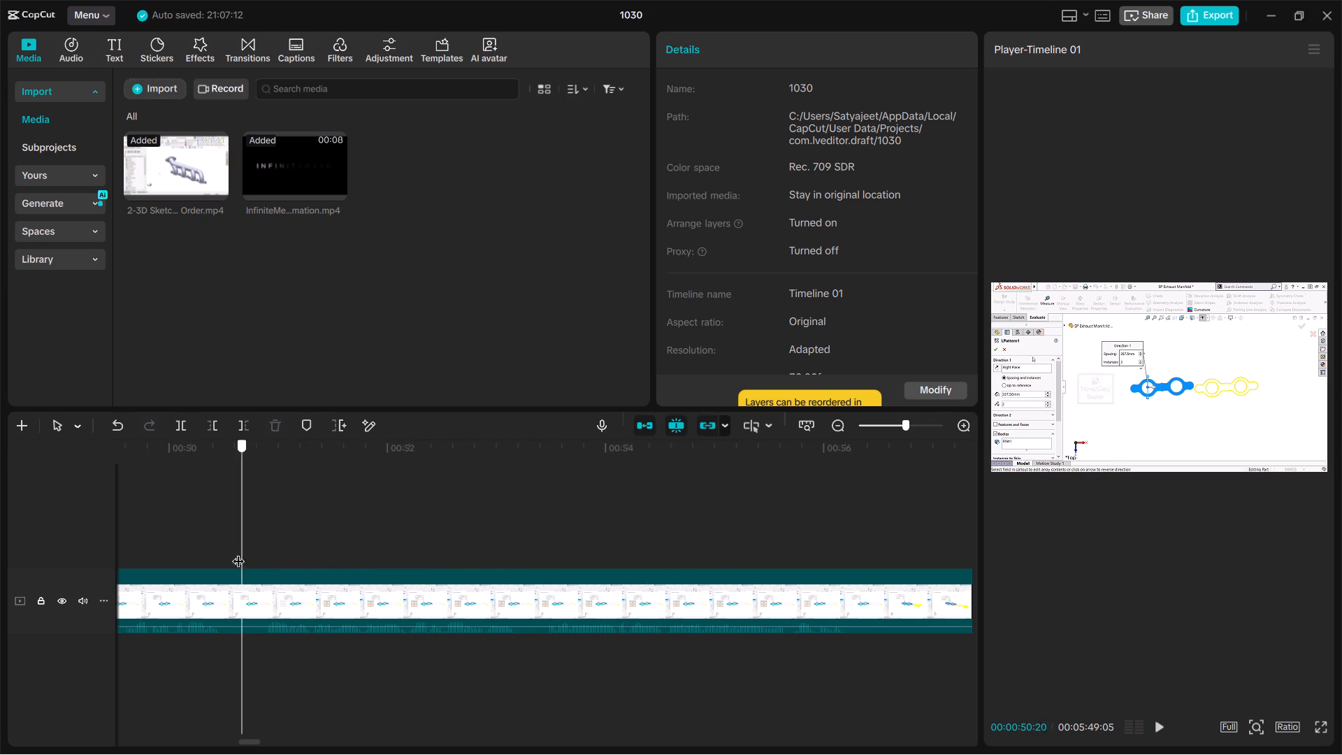
pyautogui.moveTo(238, 552); pyautogui.dragTo(283, 571)
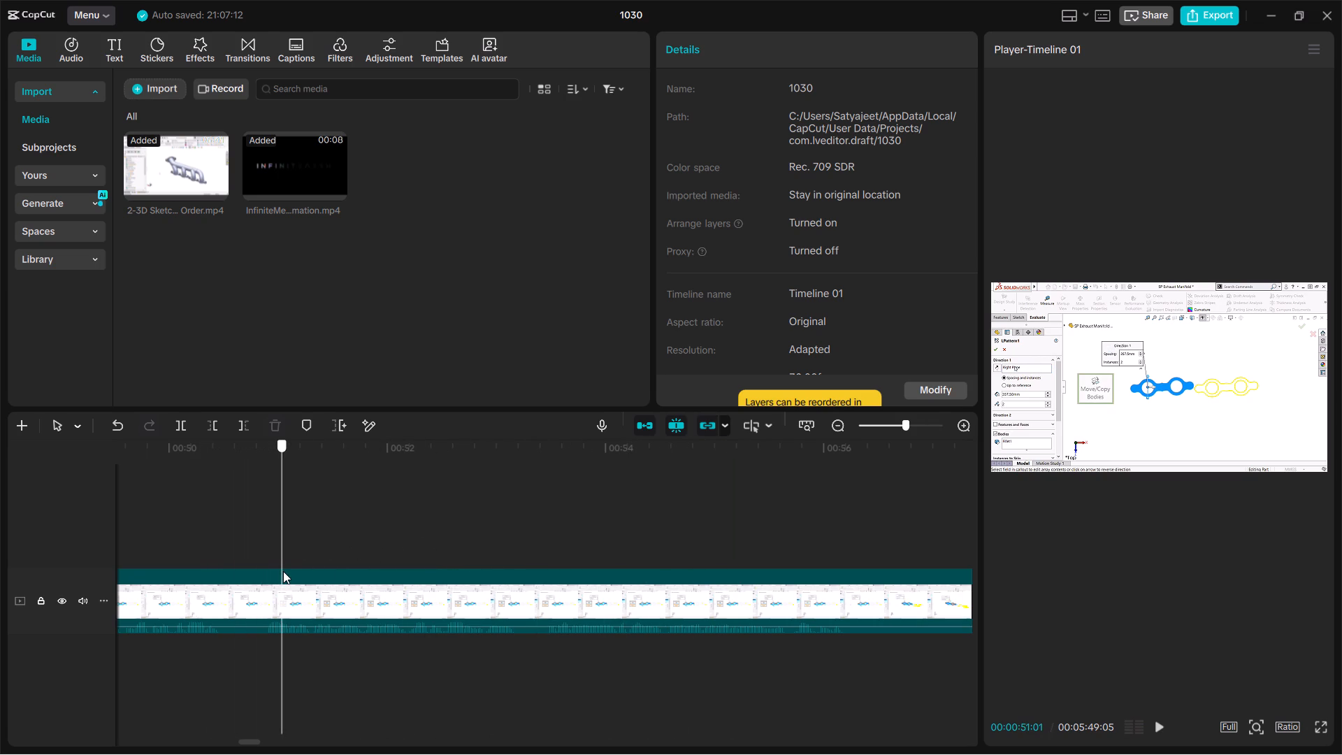
pyautogui.moveTo(283, 571); pyautogui.dragTo(222, 564)
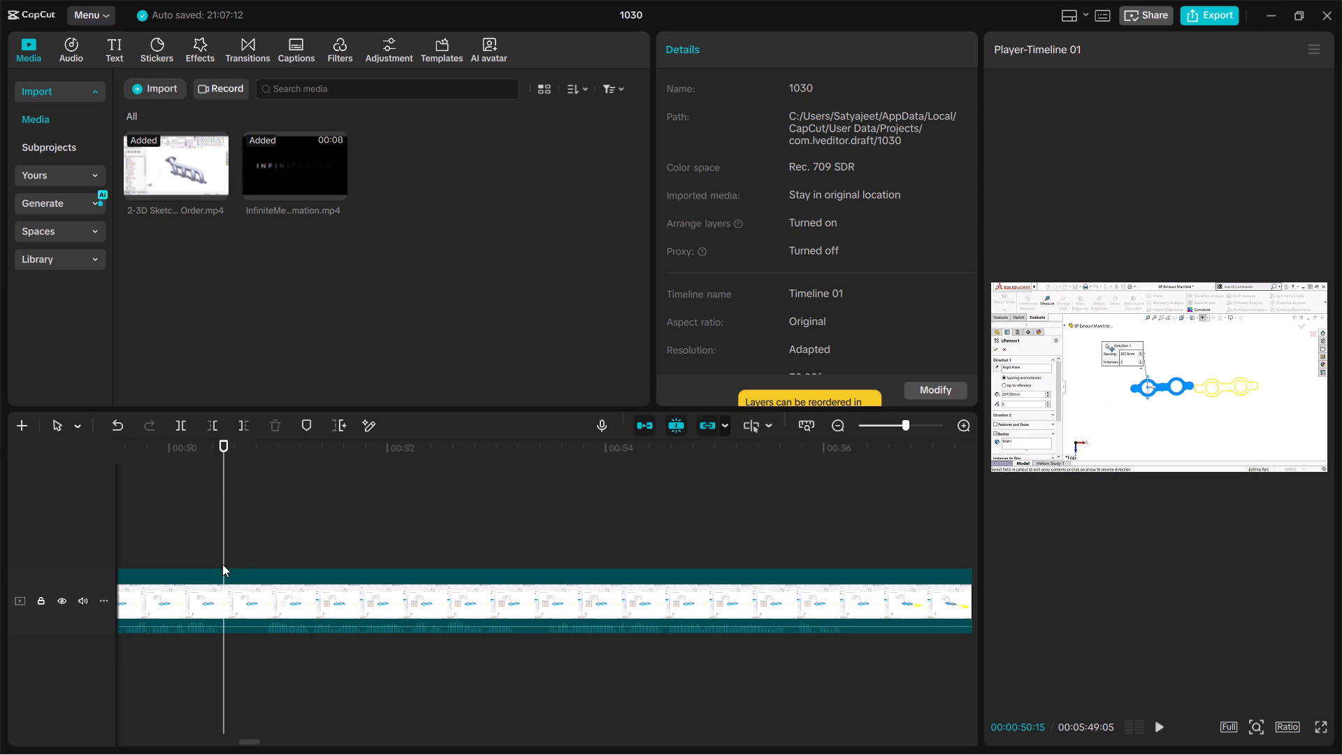
pyautogui.hotkey('ctrl', 'b')
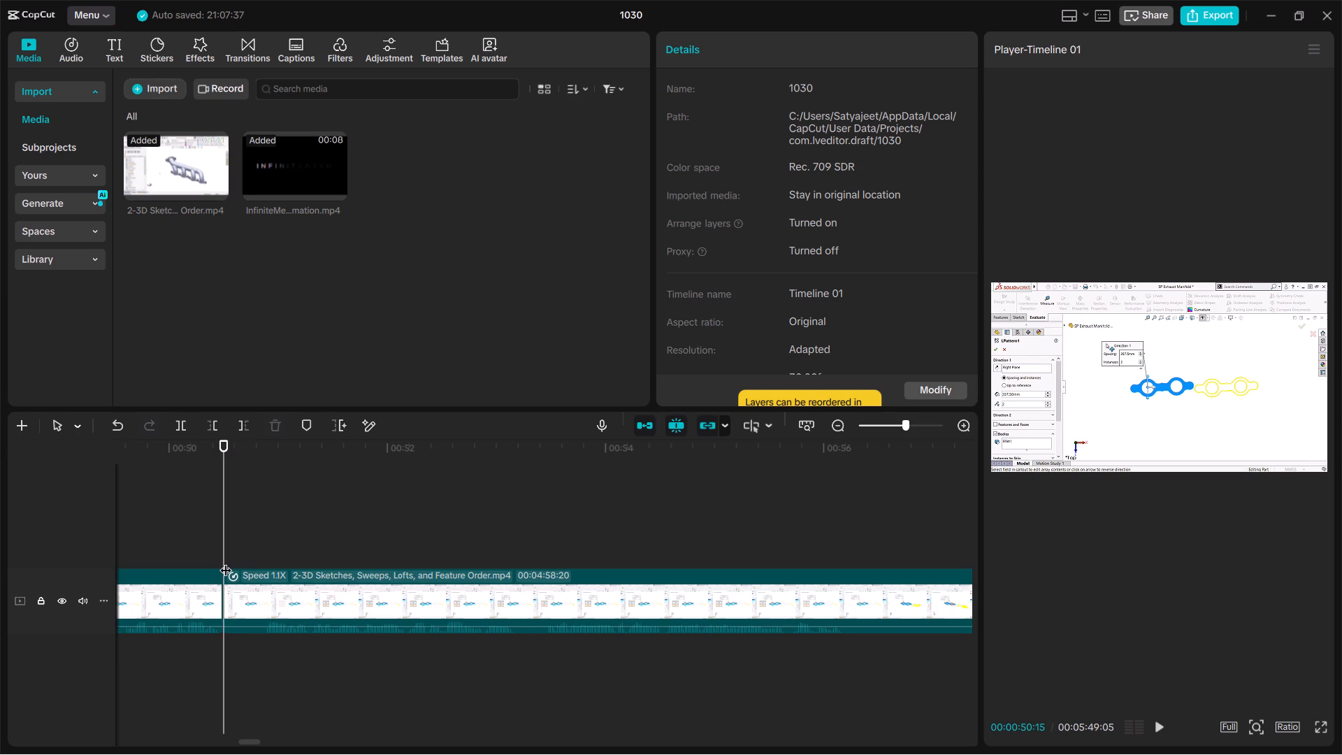
# Split the main clip at 00:00:55:09 to isolate the piece with the Move/Copy Bodies callout.
pyautogui.press('space')
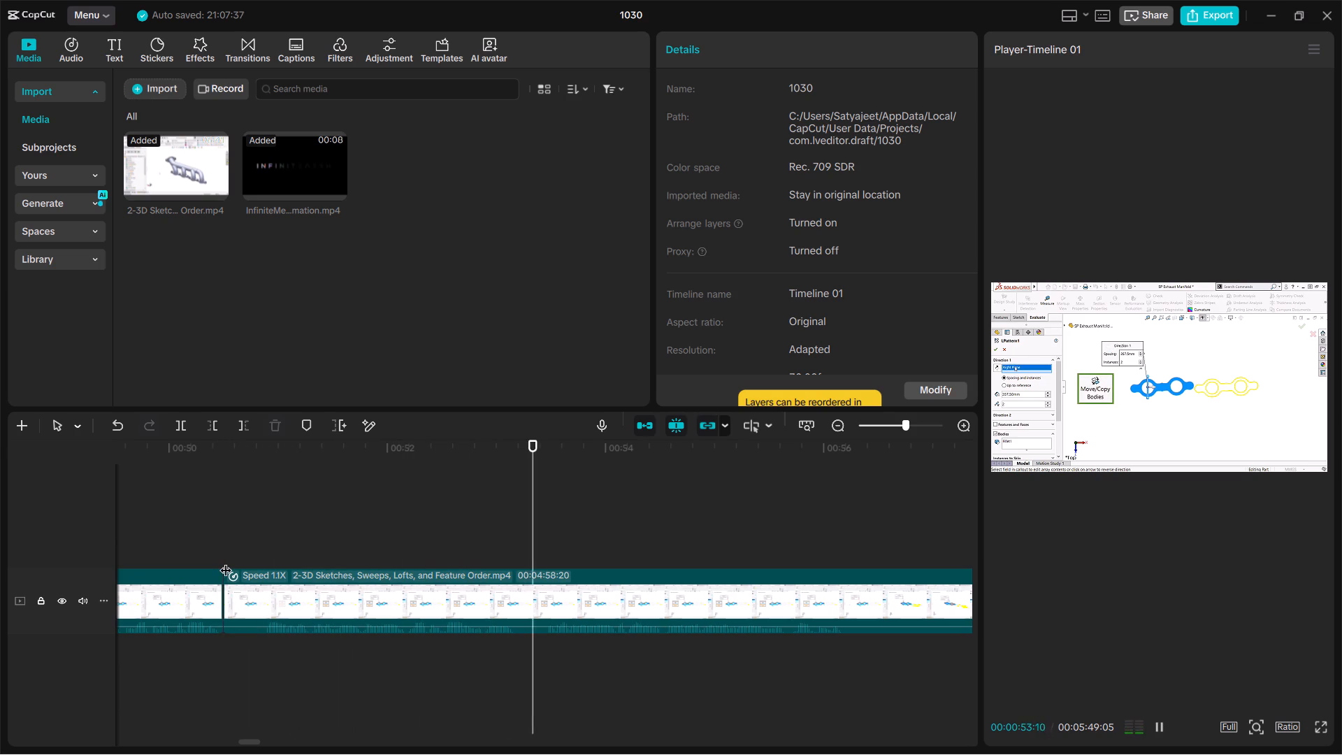
pyautogui.press('space')
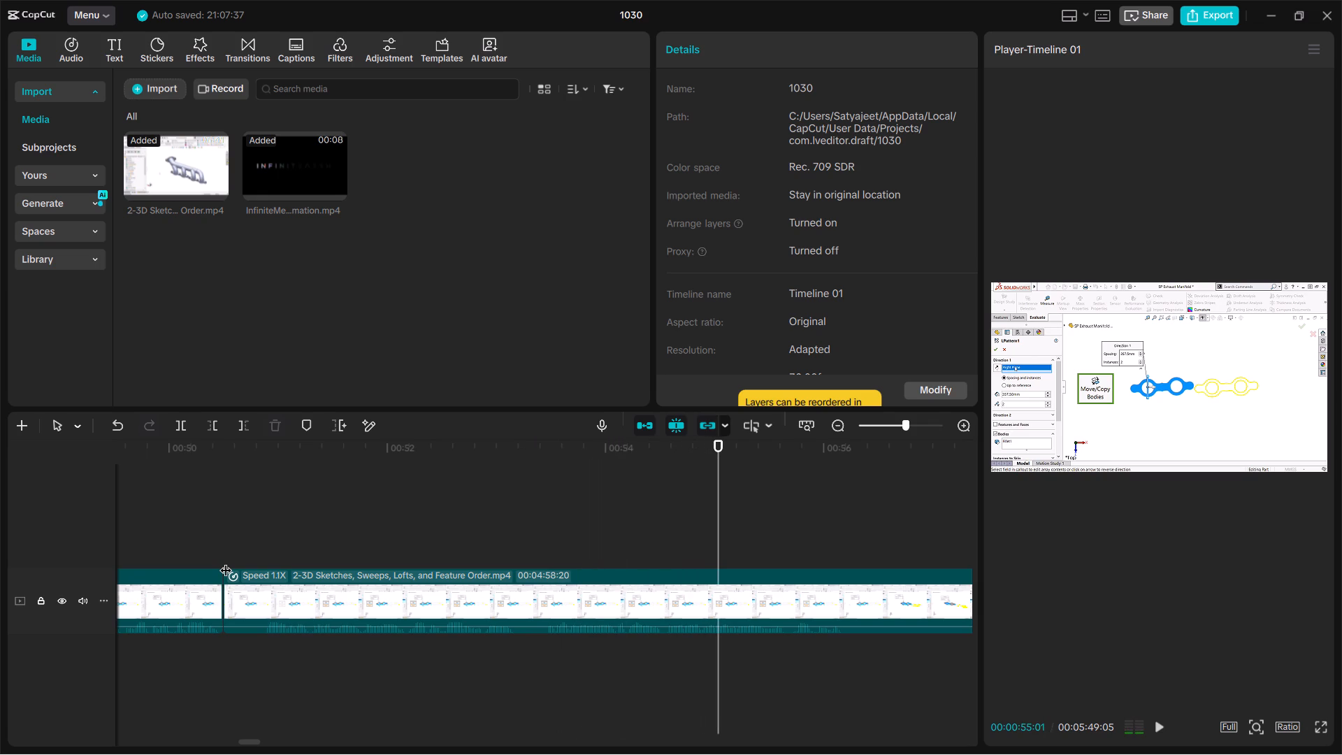
pyautogui.press('space')
pyautogui.press('space')
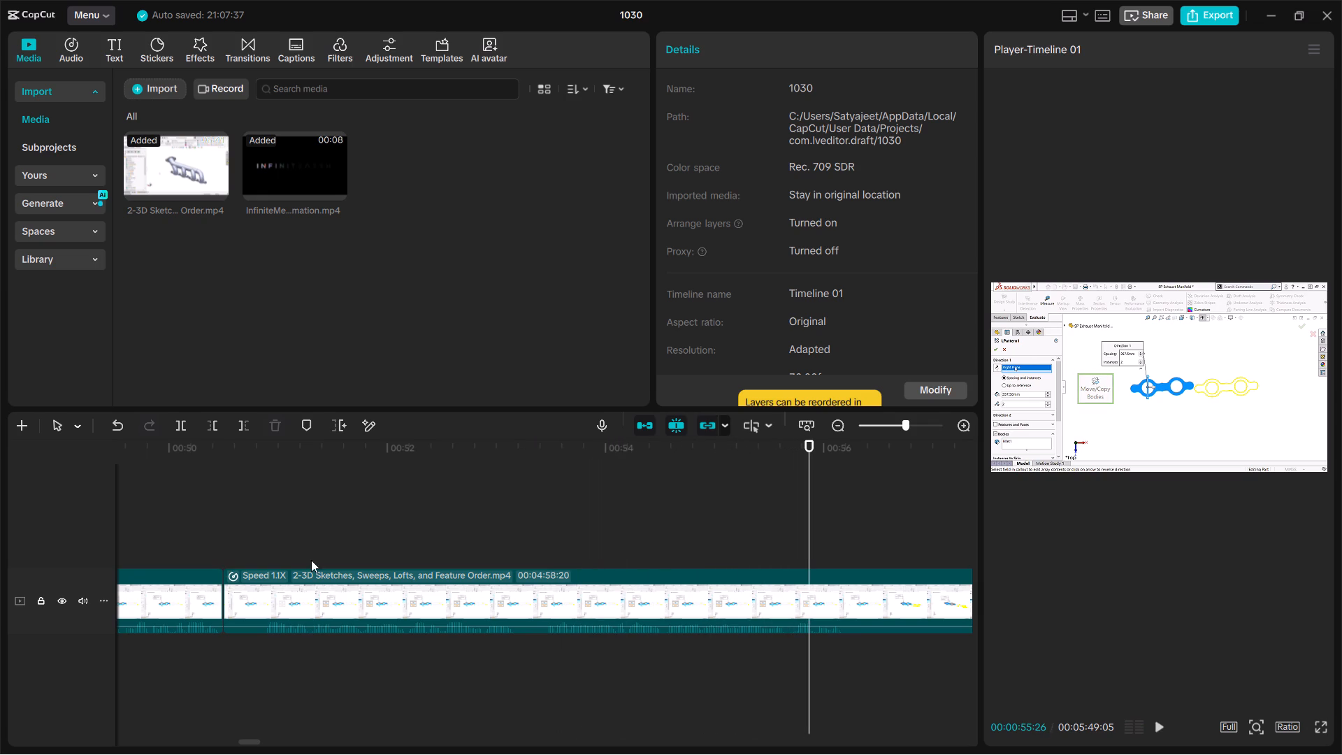
pyautogui.moveTo(813, 522); pyautogui.dragTo(747, 534)
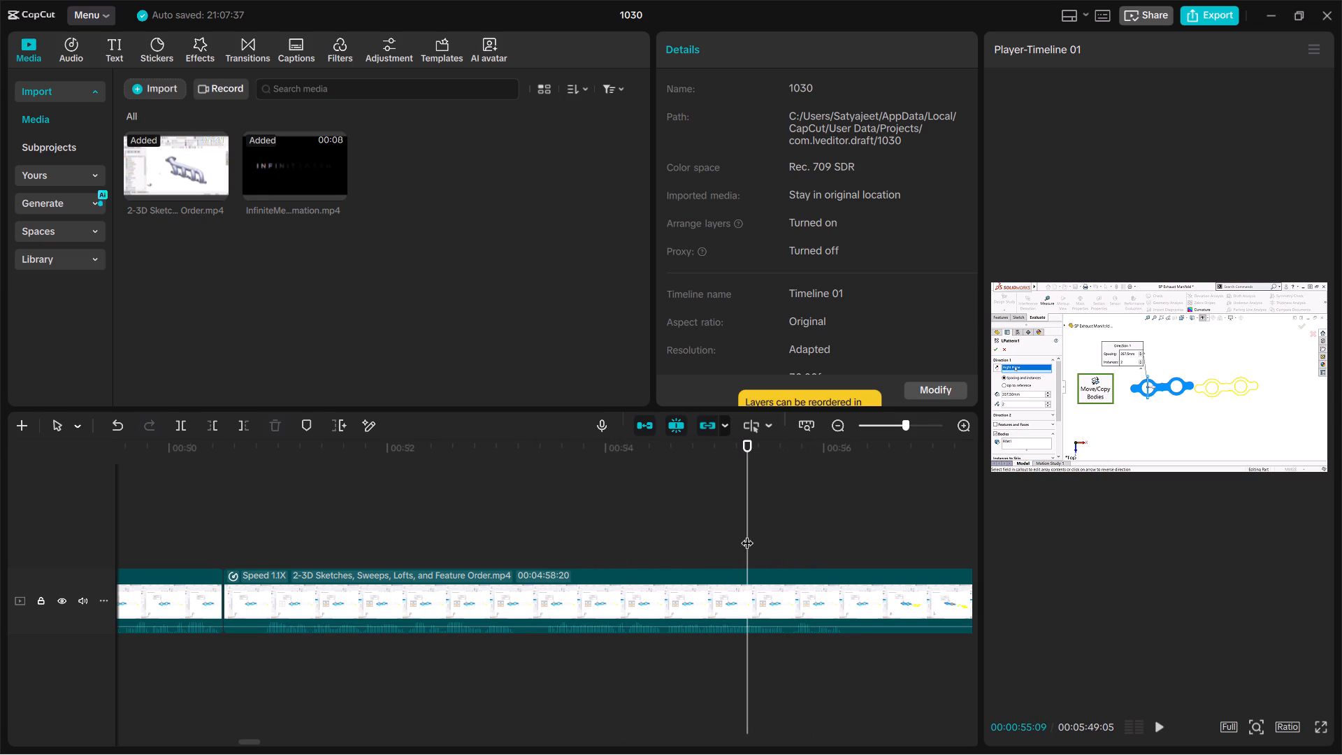
pyautogui.hotkey('ctrl', 'b')
# Add a Transform keyframe at 00:00:50:21 in the Move/Copy Bodies piece.
pyautogui.moveTo(747, 534); pyautogui.dragTo(246, 603)
pyautogui.click(263, 612)
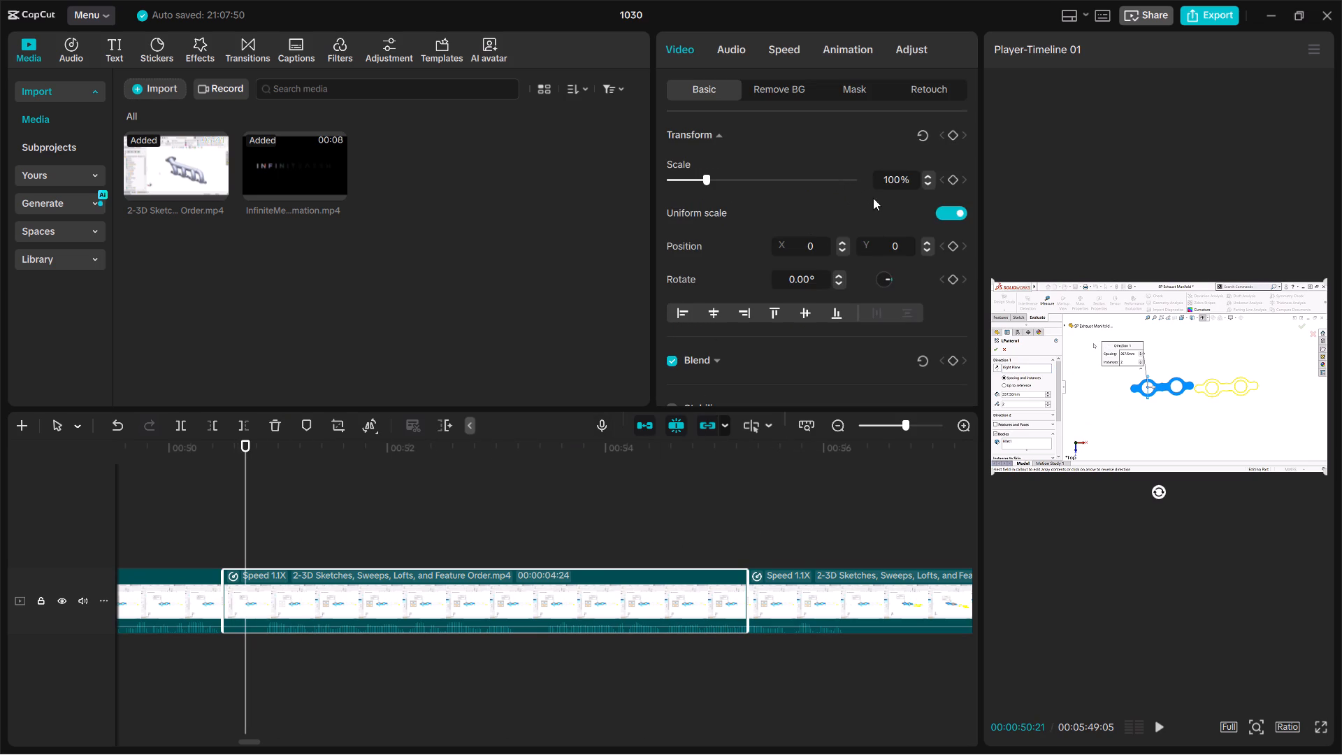
pyautogui.click(951, 140)
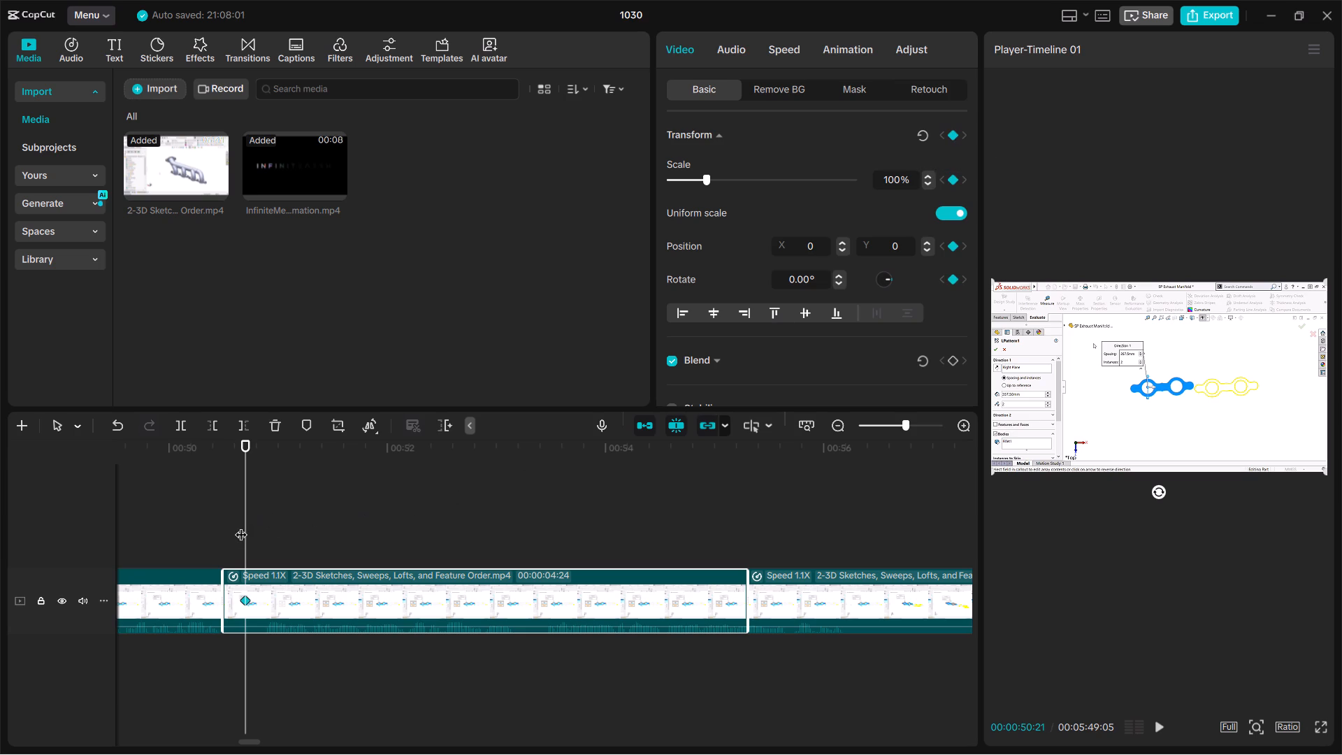
# At 00:00:52:18, zoom to 216% and reposition the picture to X 1247, Y 189, centring the Move/Copy Bodies callout.
pyautogui.moveTo(247, 527); pyautogui.dragTo(399, 533)
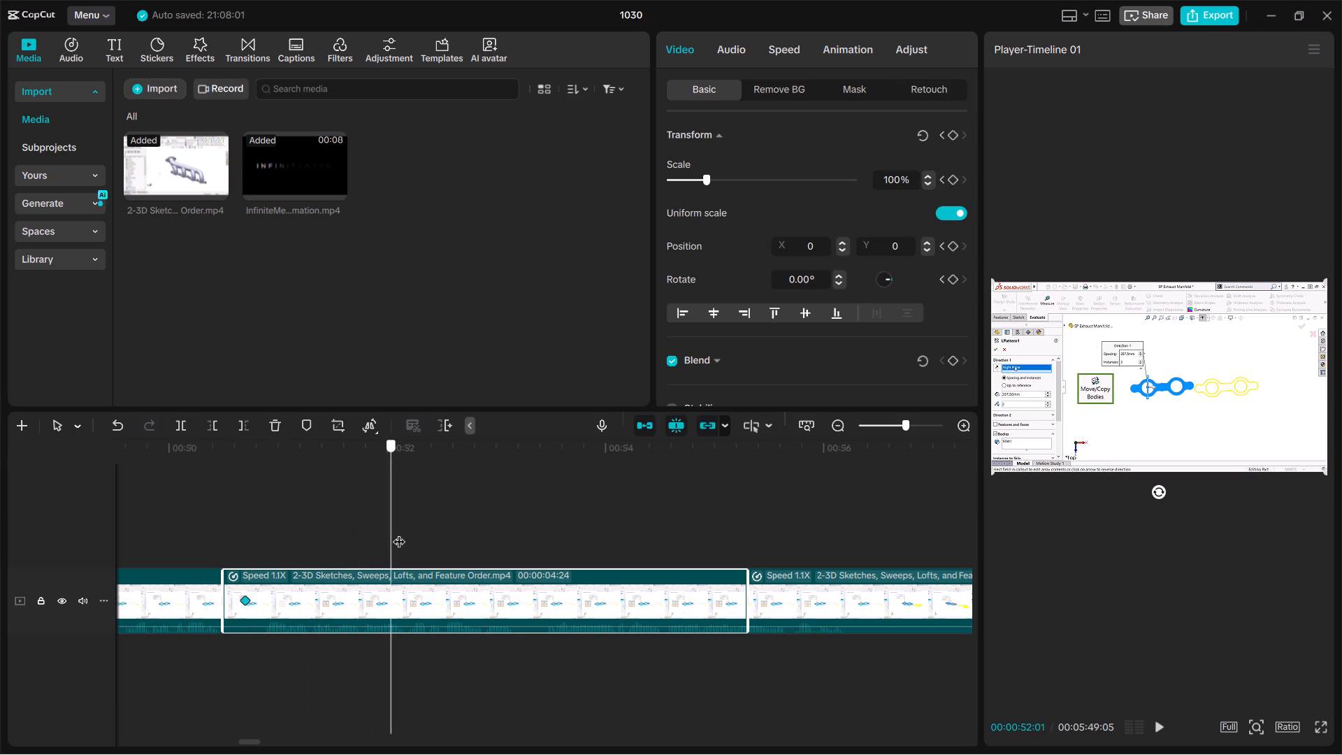
pyautogui.moveTo(399, 533); pyautogui.dragTo(452, 538)
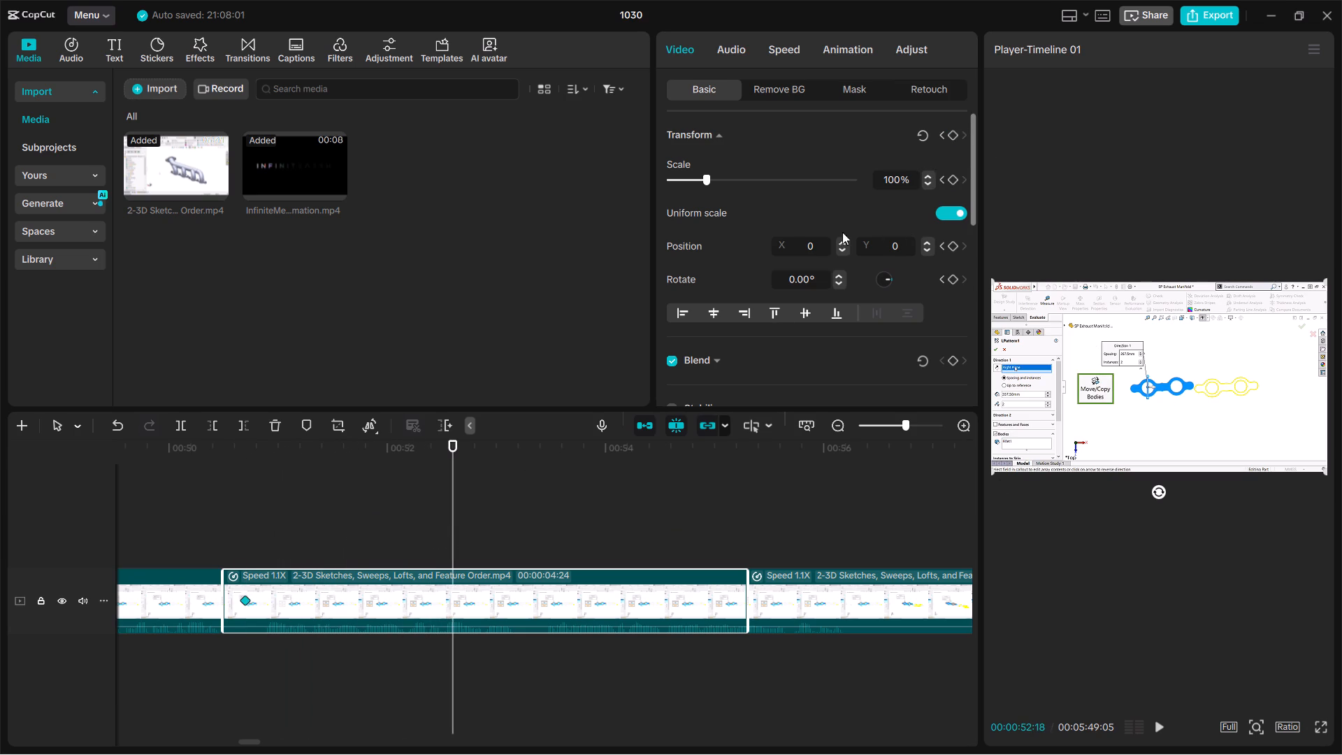
pyautogui.moveTo(705, 178); pyautogui.dragTo(746, 200)
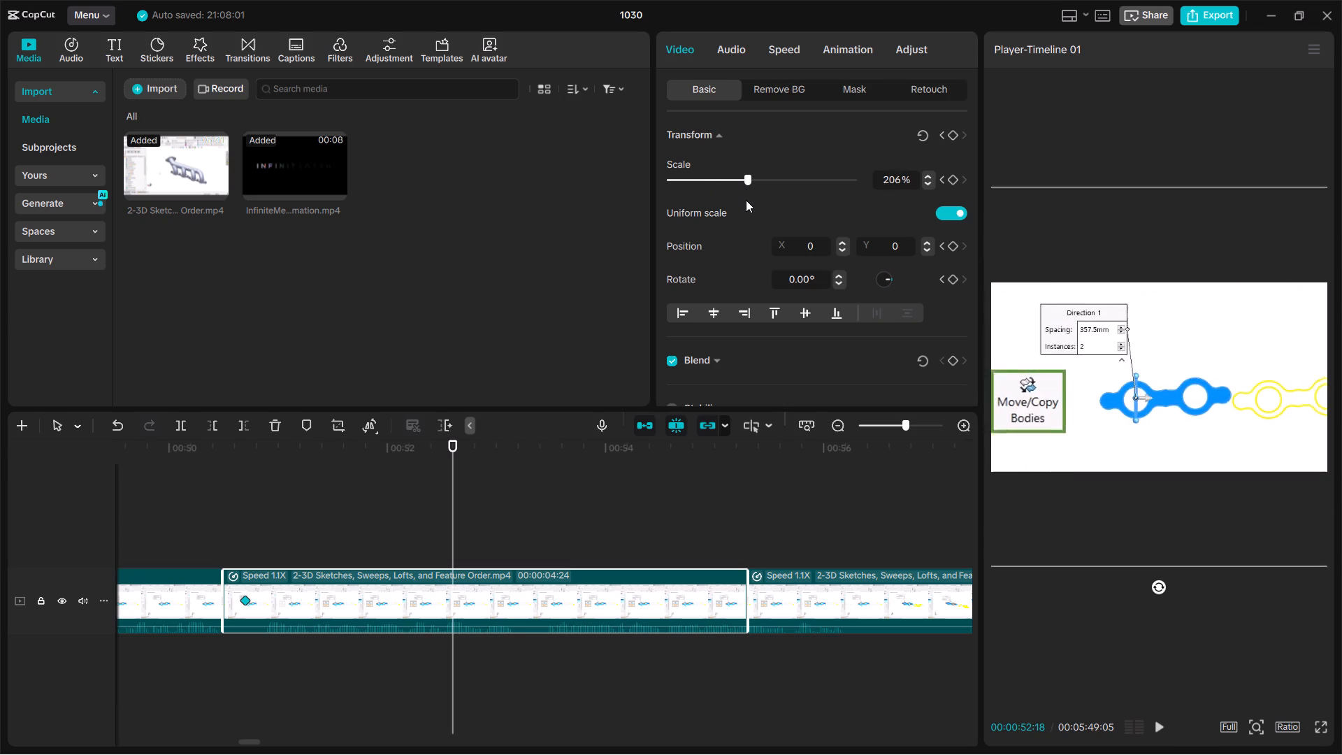
pyautogui.moveTo(746, 200); pyautogui.dragTo(747, 201)
pyautogui.moveTo(1025, 368); pyautogui.dragTo(1135, 351)
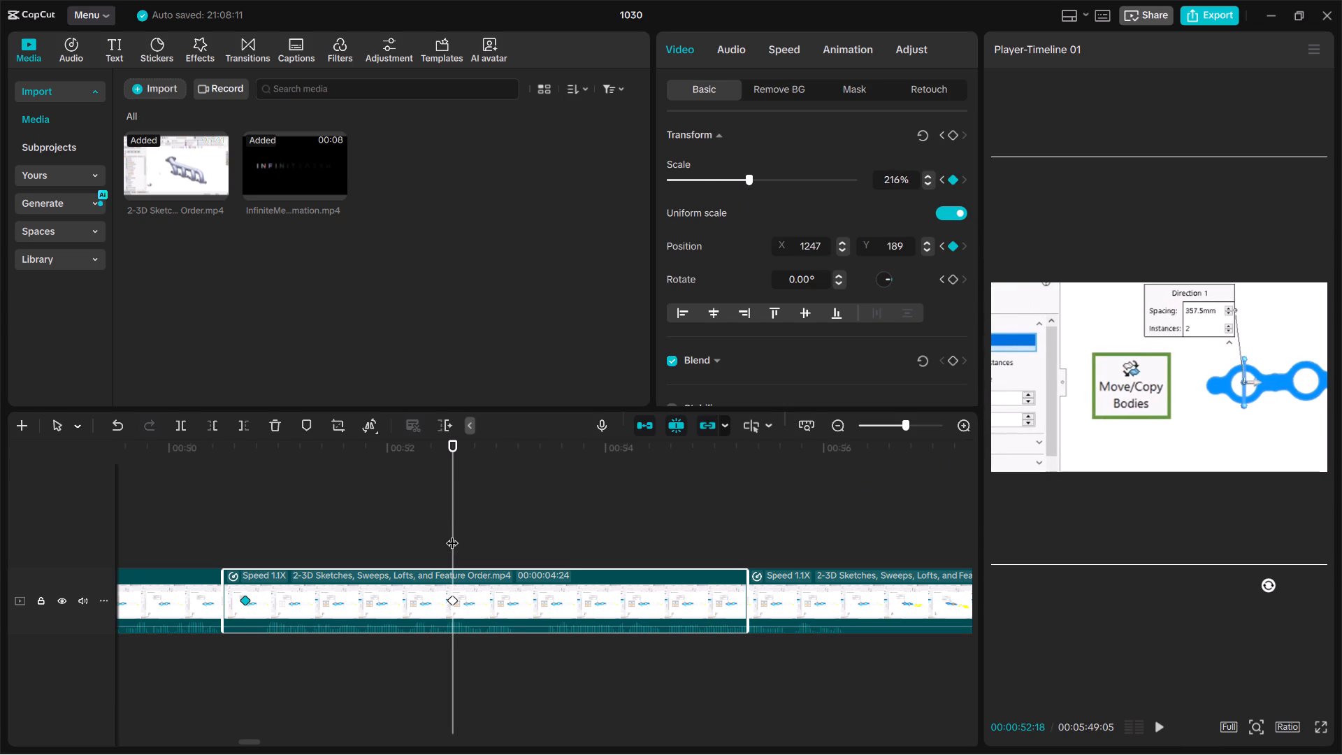
# At 00:00:54:29, zoom the Move/Copy Bodies piece back out to 100% and recentre the picture at X 0, Y 0.
pyautogui.moveTo(453, 533); pyautogui.dragTo(709, 541)
pyautogui.moveTo(1178, 461); pyautogui.dragTo(1309, 368)
pyautogui.moveTo(1041, 470); pyautogui.dragTo(1184, 408)
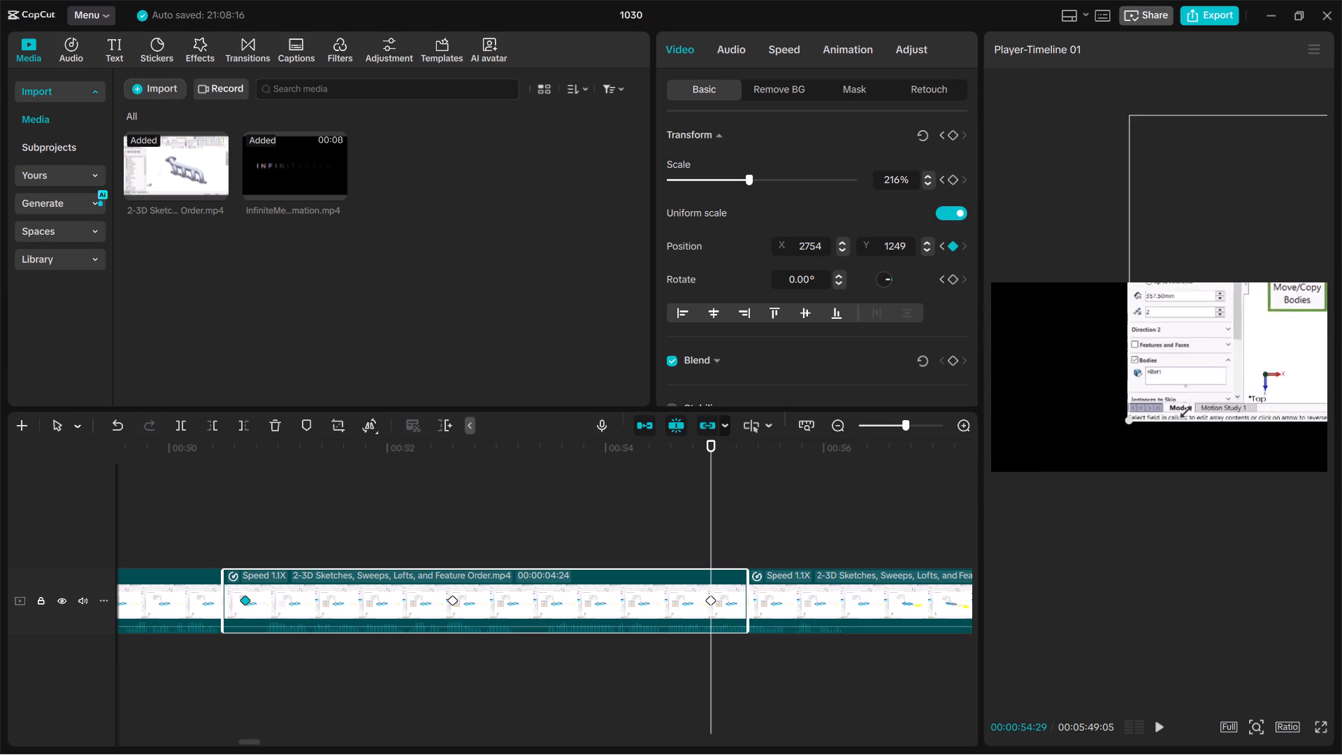
pyautogui.moveTo(1184, 408); pyautogui.dragTo(1192, 395)
pyautogui.moveTo(1230, 356); pyautogui.dragTo(1090, 427)
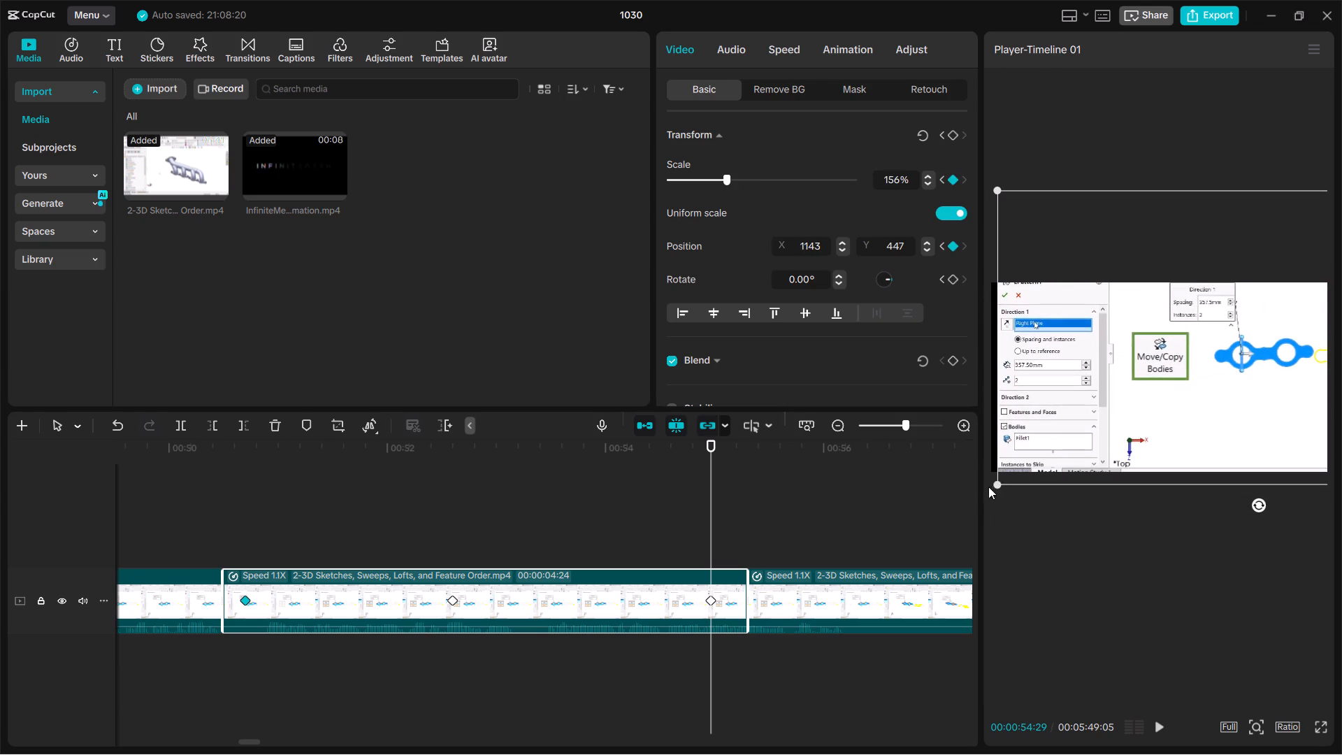
pyautogui.moveTo(994, 487); pyautogui.dragTo(1167, 355)
pyautogui.moveTo(1207, 333); pyautogui.dragTo(1117, 375)
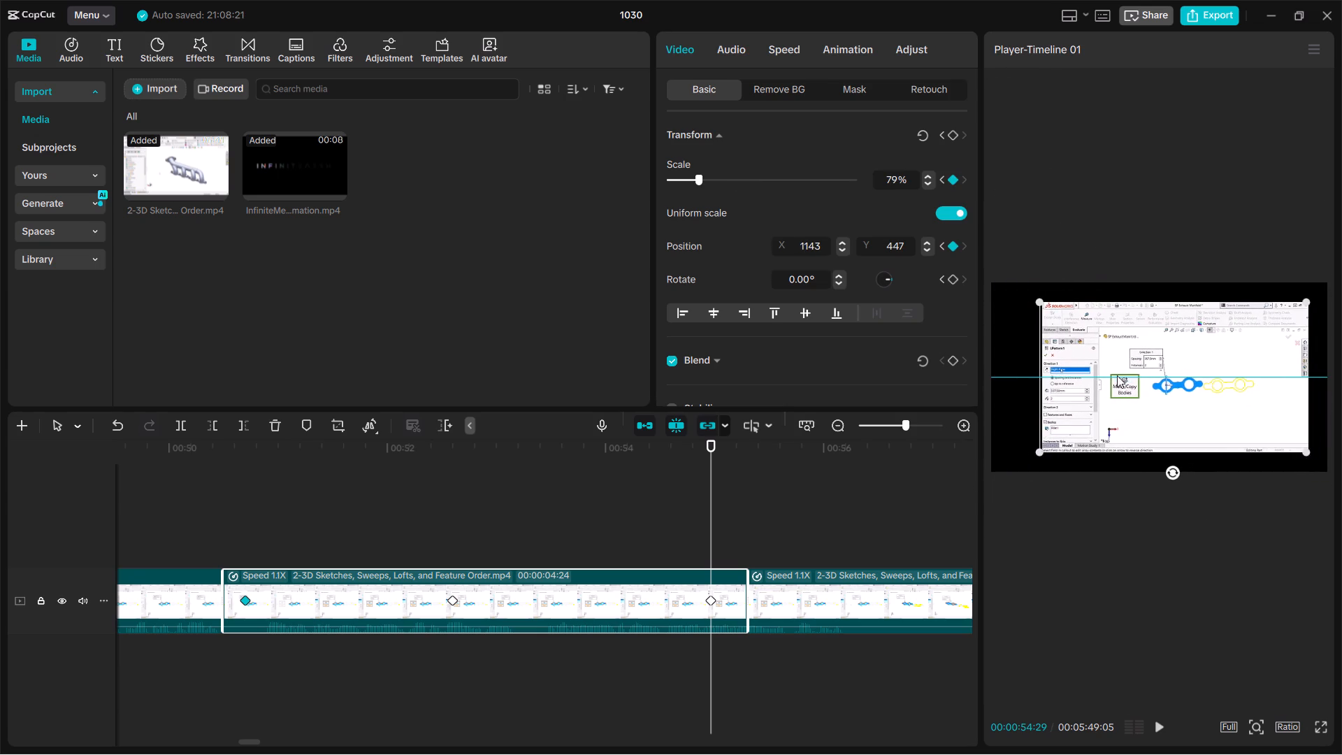
pyautogui.moveTo(1117, 375); pyautogui.dragTo(1107, 375)
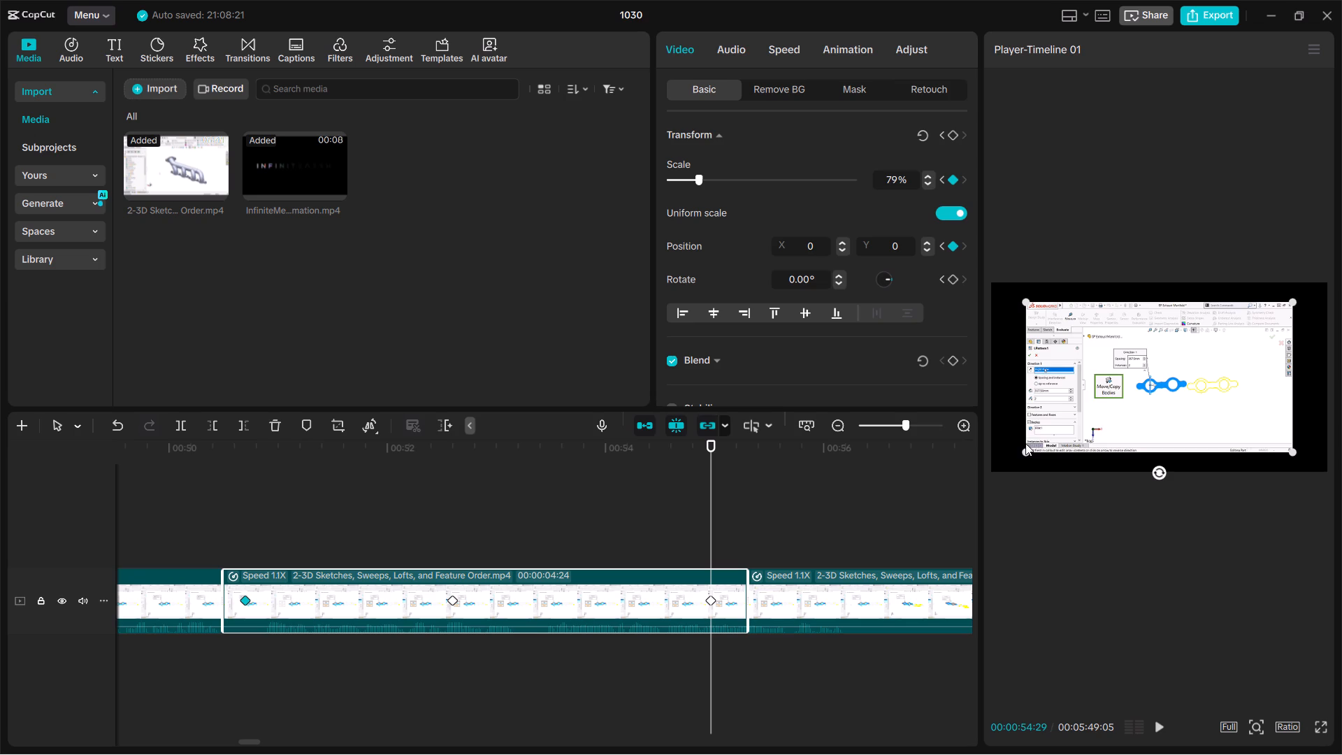
pyautogui.moveTo(1026, 452); pyautogui.dragTo(983, 492)
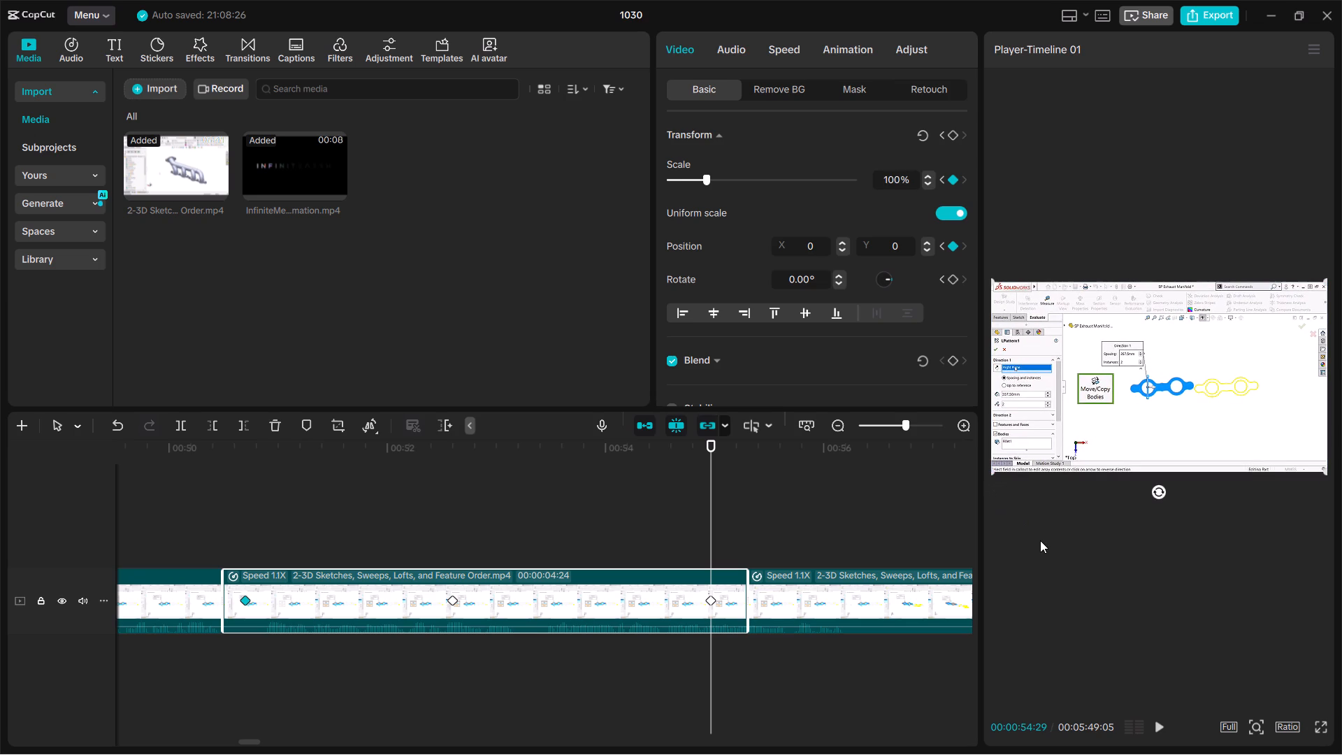
pyautogui.click(1051, 549)
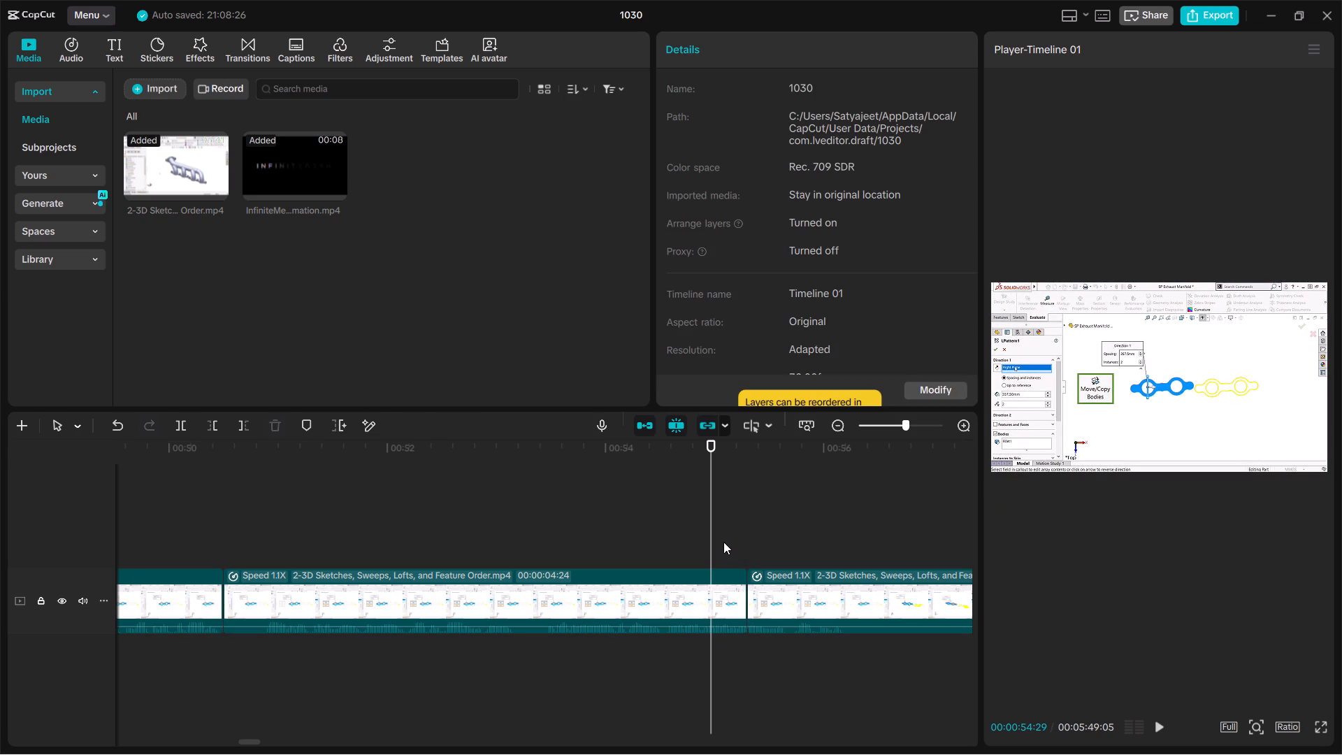
# Play back the Move/Copy Bodies piece from just before its start to review the zoom in and out.
pyautogui.moveTo(712, 537); pyautogui.dragTo(178, 600)
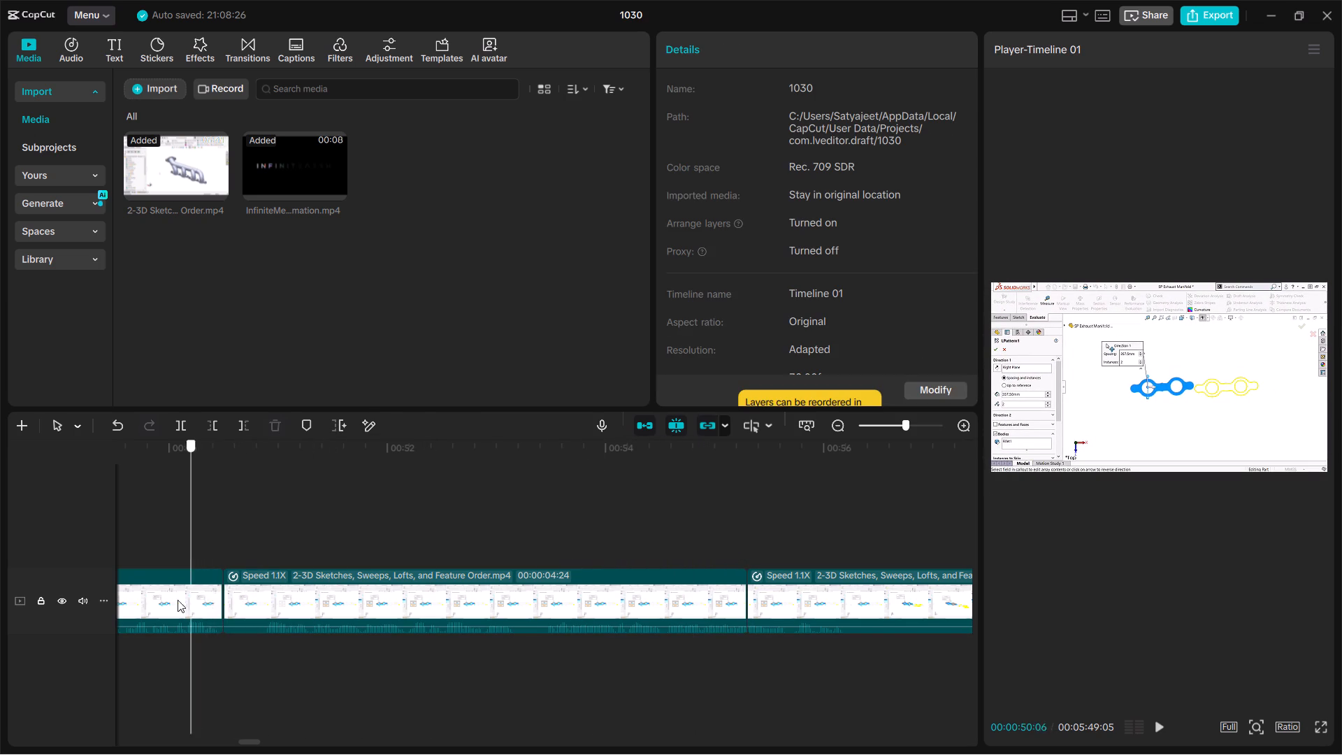
pyautogui.moveTo(178, 600); pyautogui.dragTo(150, 601)
pyautogui.press('space')
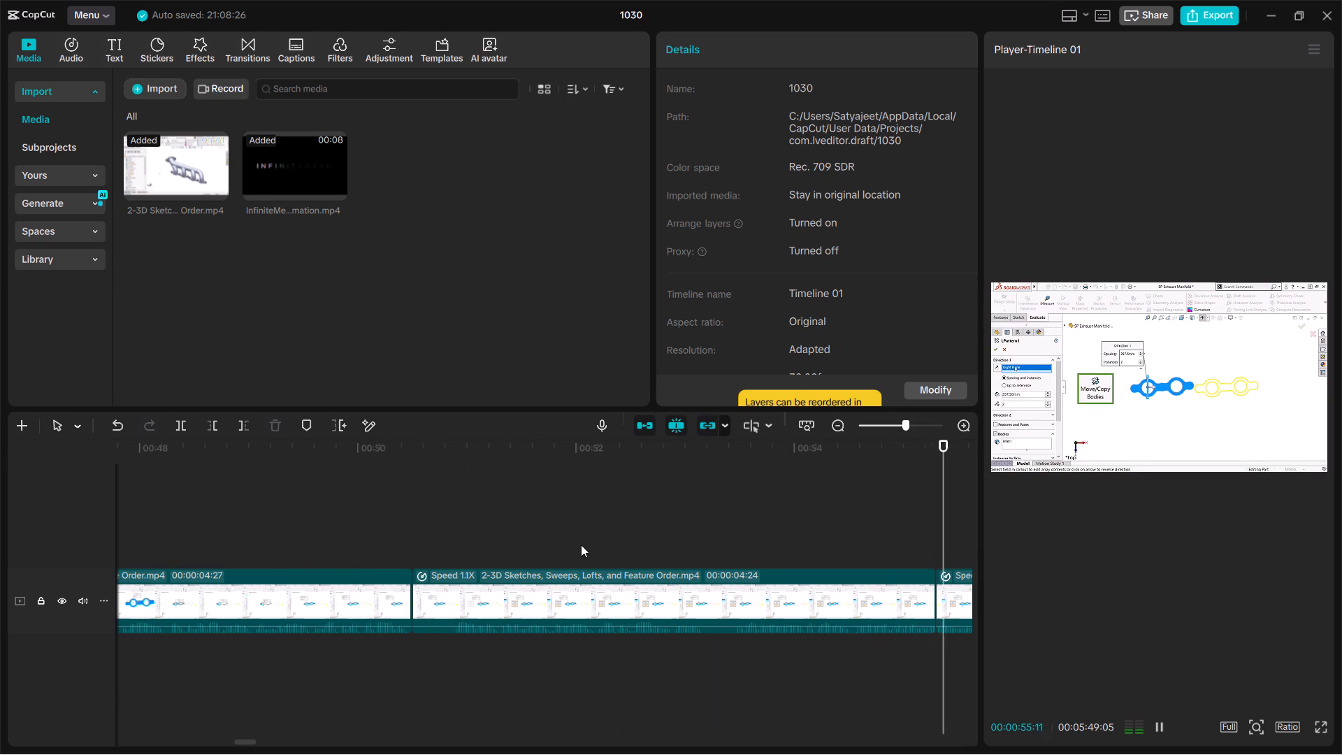
pyautogui.press('space')
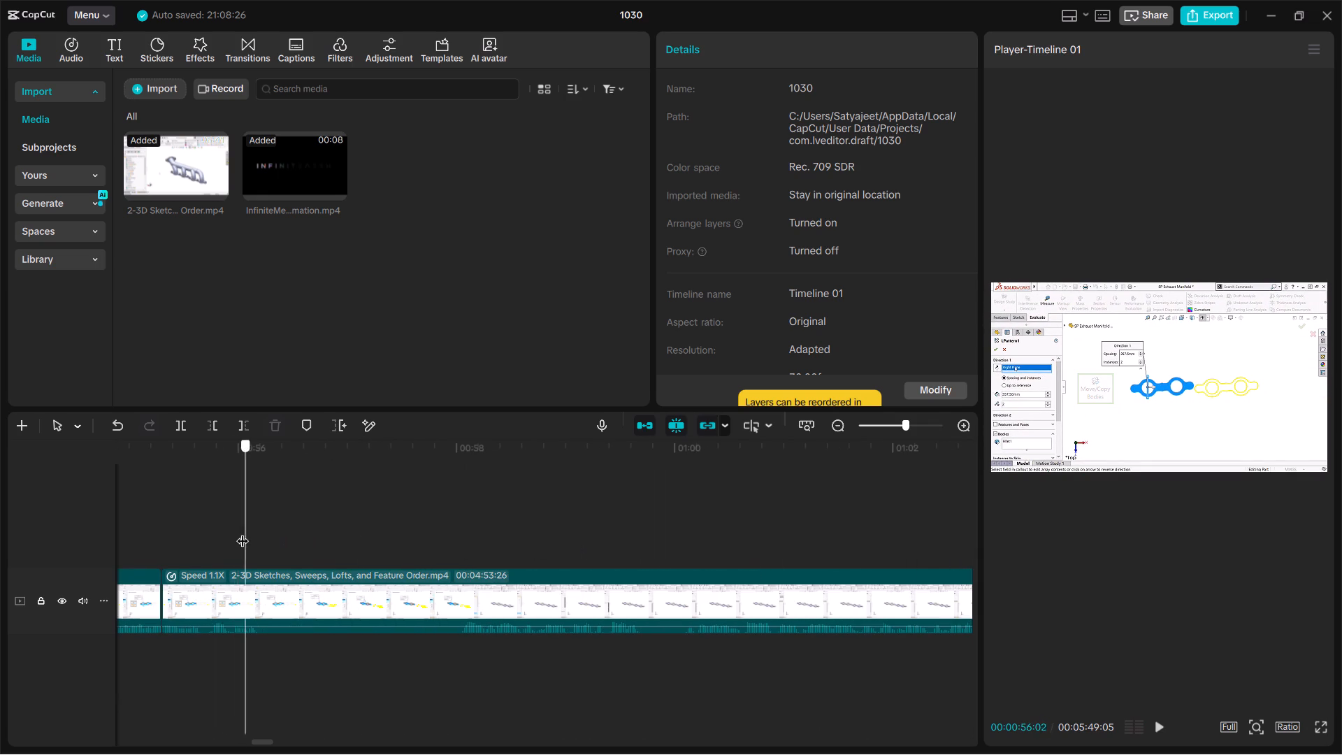
pyautogui.click(244, 532)
pyautogui.moveTo(238, 533); pyautogui.dragTo(142, 554)
pyautogui.click(261, 561)
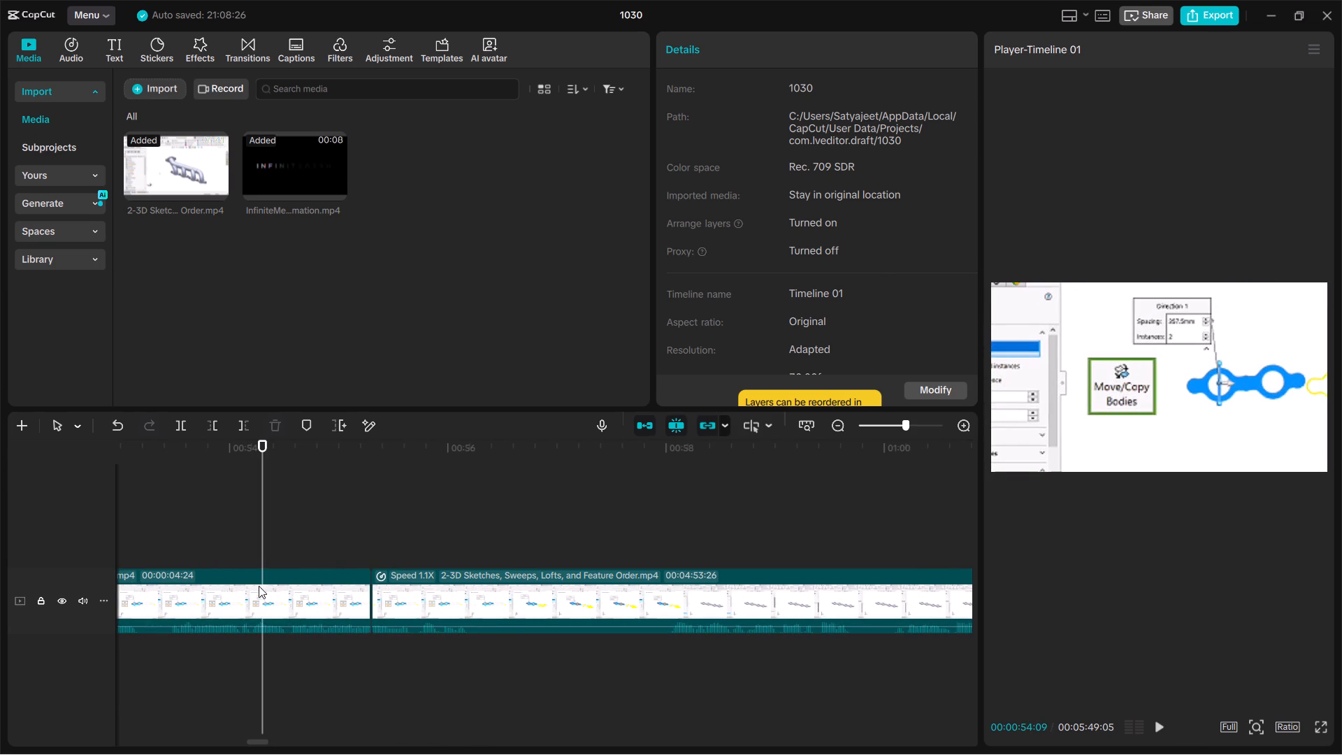
# Select the keyframe at 00:00:54:29 and look through the clip's adjustment, animation, speed, audio and video settings for ways to refine it.
pyautogui.click(260, 589)
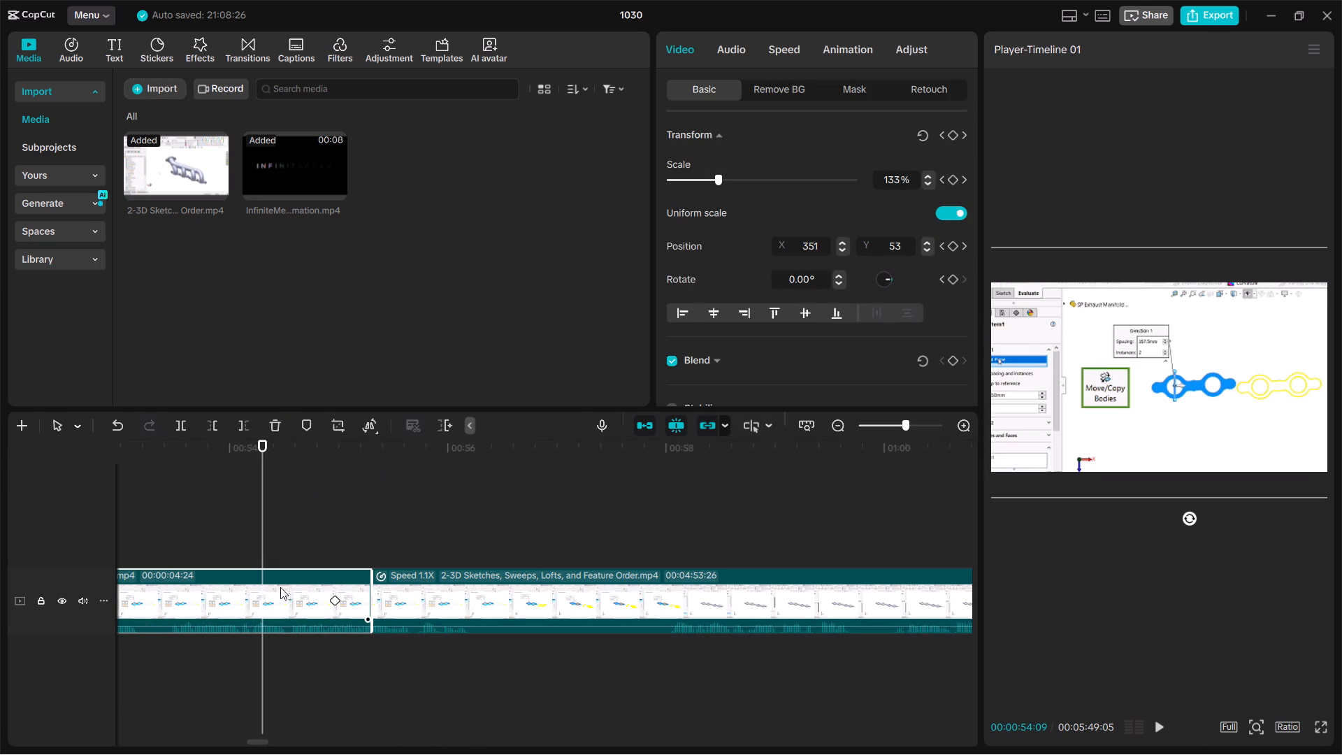
pyautogui.doubleClick(303, 582)
pyautogui.click(303, 582)
pyautogui.click(335, 599)
pyautogui.click(335, 599)
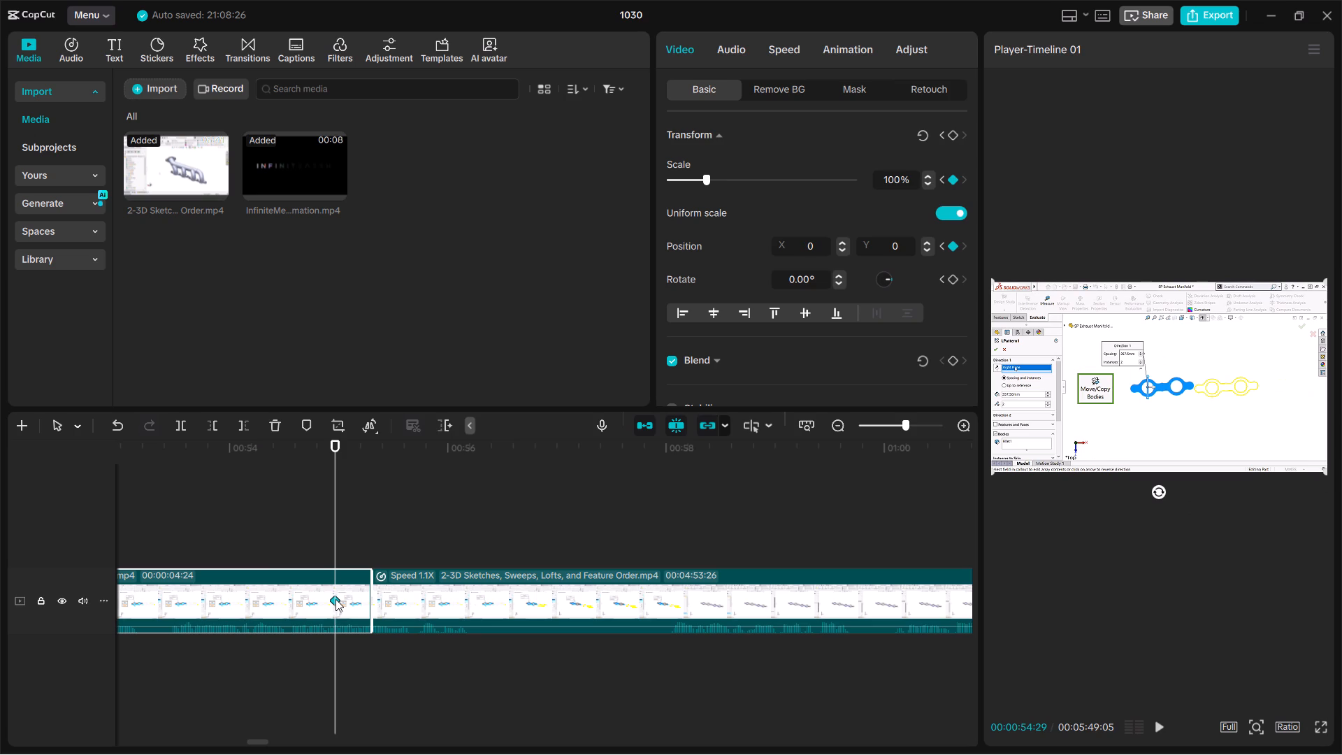
pyautogui.click(335, 599)
pyautogui.click(335, 599)
pyautogui.click(892, 46)
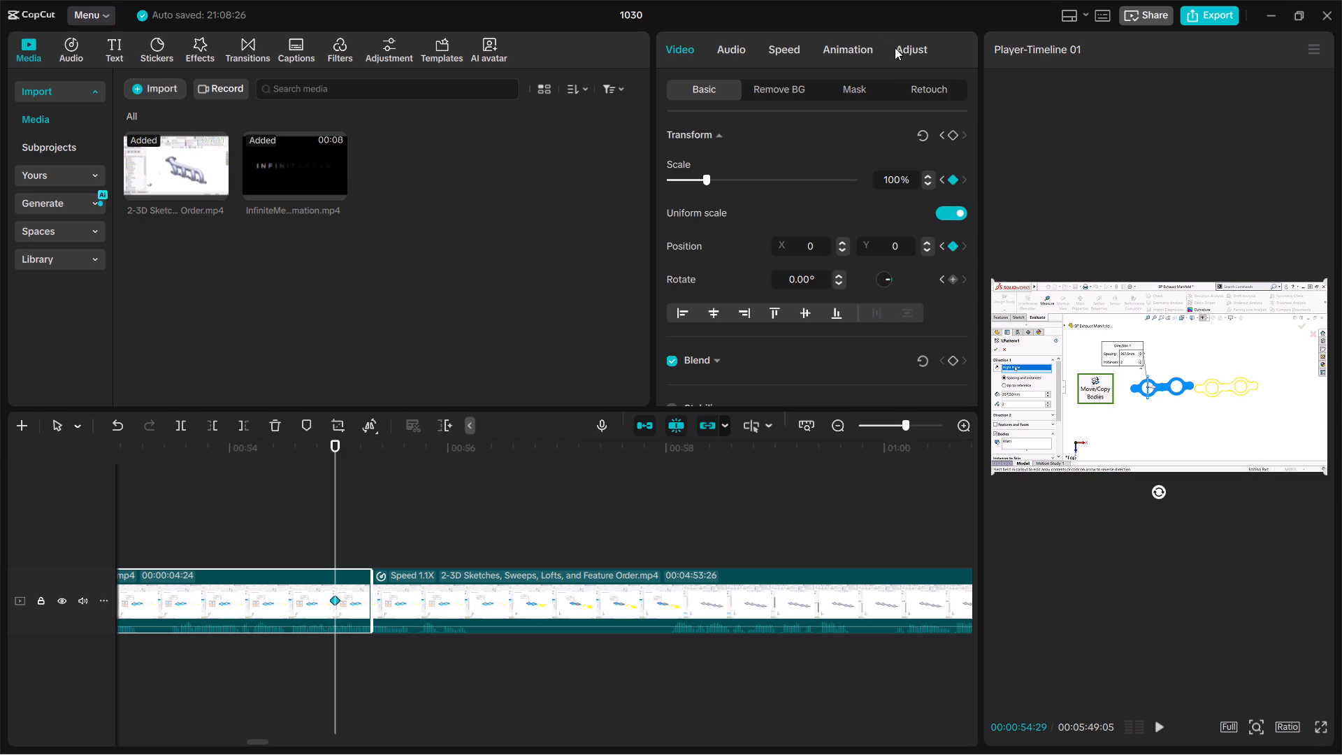
pyautogui.click(904, 53)
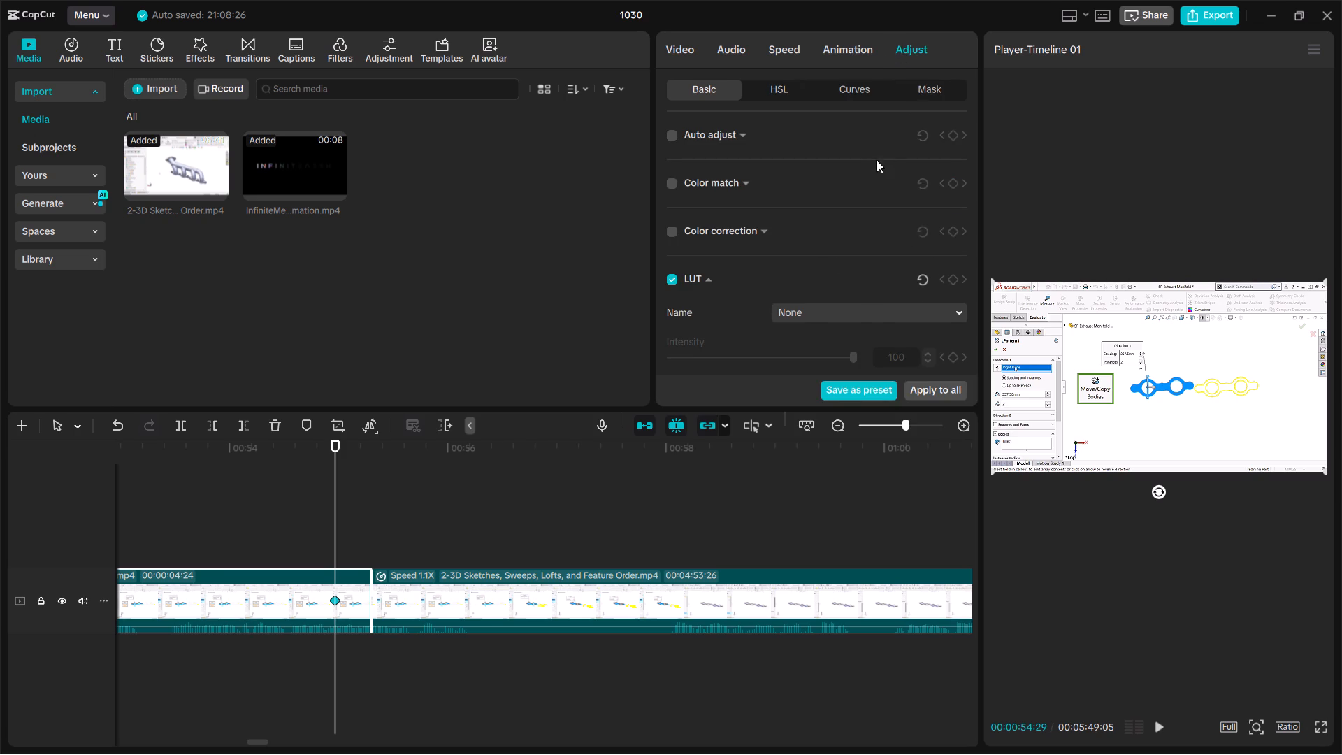
pyautogui.scroll(-2, 875, 165)
pyautogui.click(867, 46)
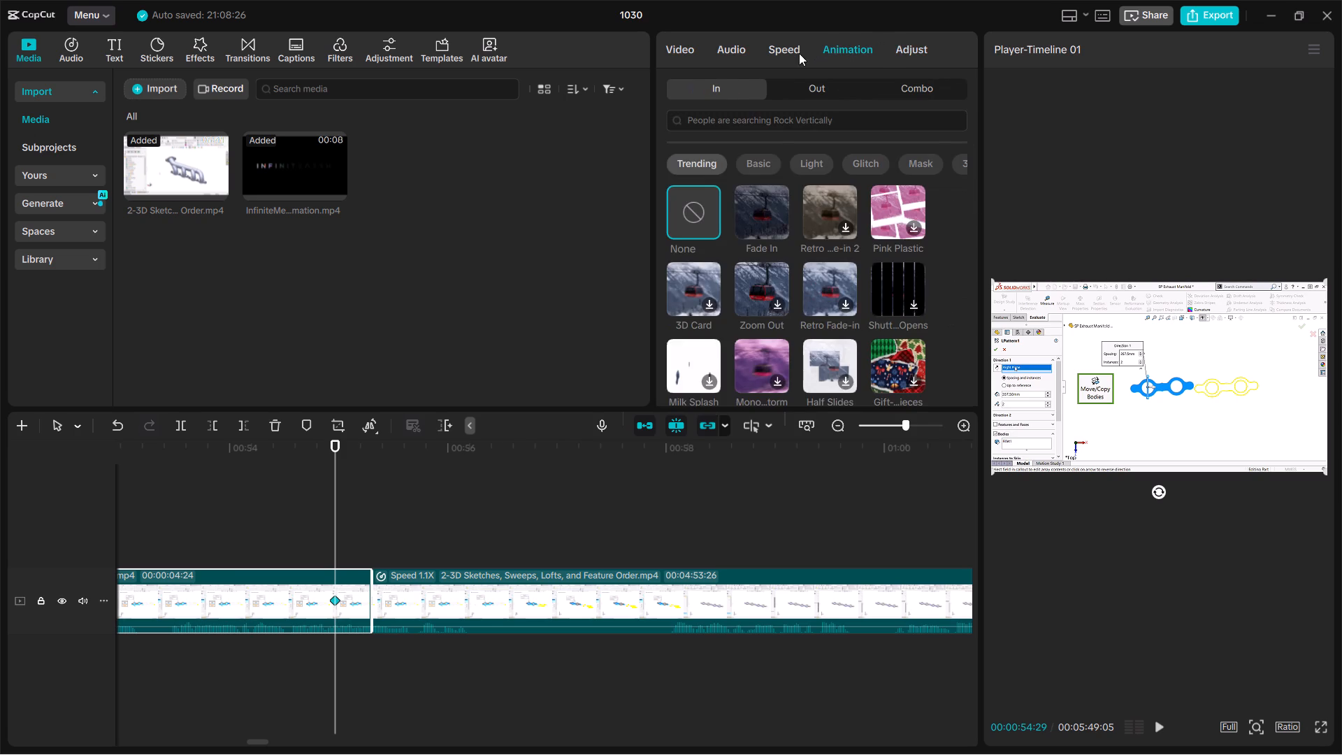
pyautogui.click(799, 53)
pyautogui.click(735, 48)
pyautogui.click(677, 47)
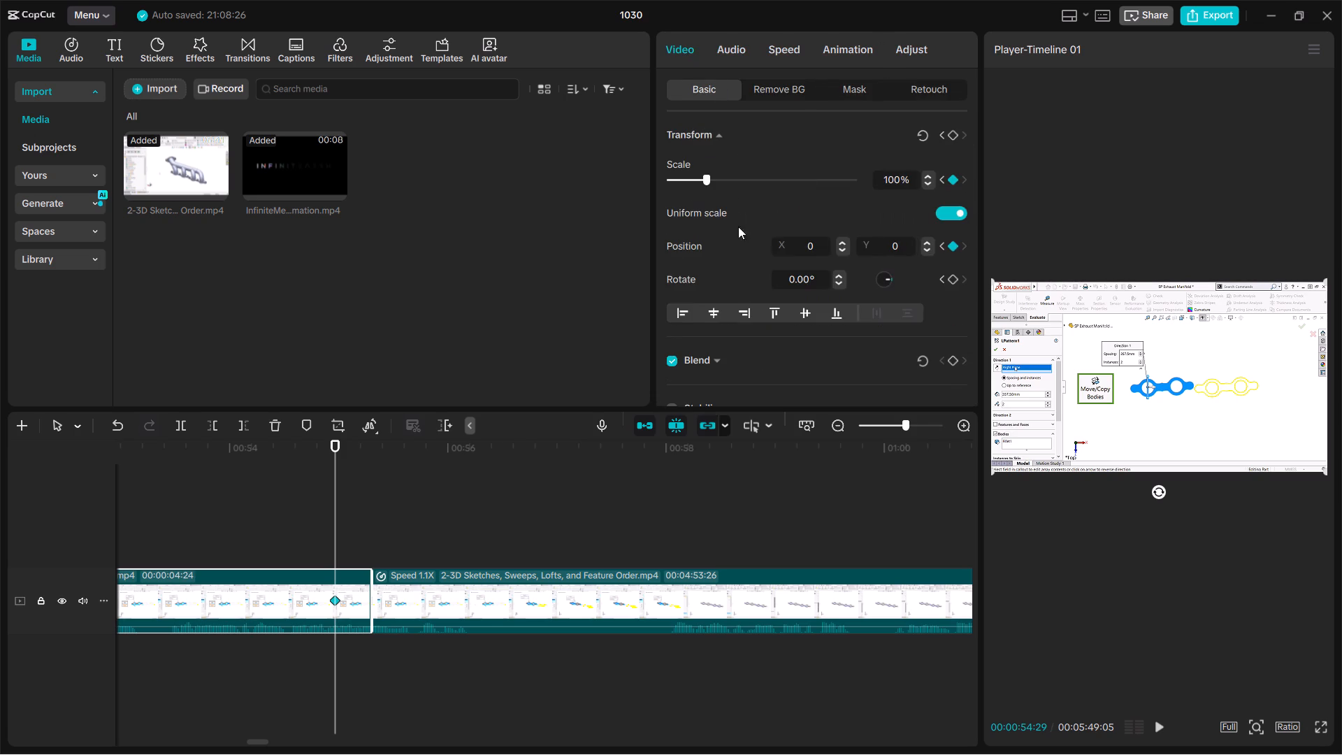
pyautogui.scroll(-8, 770, 286)
pyautogui.scroll(3, 774, 329)
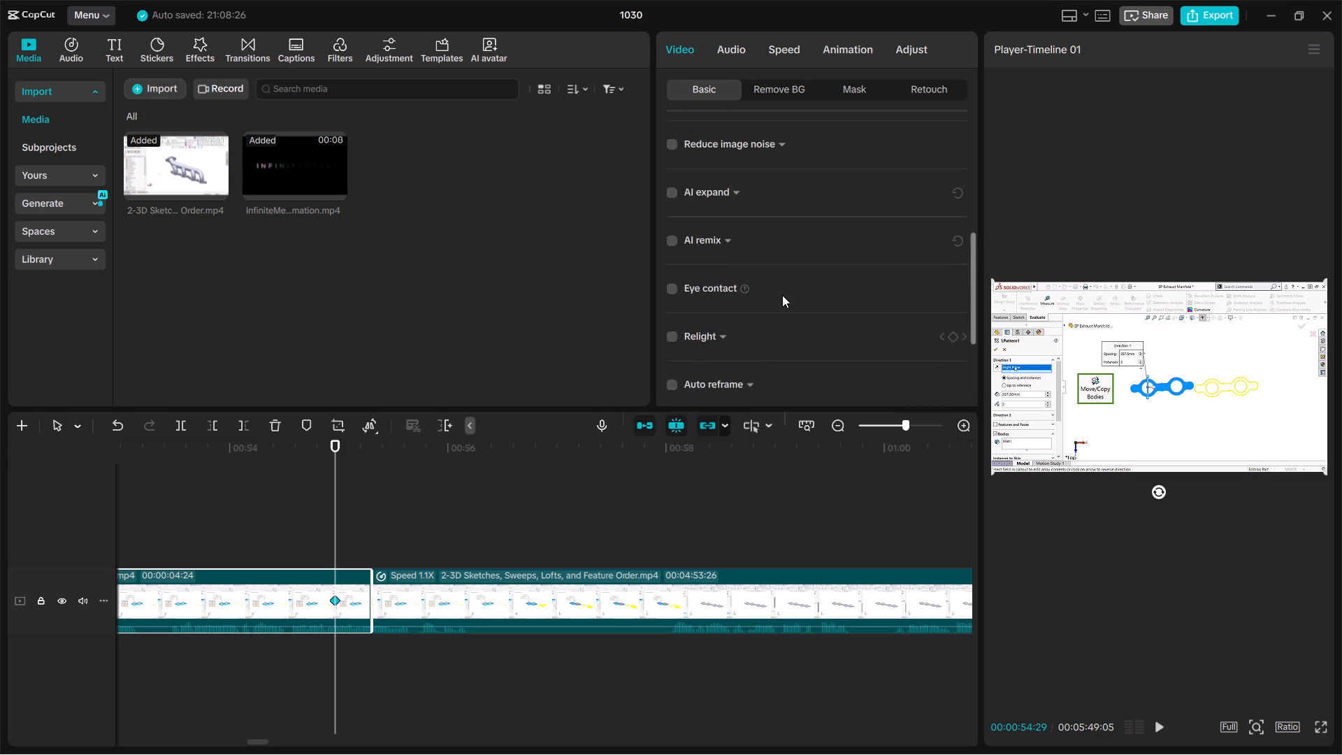
pyautogui.scroll(4, 782, 290)
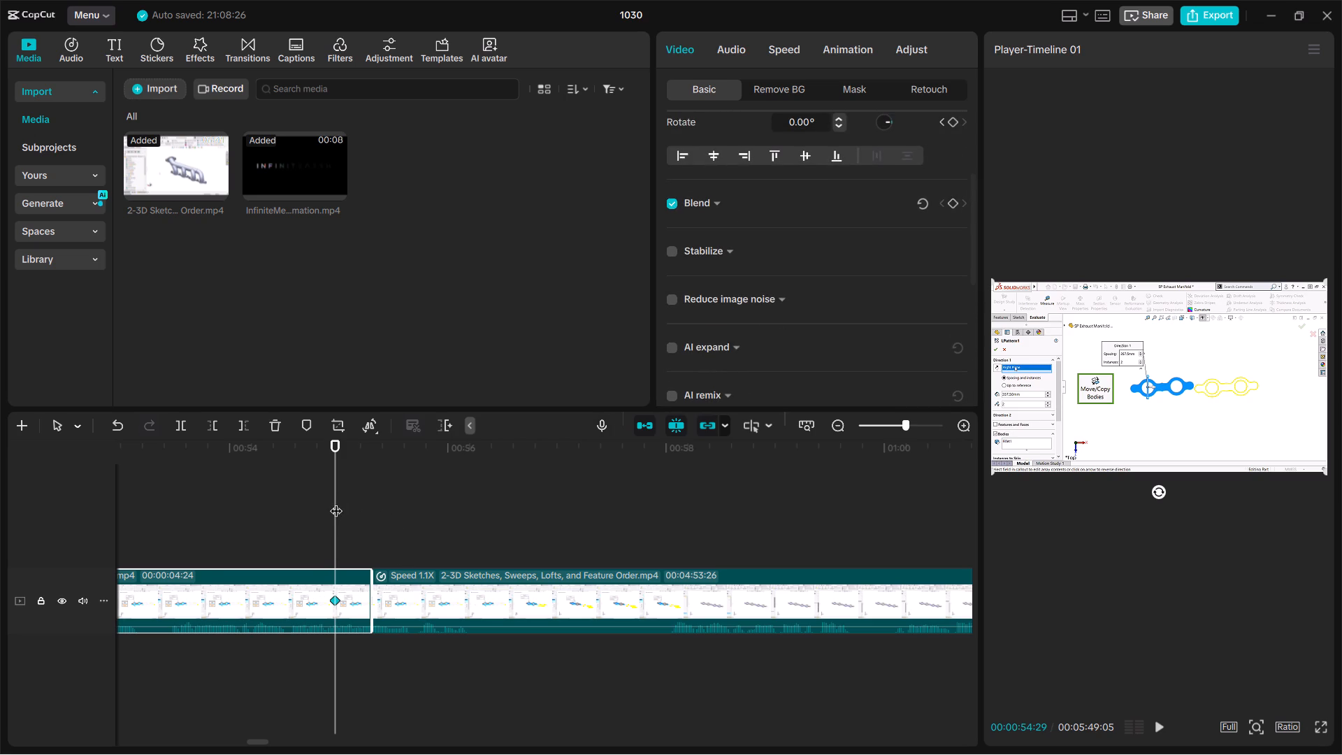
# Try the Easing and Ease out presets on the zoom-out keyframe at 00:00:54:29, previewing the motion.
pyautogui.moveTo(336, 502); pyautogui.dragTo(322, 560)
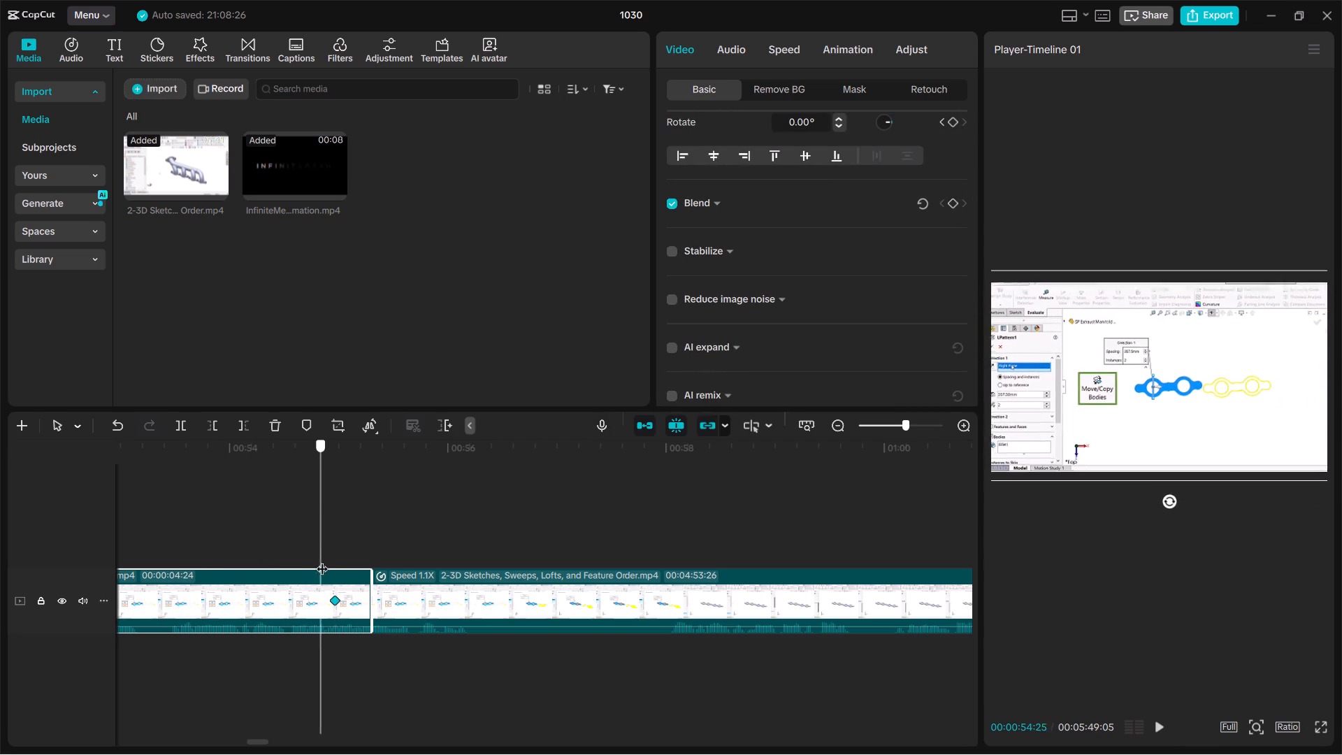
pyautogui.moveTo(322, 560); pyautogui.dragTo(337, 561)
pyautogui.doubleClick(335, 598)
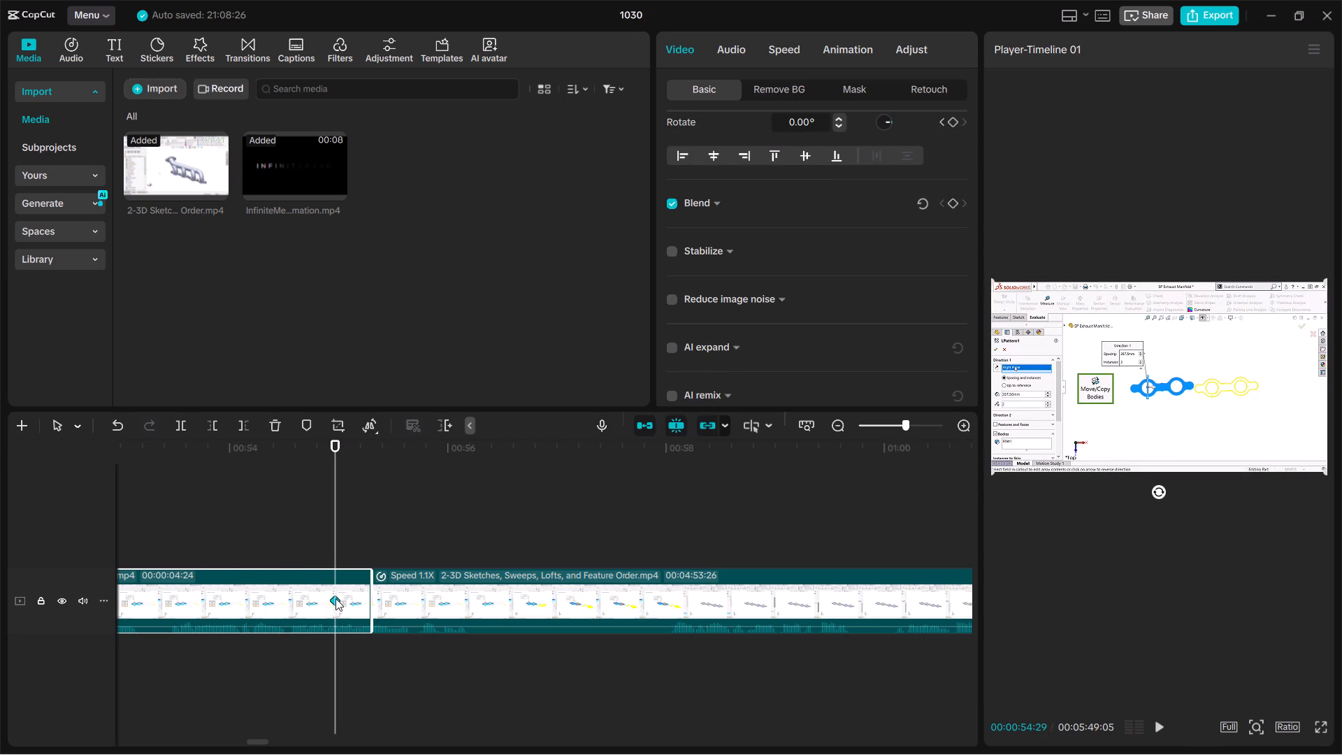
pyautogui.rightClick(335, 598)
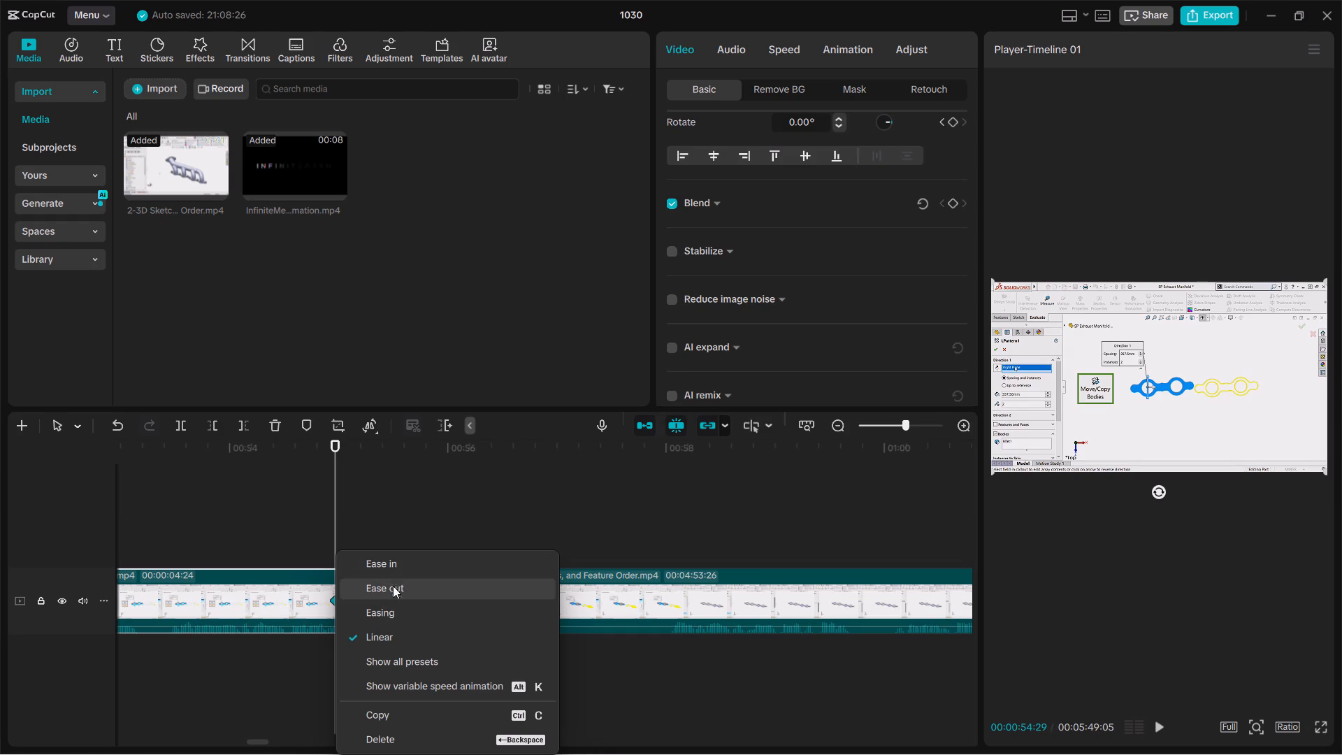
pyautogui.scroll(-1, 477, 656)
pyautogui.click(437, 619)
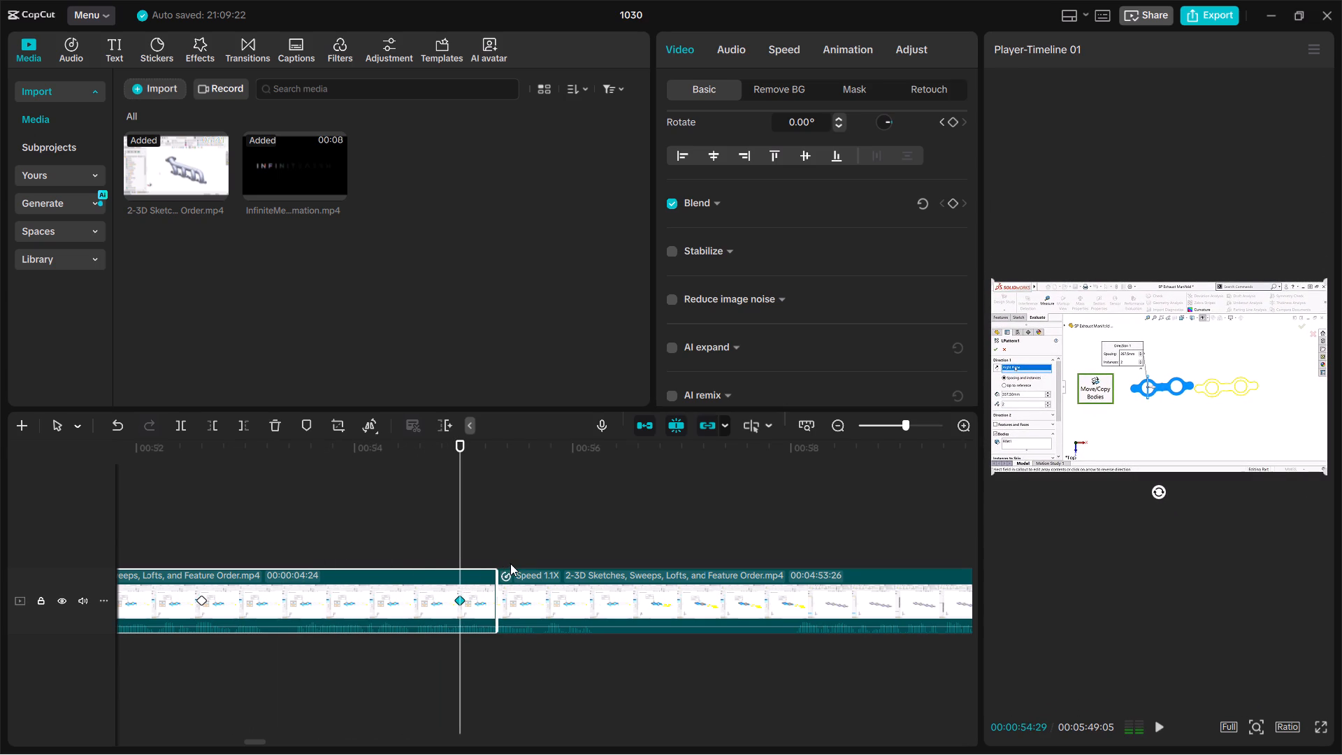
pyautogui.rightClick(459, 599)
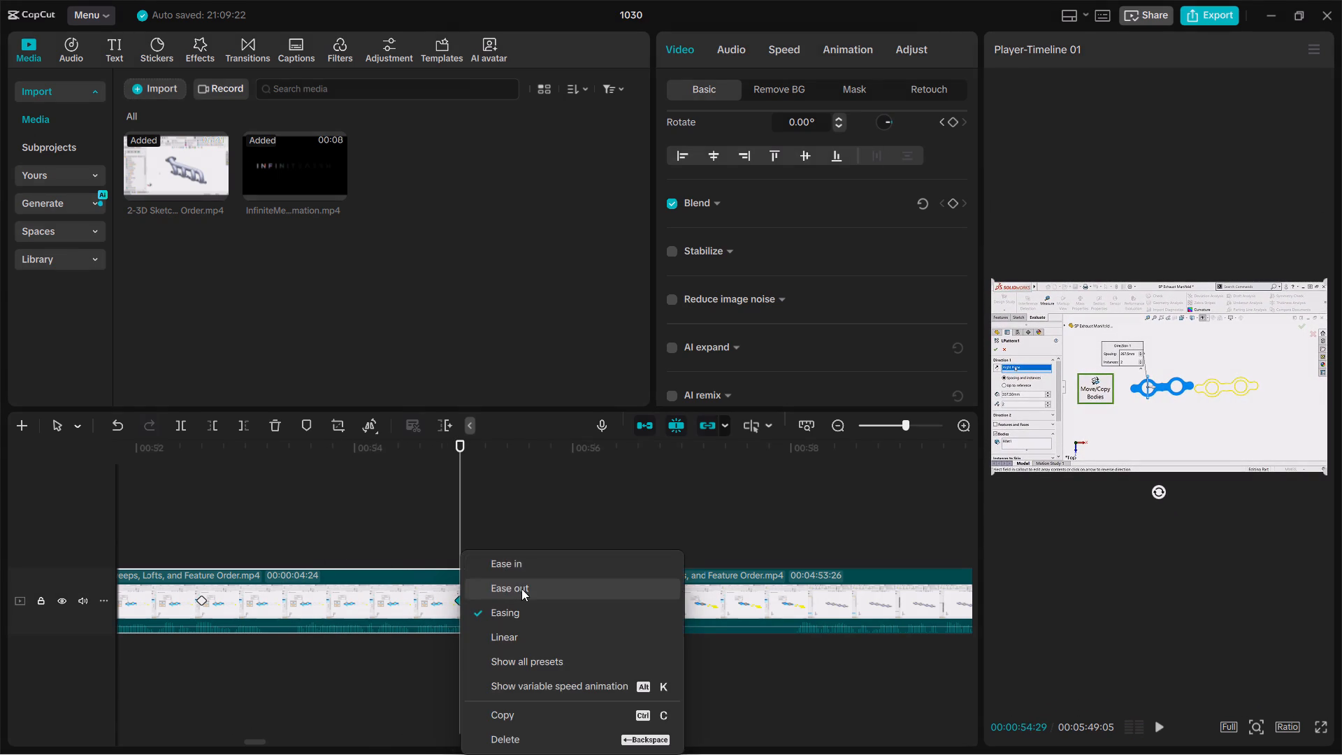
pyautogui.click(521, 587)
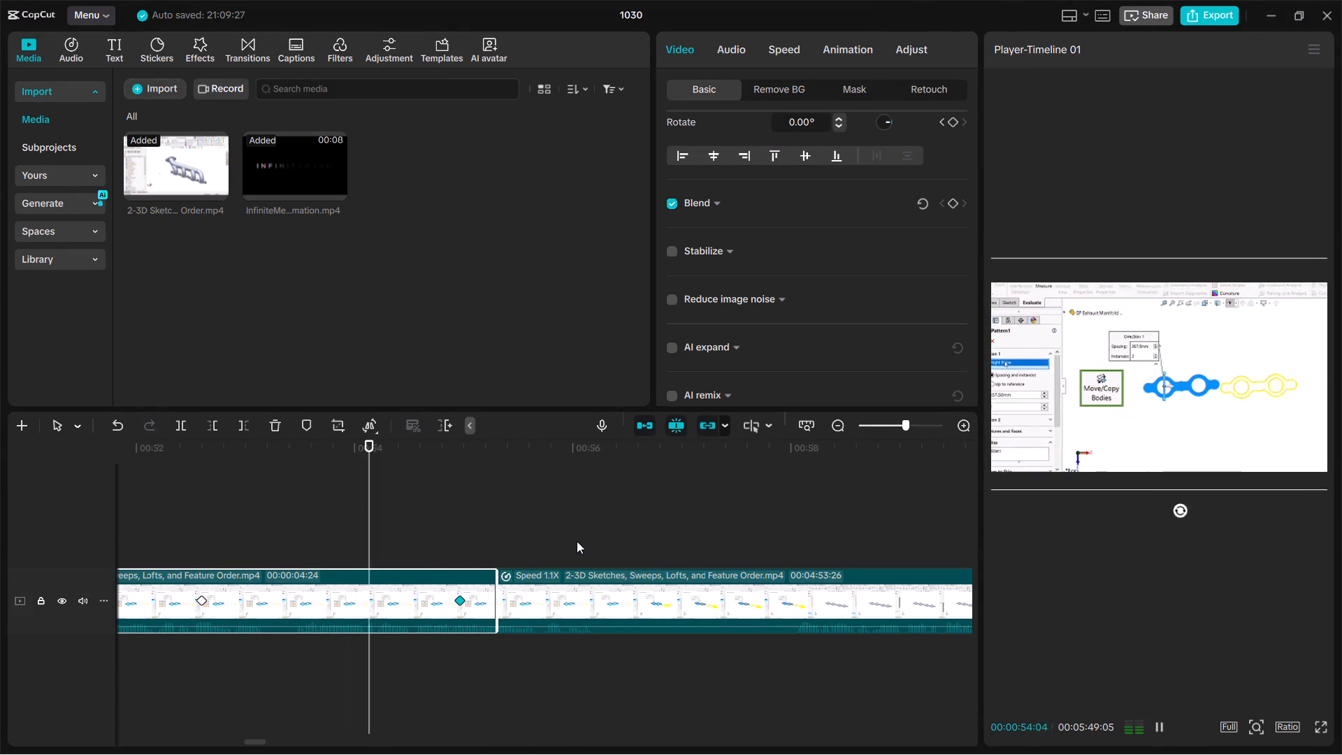
# Set the zoom-out keyframe at 00:00:54:29 to Ease in.
pyautogui.rightClick(461, 601)
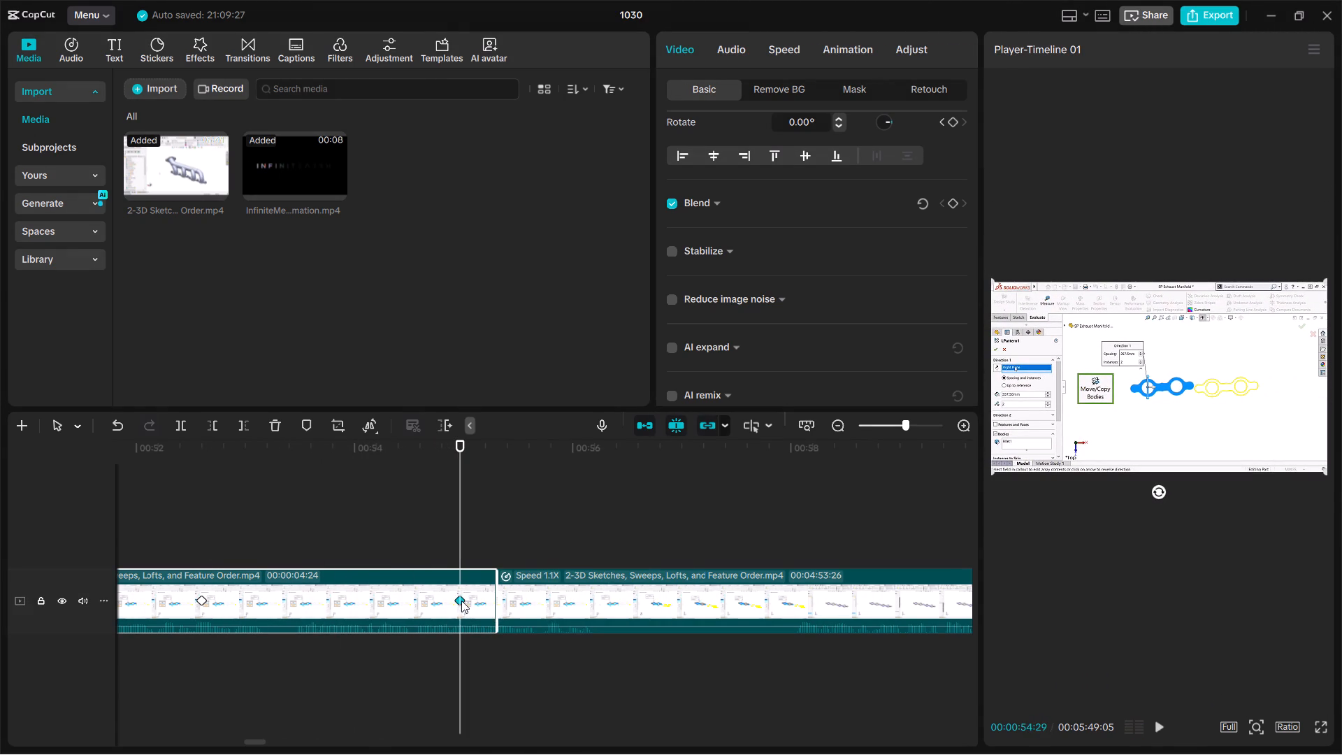
pyautogui.click(521, 567)
# Return to the timeline start, search the music library for "cyber", and preview cyber-(1111832) and cyber-(1111839).
pyautogui.moveTo(461, 535); pyautogui.dragTo(60, 576)
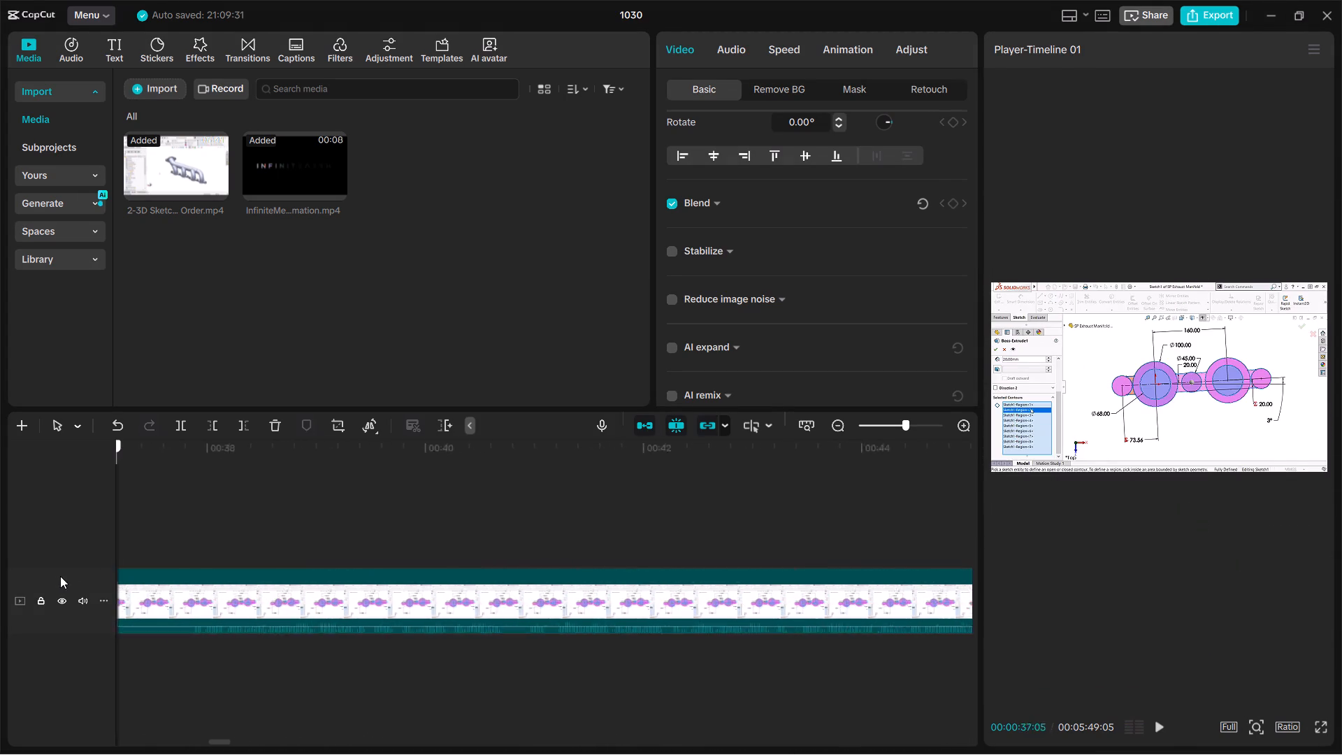
pyautogui.moveTo(60, 576); pyautogui.dragTo(50, 580)
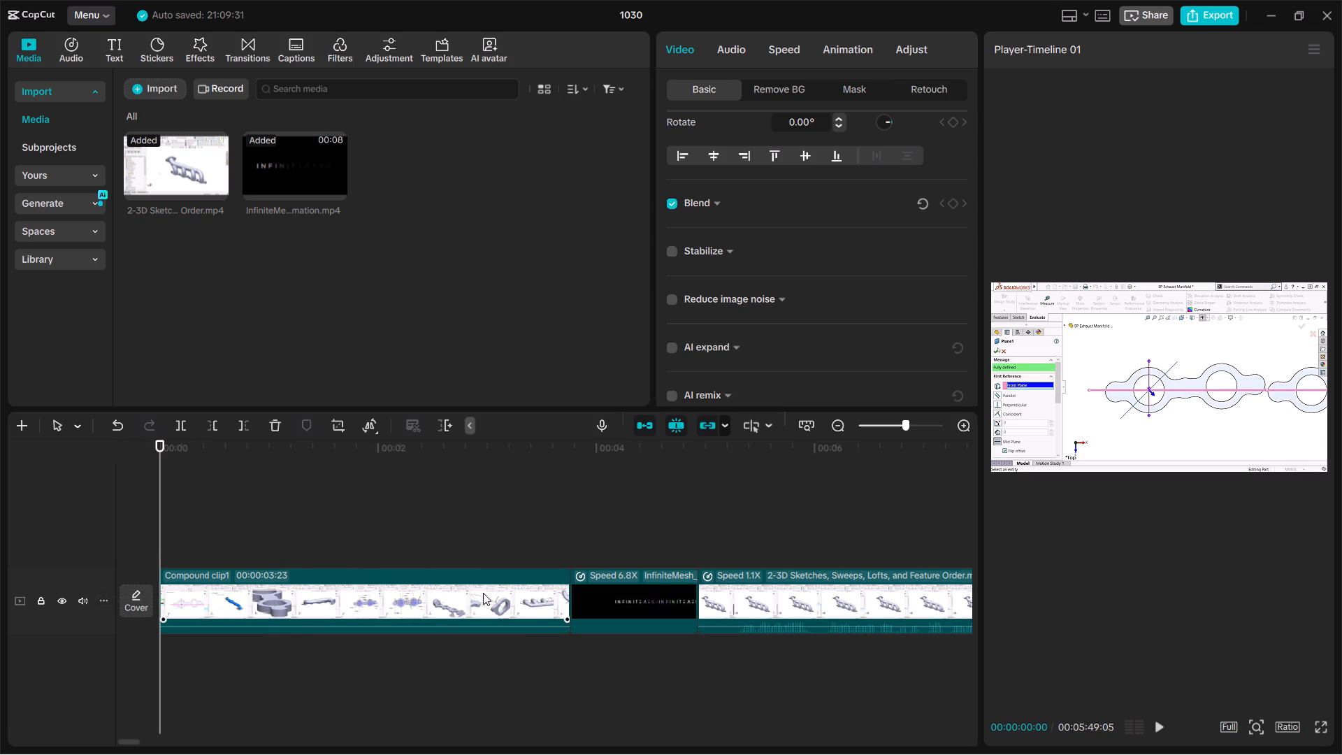
pyautogui.click(80, 51)
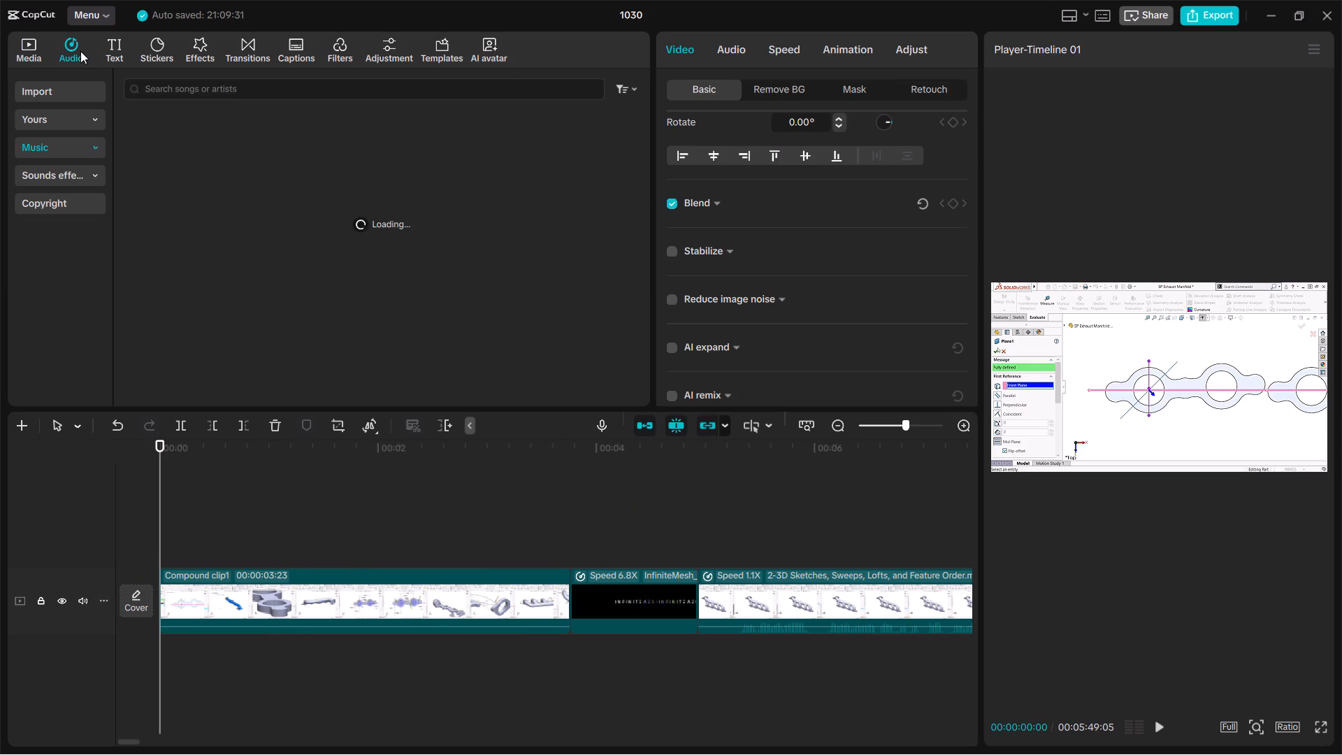
pyautogui.click(182, 96)
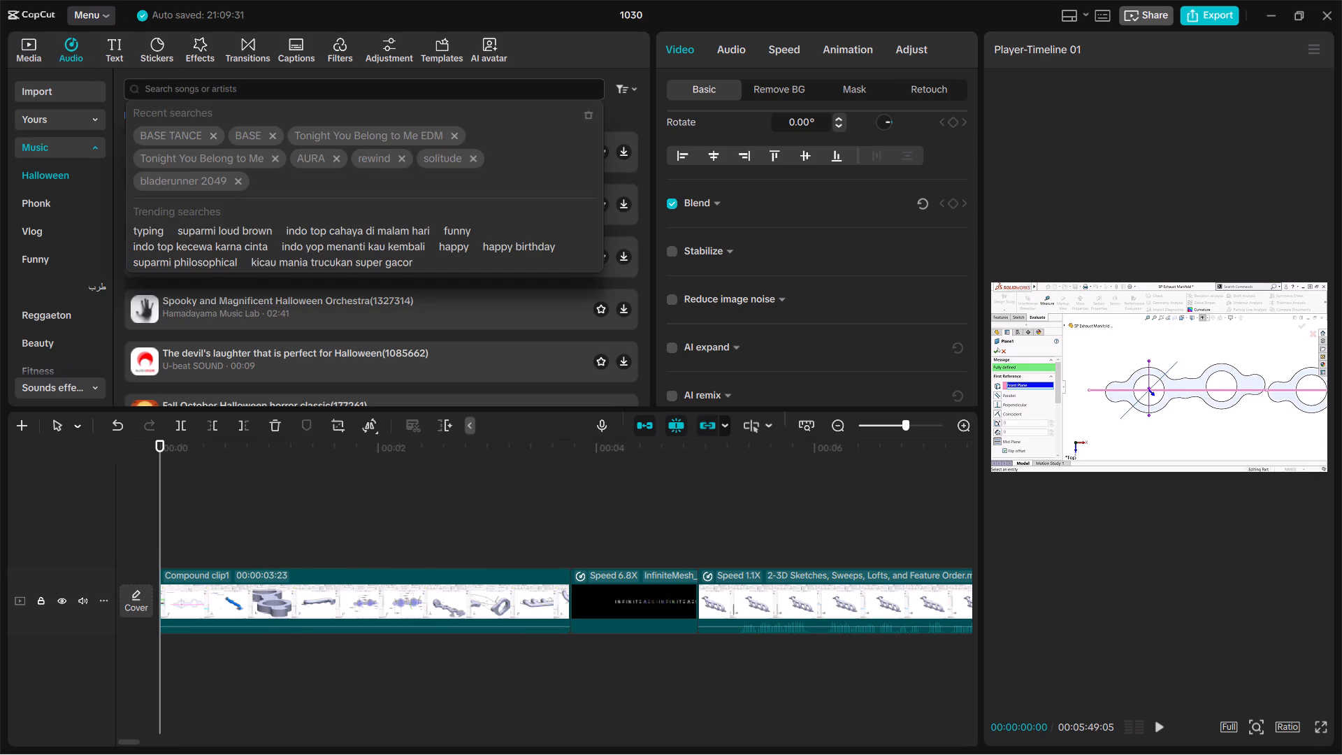
pyautogui.write('cy')
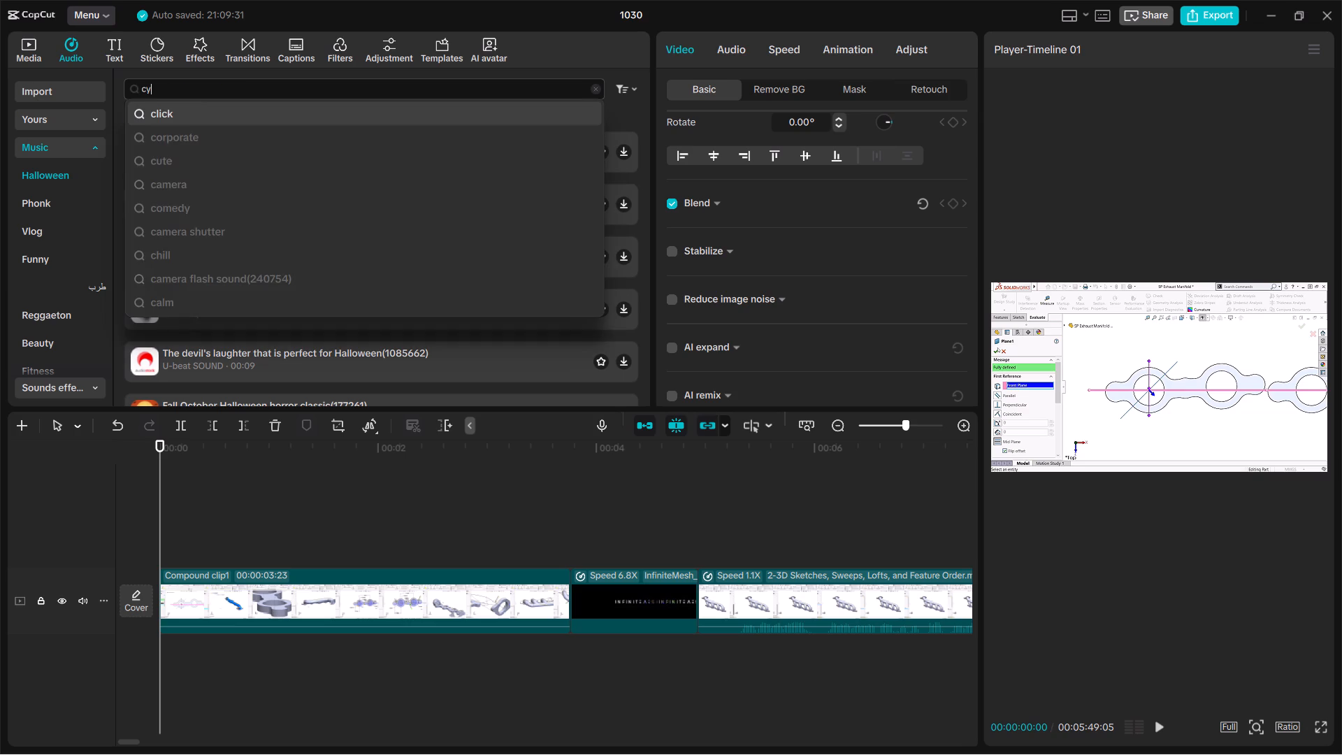
pyautogui.press('BackSpace')
pyautogui.press('BackSpace')
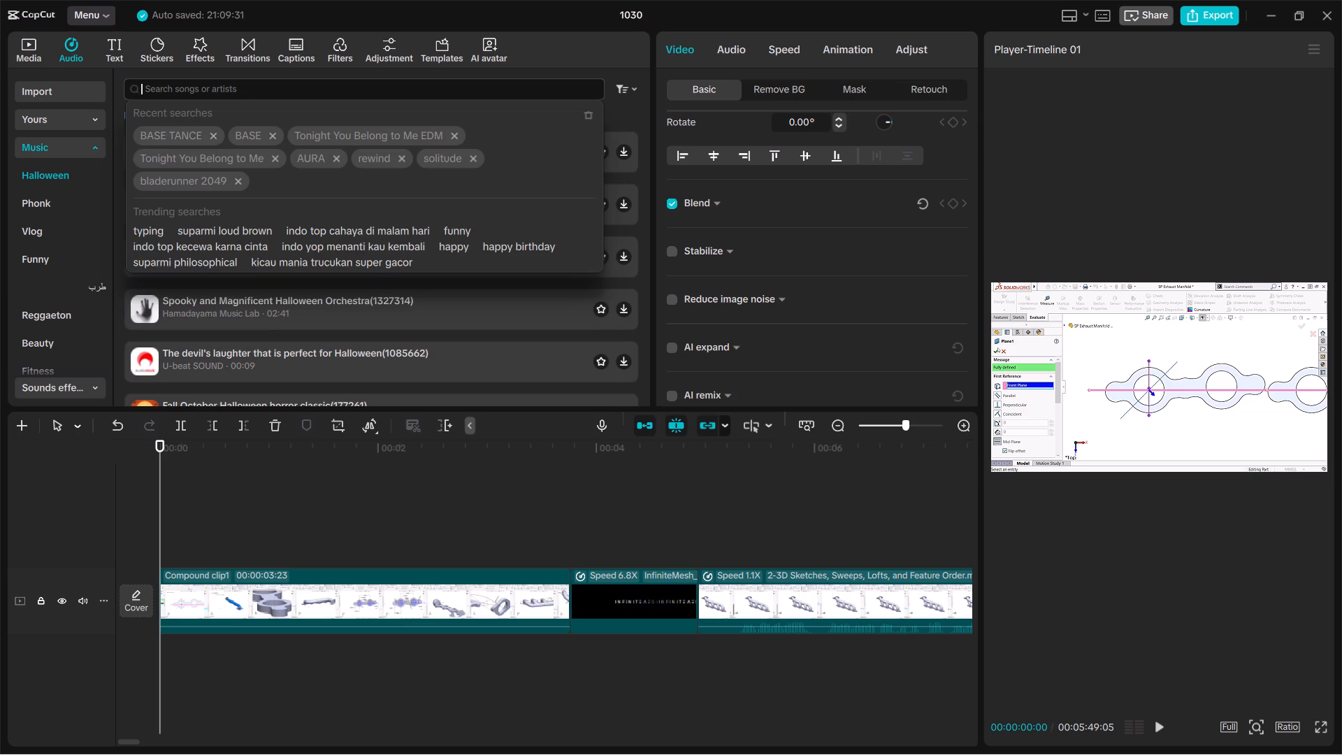
pyautogui.write('csyber')
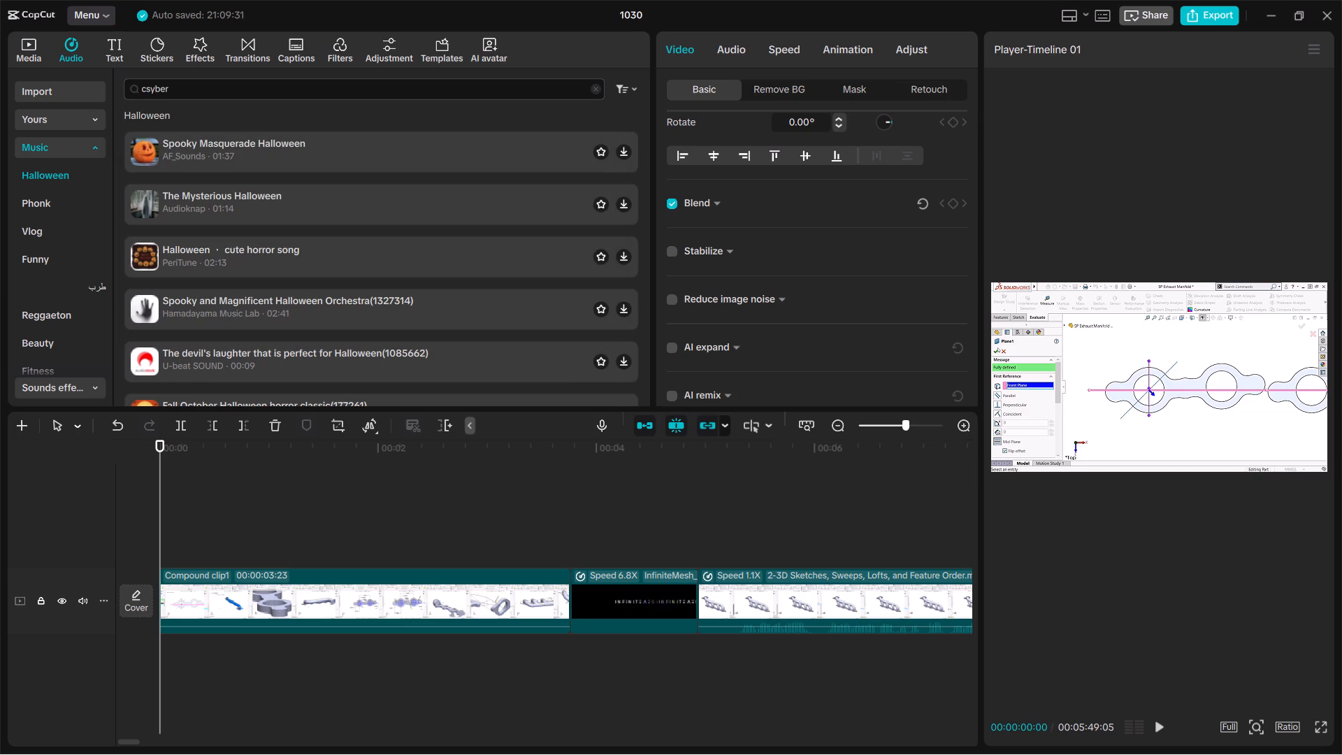
pyautogui.press('BackSpace')
pyautogui.press('BackSpace')
pyautogui.press('BackSpace')
pyautogui.press('BackSpace')
pyautogui.press('BackSpace')
pyautogui.press('BackSpace')
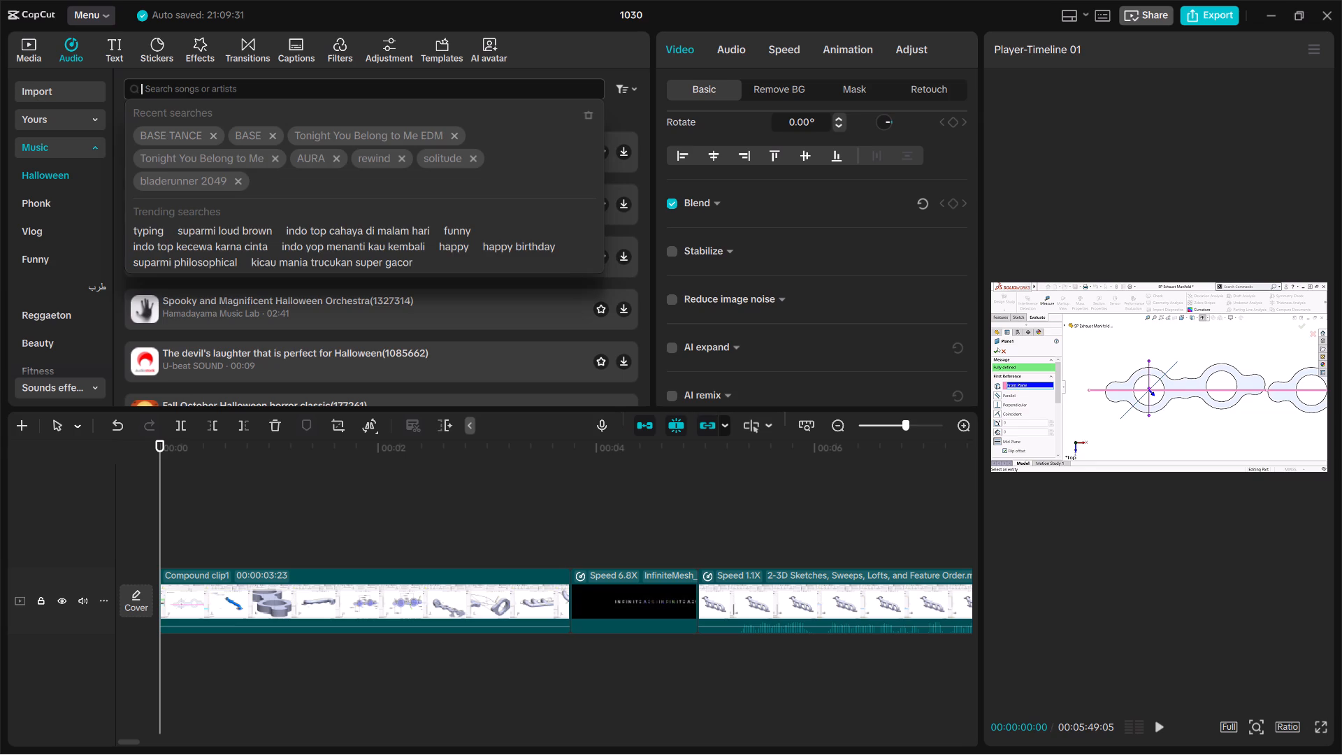
pyautogui.write('cy')
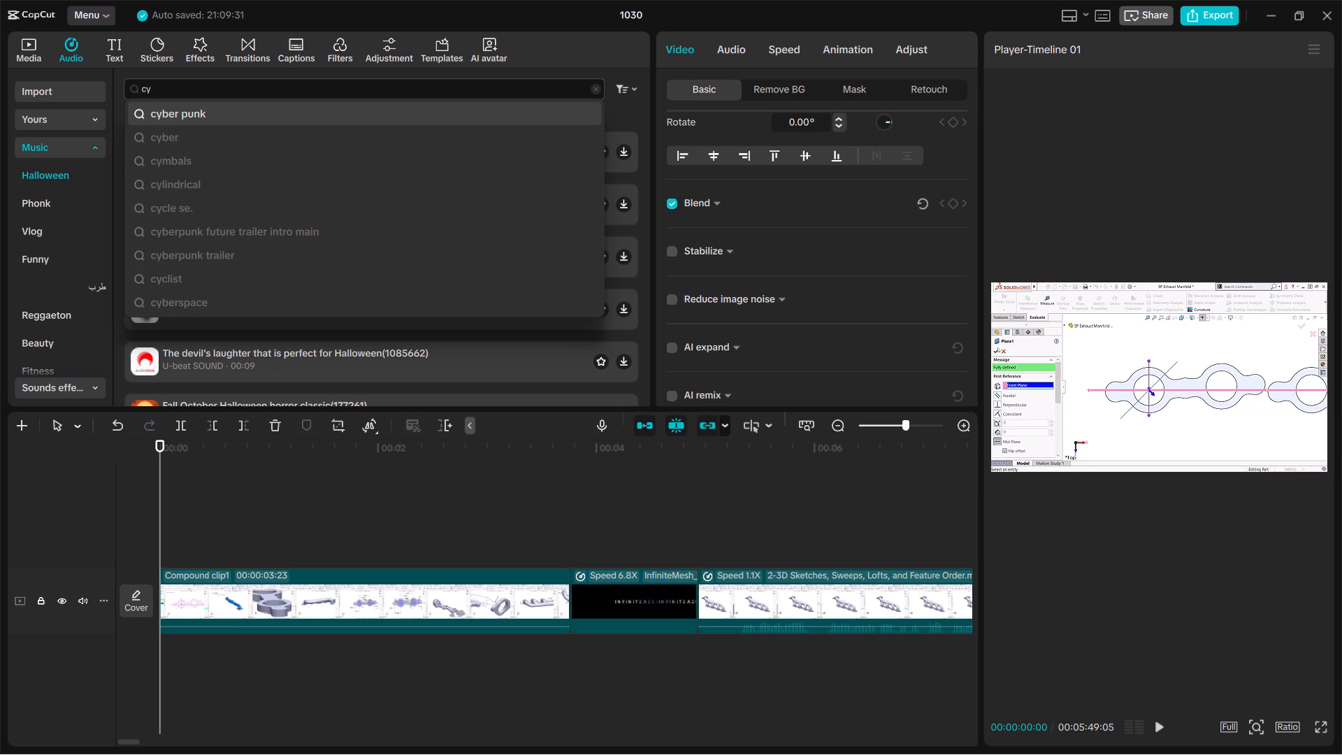
pyautogui.press('Down')
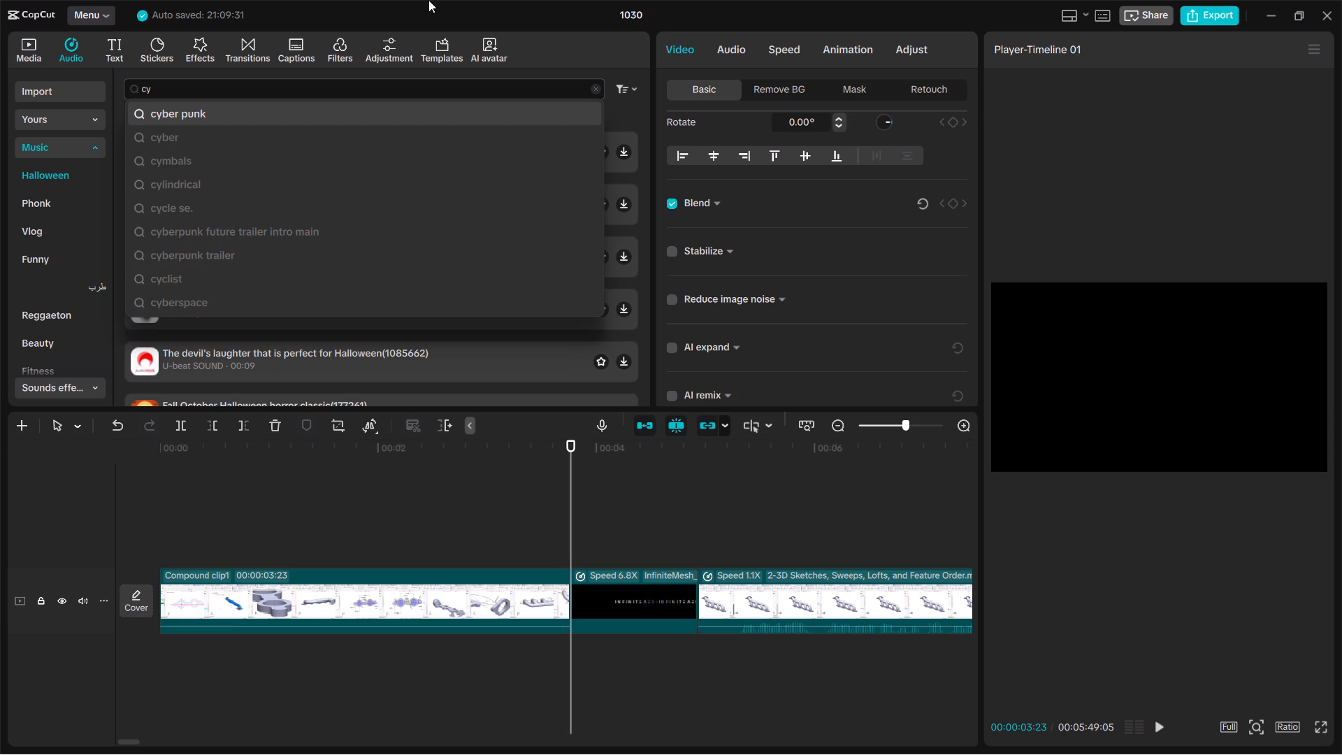
pyautogui.click(261, 135)
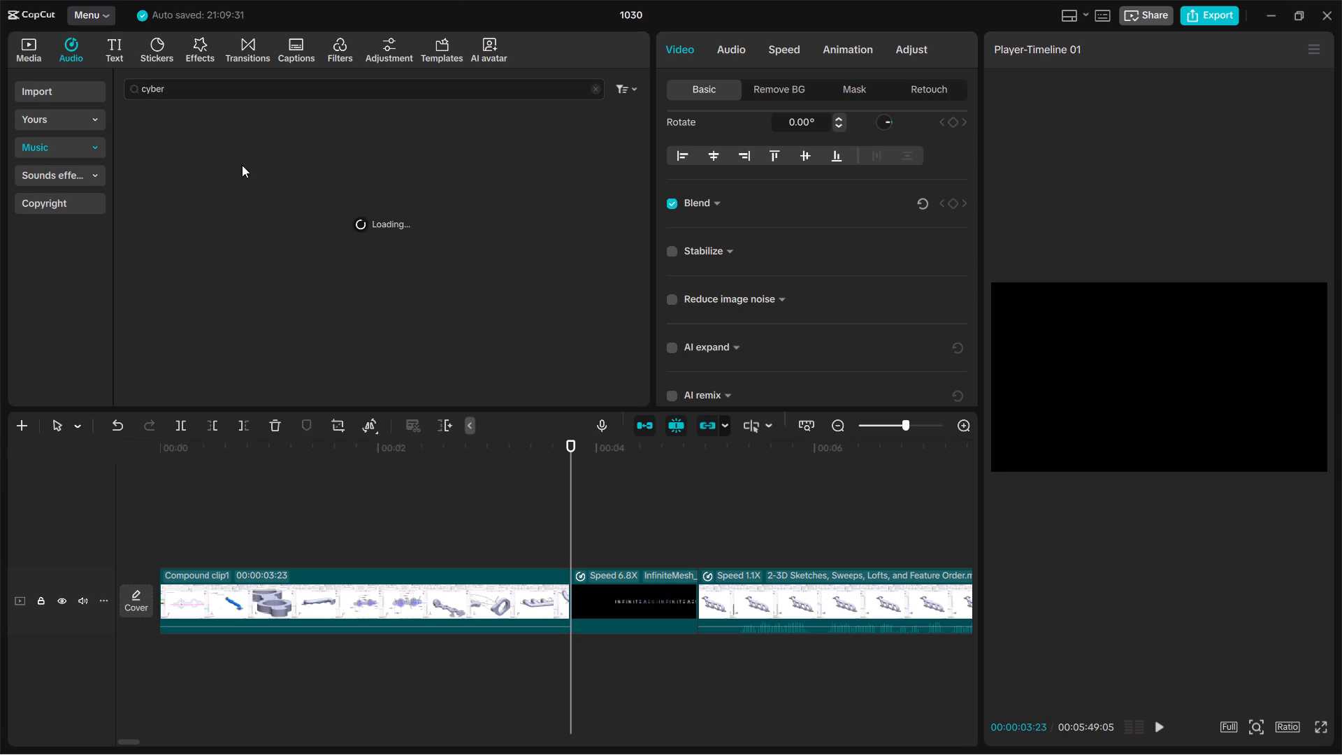
pyautogui.click(214, 127)
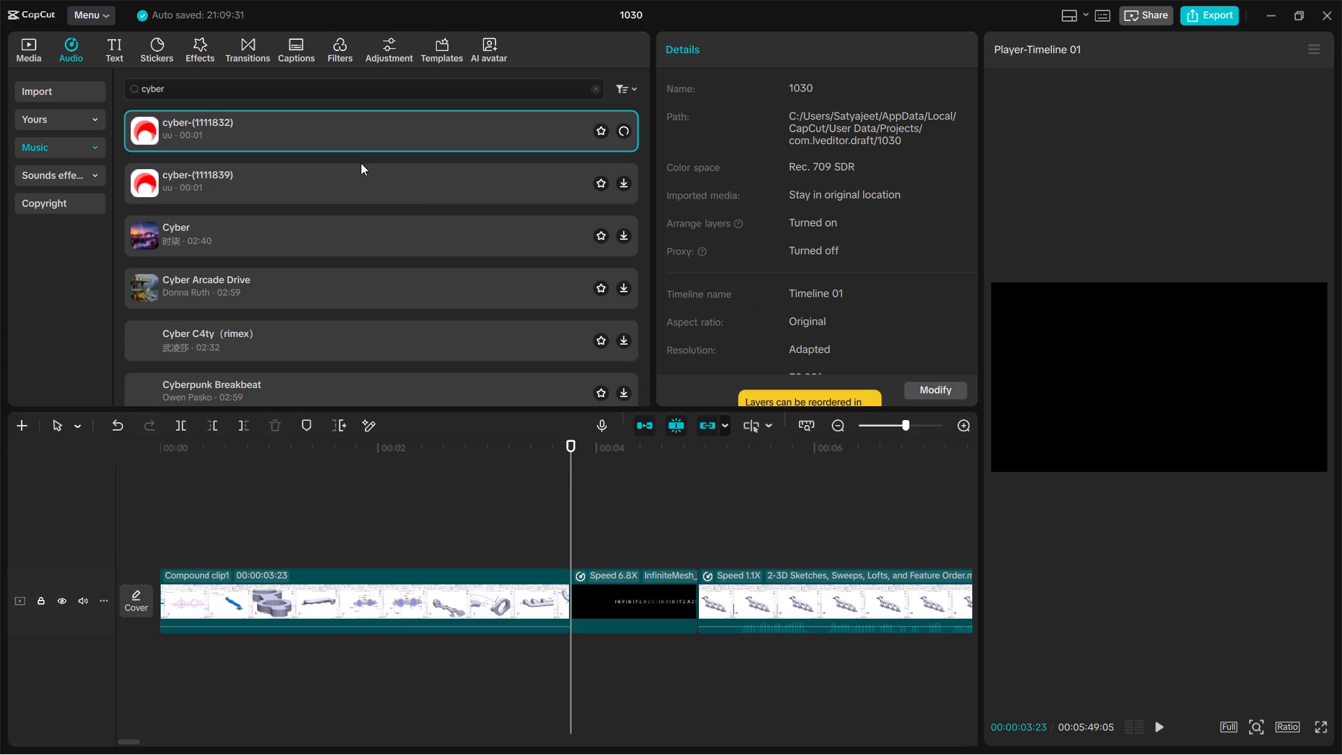
pyautogui.click(366, 187)
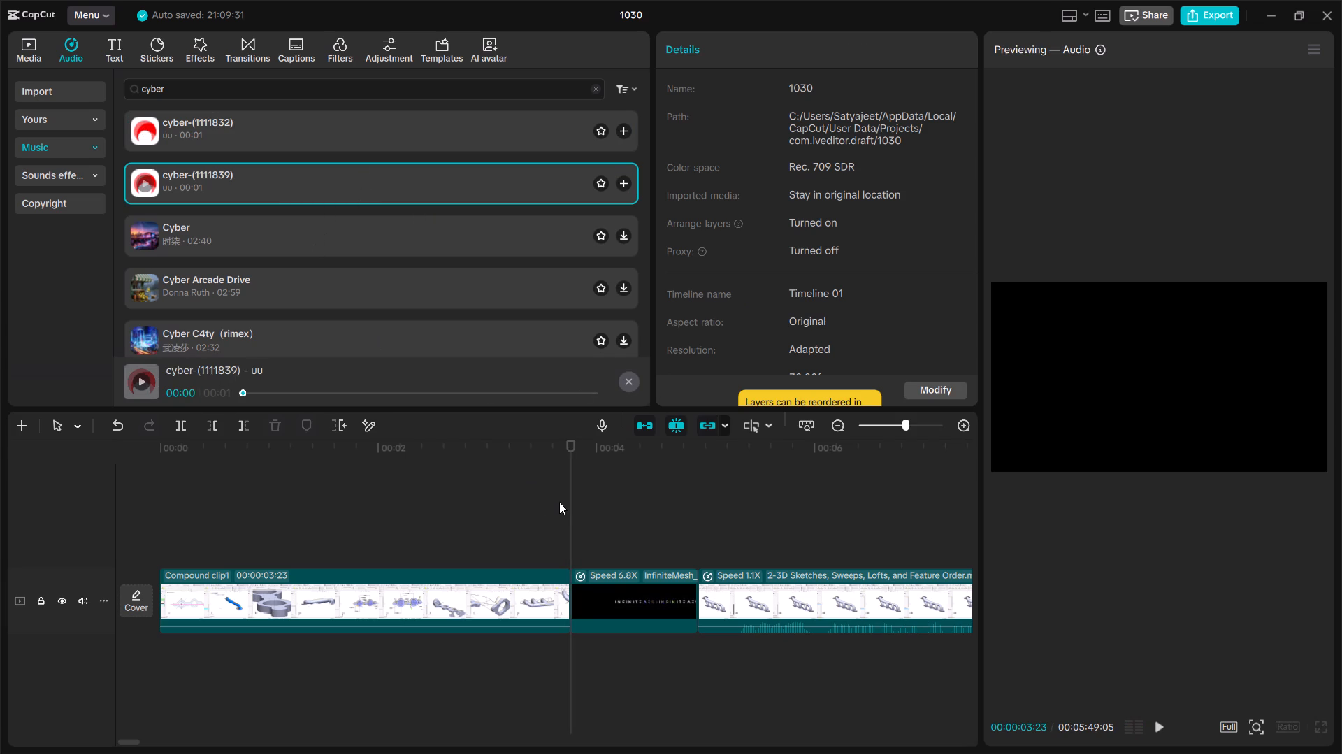
# Bring the playhead back to the start of the timeline and open Compound clip1 for editing.
pyautogui.moveTo(569, 499); pyautogui.dragTo(447, 505)
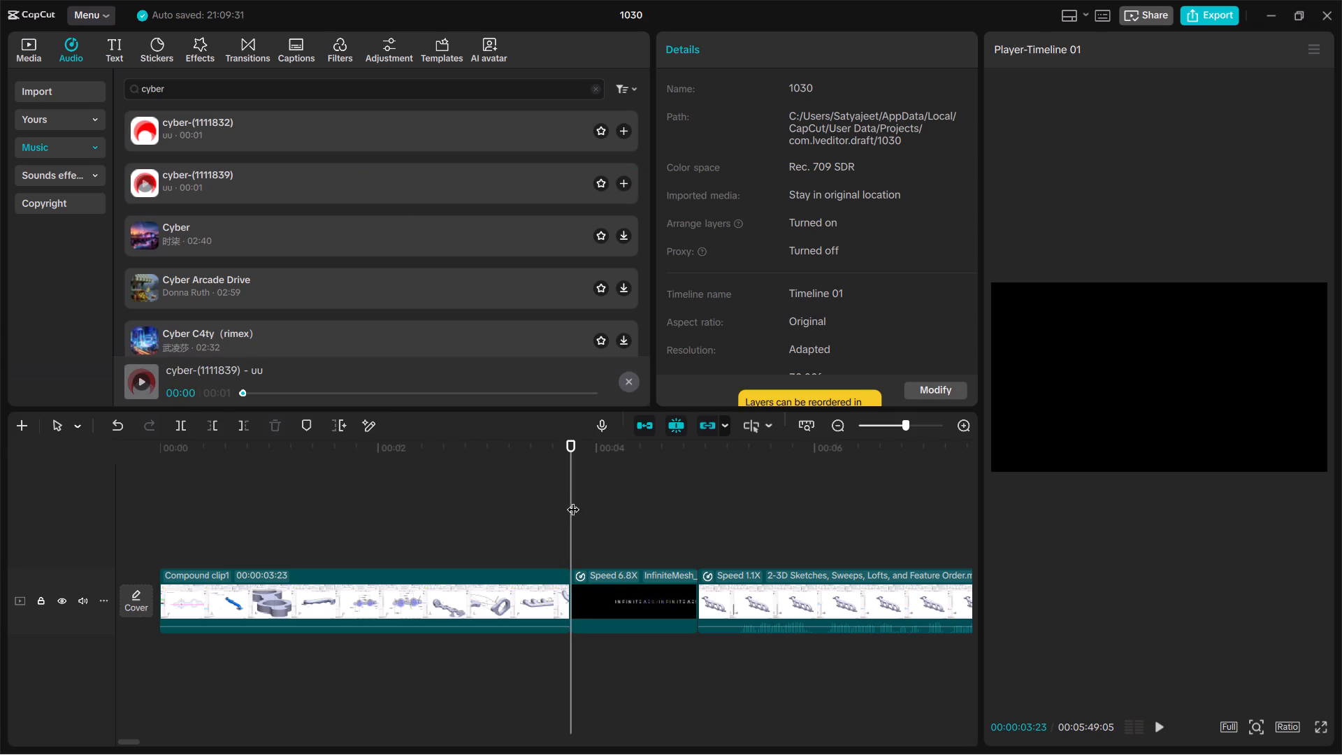
pyautogui.moveTo(569, 499); pyautogui.dragTo(216, 542)
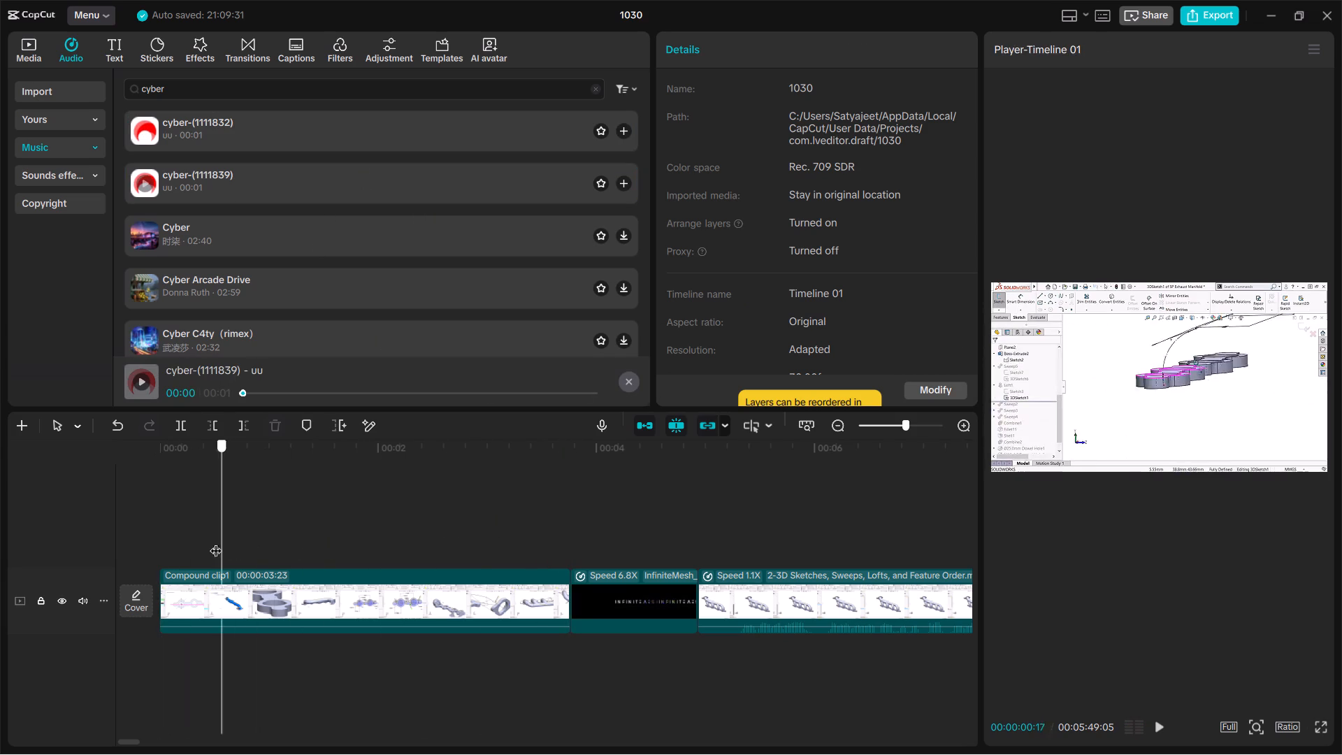
pyautogui.moveTo(216, 542); pyautogui.dragTo(198, 547)
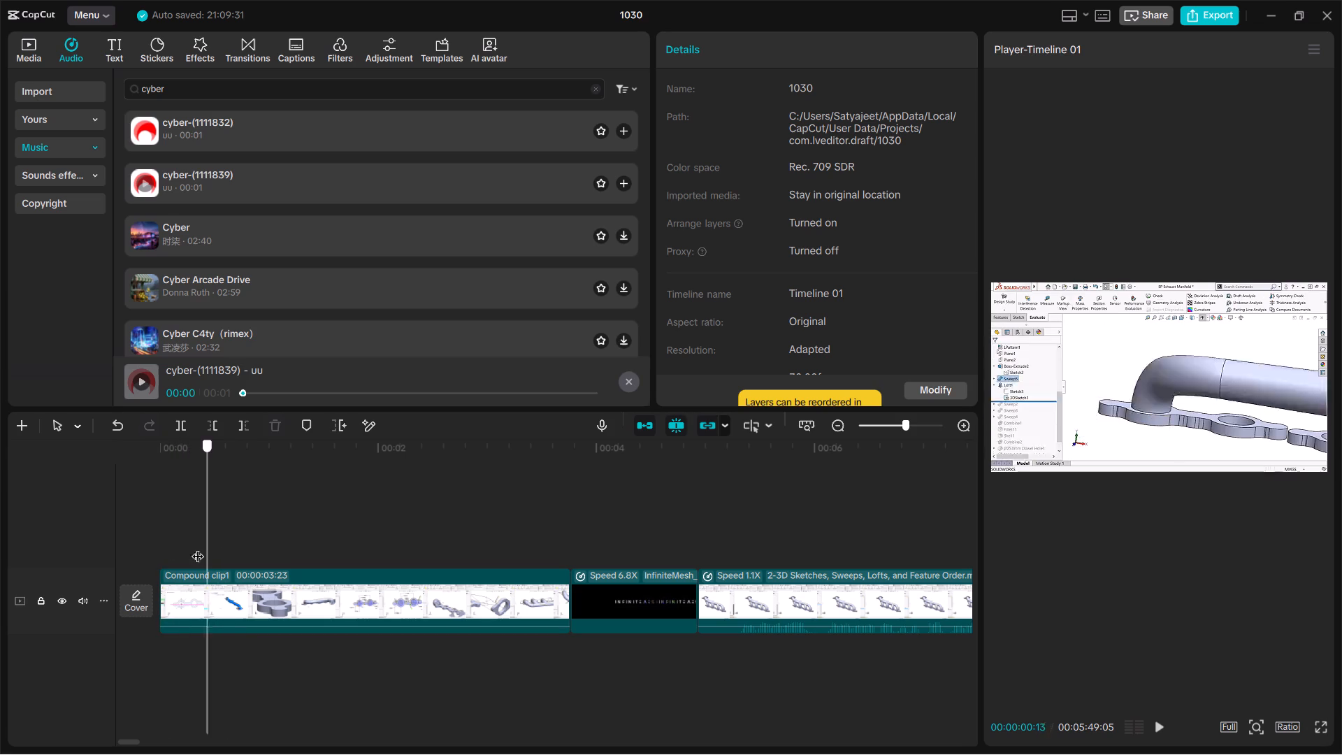
pyautogui.moveTo(198, 547); pyautogui.dragTo(150, 540)
pyautogui.doubleClick(270, 594)
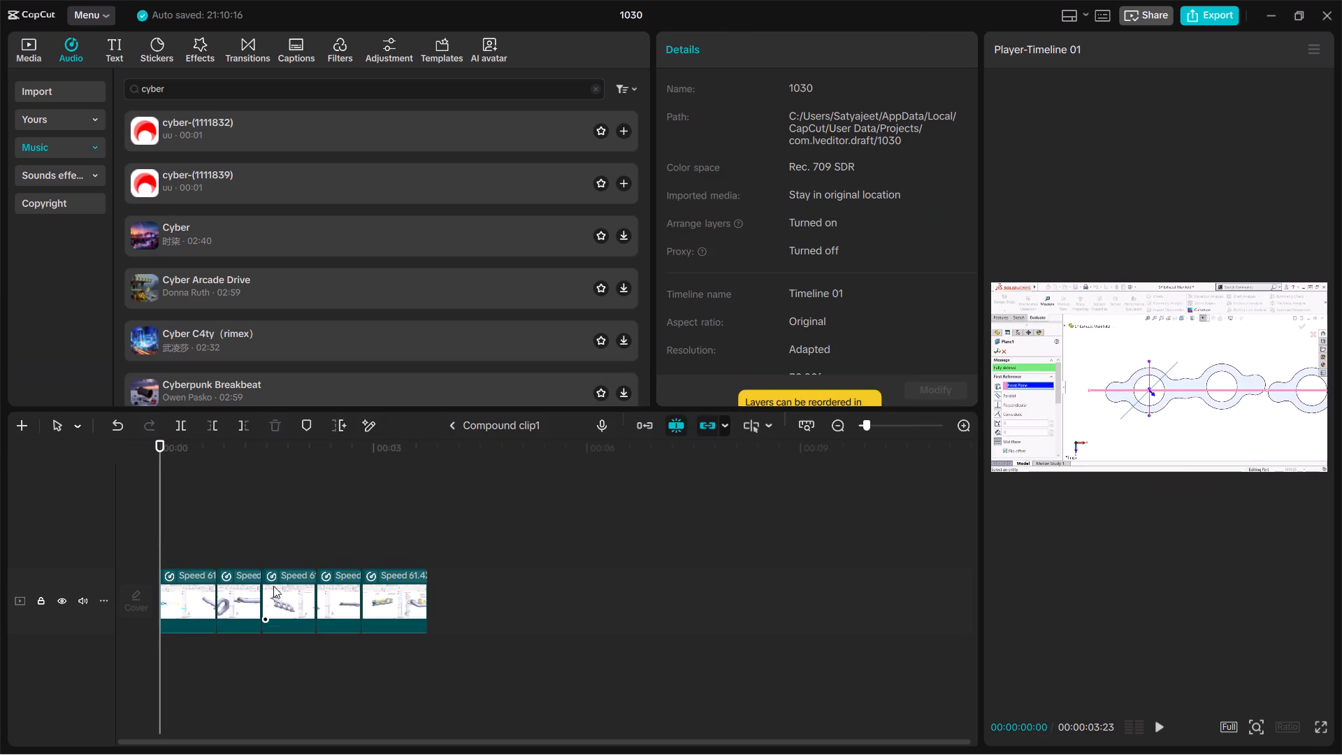
pyautogui.click(199, 582)
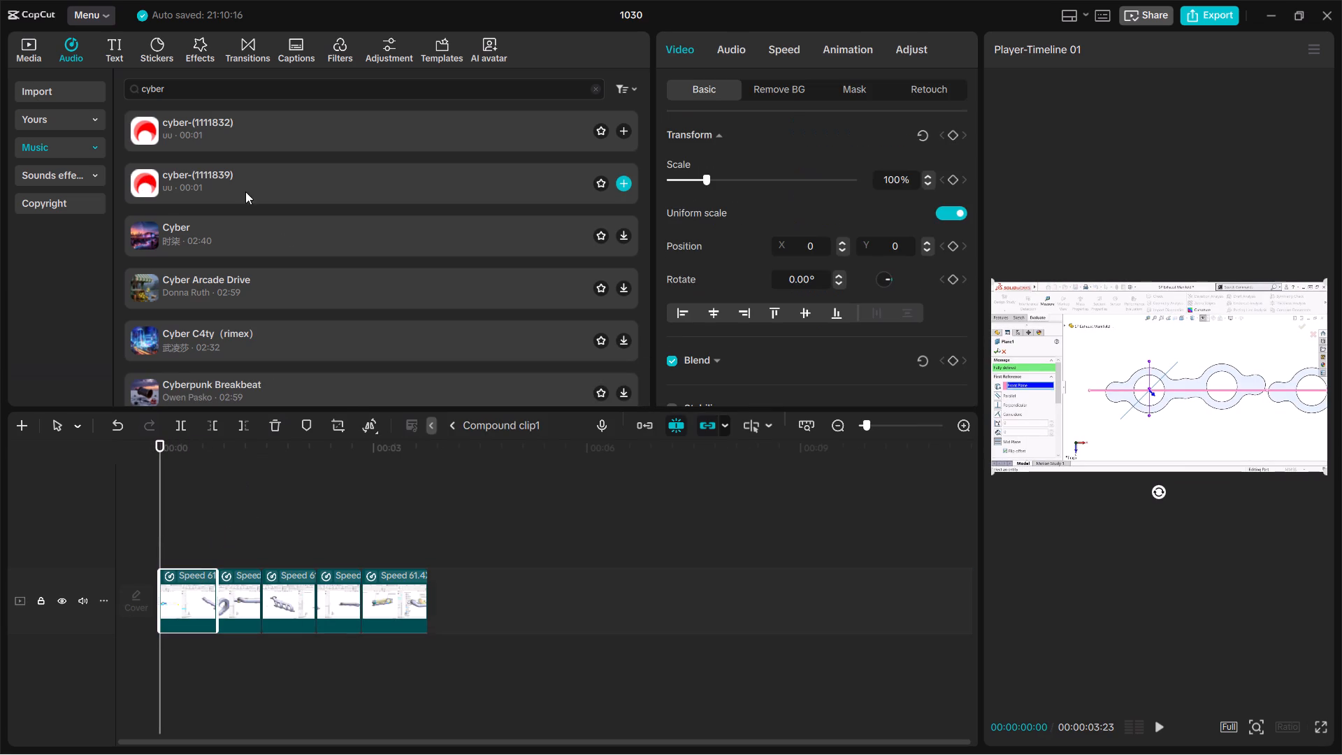
# Audition the cyber tracks and place cyber-(1111839) on an audio track beneath the teaser, starting near the end of its first piece.
pyautogui.click(219, 179)
pyautogui.click(264, 236)
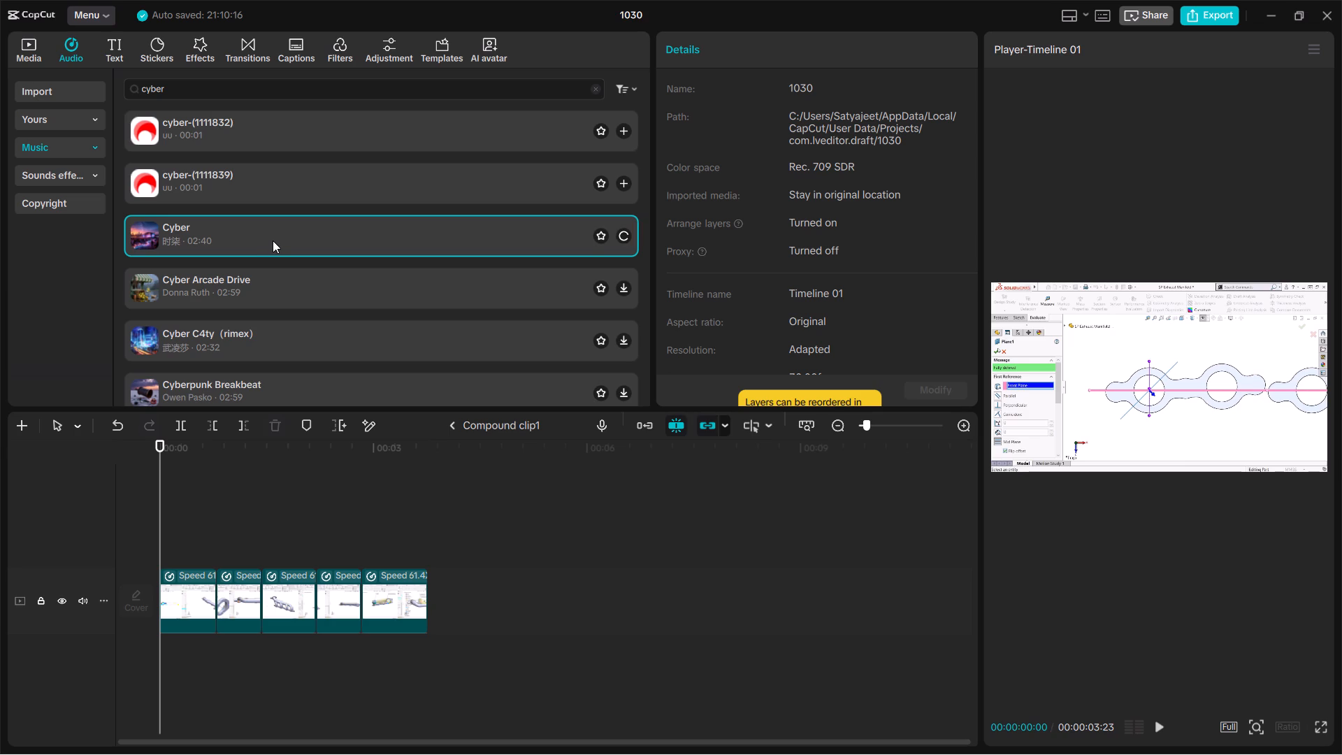
pyautogui.click(282, 283)
pyautogui.scroll(-1, 337, 286)
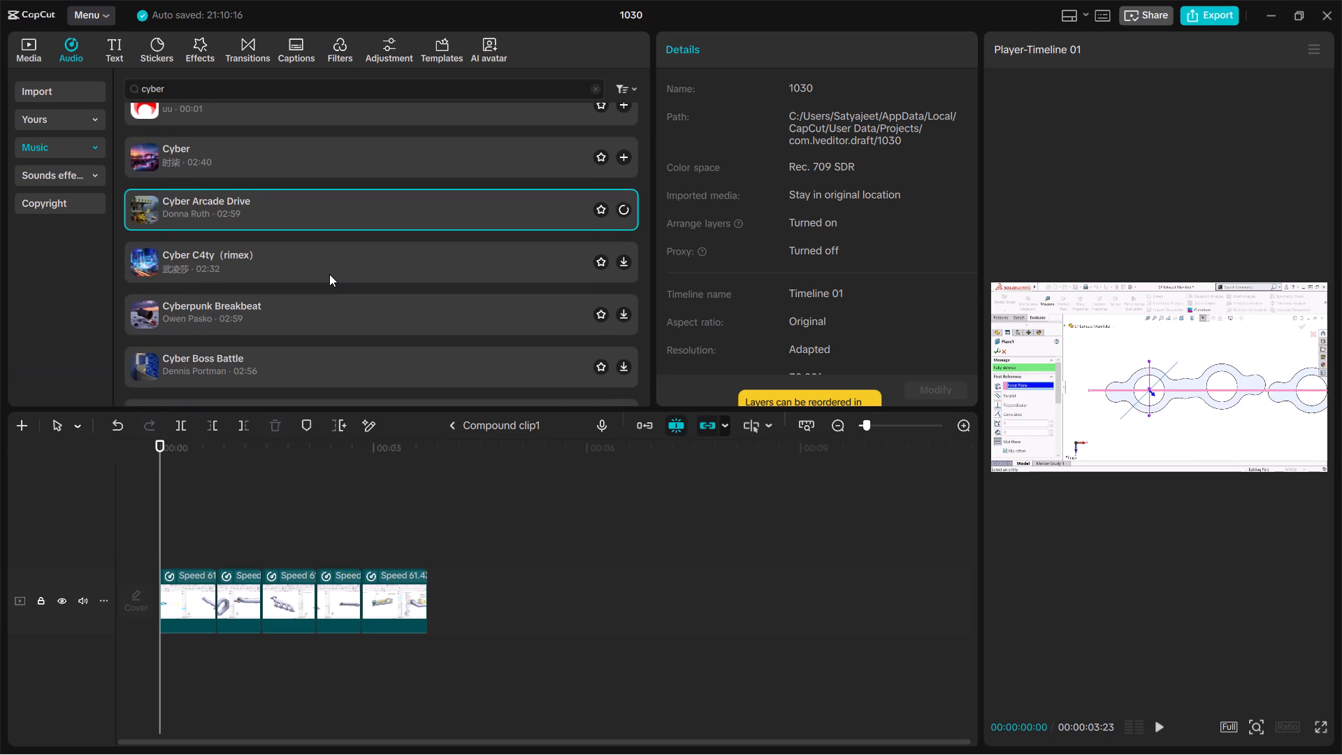
pyautogui.scroll(2, 329, 274)
pyautogui.click(342, 198)
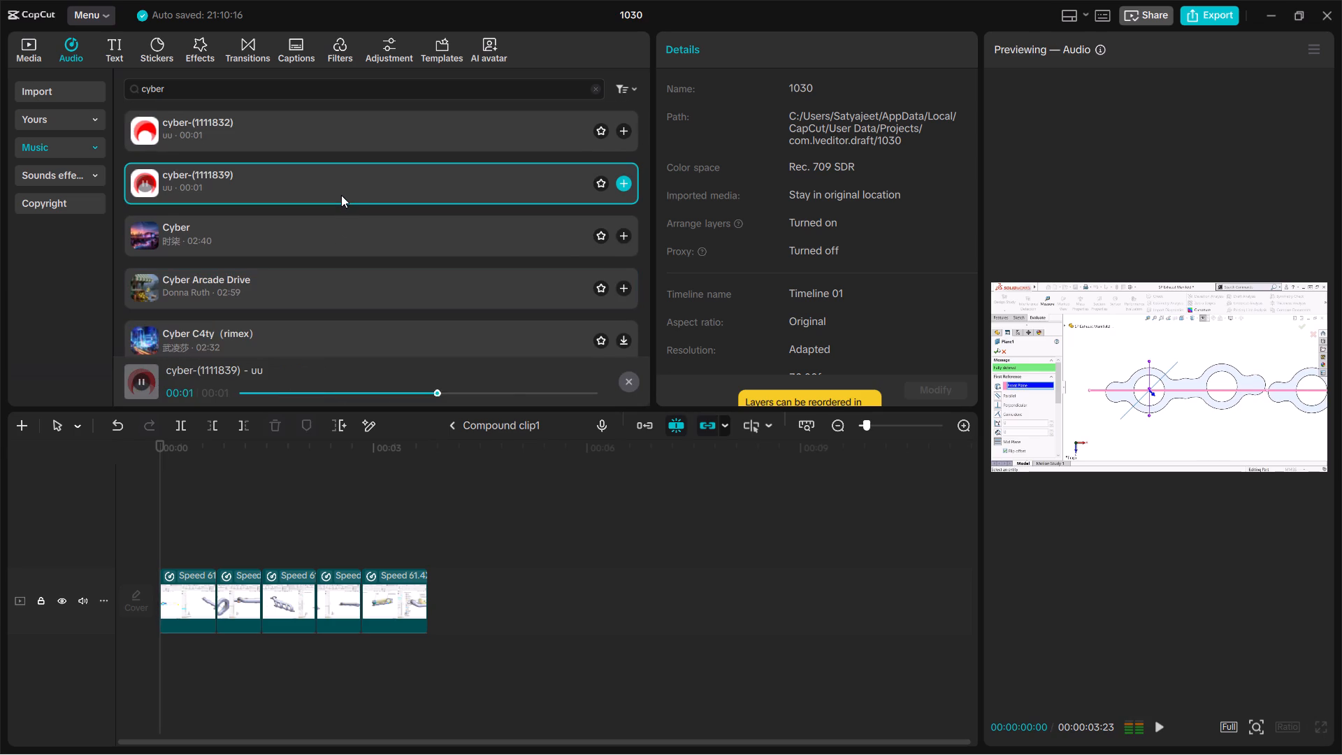
pyautogui.moveTo(337, 186); pyautogui.dragTo(205, 654)
# Search the sound effects for "cyber" and, after auditioning several, add 【Cyber 13-3】(86268) at the start of the teaser.
pyautogui.click(66, 171)
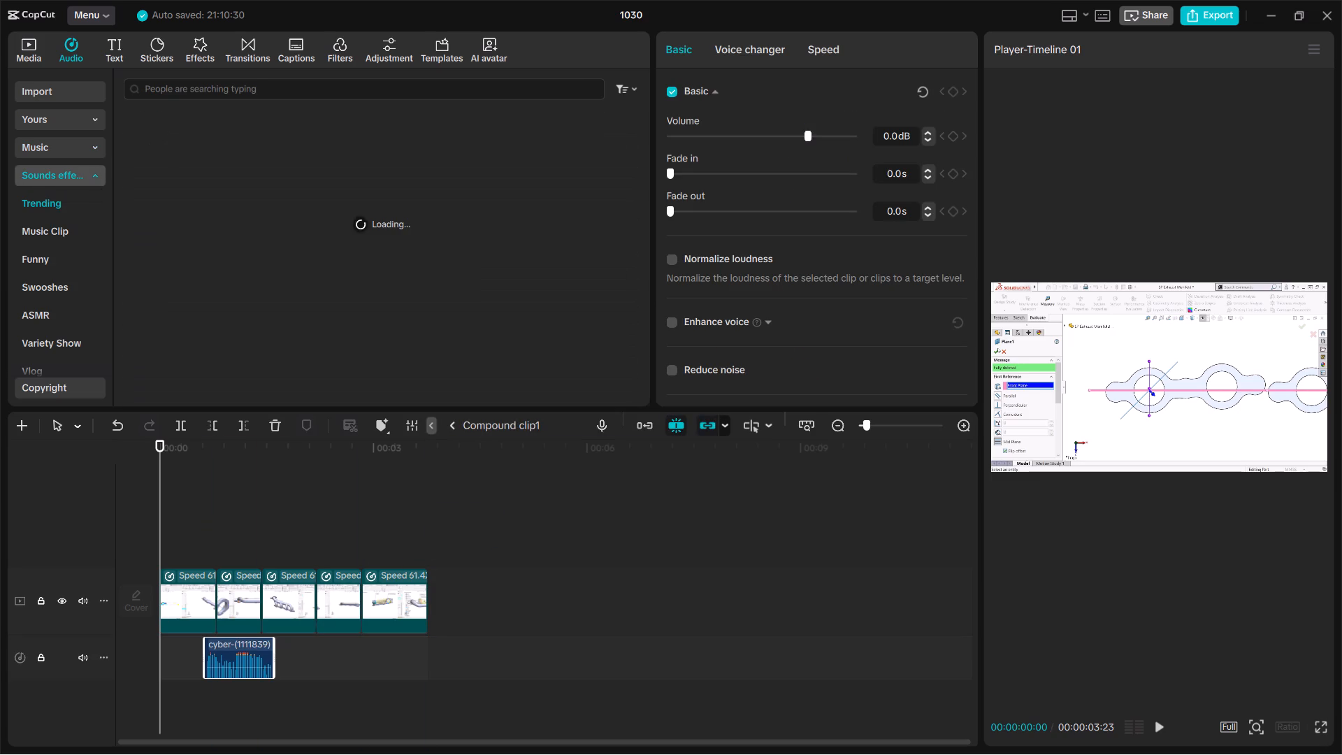
pyautogui.click(179, 88)
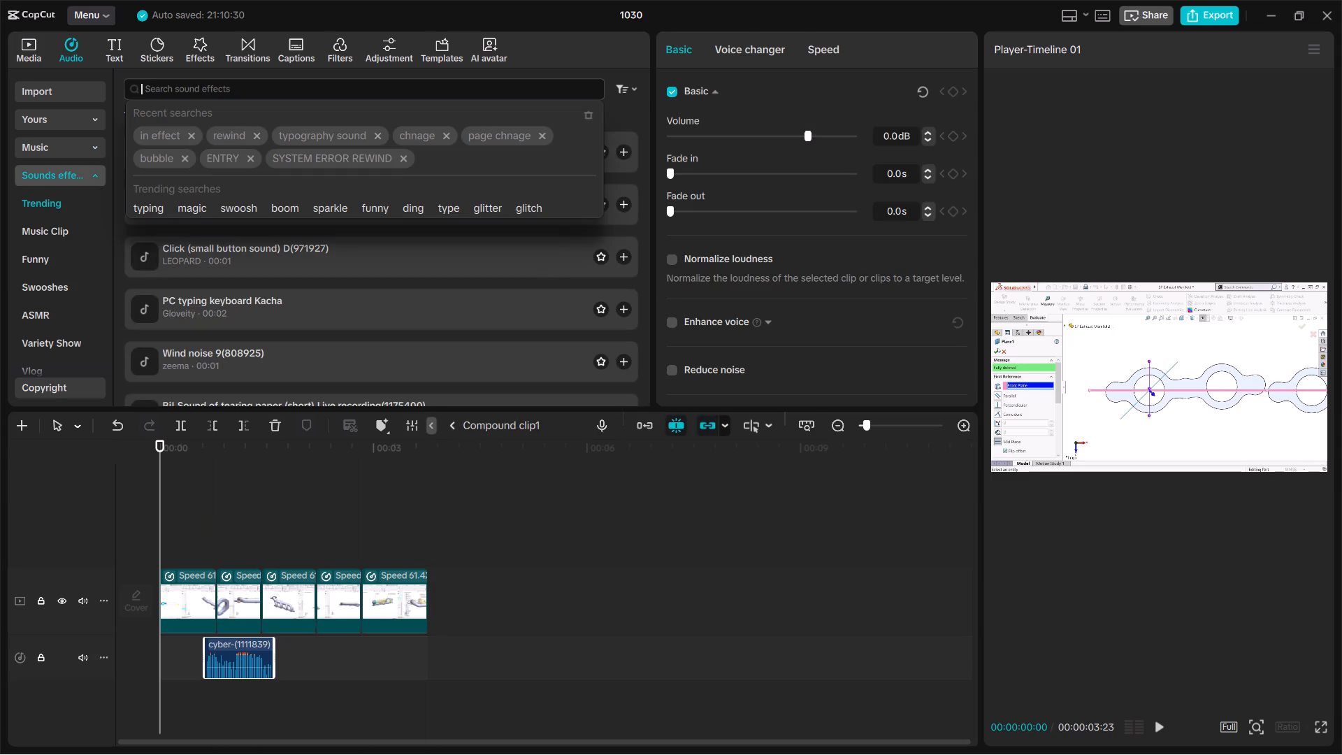
pyautogui.write('cy')
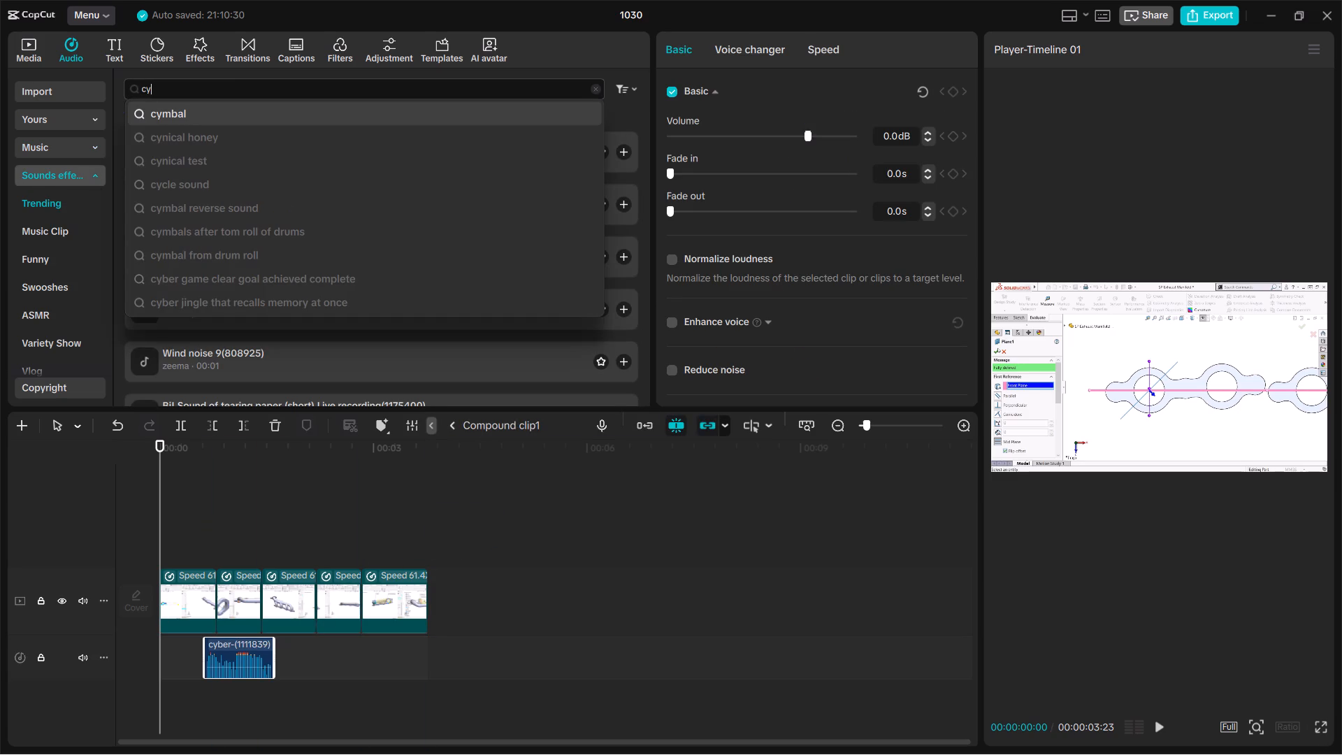
pyautogui.write('ber')
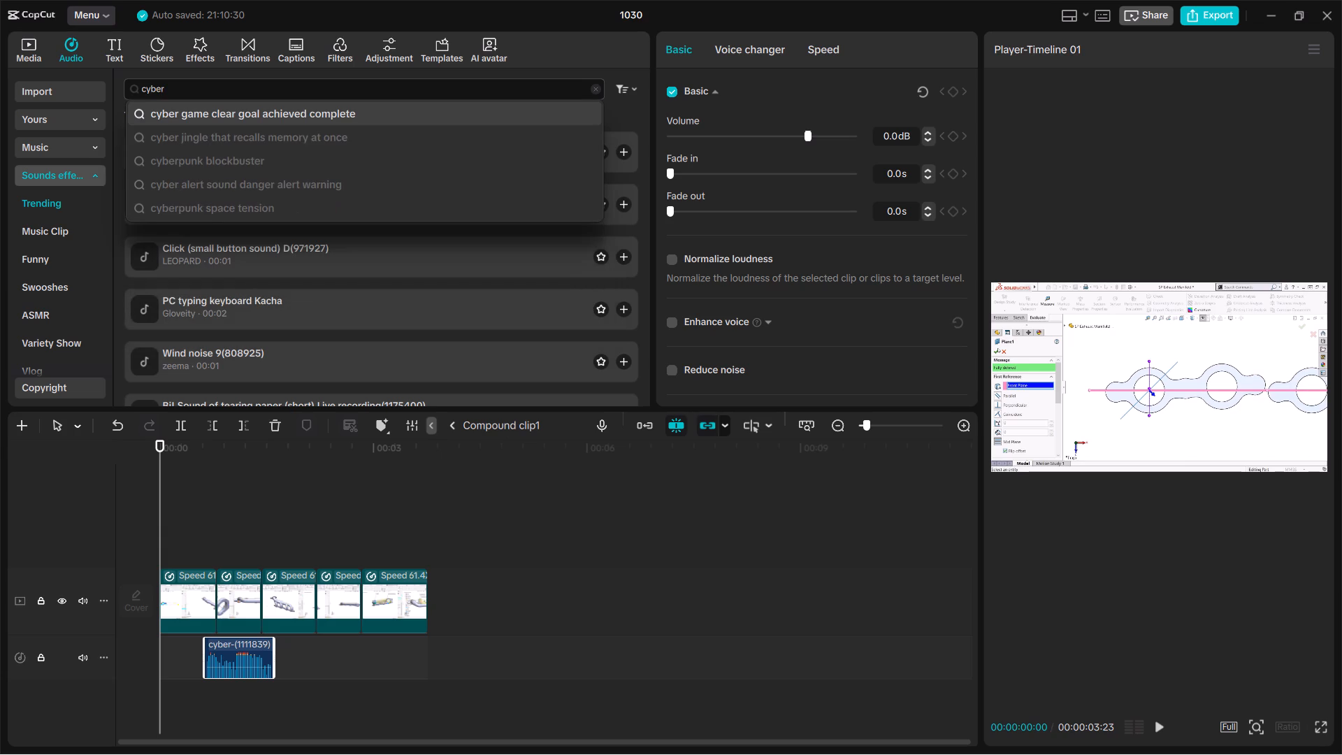
pyautogui.press('Return')
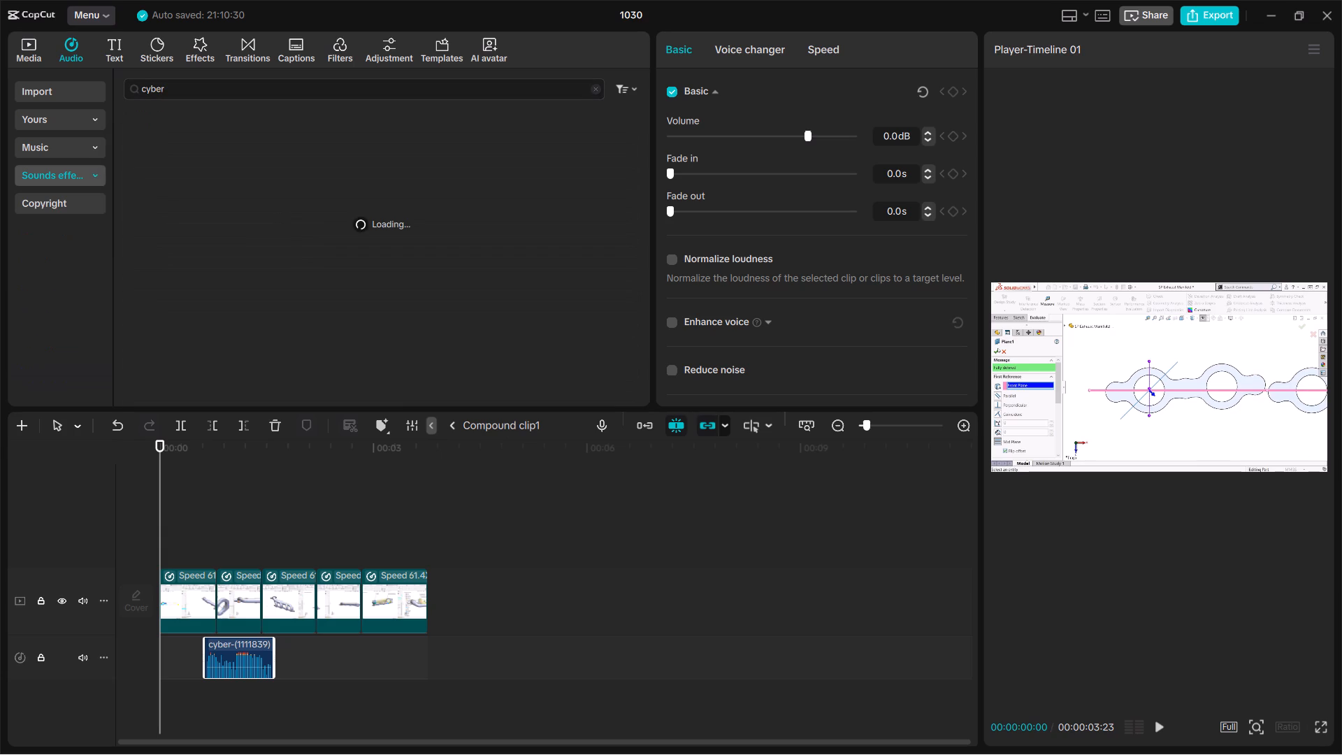
pyautogui.click(240, 136)
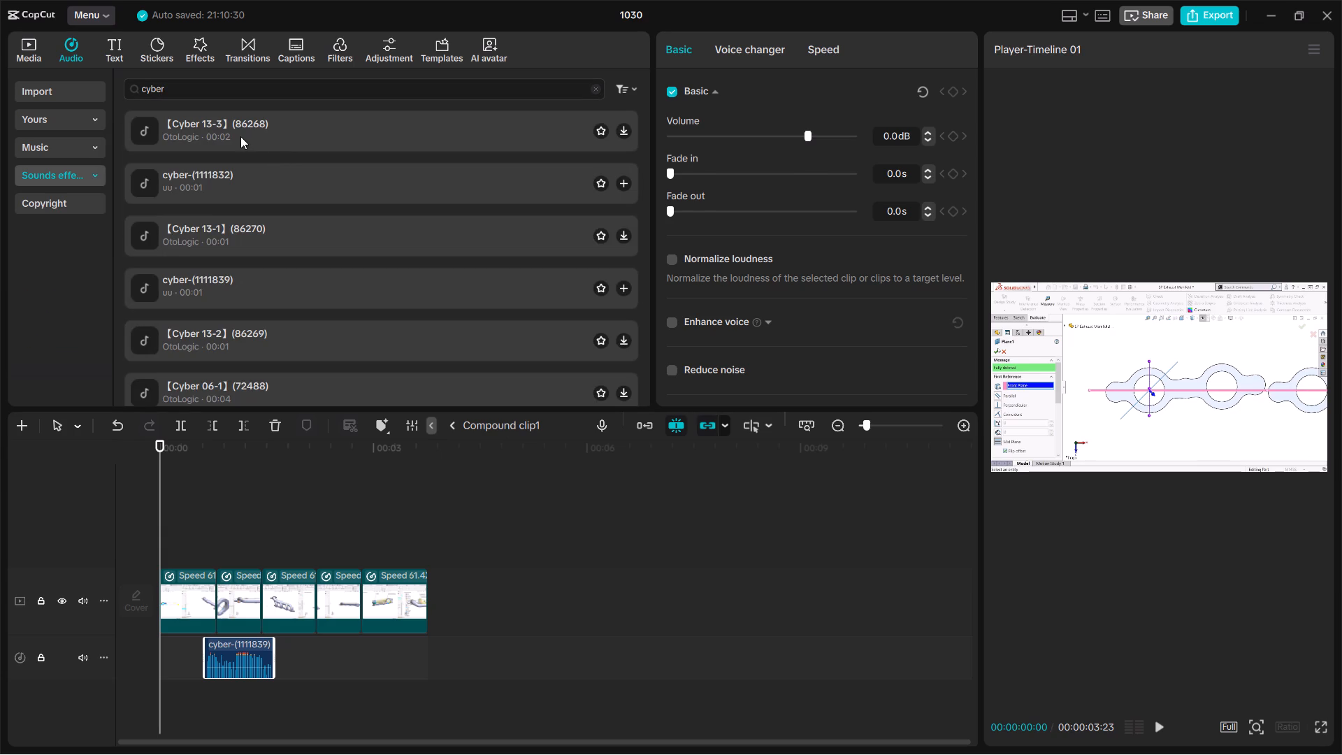
pyautogui.click(286, 176)
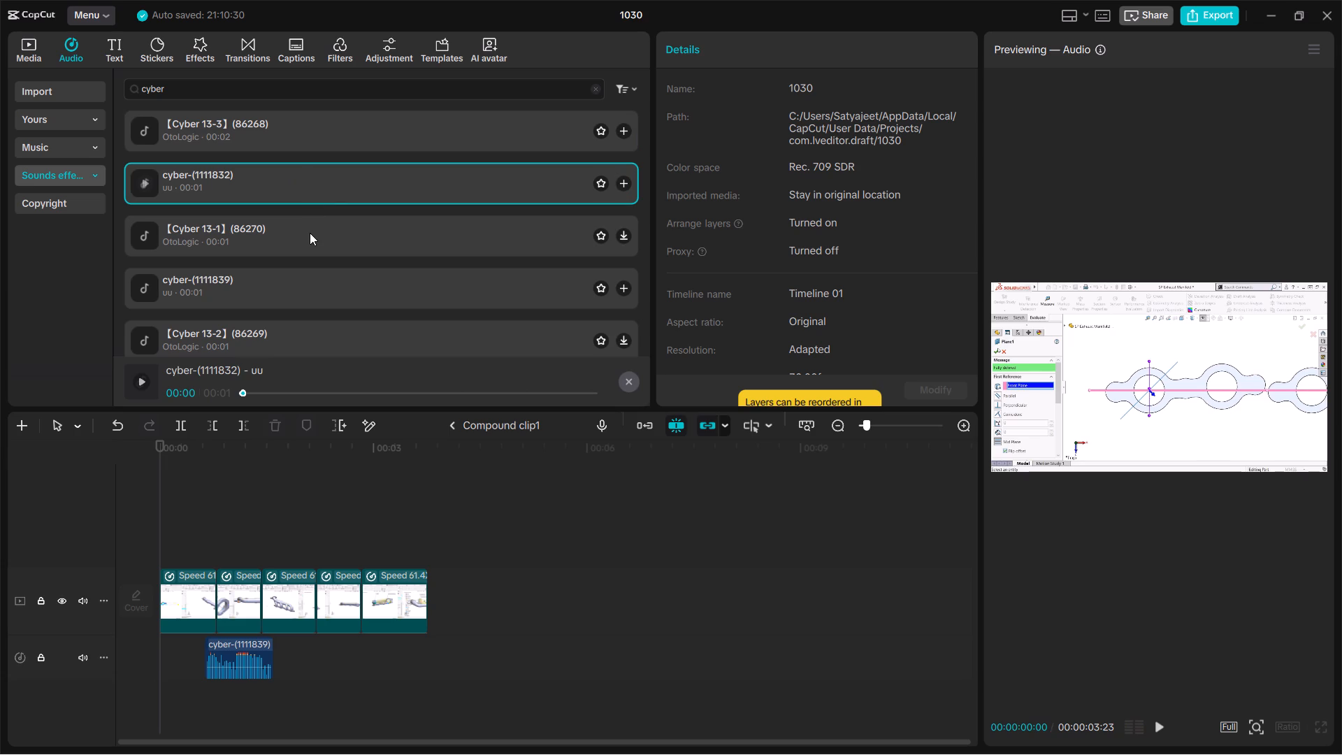
pyautogui.click(310, 233)
pyautogui.click(319, 280)
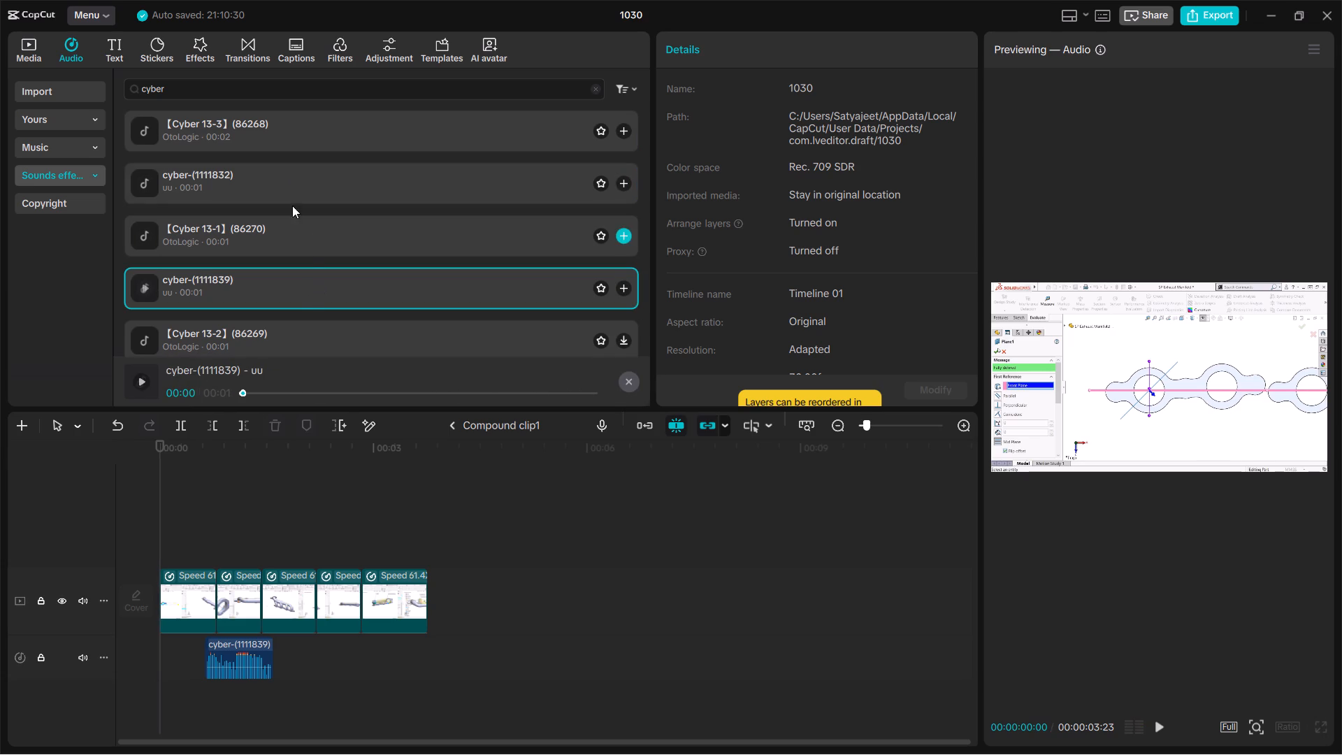
pyautogui.click(286, 132)
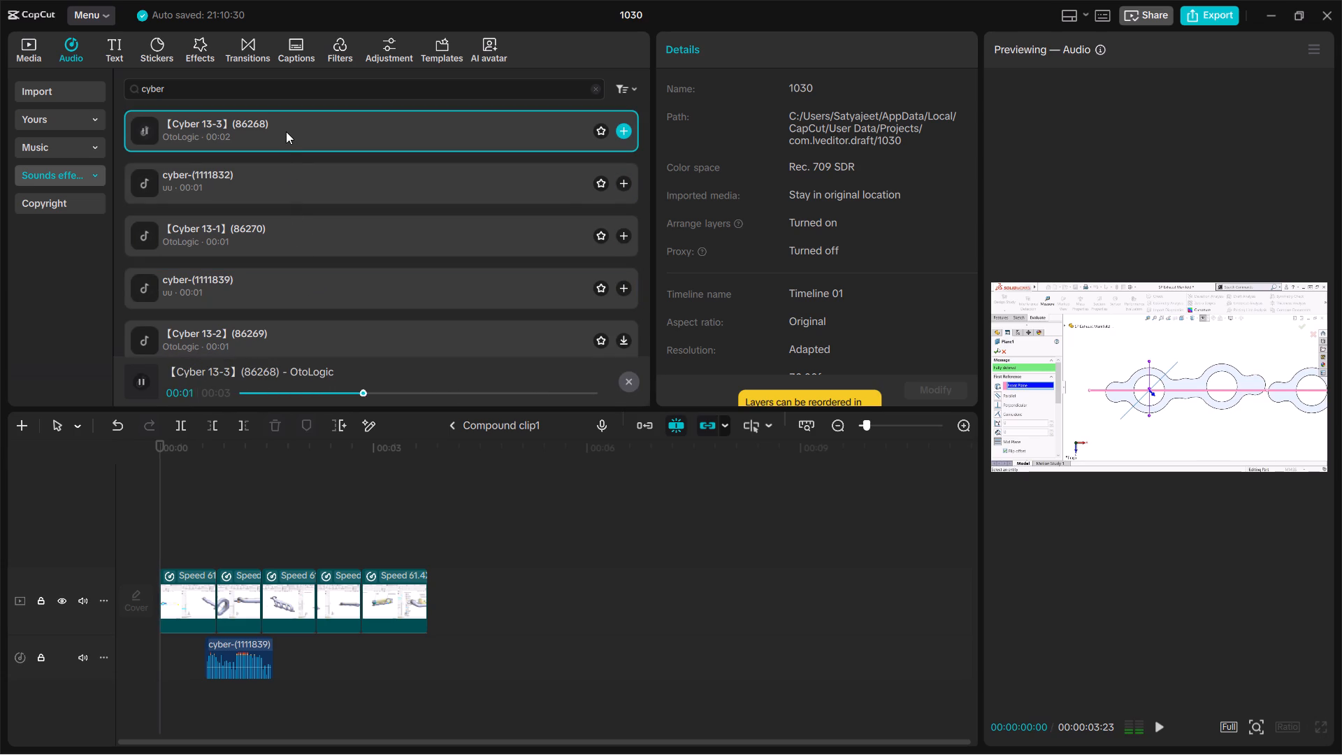
pyautogui.moveTo(286, 131); pyautogui.dragTo(157, 550)
# Shift the cyber-(1111839) sound slightly earlier, still beneath the teaser's first two pieces.
pyautogui.click(236, 668)
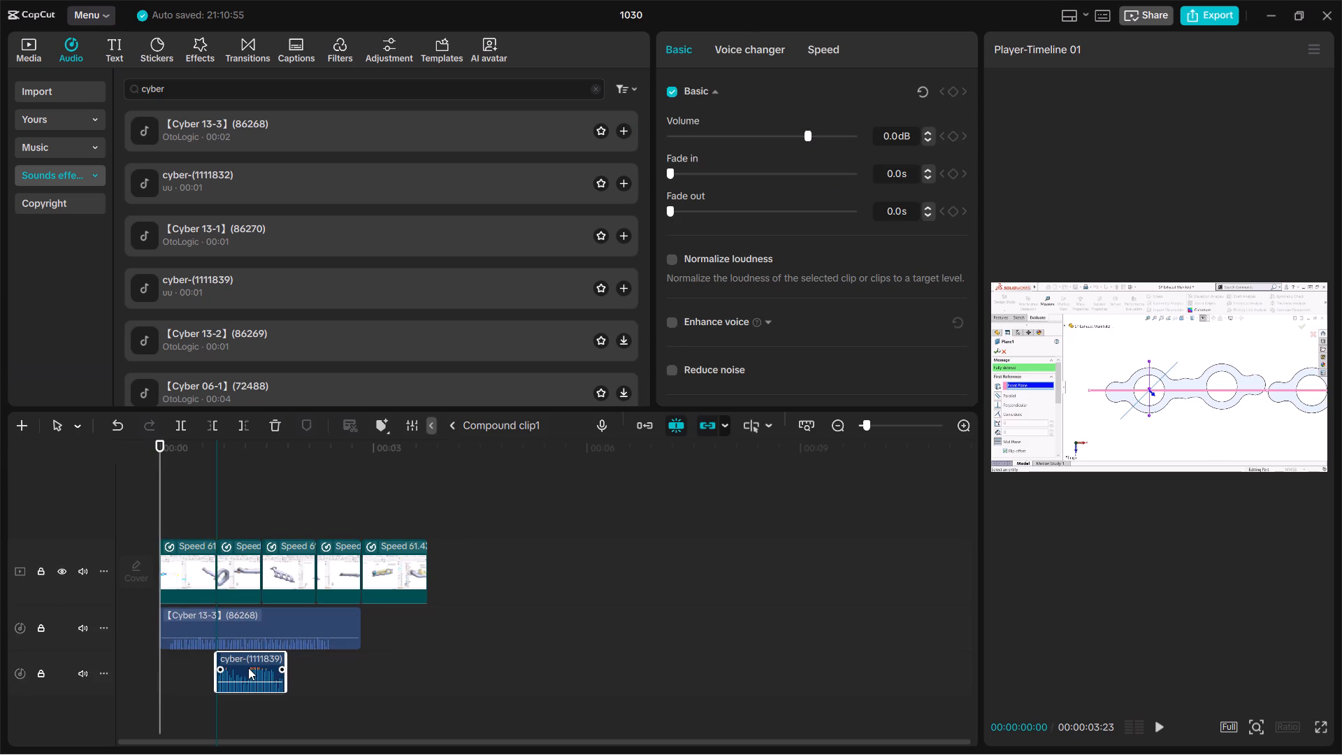
# Play the teaser from its start twice to check how the two overlapping cyber sounds fit the footage.
pyautogui.press('space')
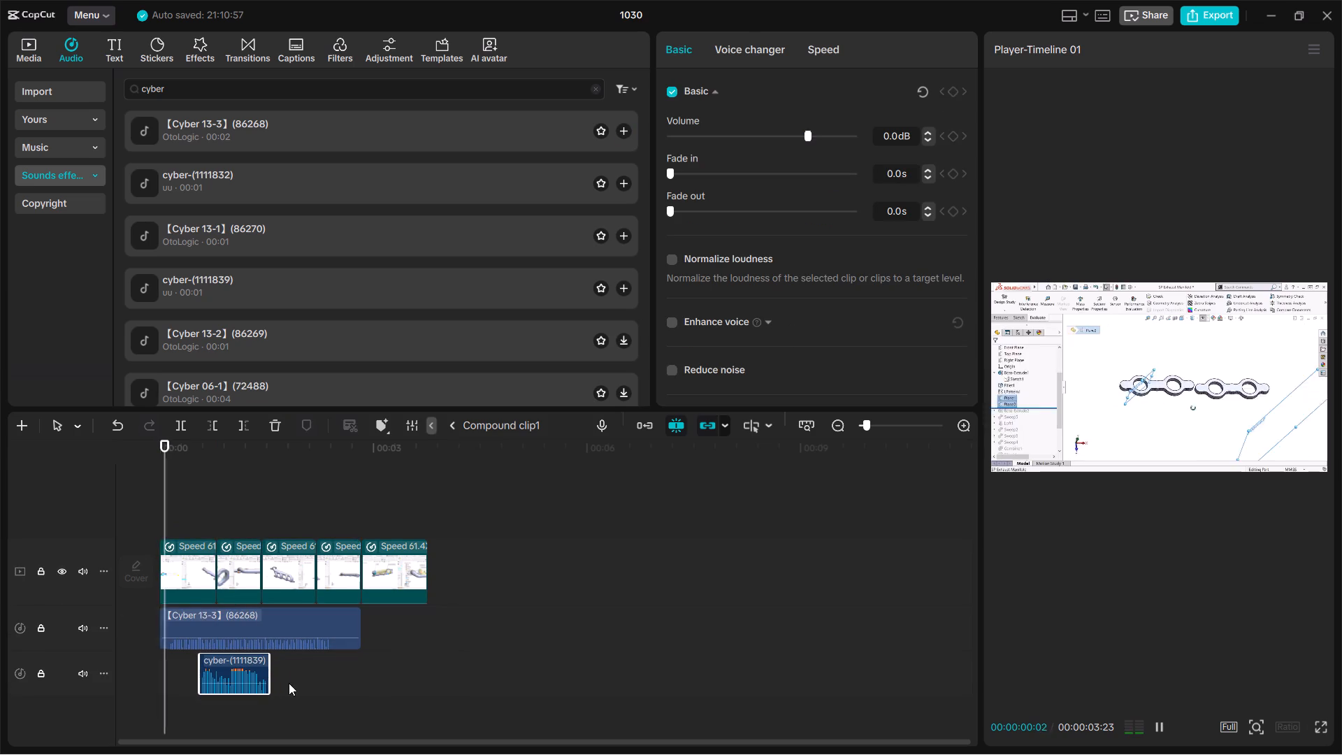
pyautogui.press('space')
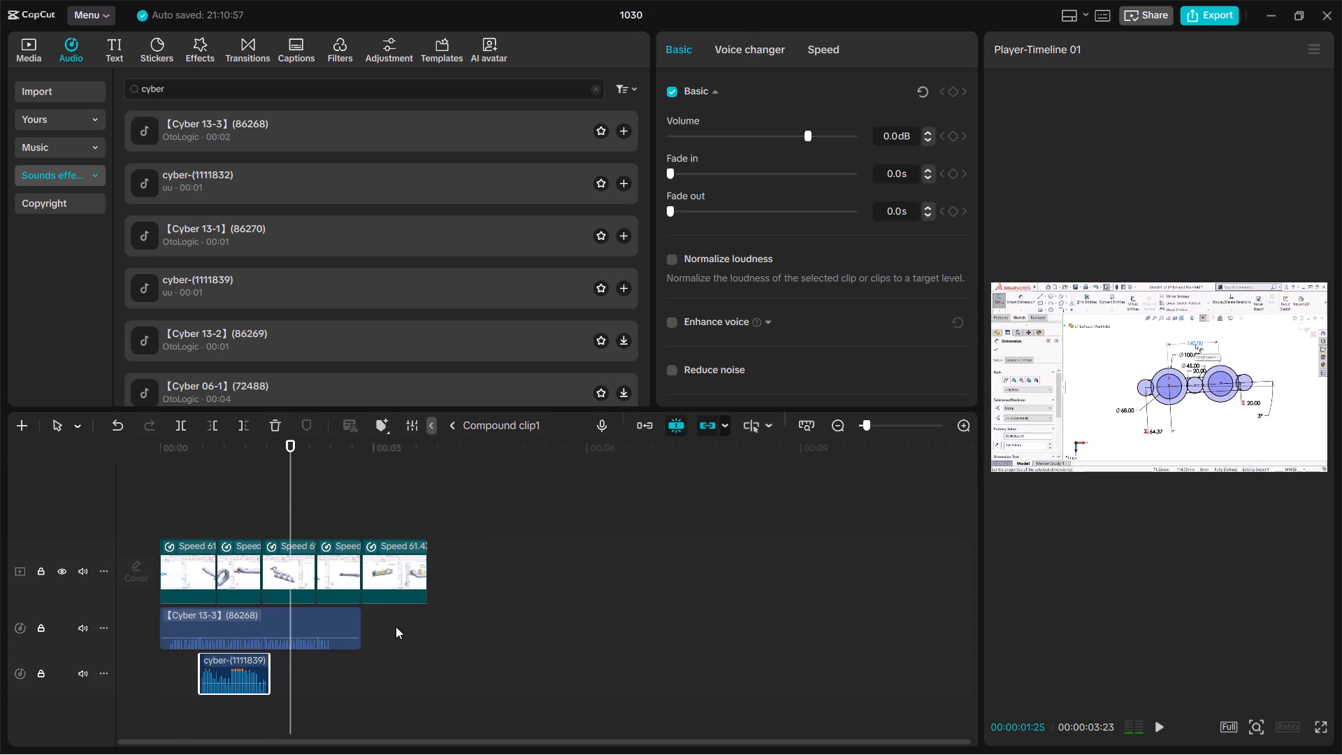
pyautogui.moveTo(294, 496); pyautogui.dragTo(152, 525)
pyautogui.press('space')
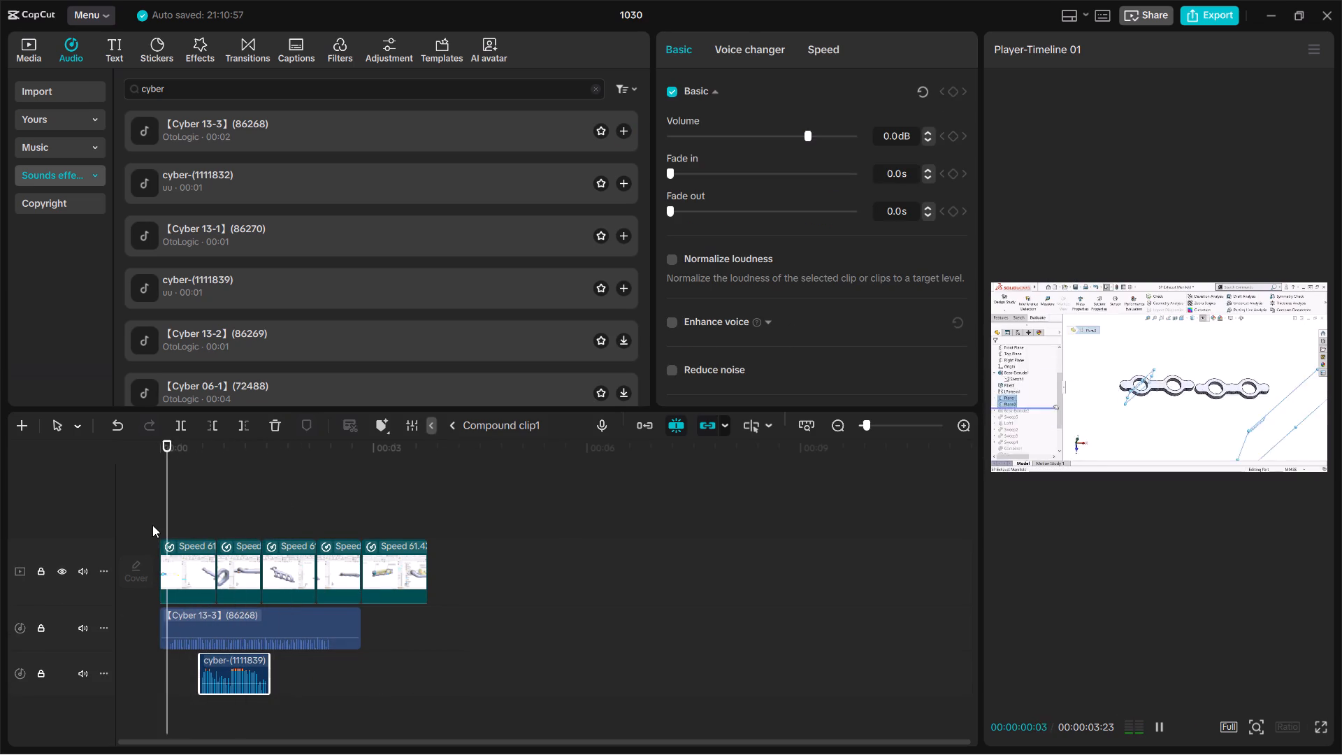
pyautogui.press('space')
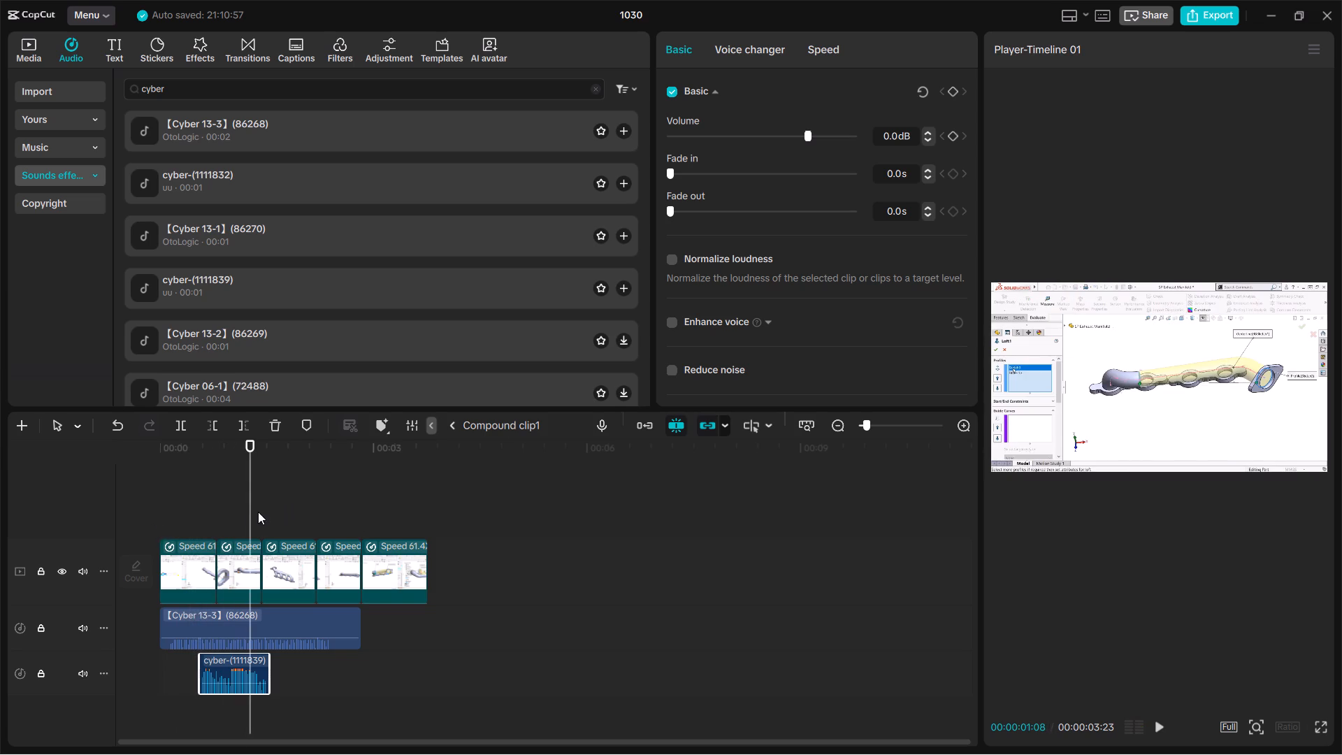
# Audition more cyber sound effects and place 【Cyber 15-1】(86276) after cyber-(1111839) on its track, beneath the teaser's last two pieces.
pyautogui.moveTo(250, 510); pyautogui.dragTo(155, 507)
pyautogui.click(258, 280)
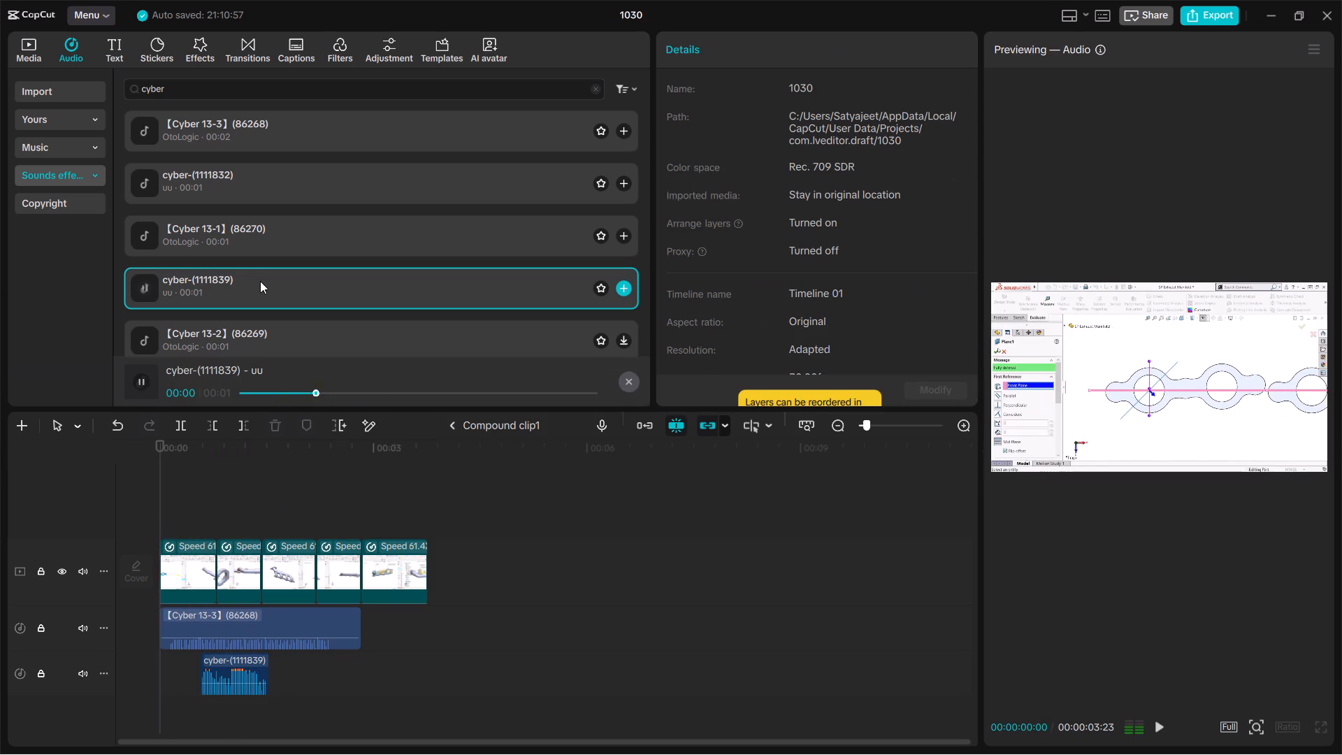
pyautogui.click(279, 337)
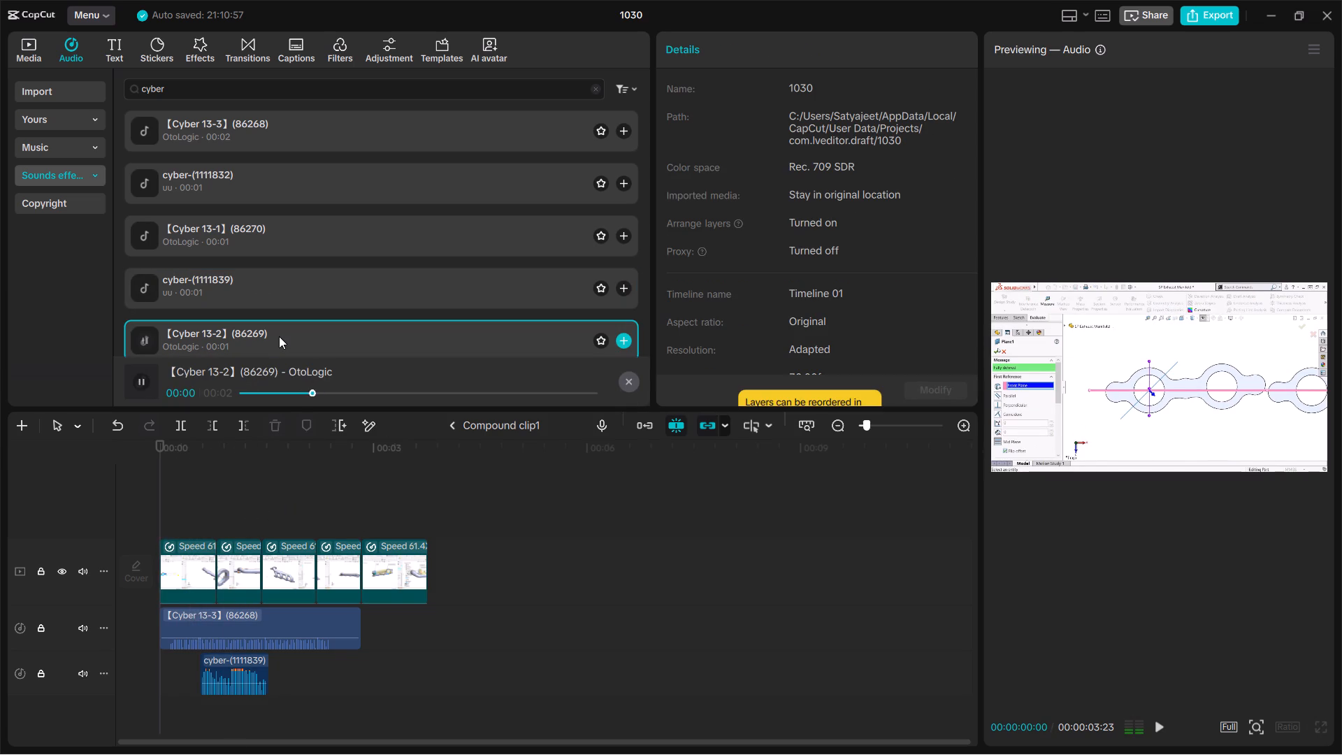
pyautogui.scroll(-1, 277, 311)
pyautogui.click(275, 305)
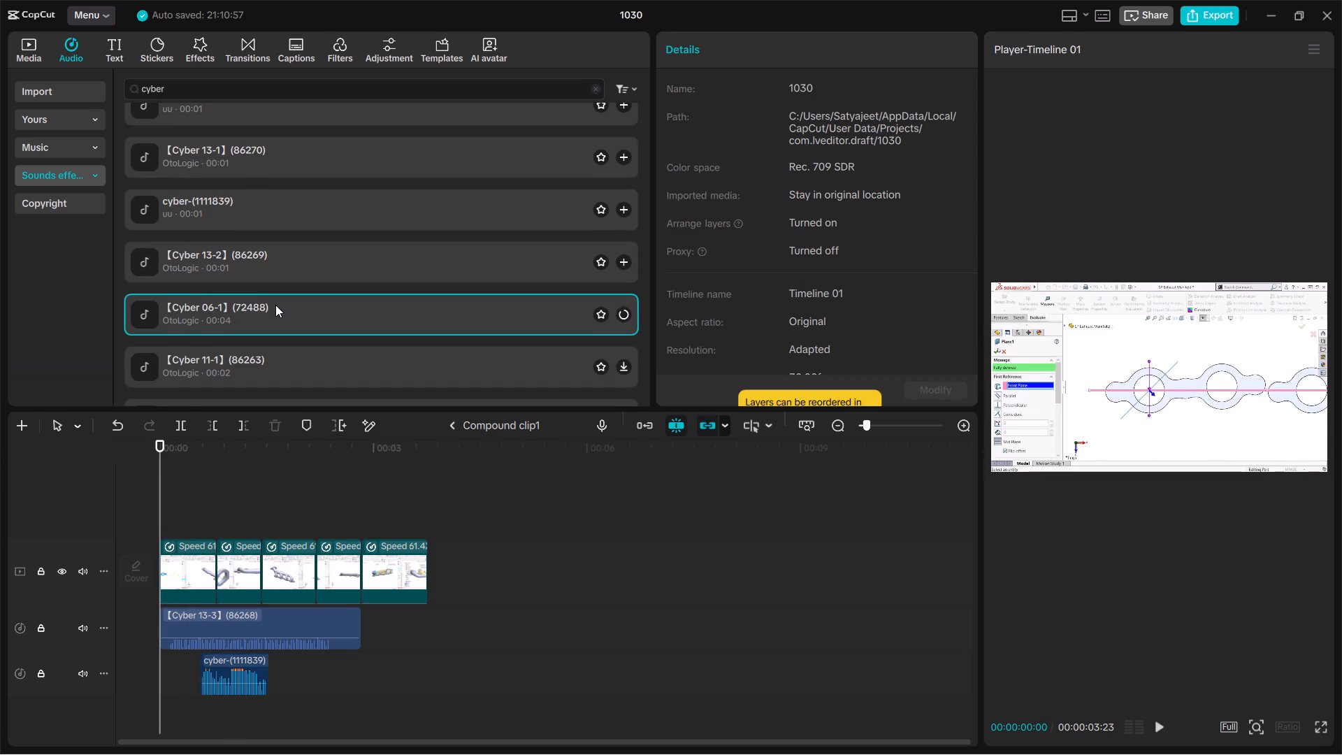
pyautogui.scroll(-1, 275, 305)
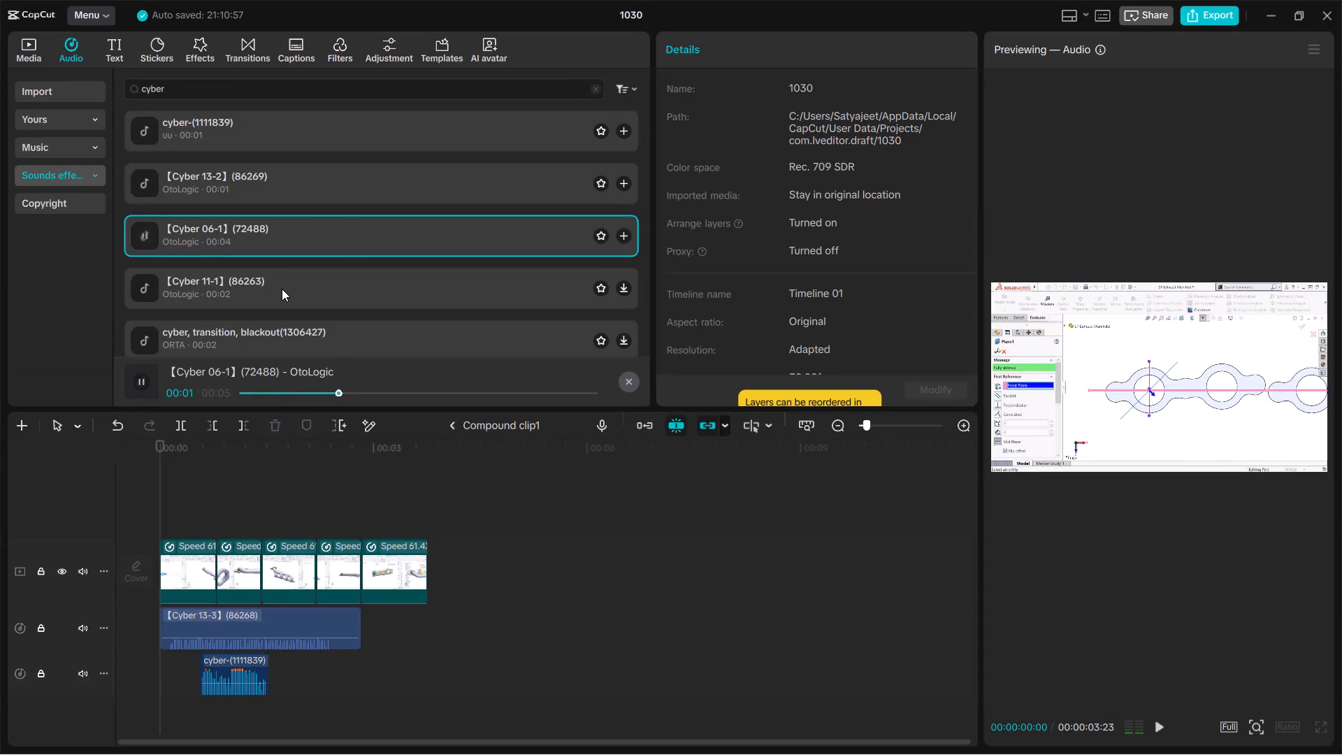
pyautogui.click(289, 285)
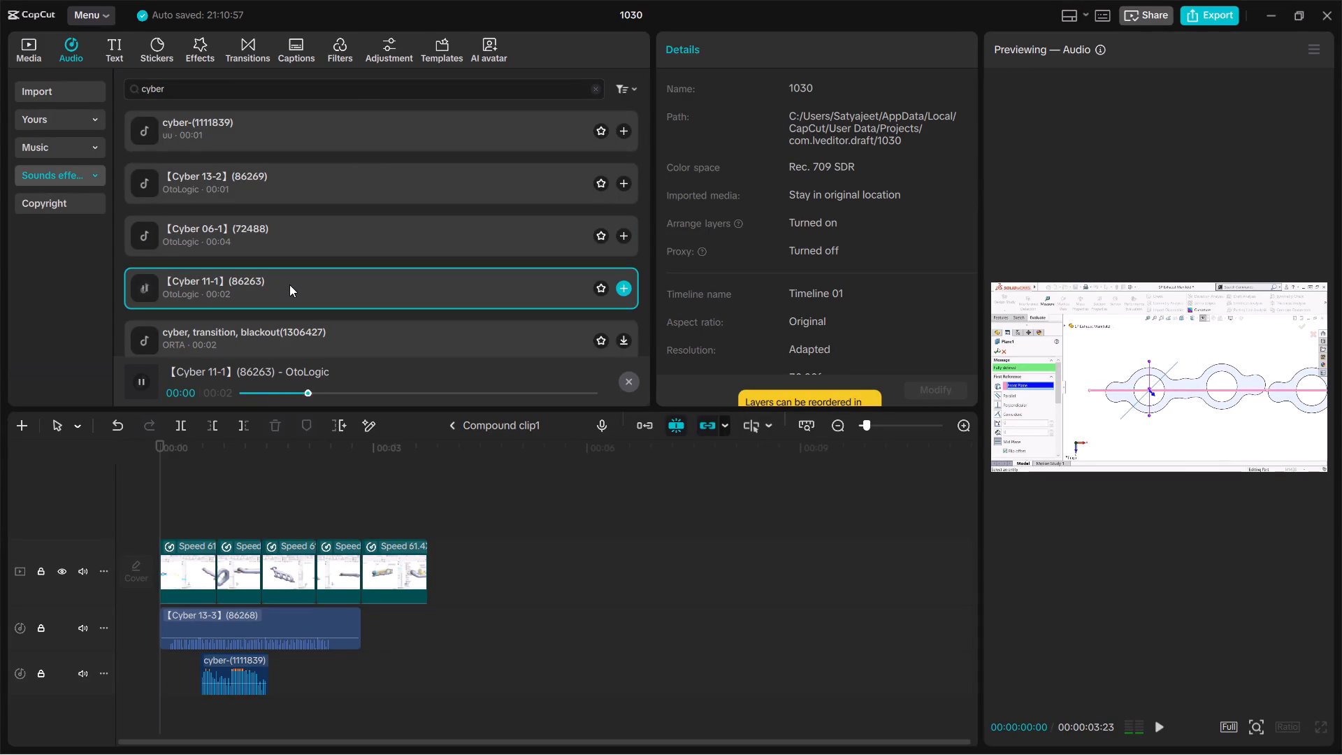
pyautogui.scroll(-1, 289, 285)
pyautogui.click(301, 269)
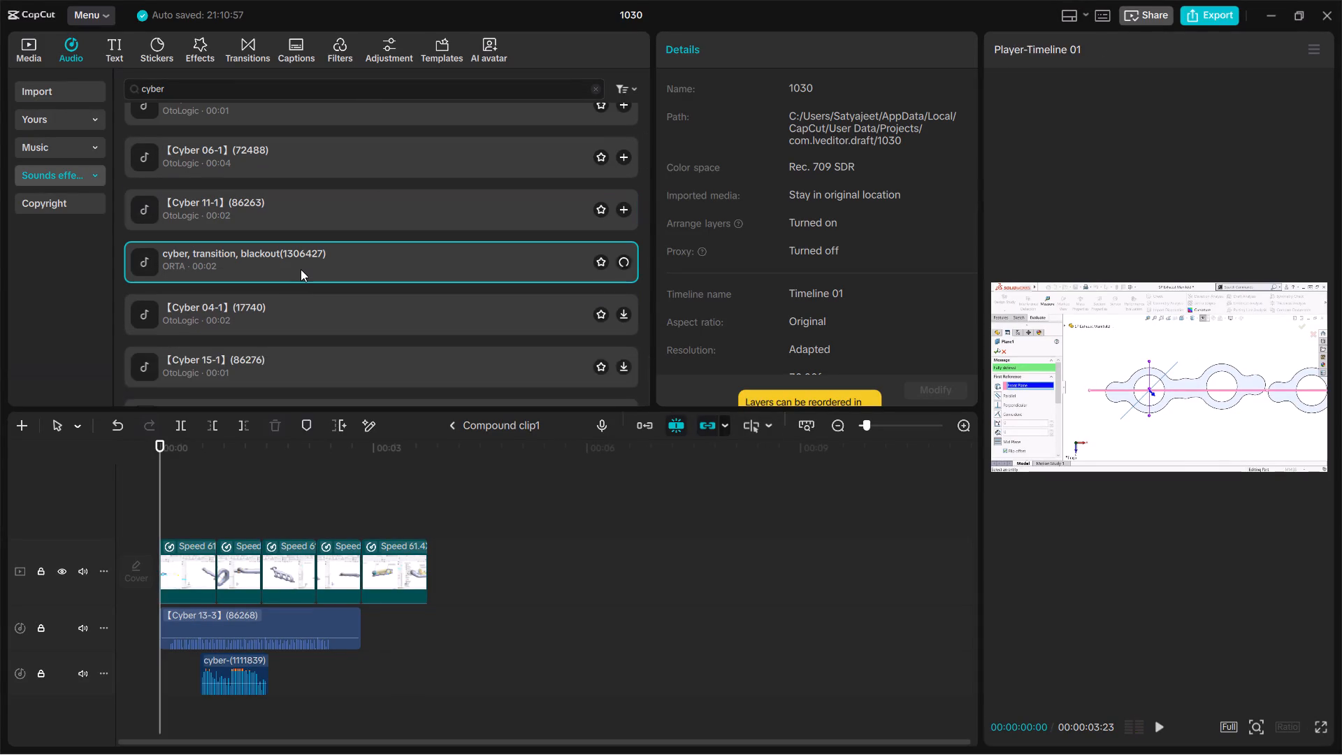
pyautogui.click(297, 309)
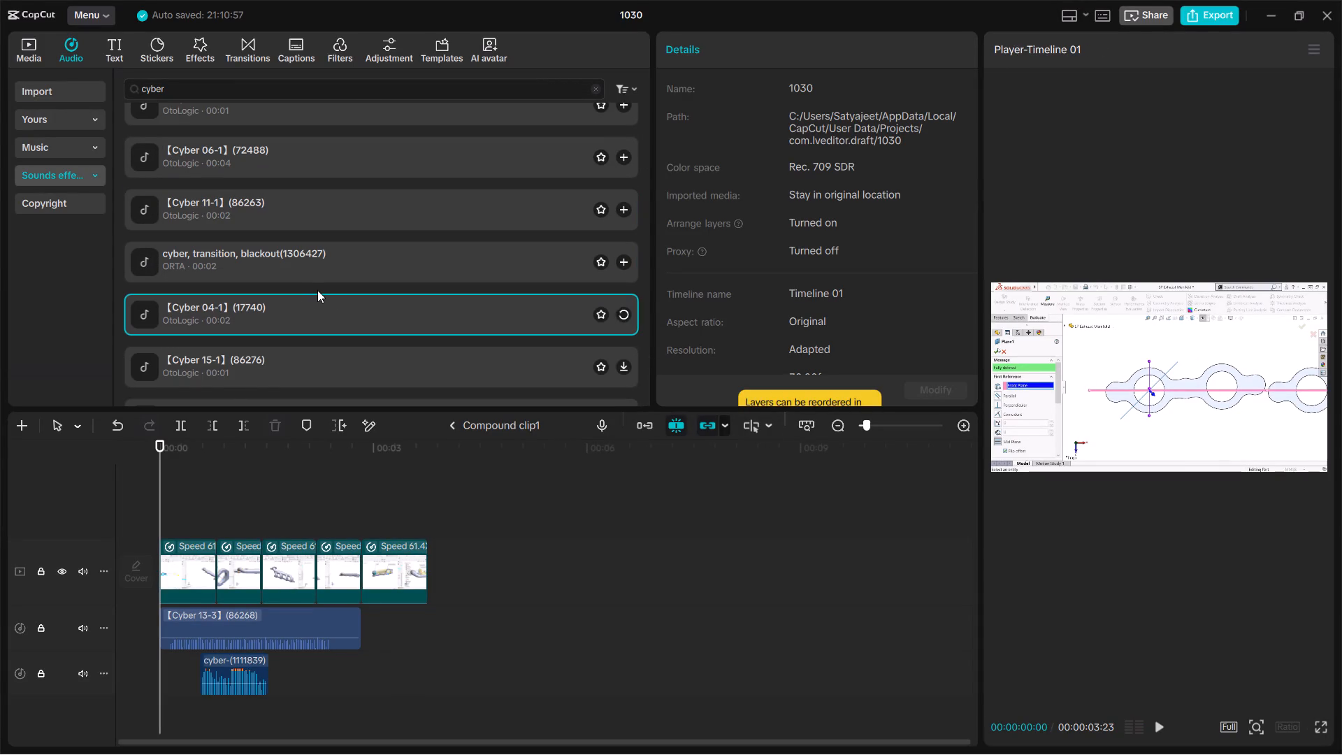
pyautogui.scroll(-1, 320, 288)
pyautogui.click(320, 286)
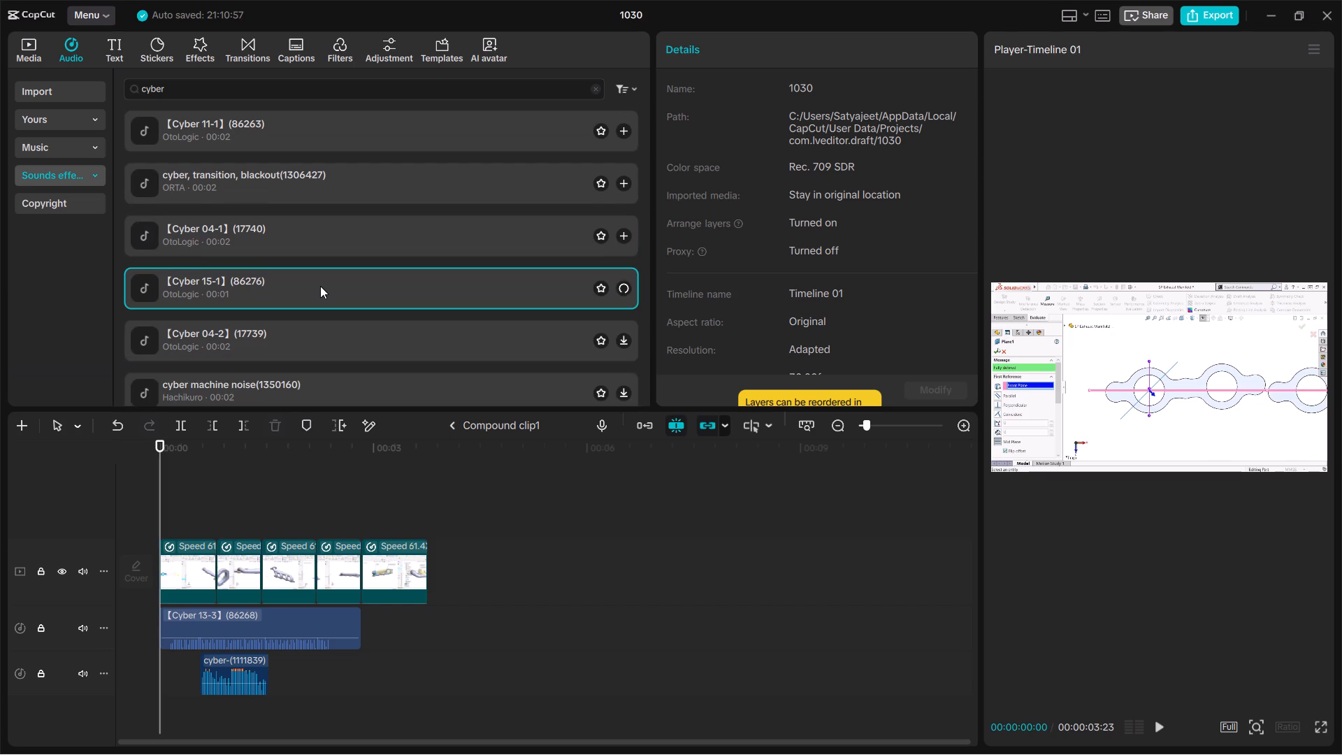
pyautogui.moveTo(320, 286); pyautogui.dragTo(380, 507)
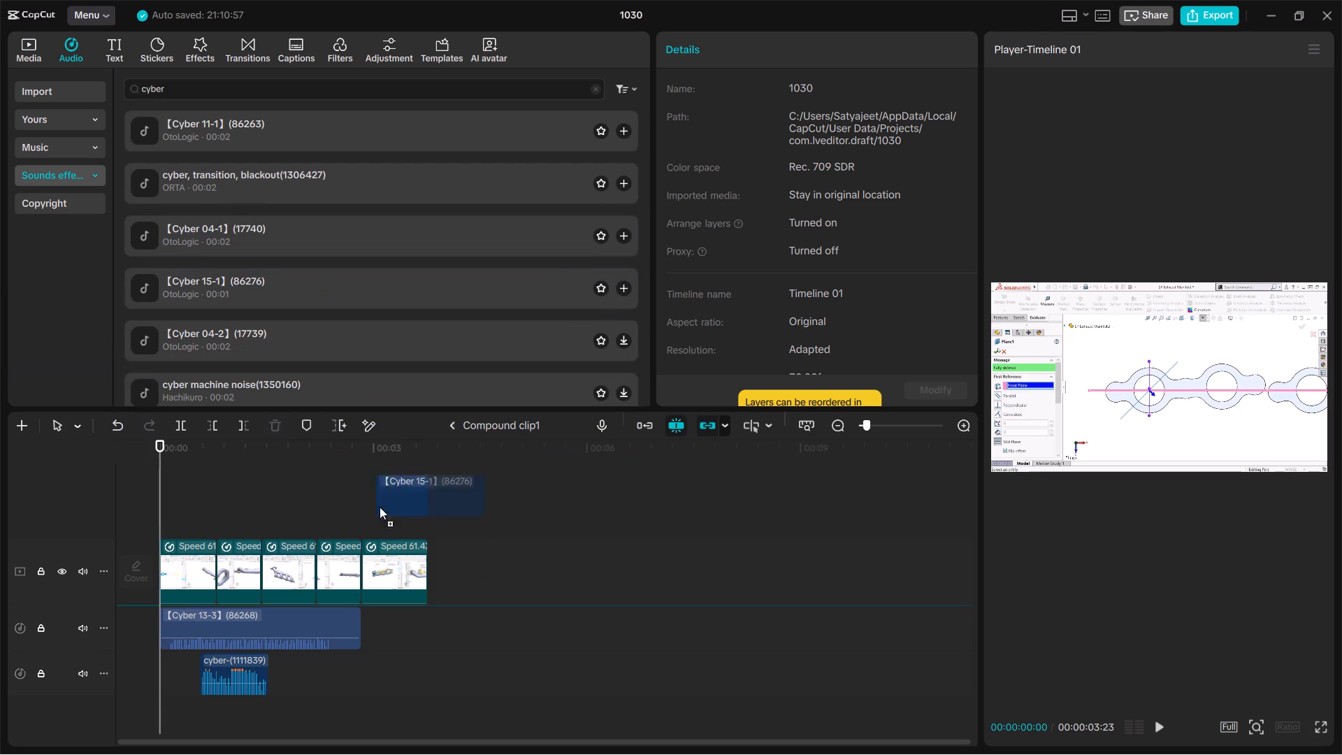
pyautogui.moveTo(380, 507); pyautogui.dragTo(325, 679)
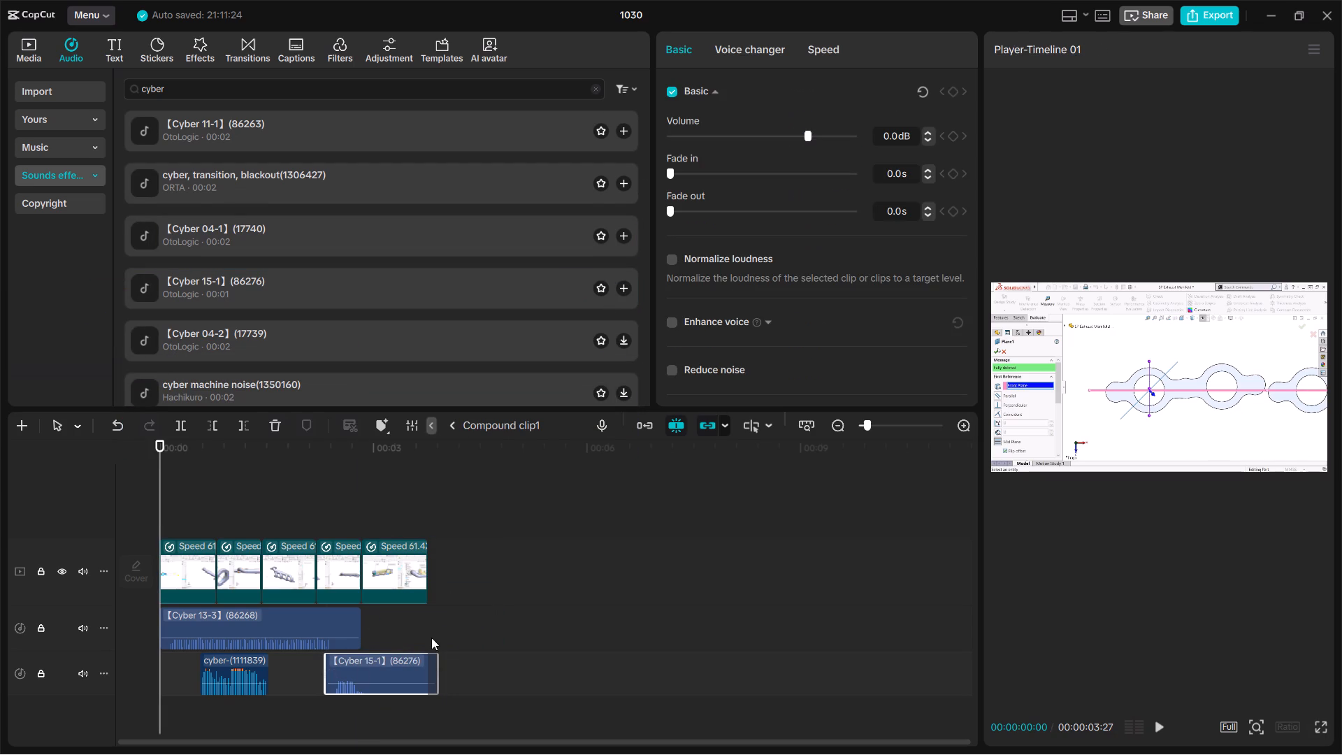
# Play the teaser and shift 【Cyber 15-1】 later so it starts beneath the second half of the last piece.
pyautogui.press('space')
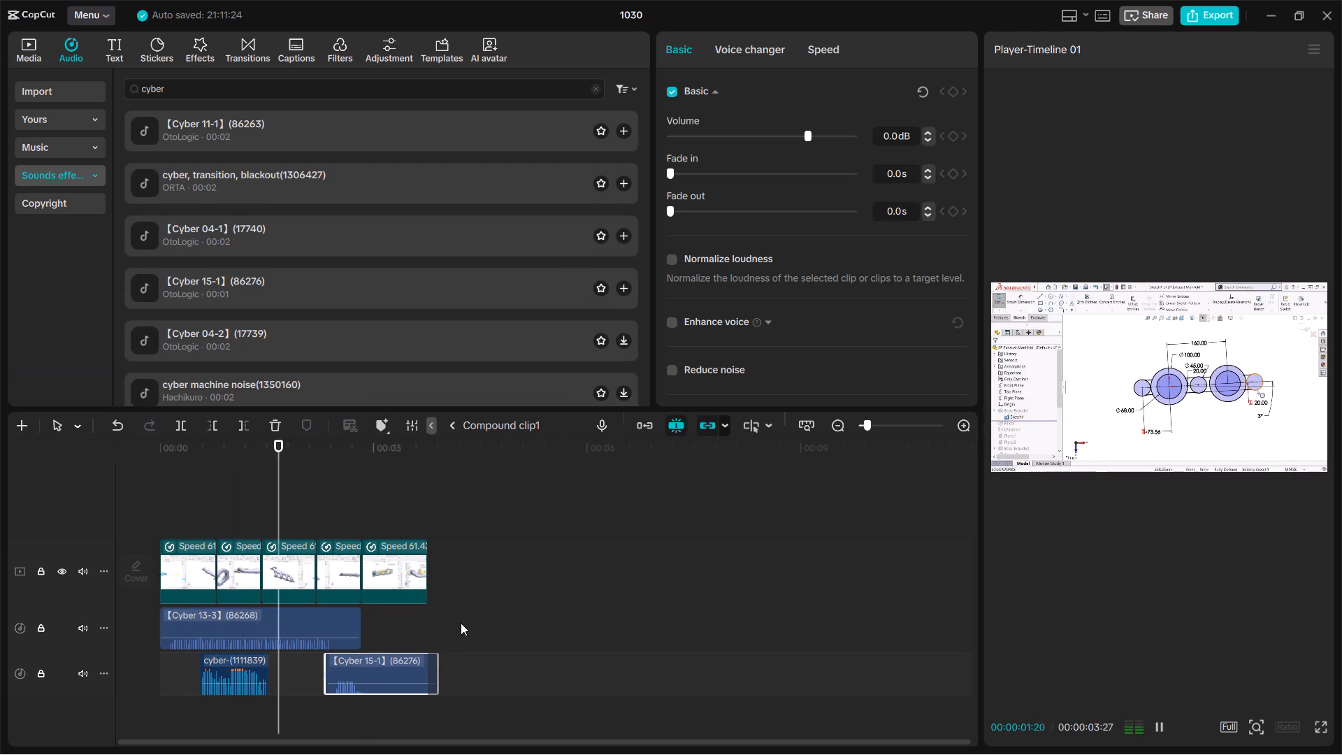
pyautogui.press('space')
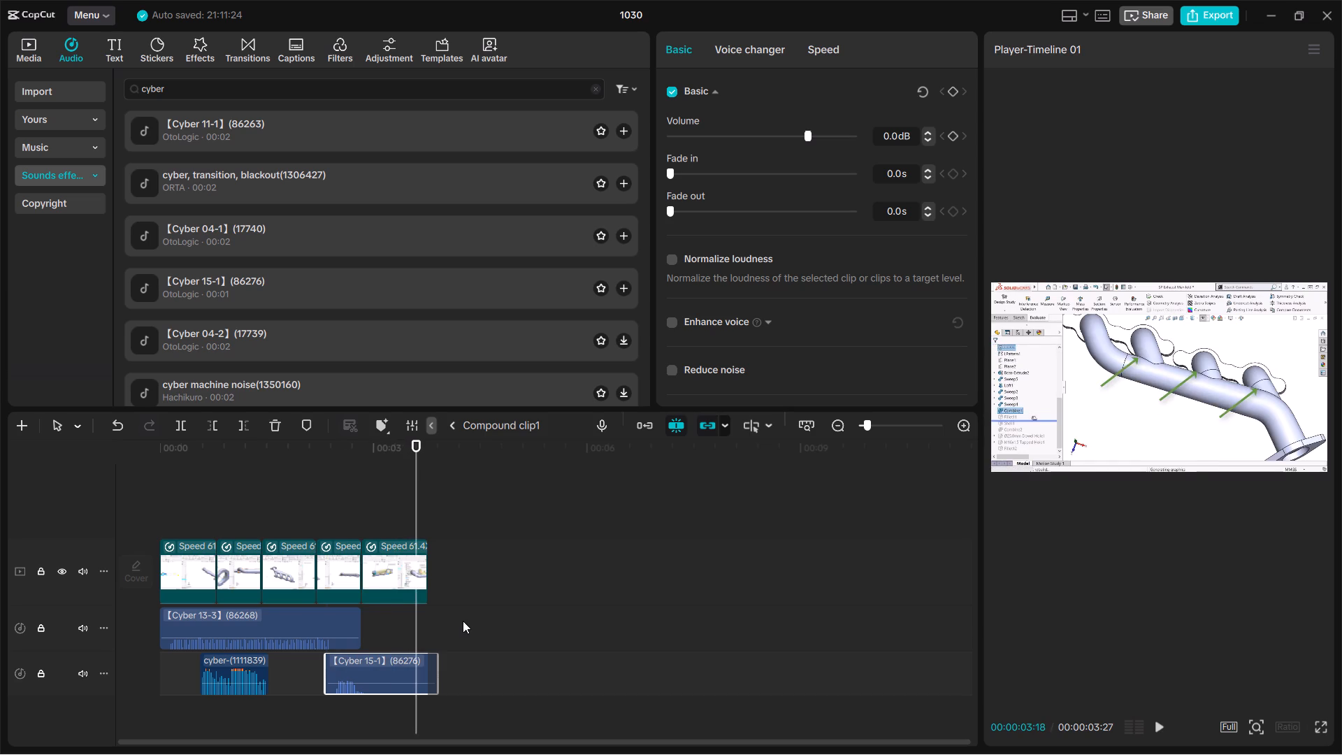
pyautogui.moveTo(359, 668); pyautogui.dragTo(440, 665)
pyautogui.moveTo(418, 495); pyautogui.dragTo(335, 517)
pyautogui.press('space')
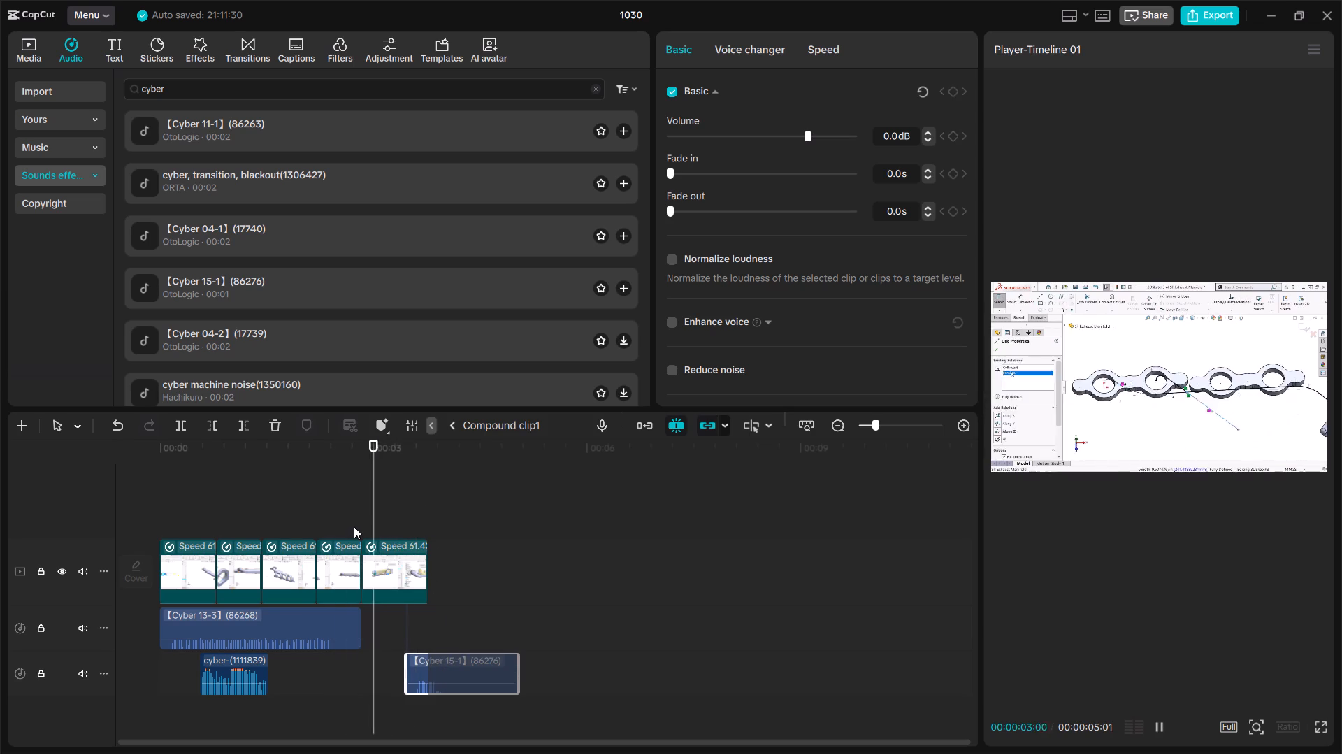
pyautogui.press('space')
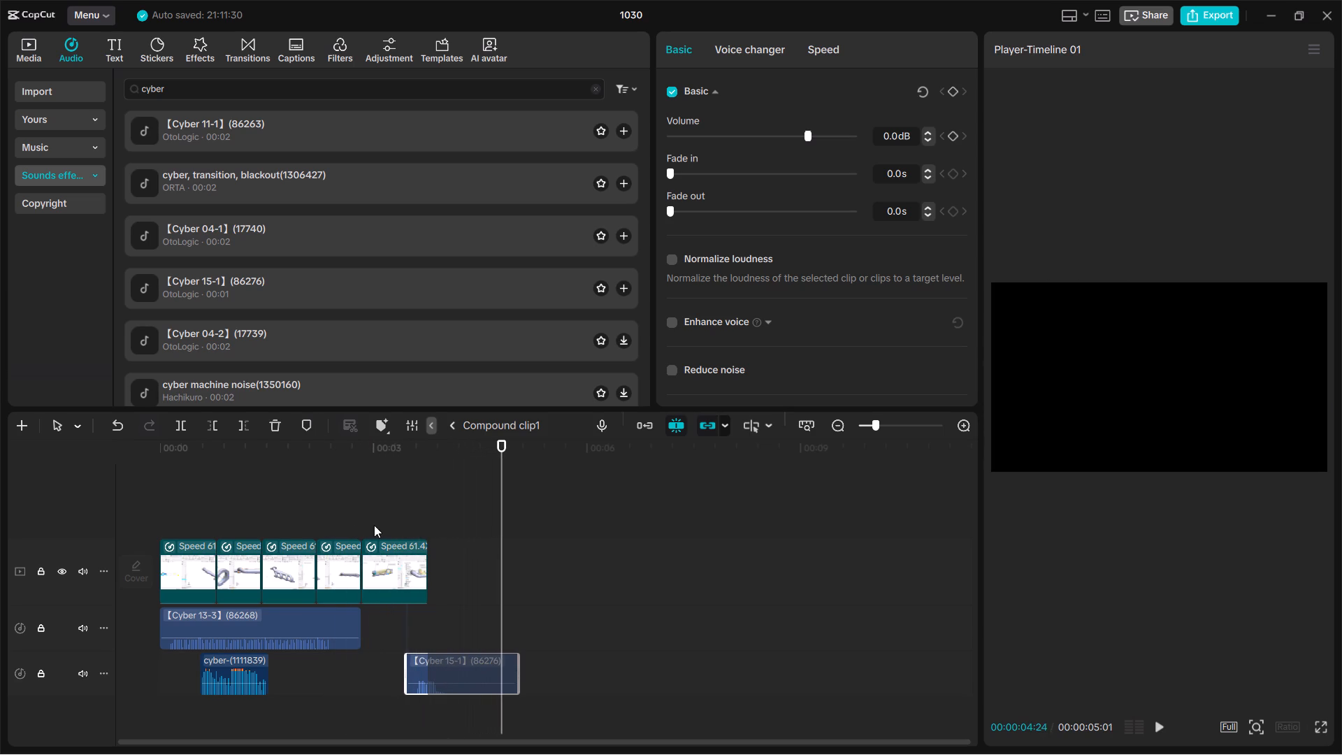
pyautogui.moveTo(498, 505); pyautogui.dragTo(140, 574)
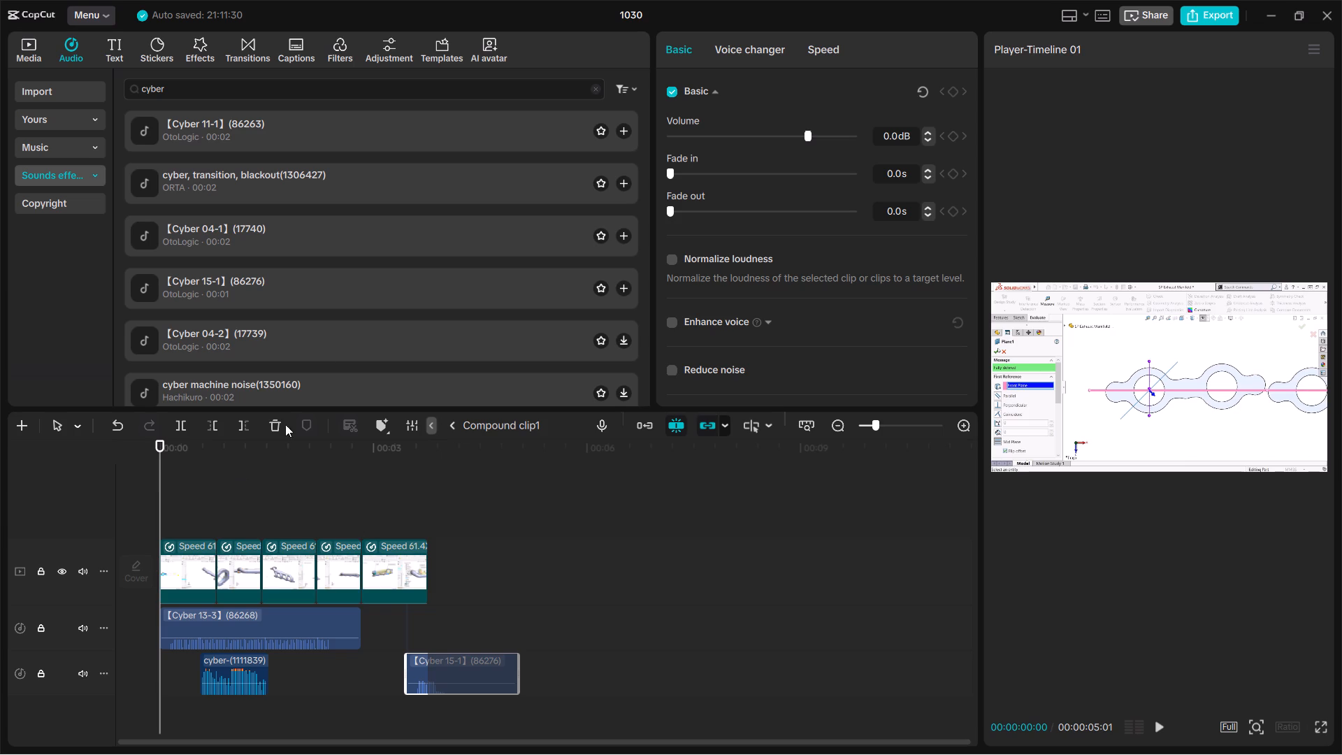
# Audition cyber sounds, place cyber-(1111832) on a new audio track starting near the end of the teaser's second piece, and play it back.
pyautogui.click(254, 185)
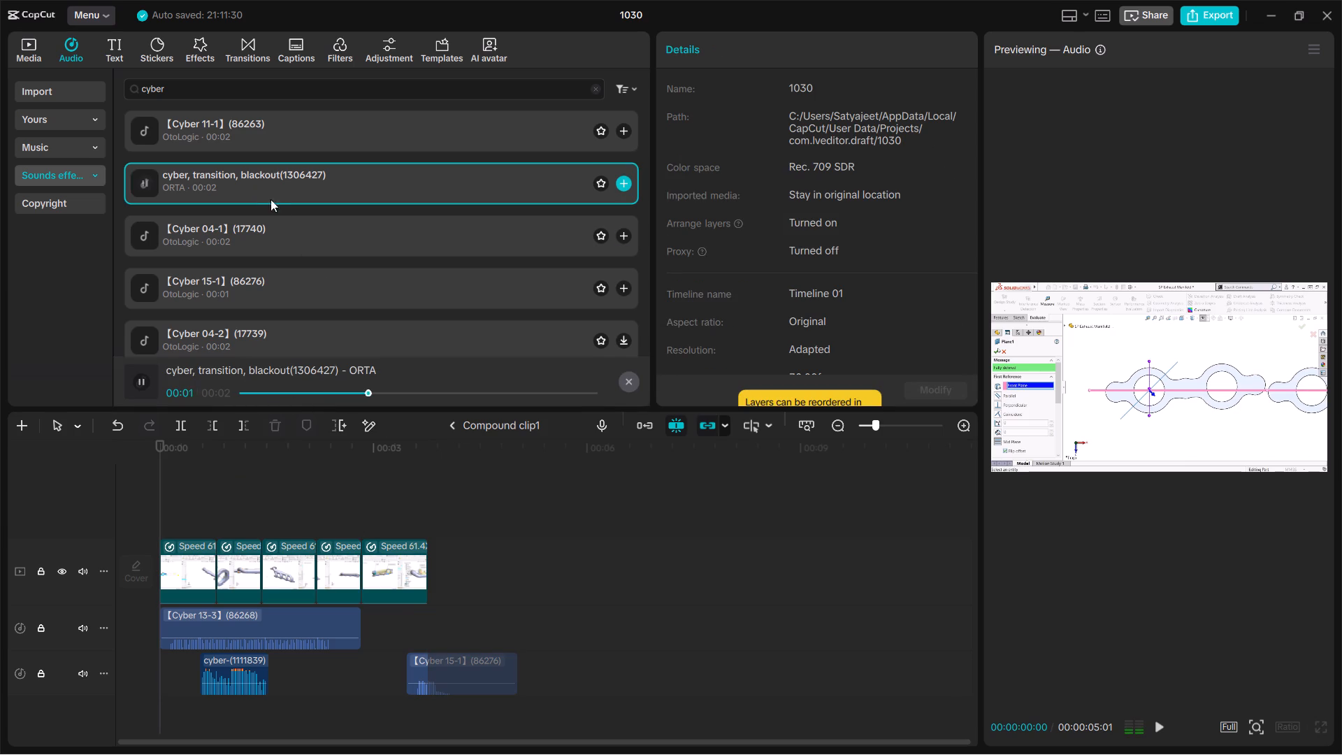
pyautogui.scroll(7, 272, 189)
pyautogui.click(270, 135)
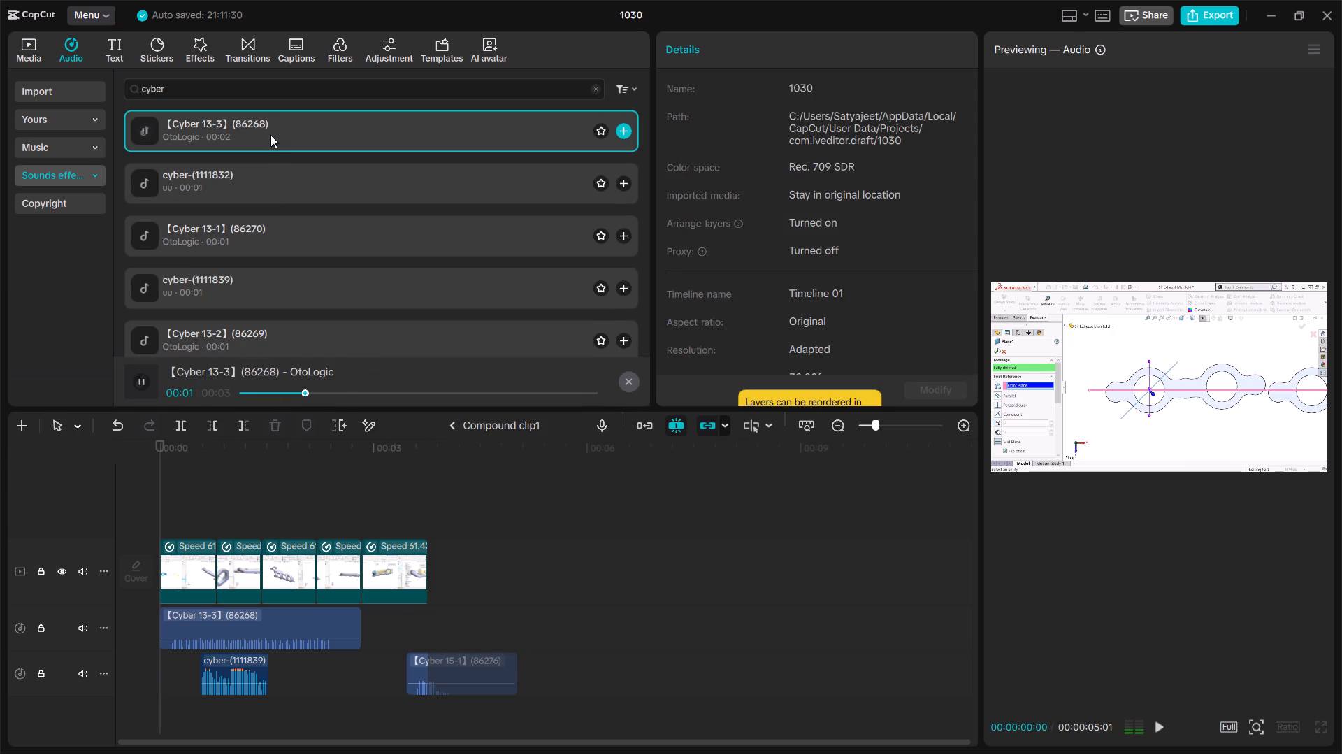
pyautogui.click(277, 185)
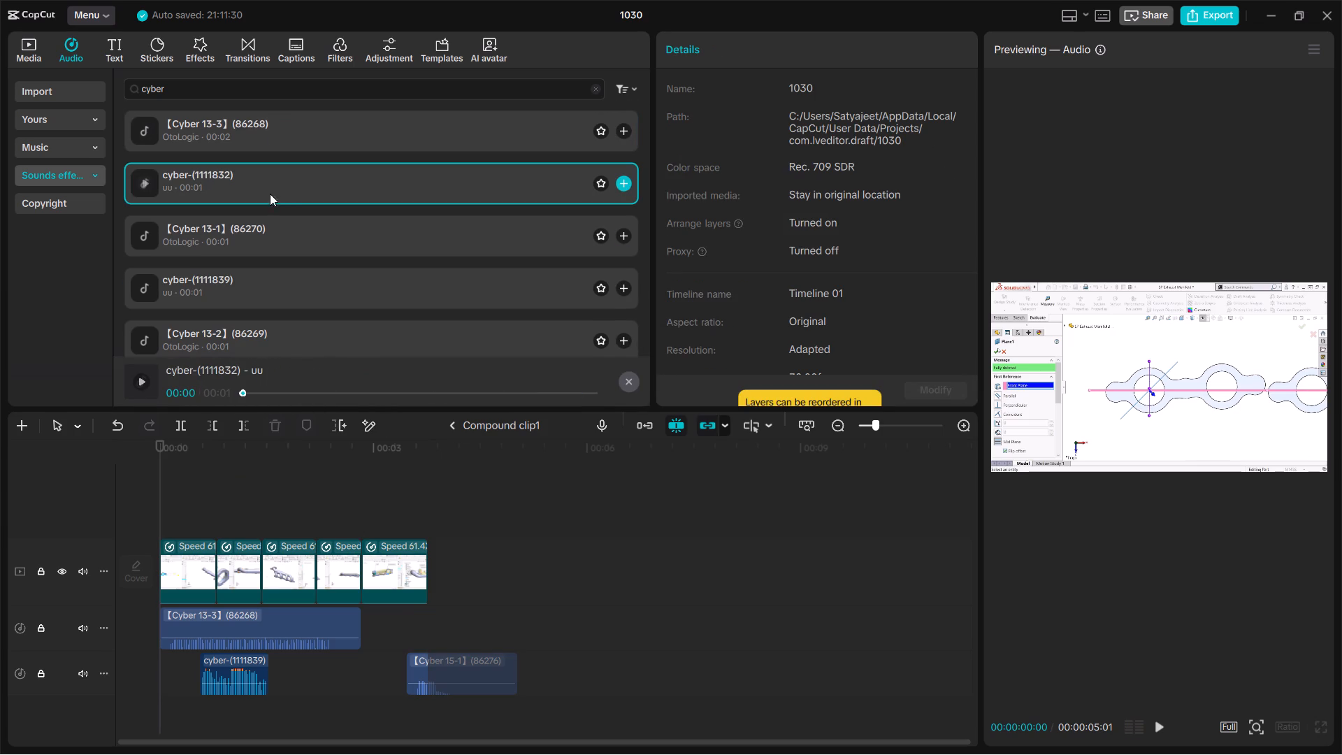
pyautogui.moveTo(267, 182); pyautogui.dragTo(303, 686)
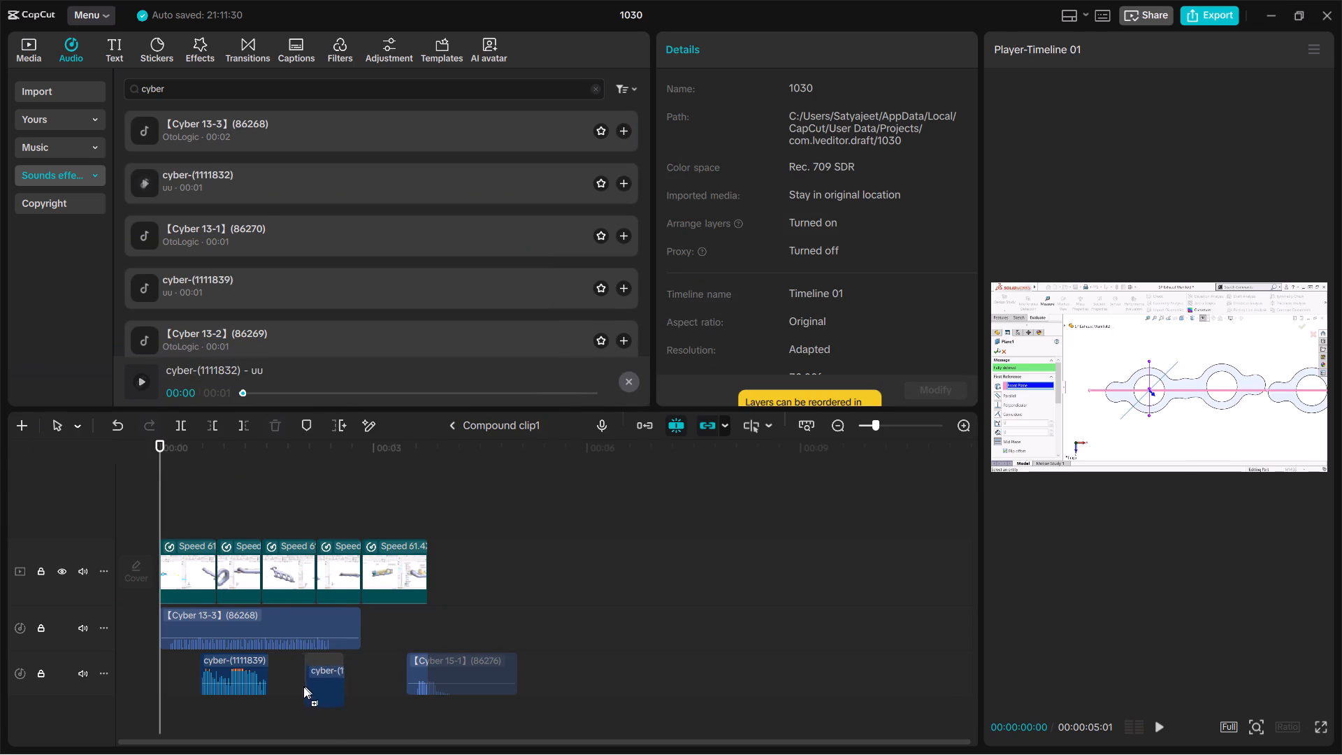
pyautogui.moveTo(303, 686); pyautogui.dragTo(247, 734)
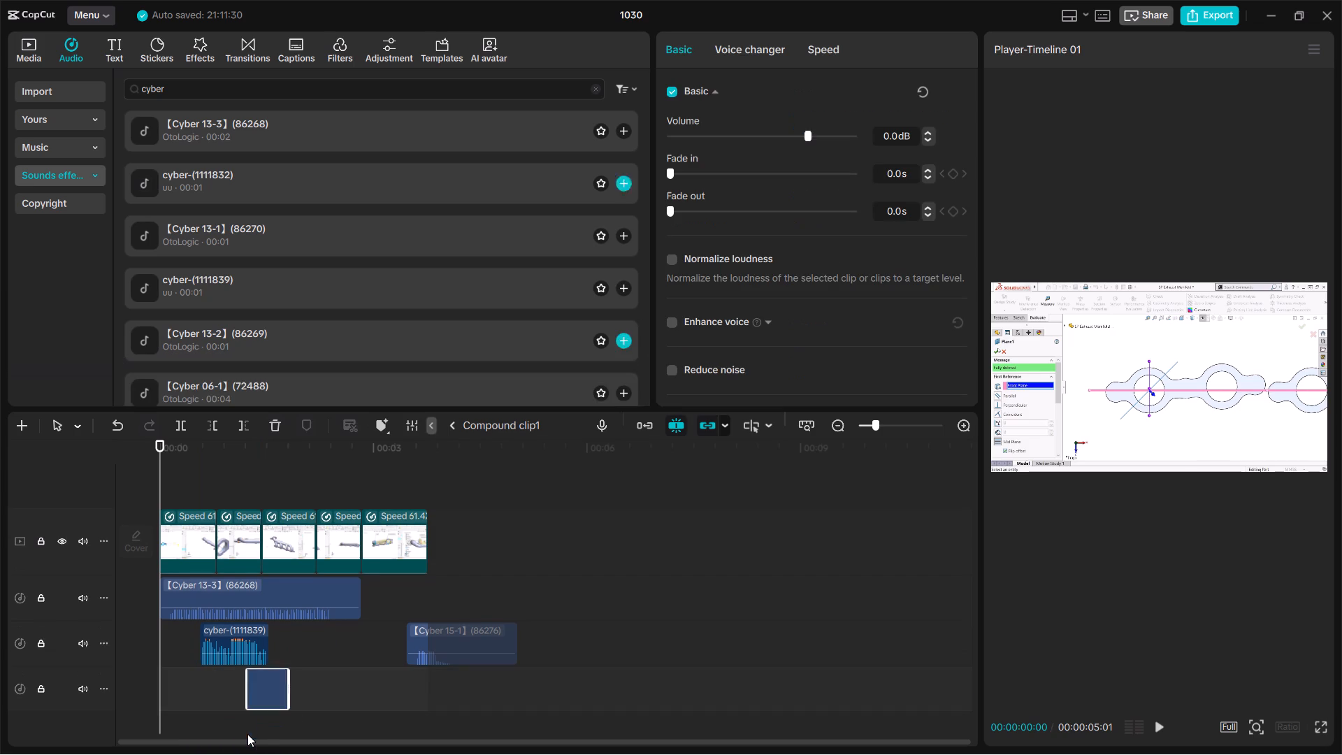
pyautogui.press('space')
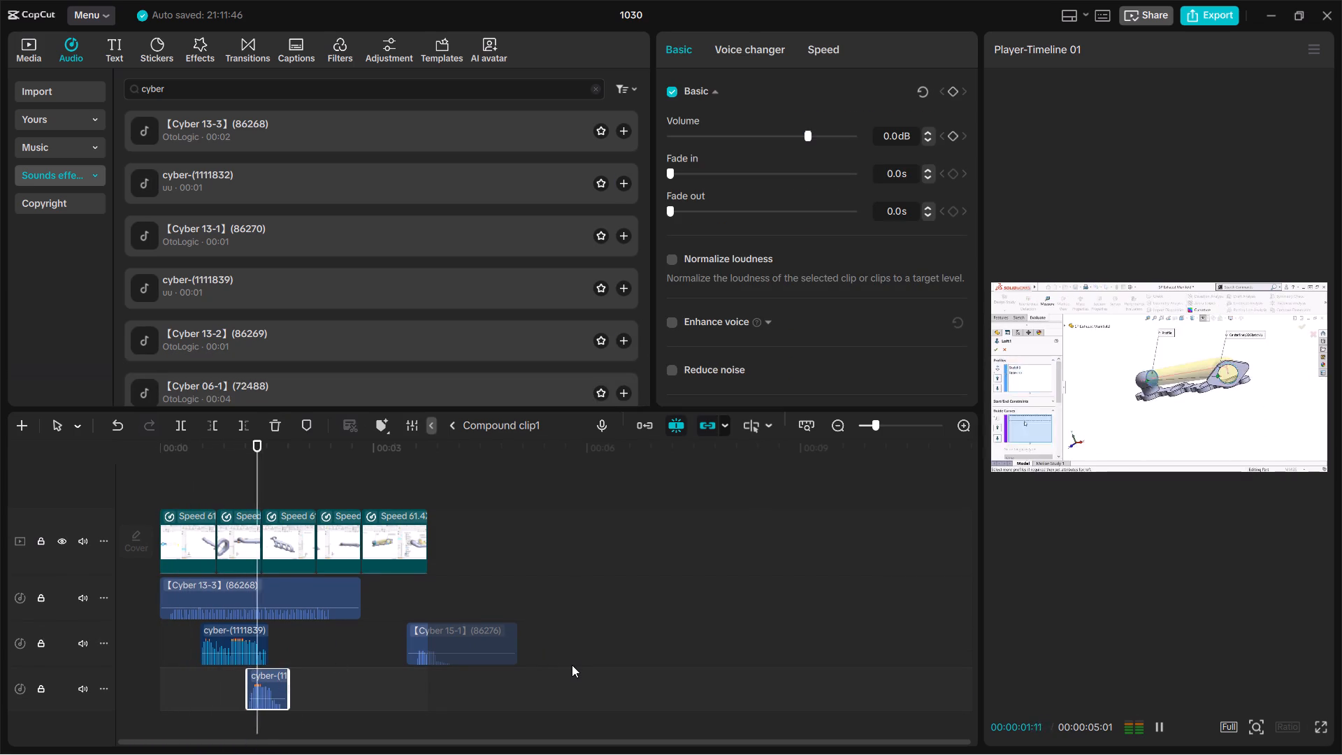
pyautogui.press('space')
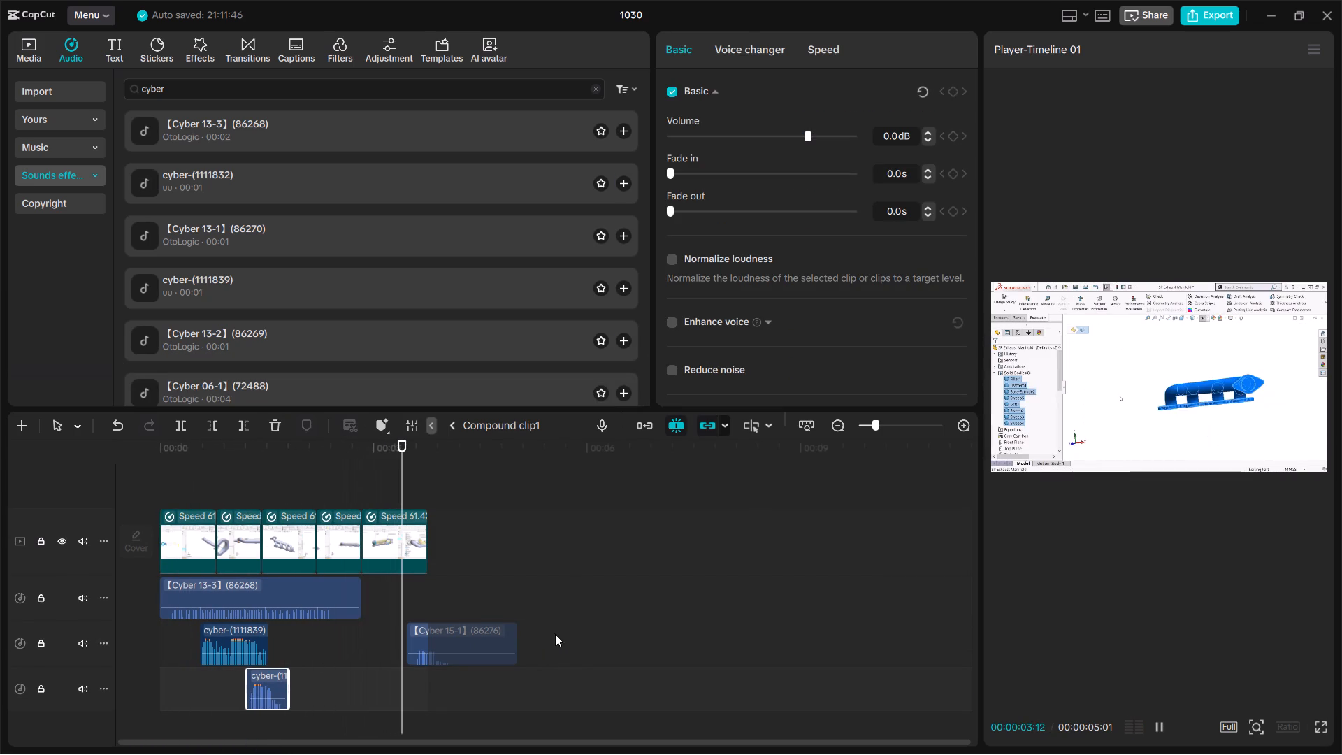
pyautogui.press('space')
pyautogui.press('space')
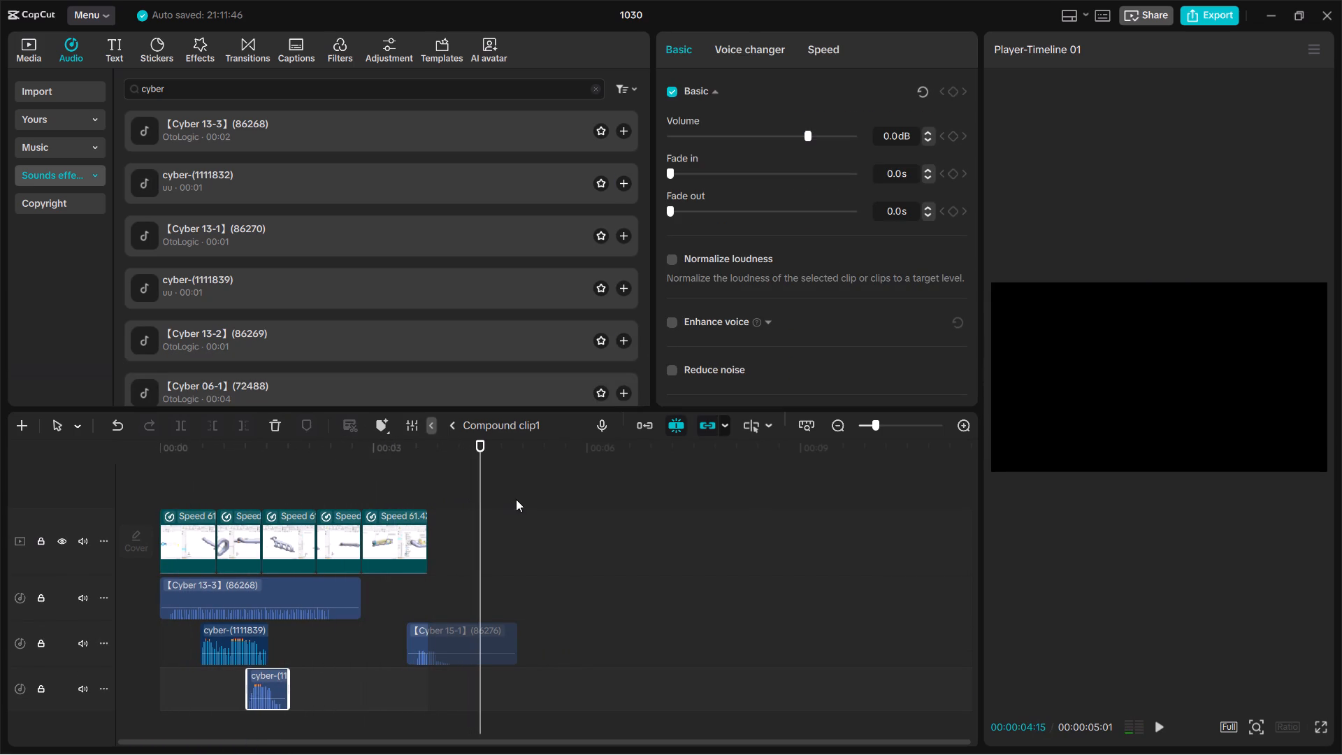
# Give the 【Cyber 13-3】(86268) sound a 0.7 s fade in and a 0.7 s fade out.
pyautogui.click(344, 596)
pyautogui.click(809, 134)
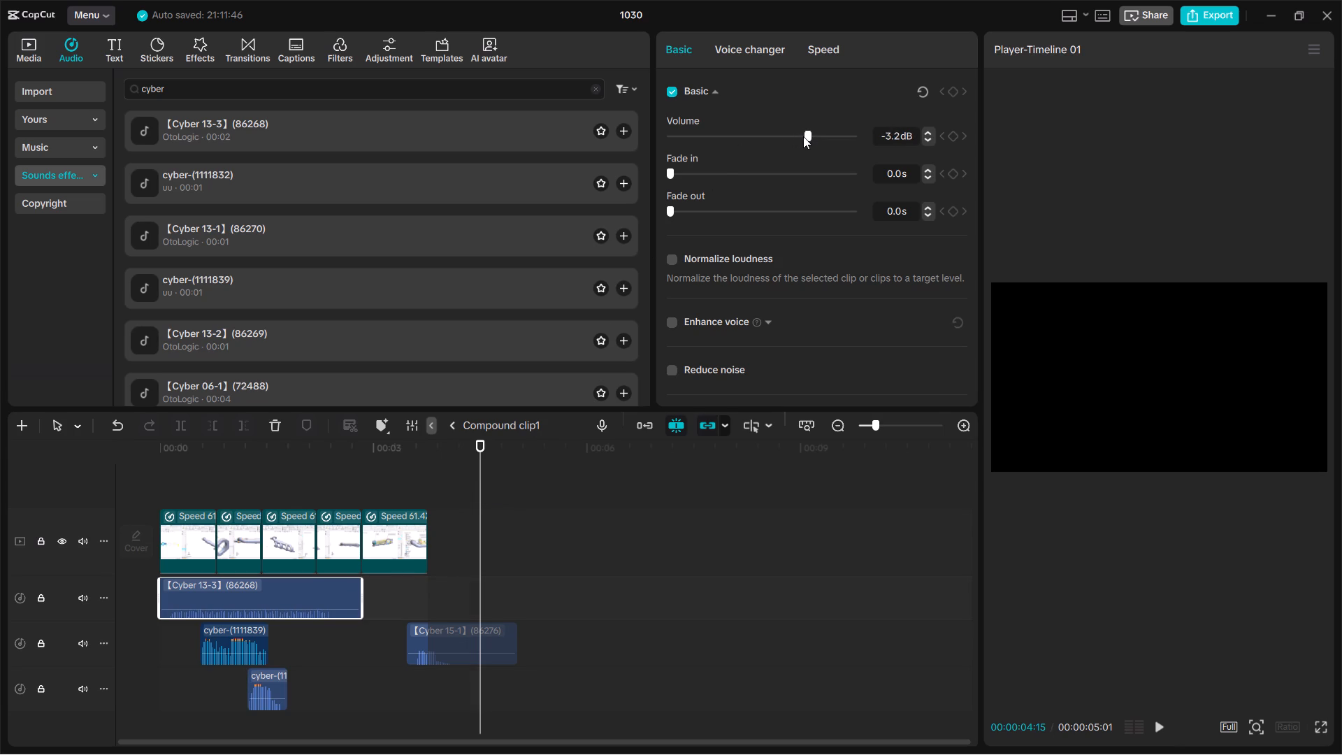
pyautogui.click(667, 170)
pyautogui.moveTo(671, 172); pyautogui.dragTo(695, 176)
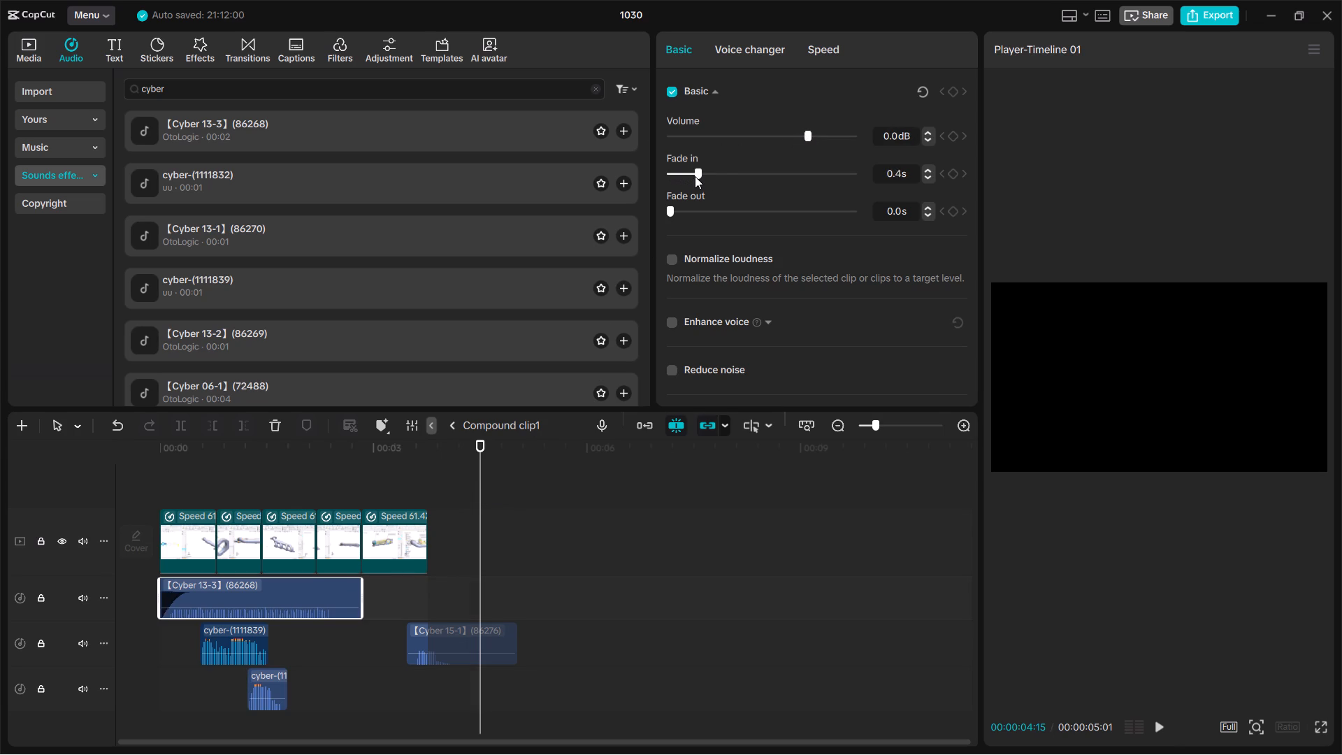
pyautogui.moveTo(695, 176); pyautogui.dragTo(712, 180)
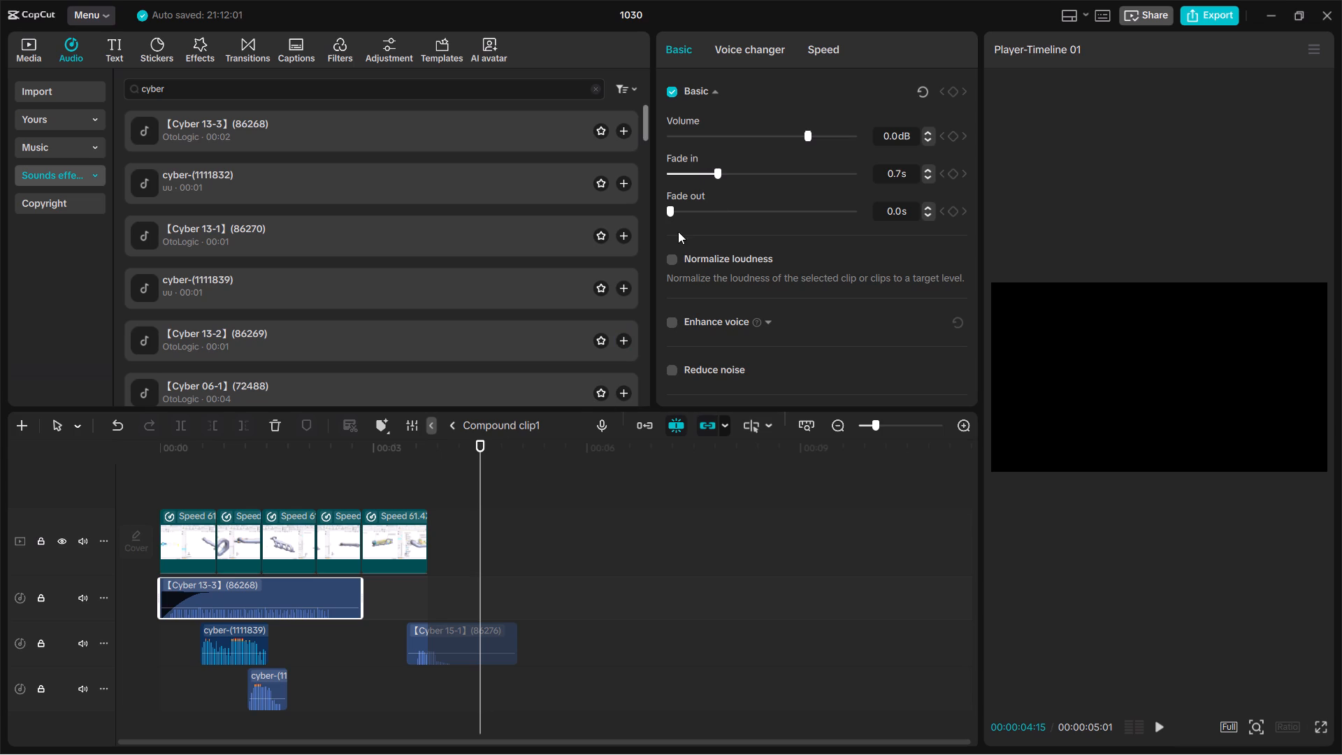
pyautogui.moveTo(675, 216); pyautogui.dragTo(712, 220)
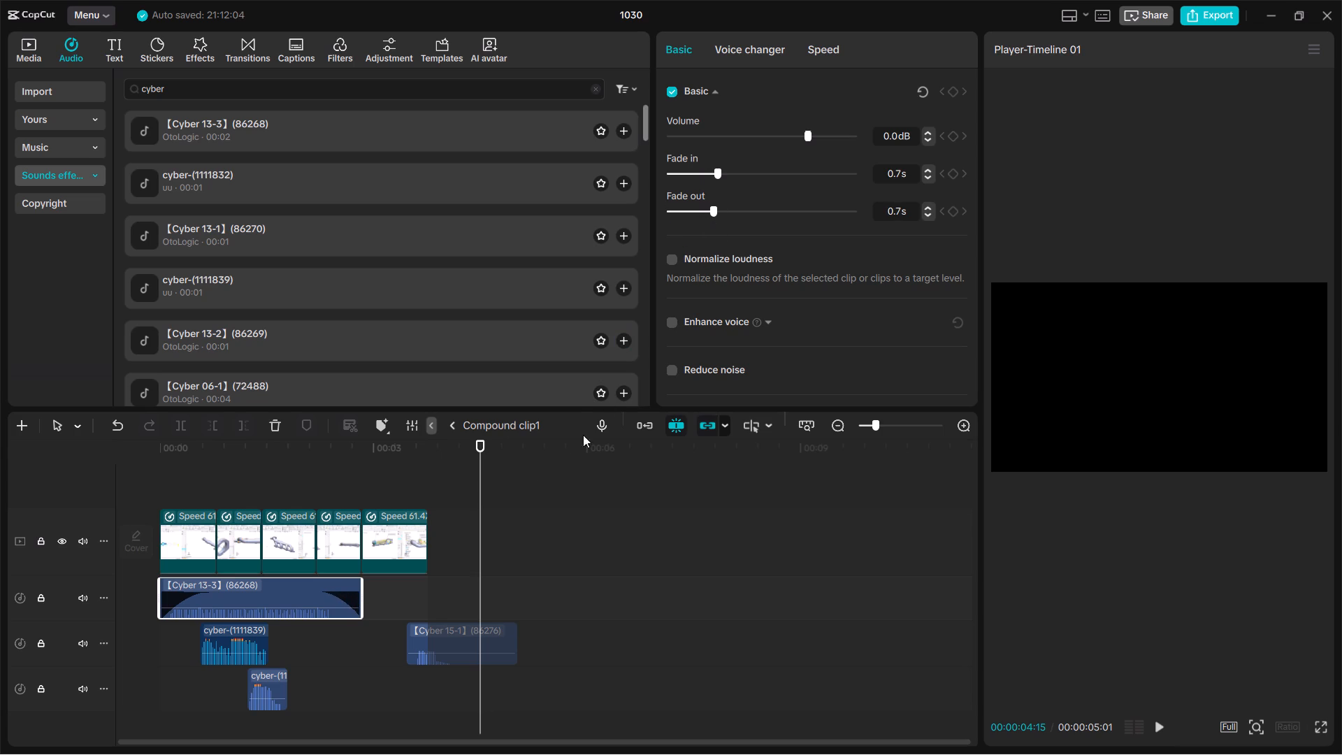
# Play the teaser from its start to check the faded sound together with the other cyber effects.
pyautogui.moveTo(481, 487); pyautogui.dragTo(45, 549)
pyautogui.press('space')
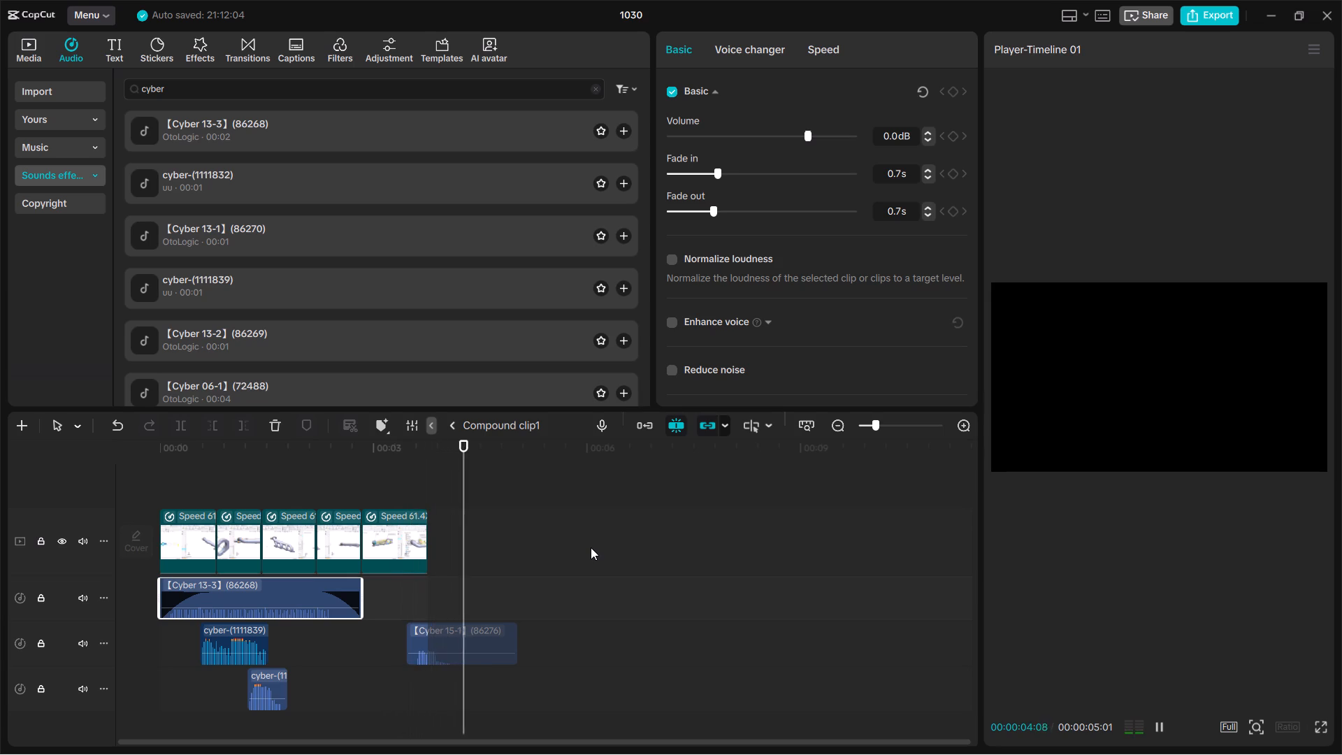
pyautogui.press('space')
pyautogui.moveTo(480, 512); pyautogui.dragTo(131, 586)
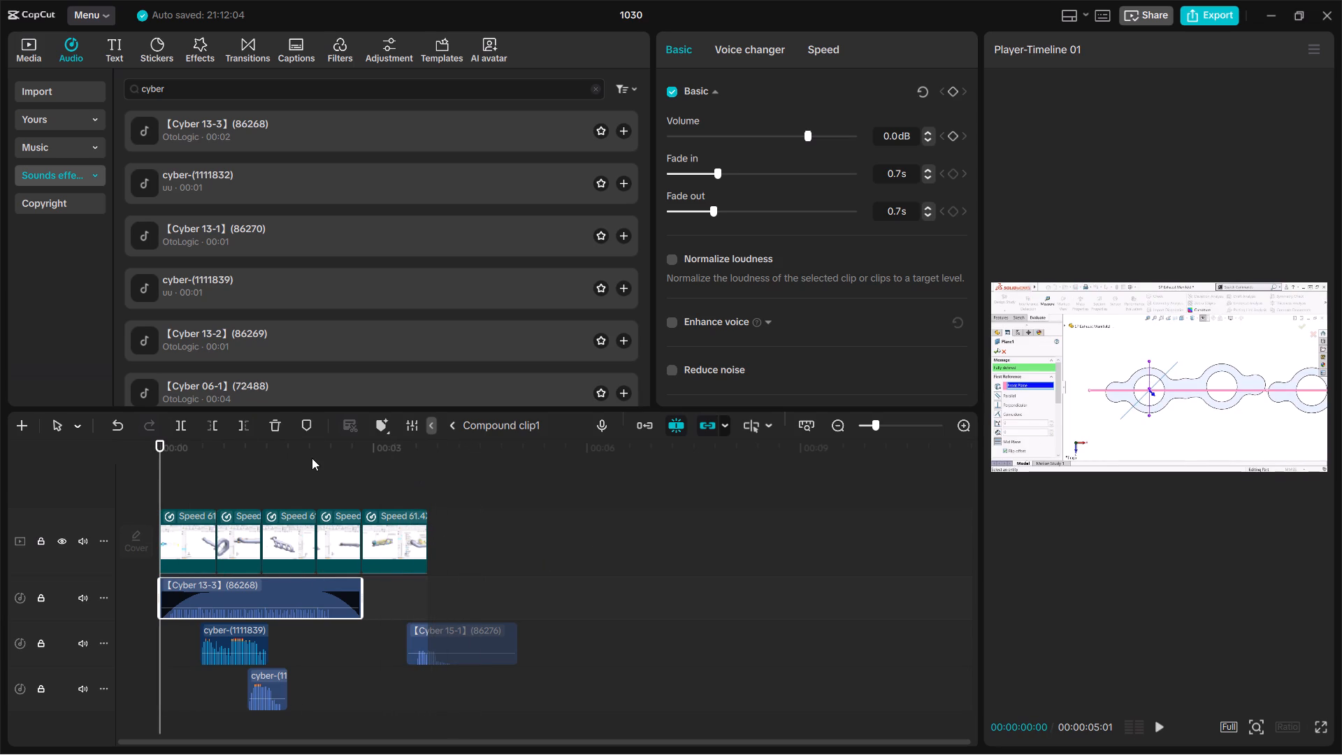
# Search the video effects for cyber punk ii and place Discoloration on a new effects track, starting at the teaser's last piece.
pyautogui.click(164, 45)
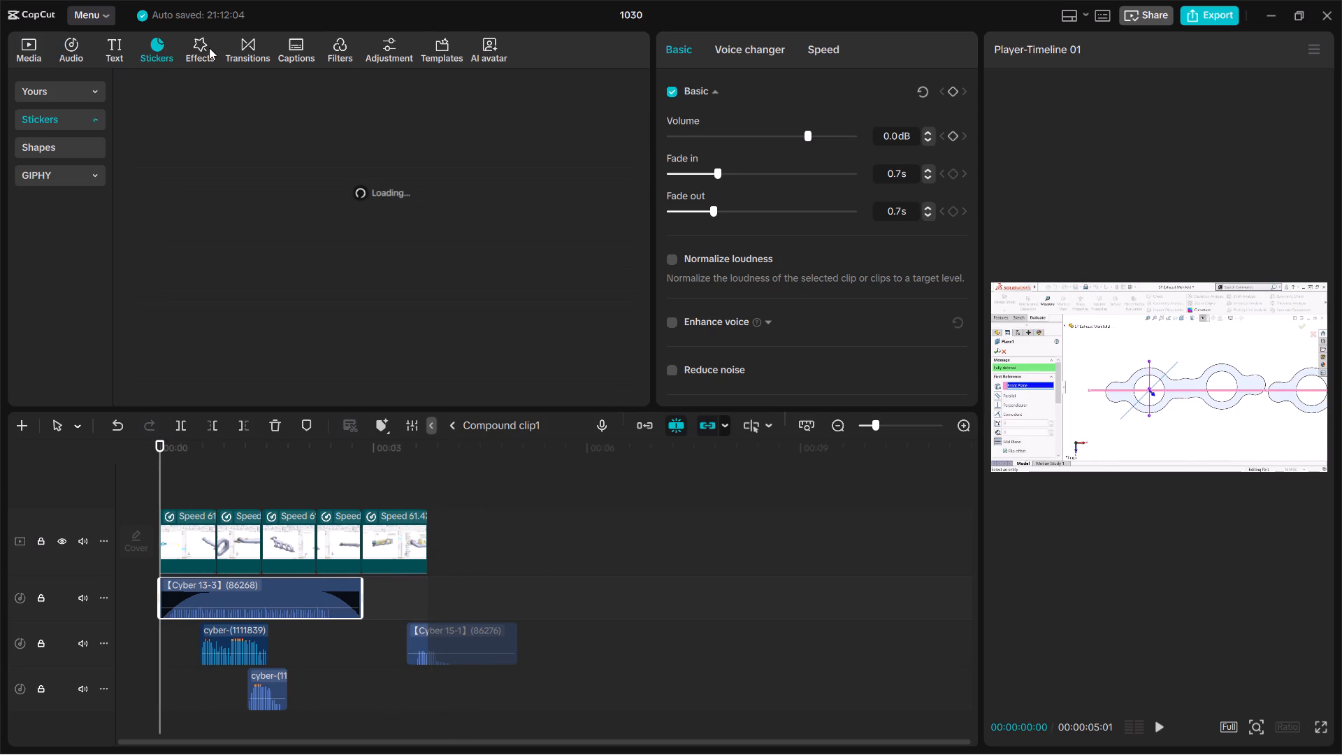
pyautogui.click(209, 48)
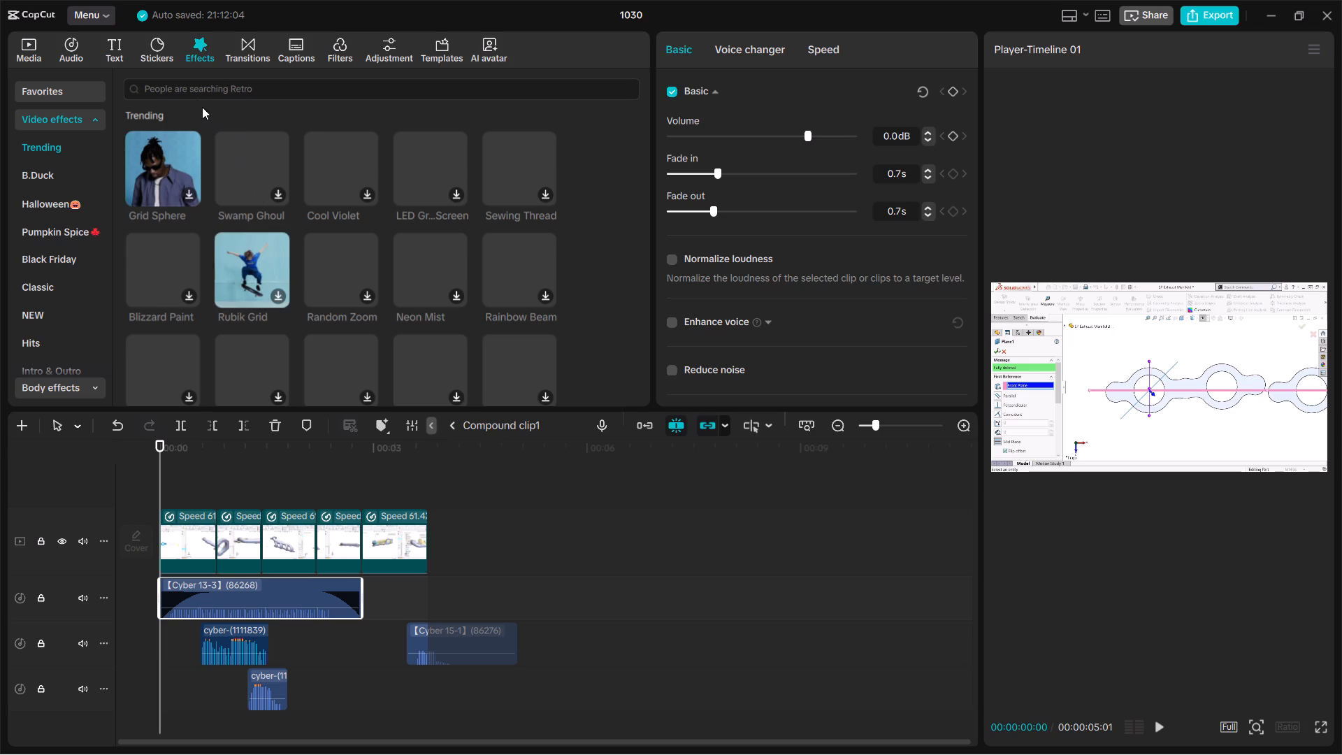
pyautogui.click(187, 86)
pyautogui.write('cyber')
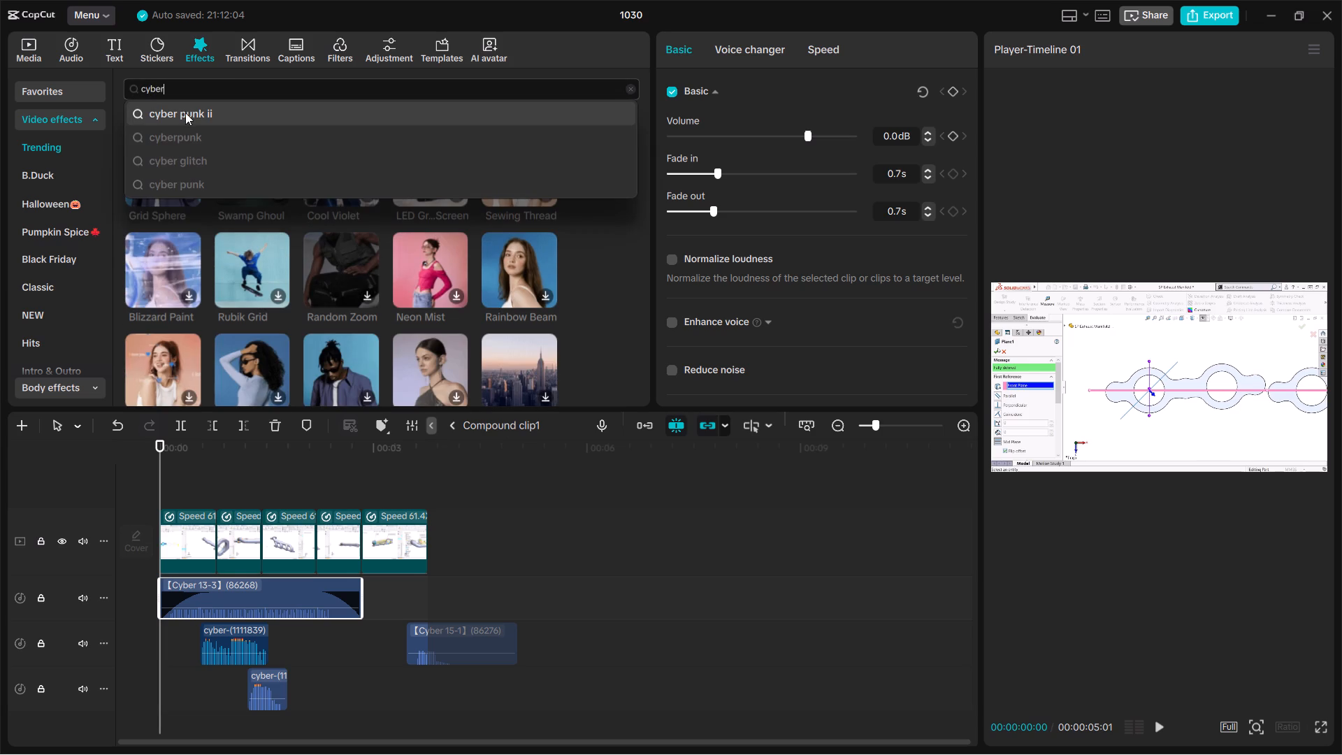
pyautogui.click(193, 115)
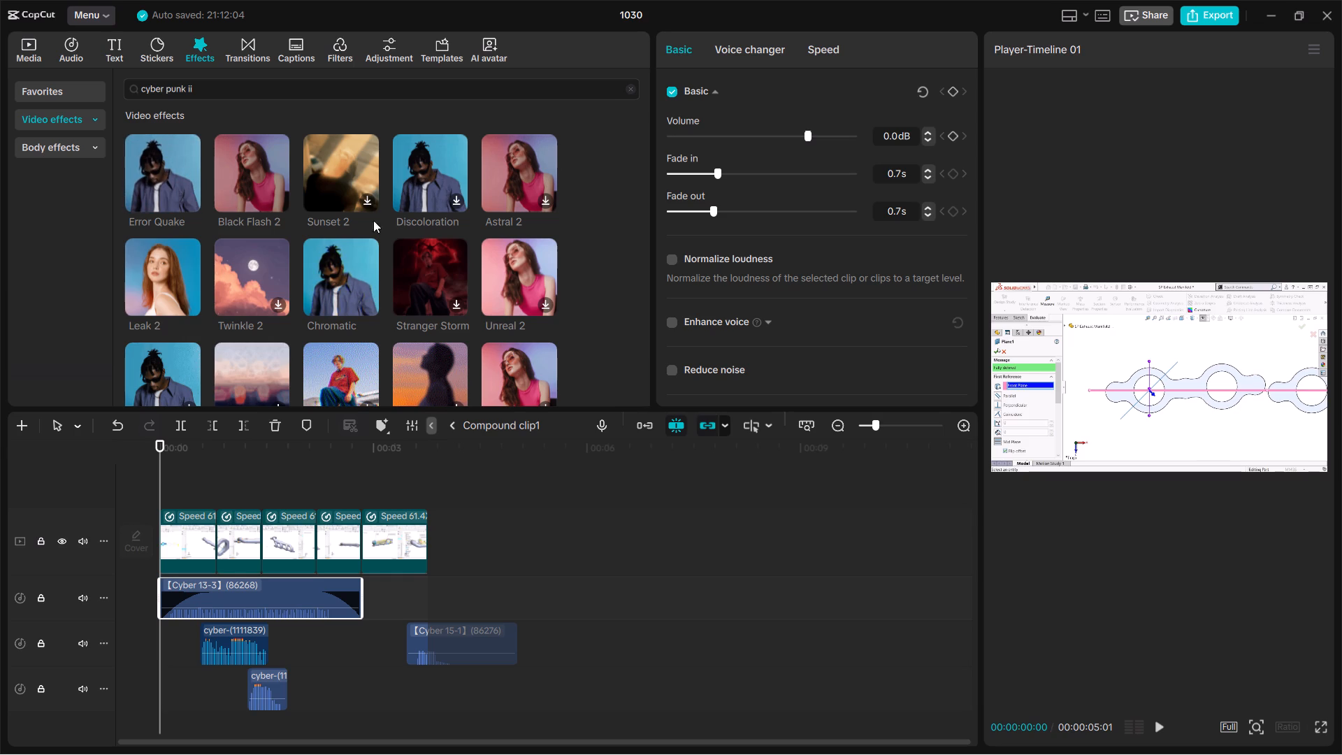
pyautogui.click(427, 171)
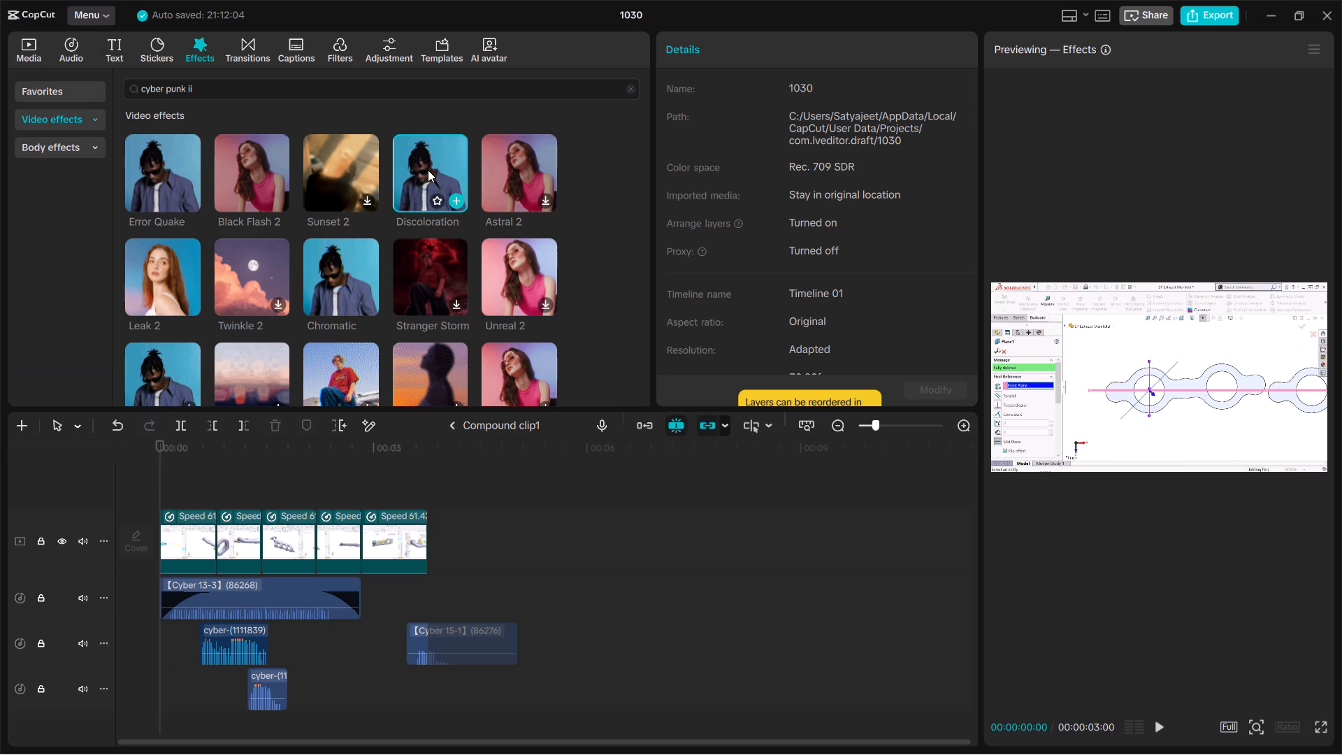
pyautogui.moveTo(428, 170); pyautogui.dragTo(368, 472)
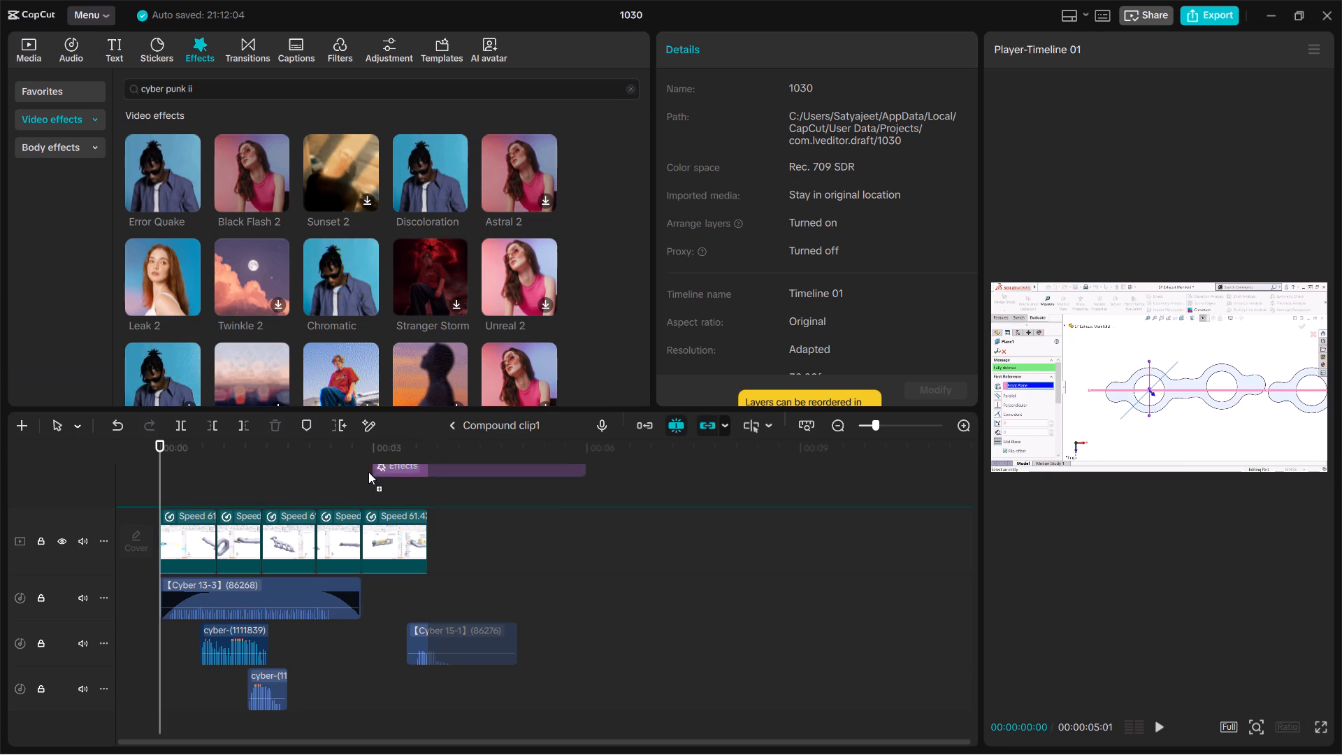
pyautogui.moveTo(368, 472); pyautogui.dragTo(363, 493)
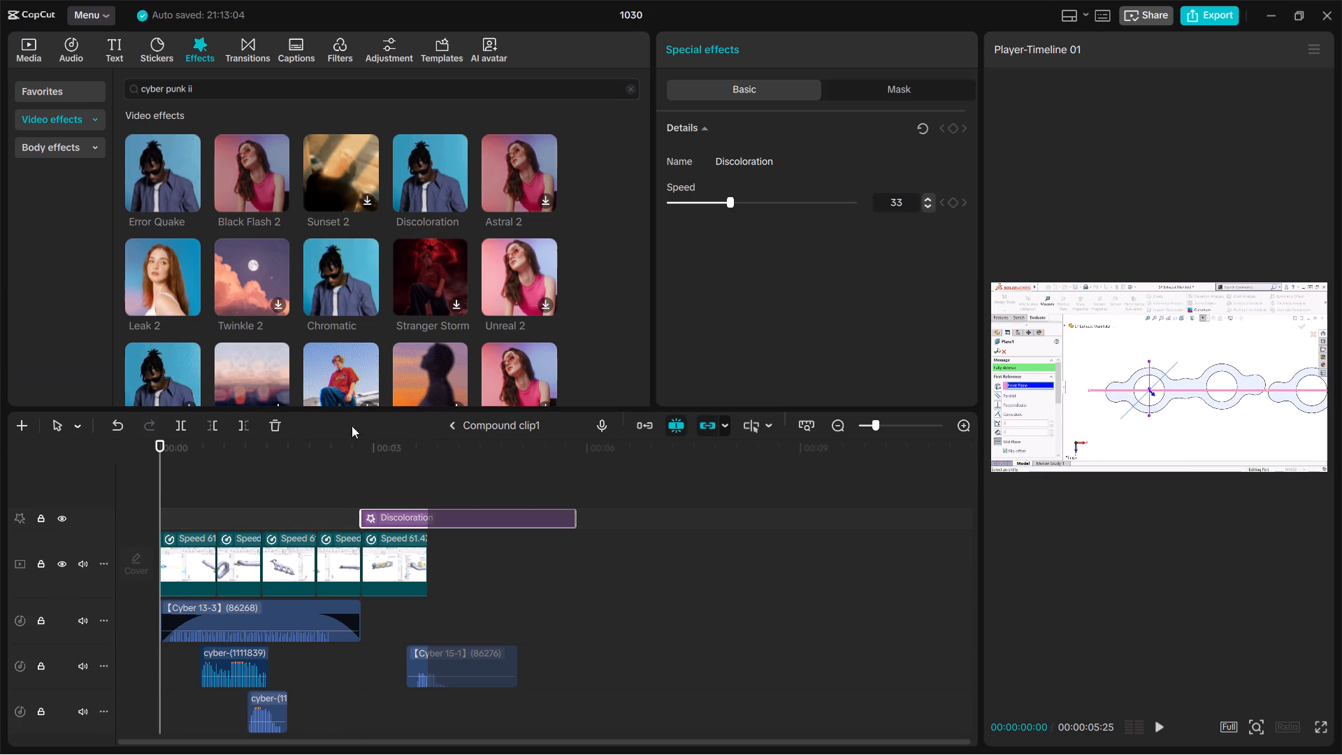
# Place Error Quake on a track above Discoloration from midway through the first piece and trim its end to the last piece's start.
pyautogui.click(158, 163)
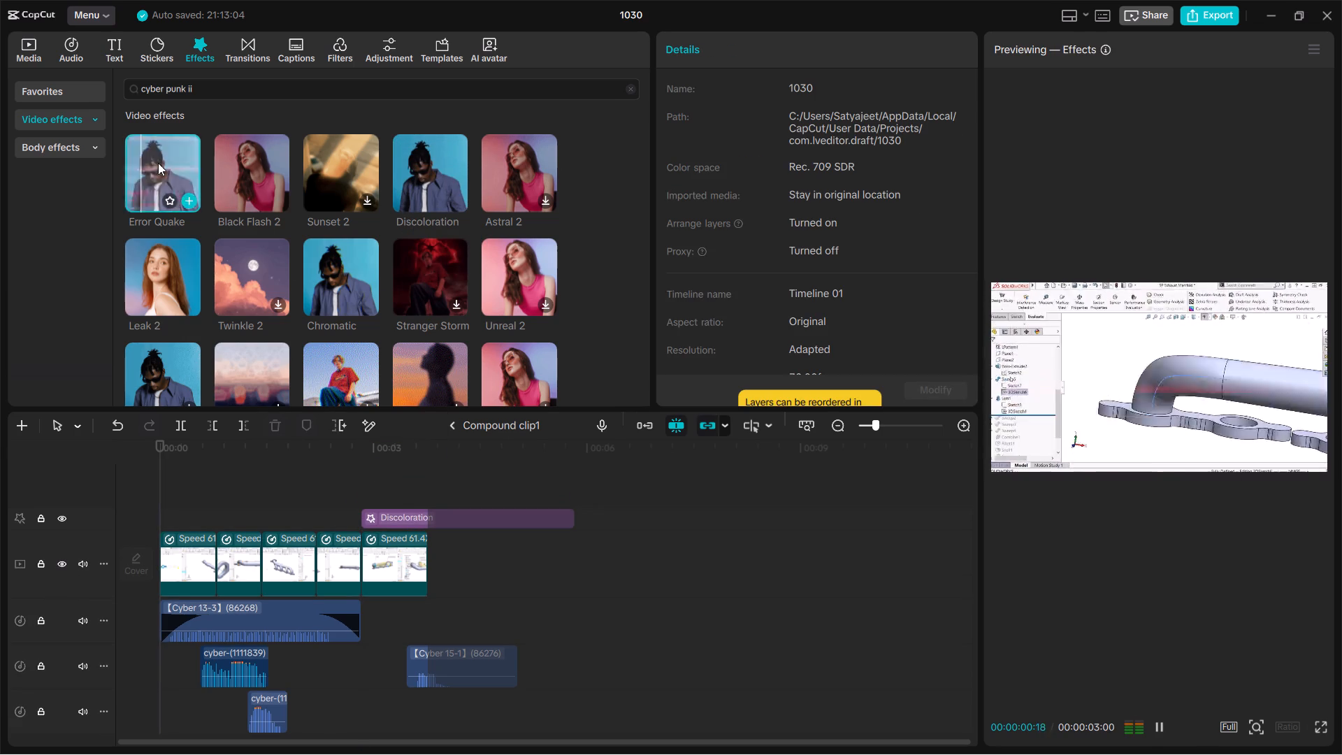
pyautogui.moveTo(158, 163); pyautogui.dragTo(192, 505)
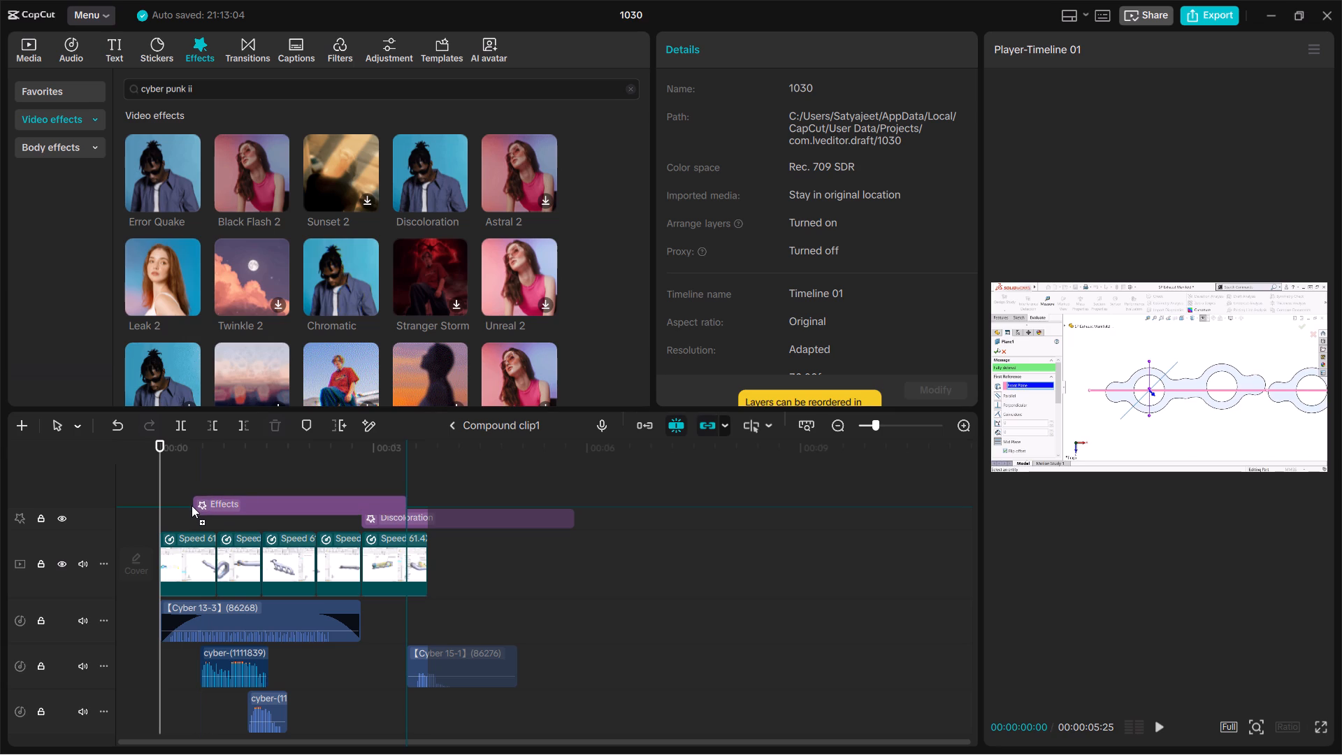
pyautogui.moveTo(192, 505); pyautogui.dragTo(193, 498)
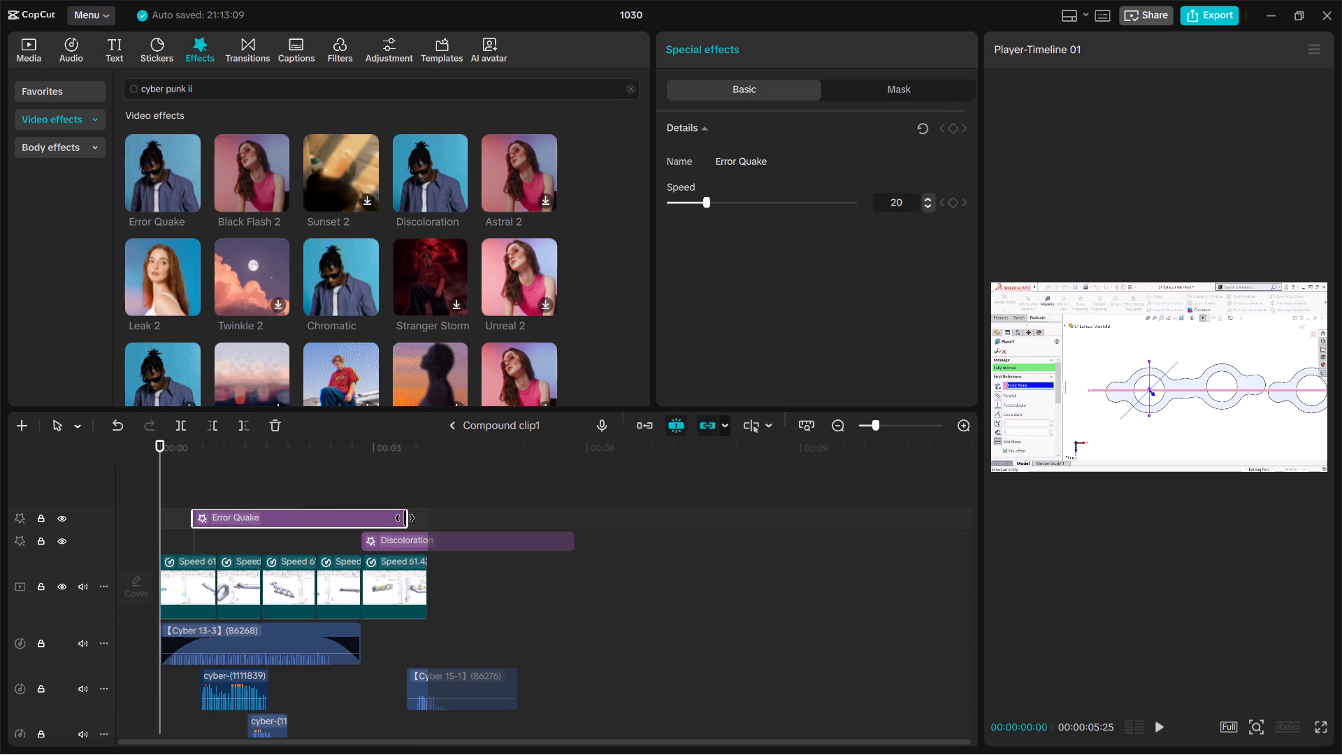
pyautogui.moveTo(405, 518); pyautogui.dragTo(363, 526)
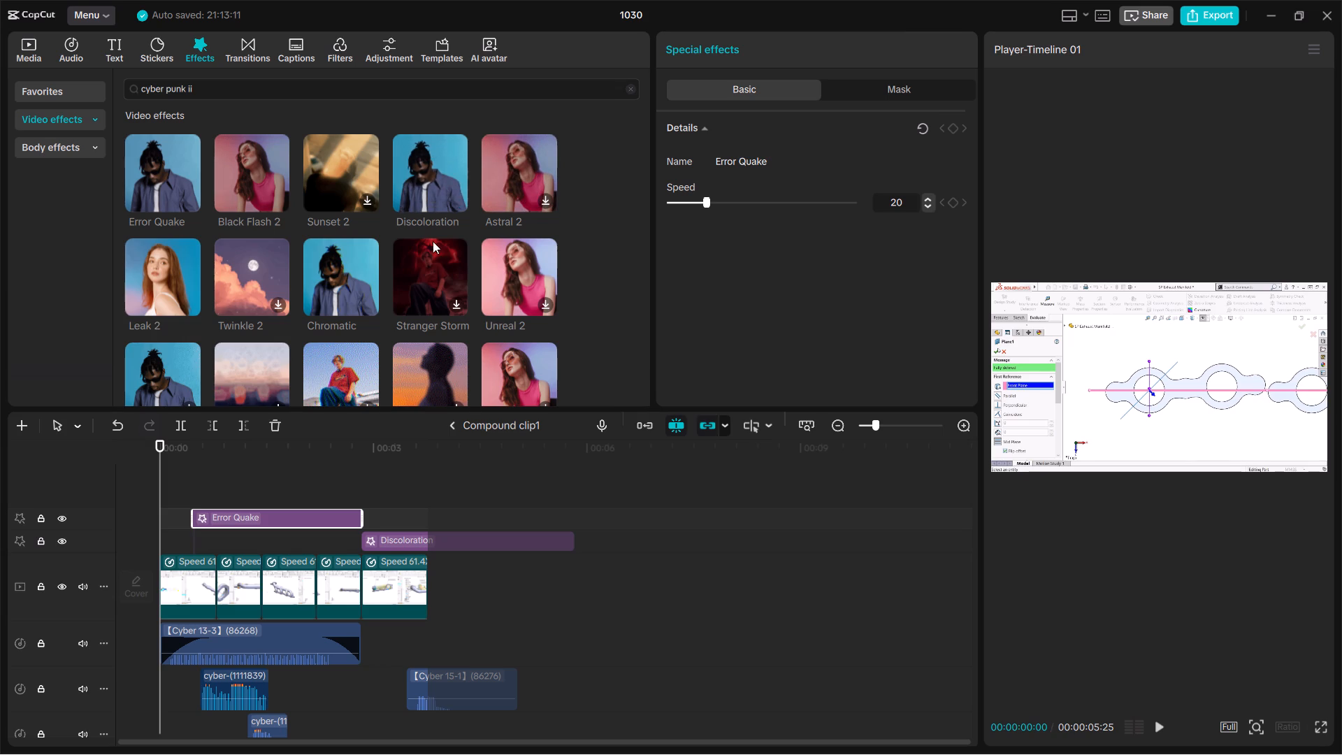
# Search the video effects for cyber, add Cyber Fright on a track beneath Discoloration, and trim it to span the cyber-(1111839) sound.
pyautogui.scroll(-1, 379, 289)
pyautogui.scroll(-1, 213, 310)
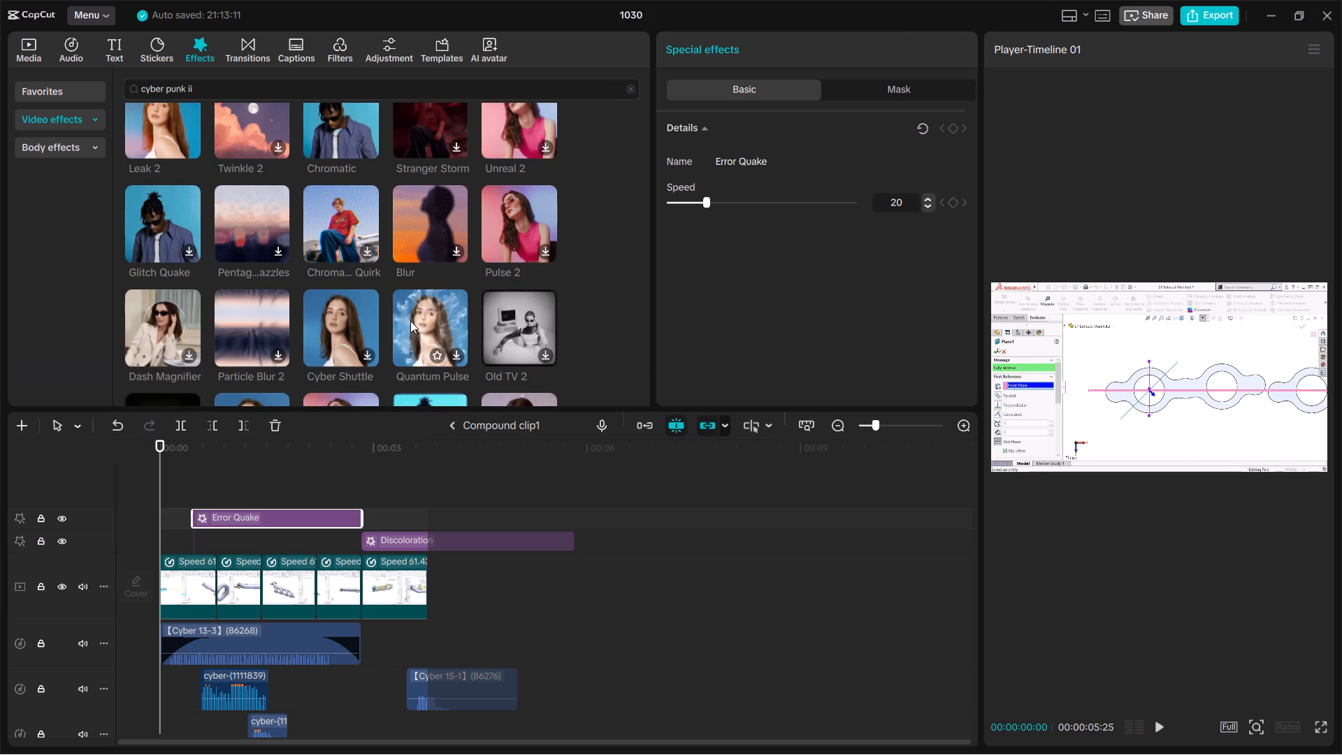
pyautogui.scroll(-2, 491, 338)
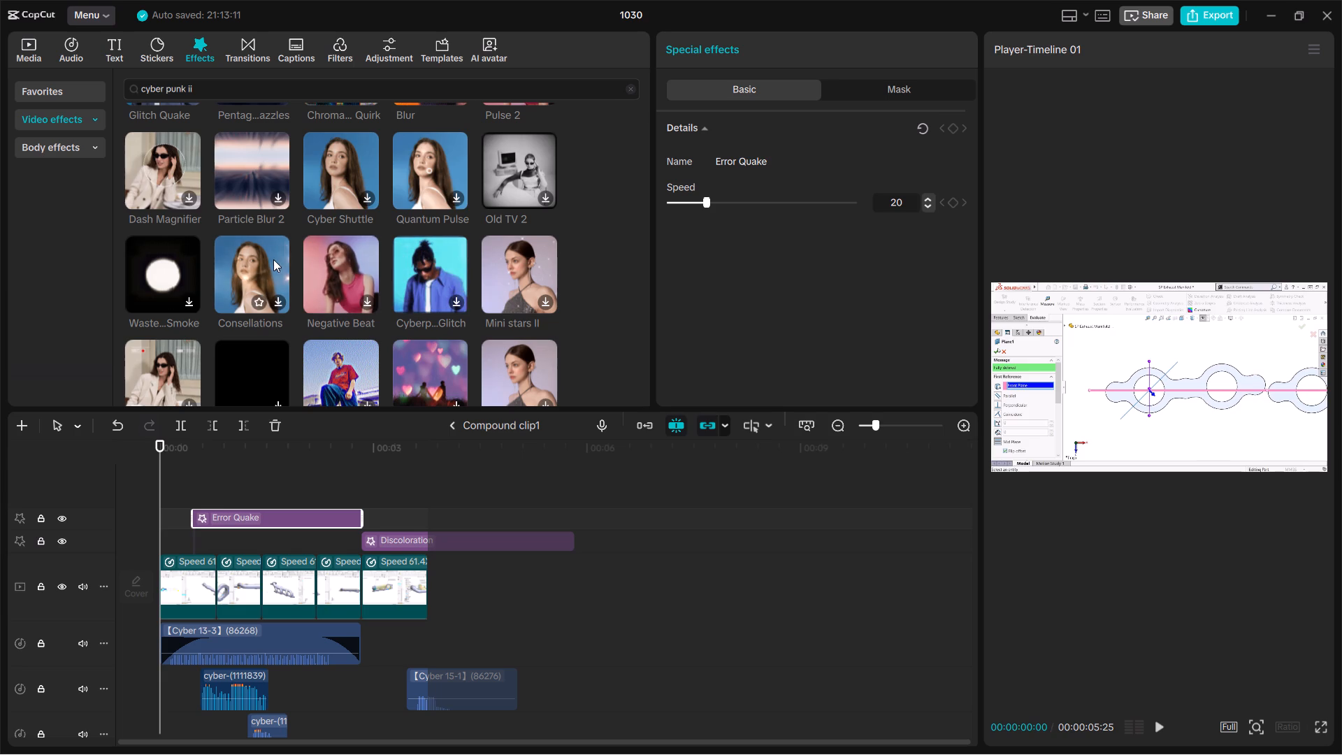
pyautogui.scroll(-1, 283, 304)
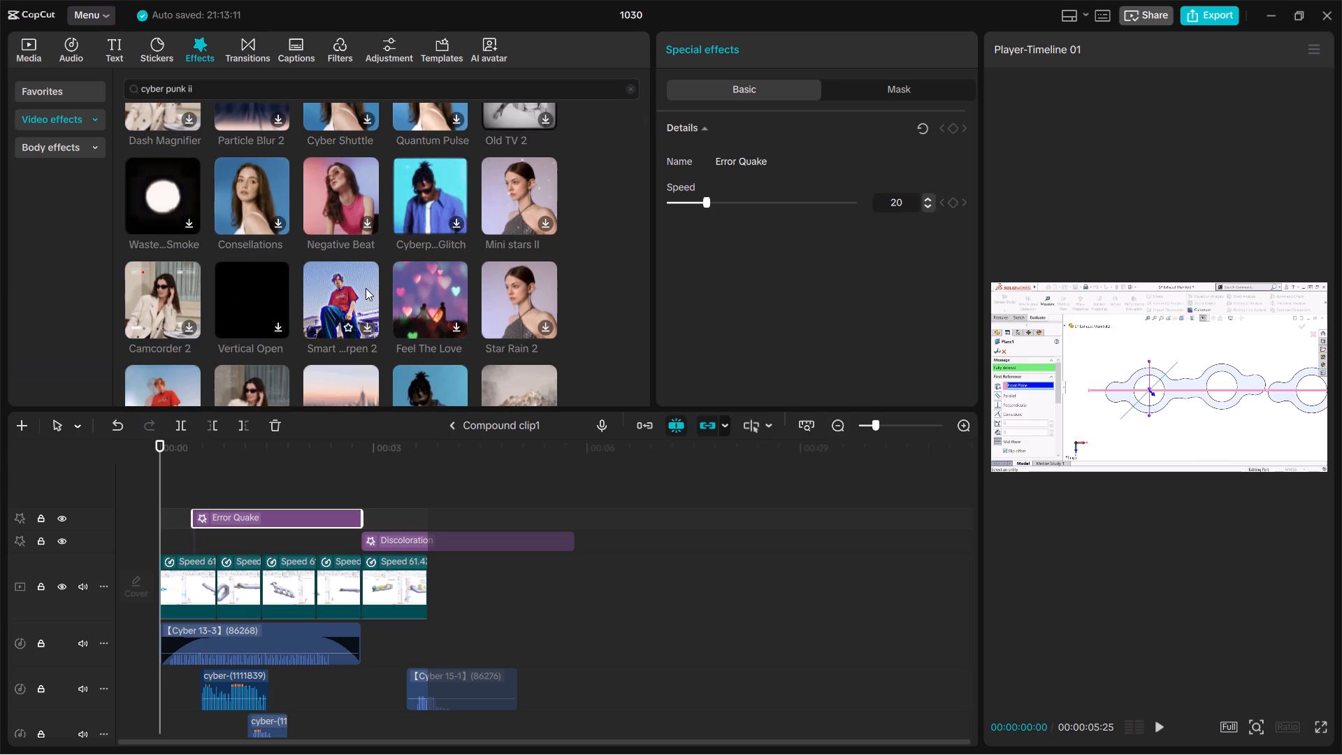
pyautogui.scroll(-2, 328, 279)
pyautogui.scroll(9, 311, 273)
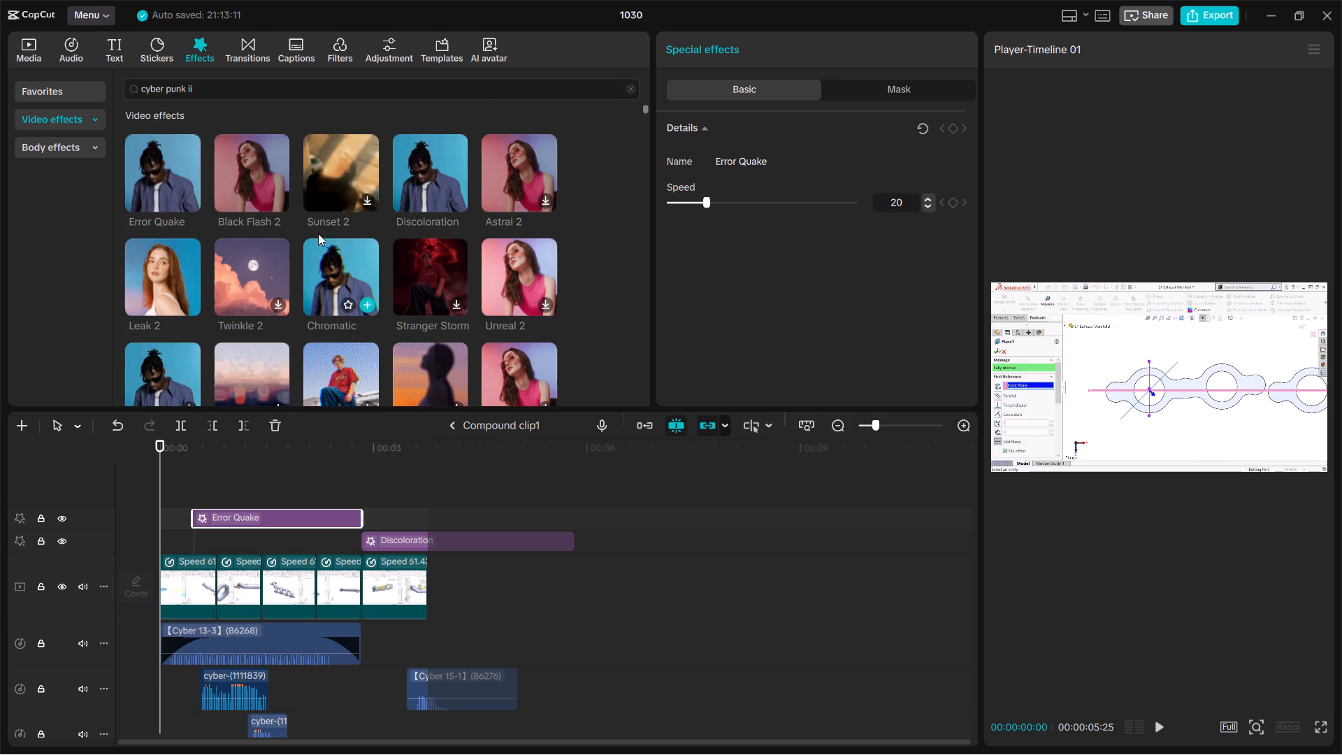
pyautogui.click(257, 81)
pyautogui.doubleClick(254, 87)
pyautogui.click(254, 87)
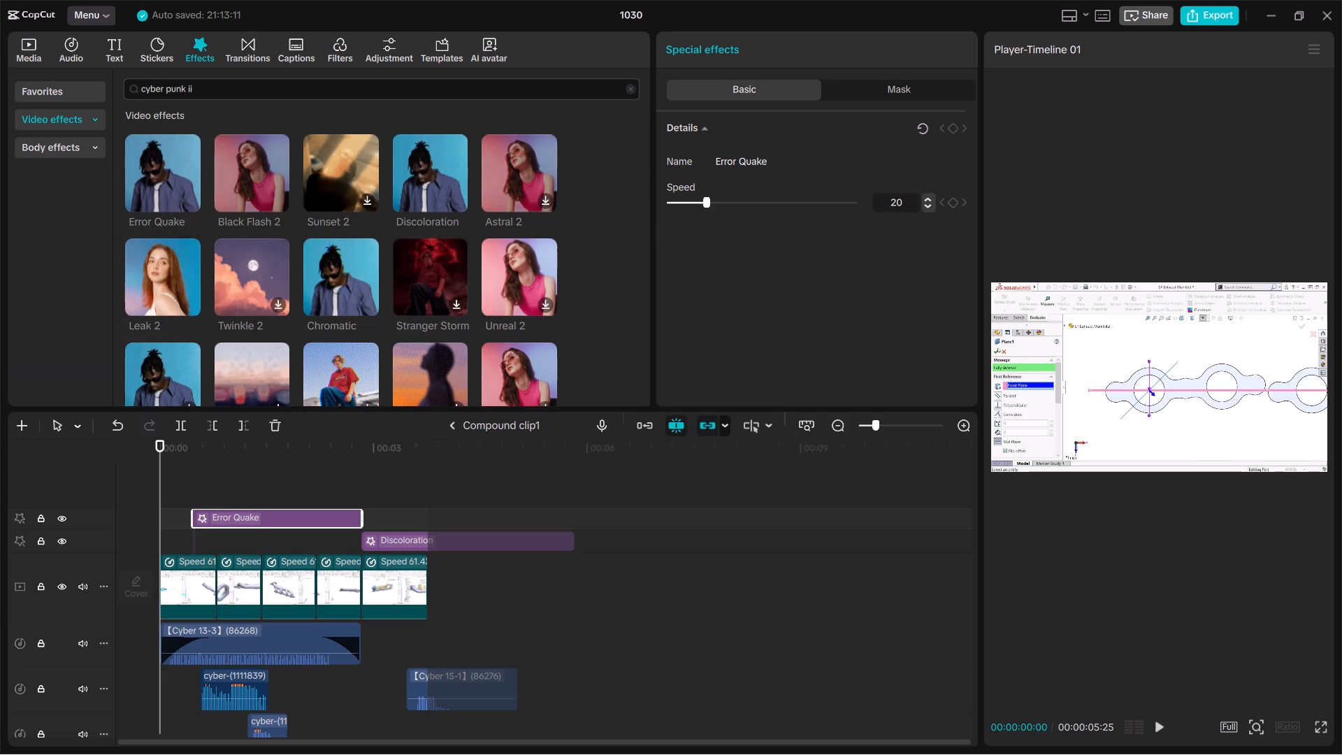
pyautogui.press('BackSpace')
pyautogui.press('BackSpace')
pyautogui.press('BackSpace')
pyautogui.press('BackSpace')
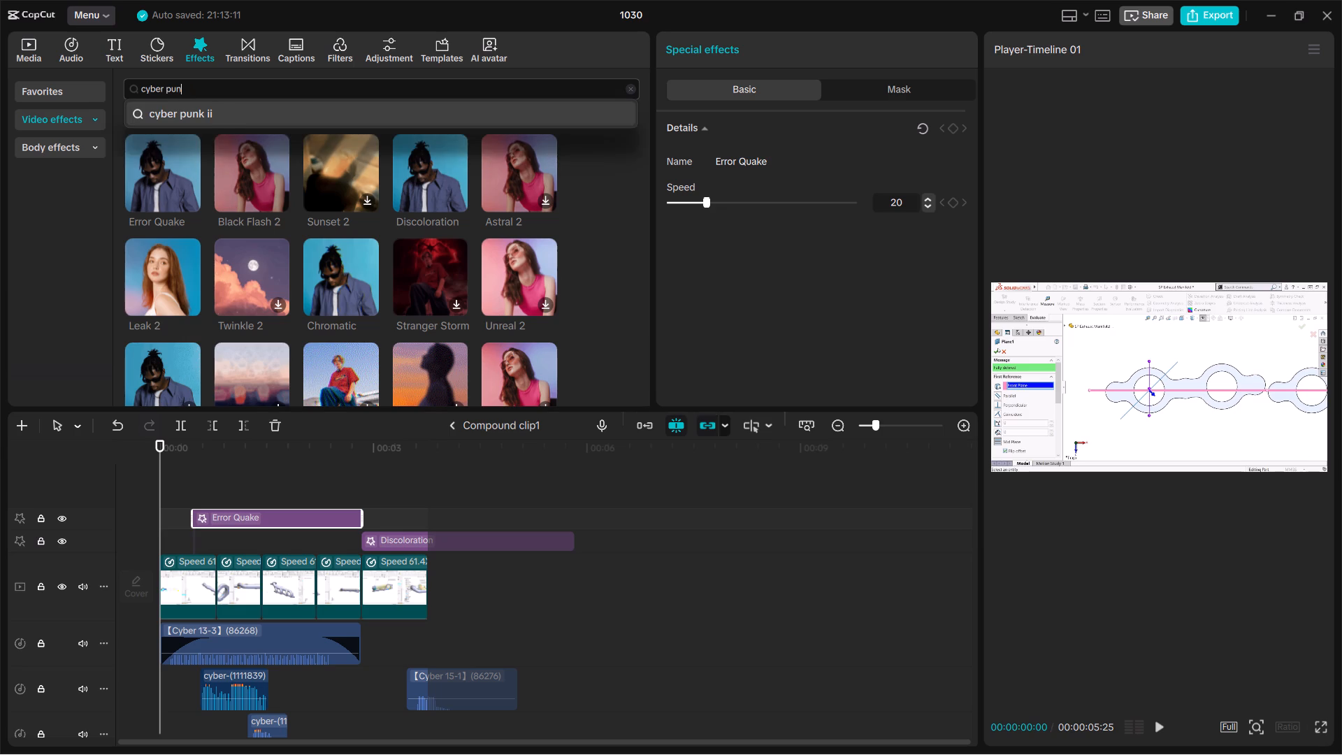
pyautogui.press('BackSpace')
pyautogui.press('BackSpace')
pyautogui.press('BackSpace')
pyautogui.press('BackSpace')
pyautogui.press('Return')
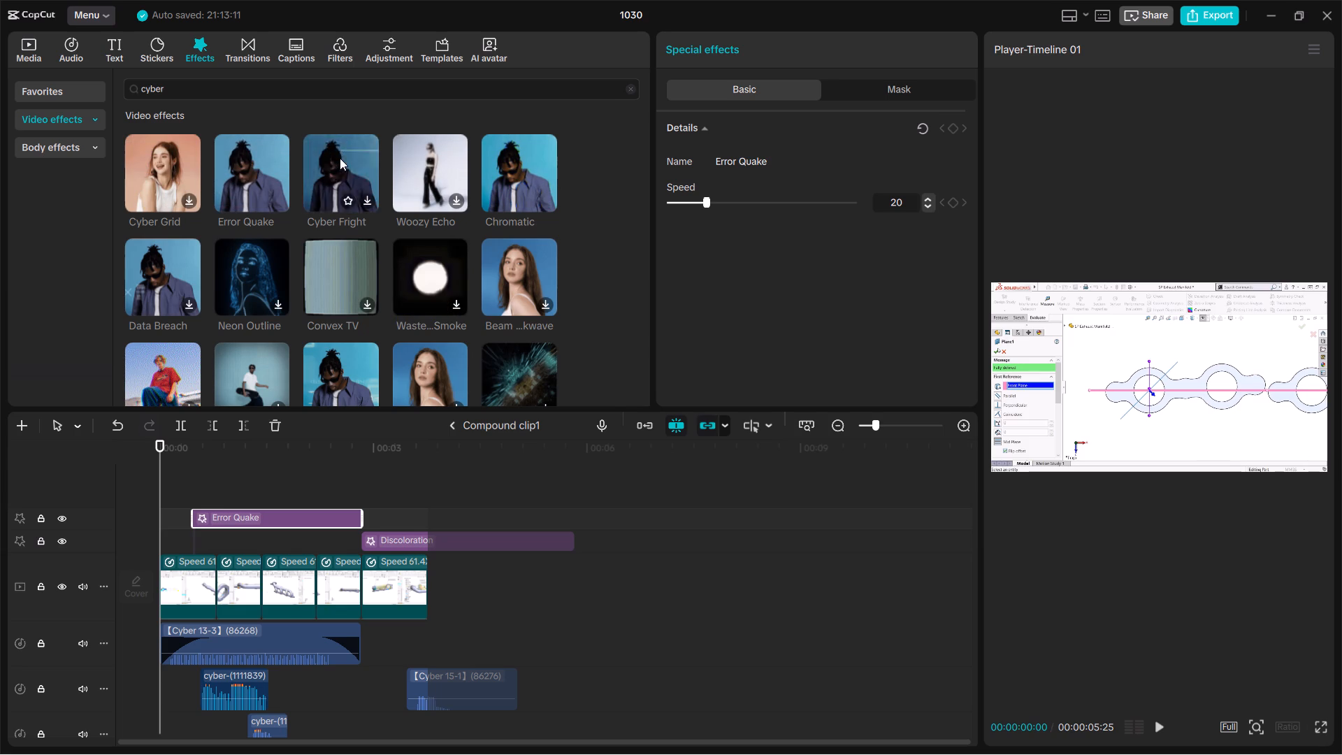
pyautogui.moveTo(340, 158); pyautogui.dragTo(217, 495)
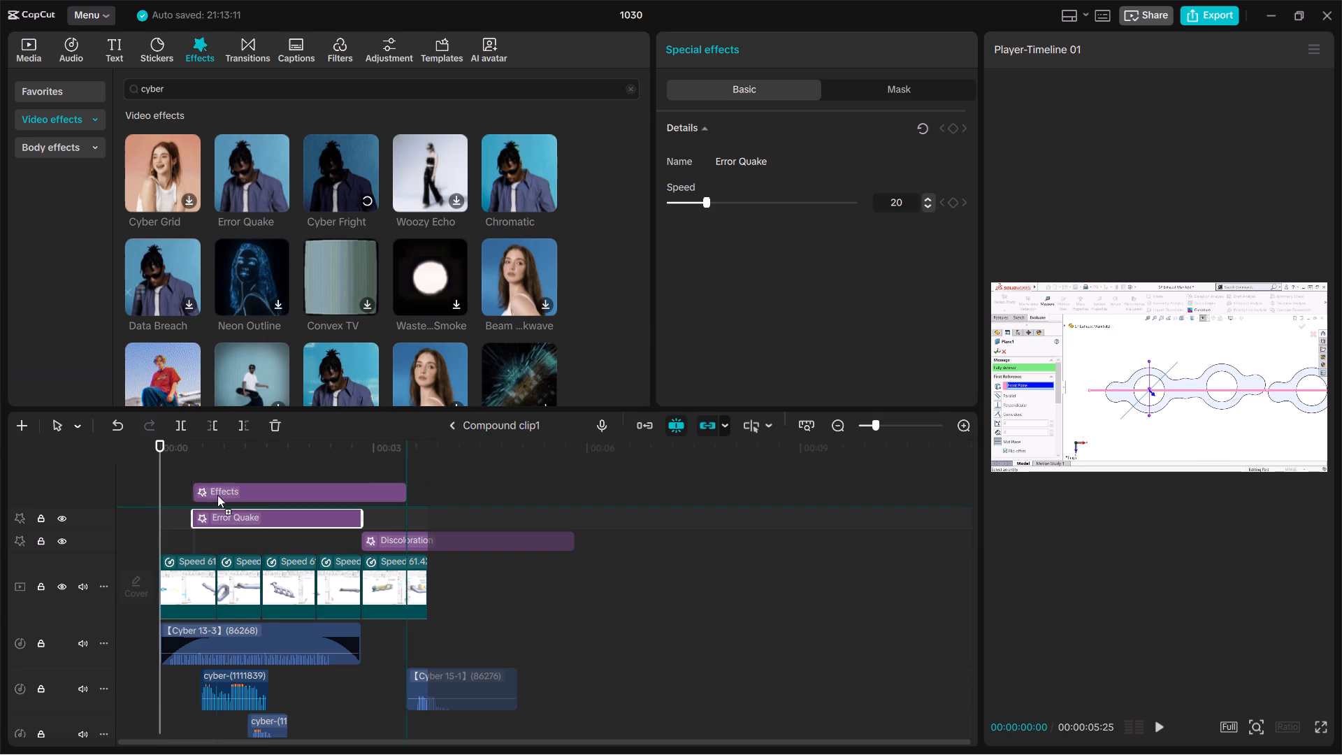
pyautogui.moveTo(217, 495); pyautogui.dragTo(197, 719)
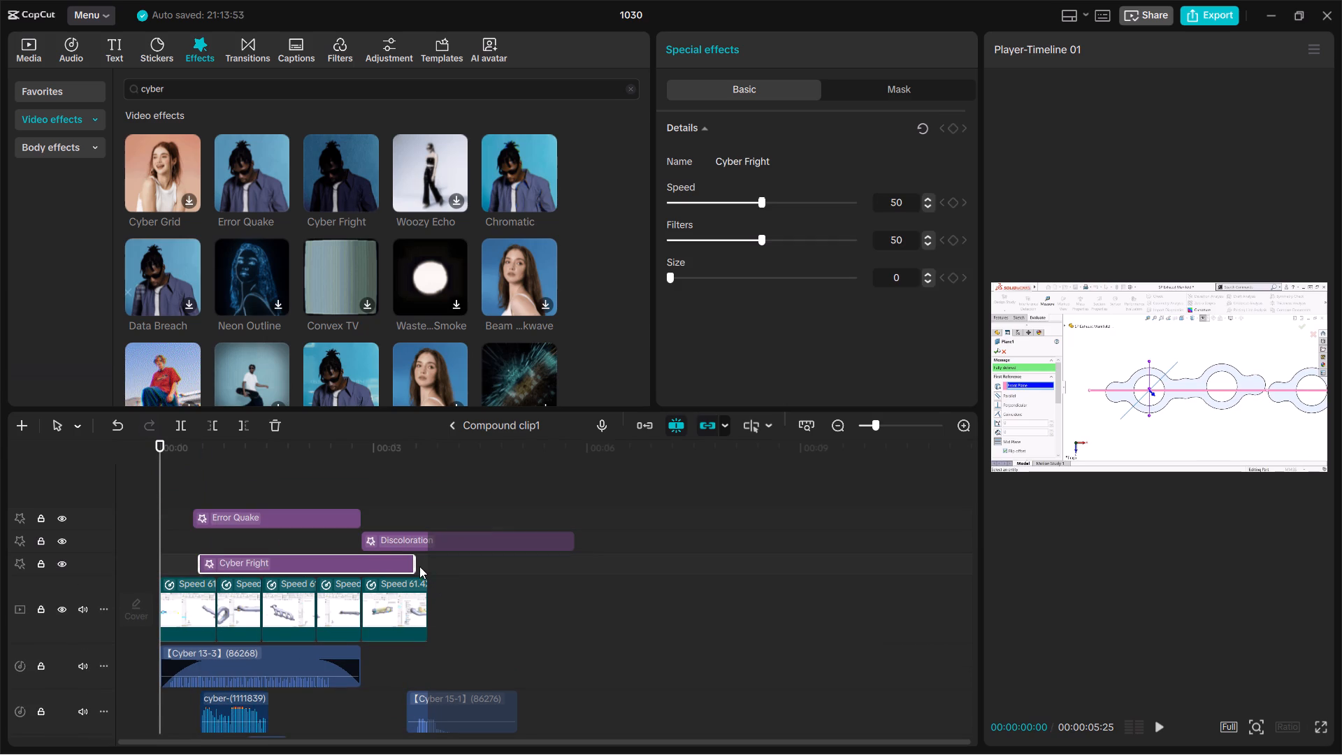
pyautogui.moveTo(414, 564); pyautogui.dragTo(266, 577)
# Move the Error Quake effect so it starts at the very beginning of the teaser.
pyautogui.moveTo(280, 517); pyautogui.dragTo(249, 519)
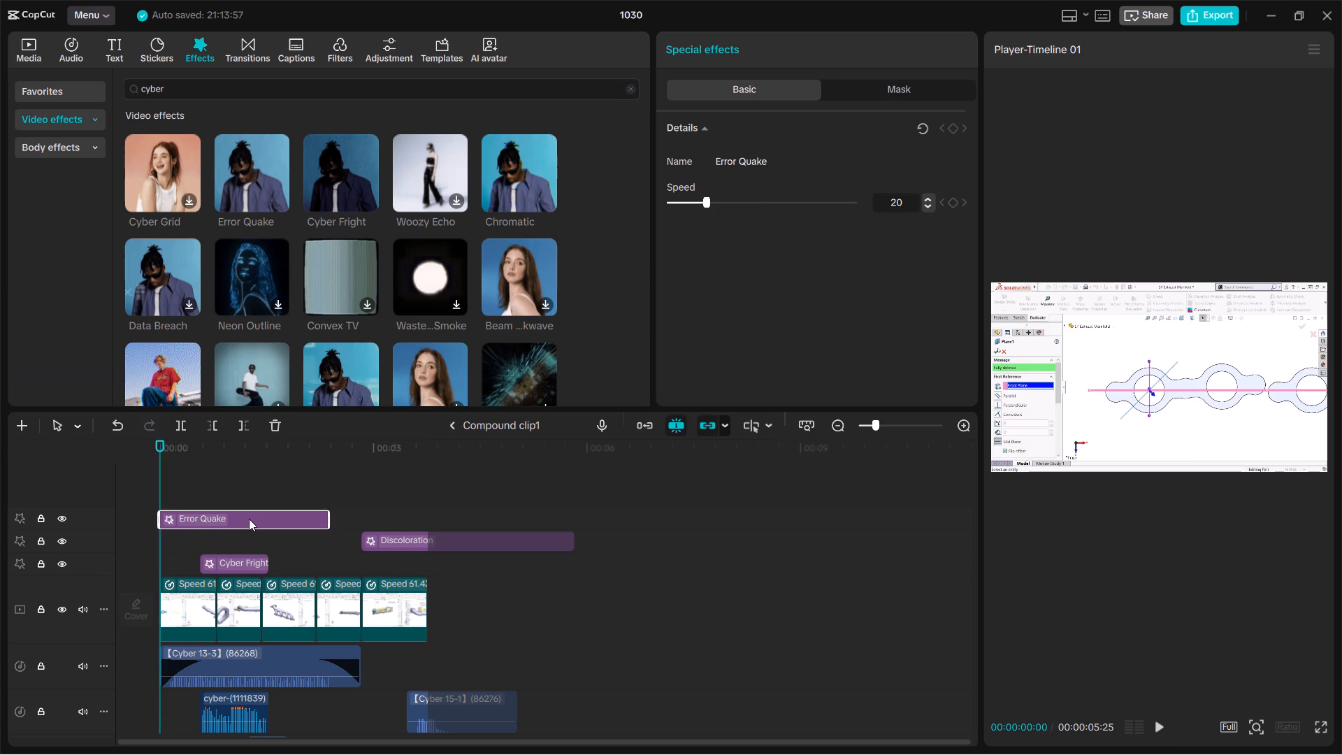
pyautogui.moveTo(249, 519); pyautogui.dragTo(248, 519)
# Play the teaser from its start several times to check the three video effects together with the cyber sounds.
pyautogui.press('space')
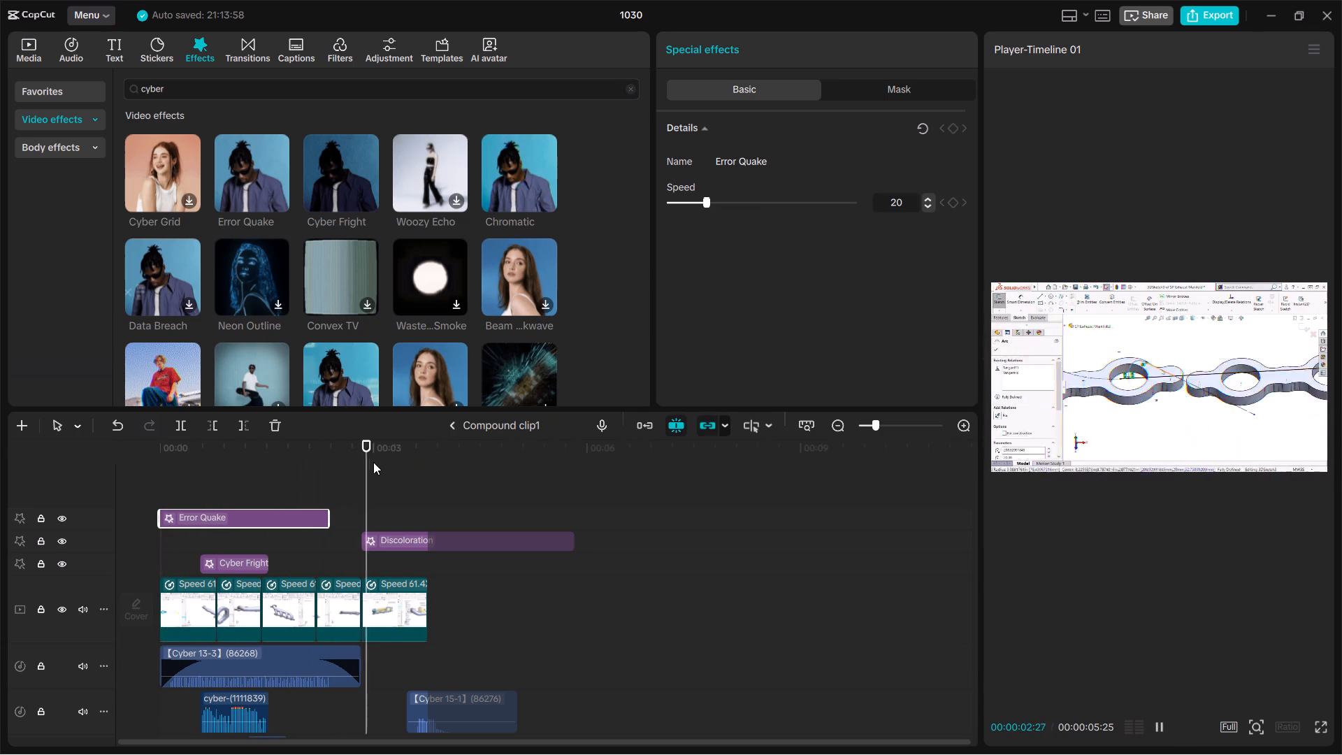
pyautogui.press('space')
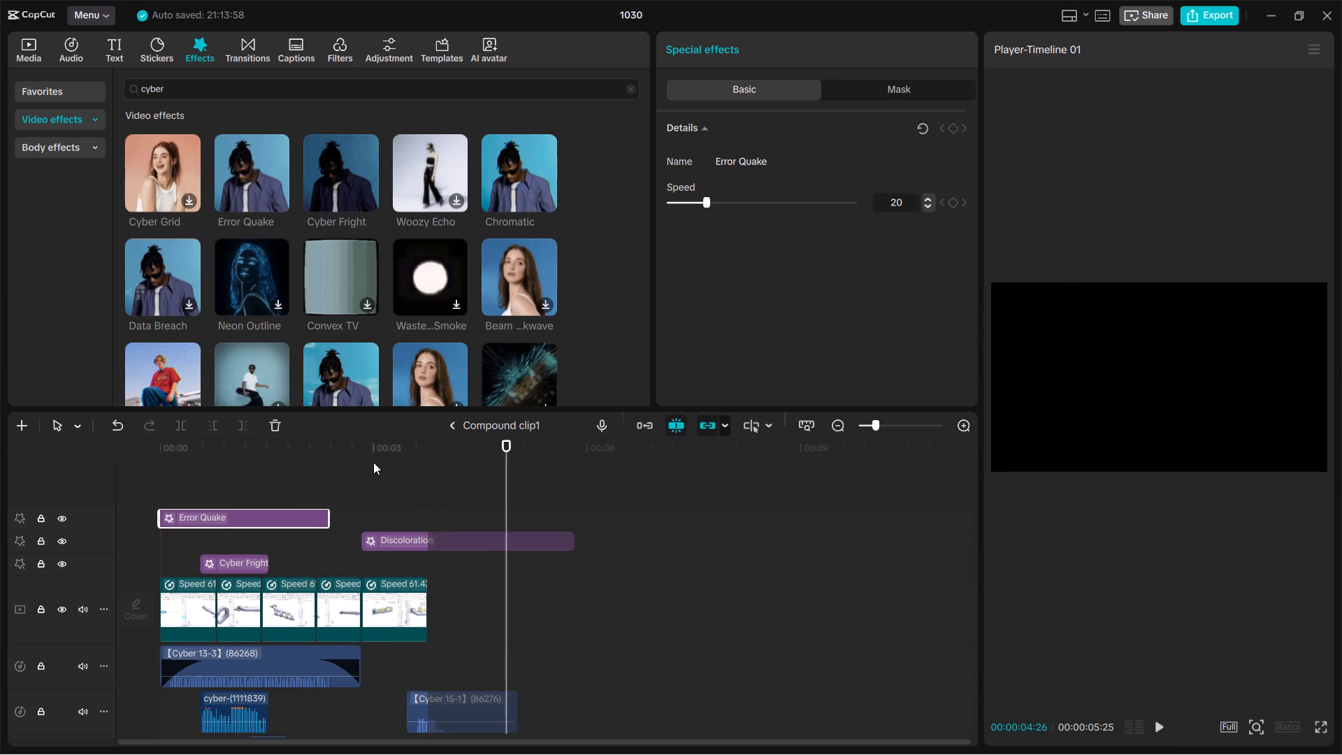
pyautogui.click(403, 481)
pyautogui.moveTo(403, 481); pyautogui.dragTo(152, 498)
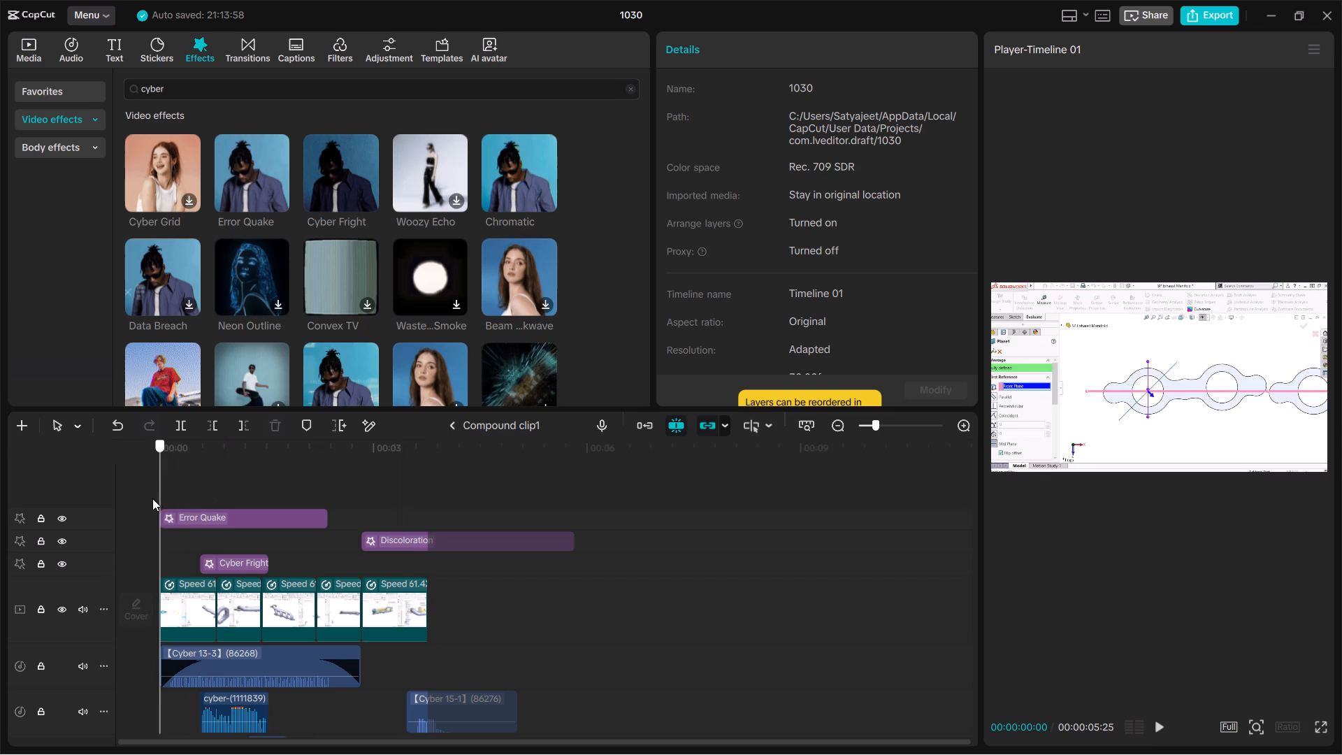
pyautogui.moveTo(152, 498); pyautogui.dragTo(154, 498)
pyautogui.press('space')
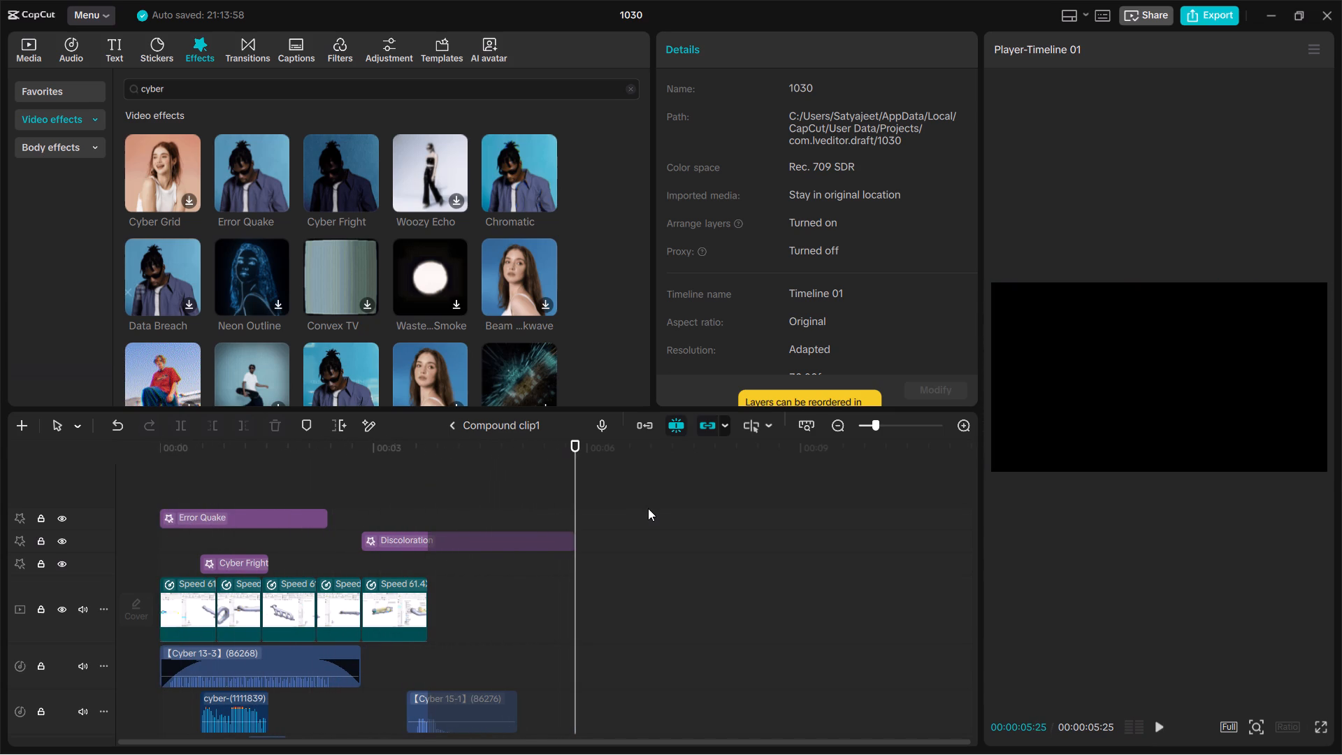
pyautogui.press('space')
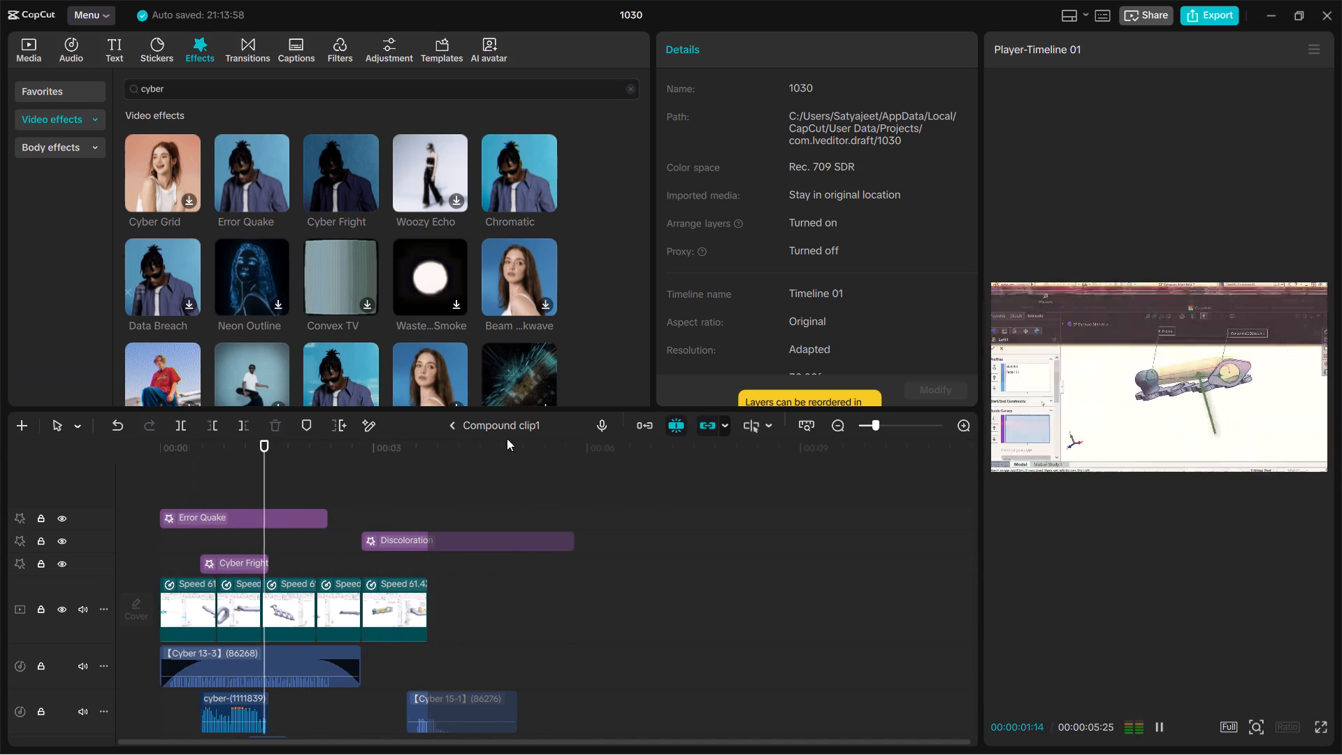
# Leave the compound clip for the main timeline and play from the teaser through the logo opening into the main clip.
pyautogui.click(453, 425)
pyautogui.press('space')
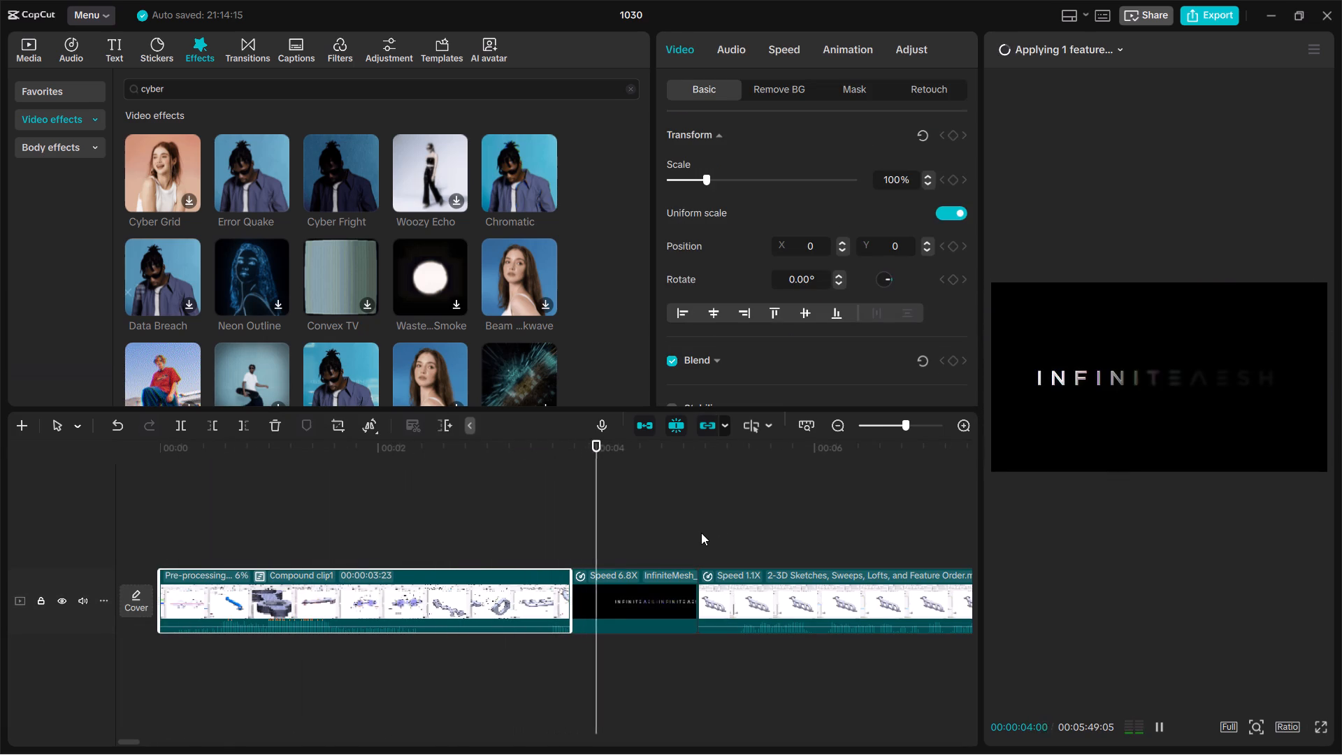
pyautogui.press('space')
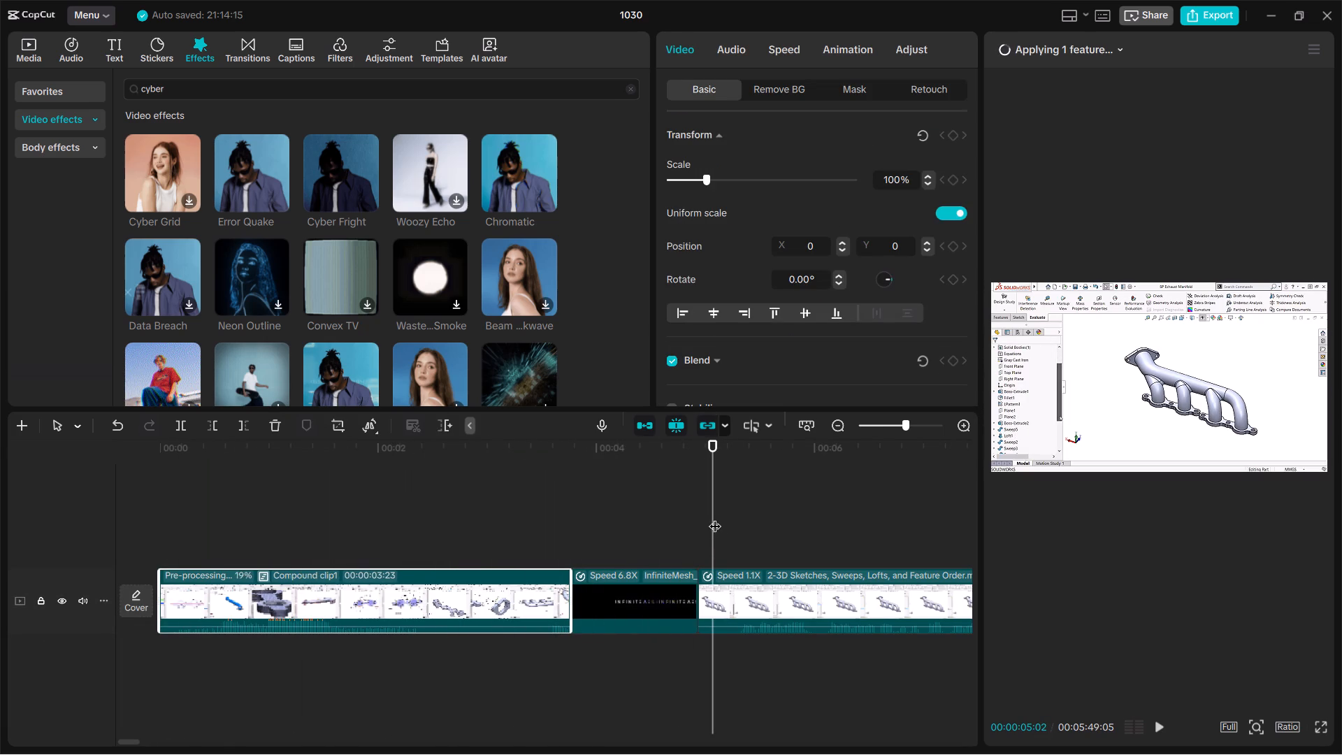
# Audition the cyber sound effects one after another to find one for the logo opening.
pyautogui.moveTo(716, 516); pyautogui.dragTo(571, 536)
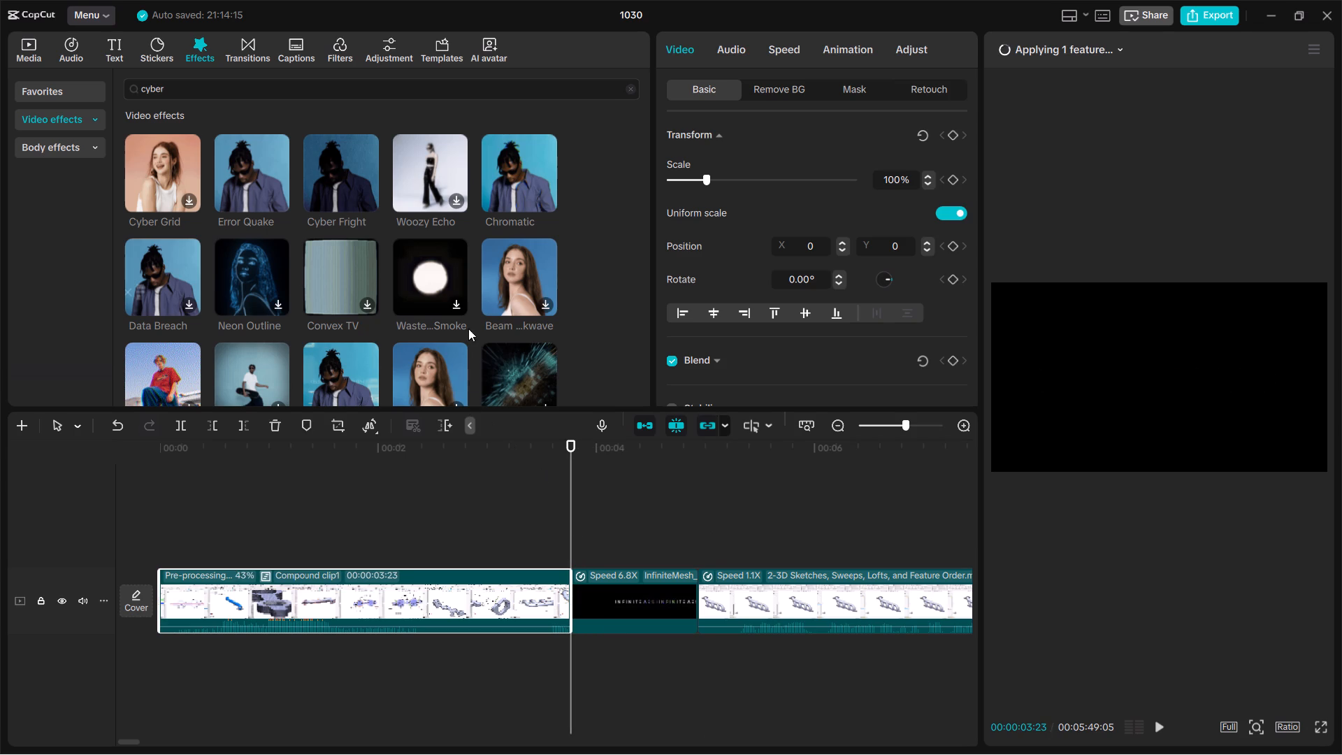
pyautogui.click(59, 50)
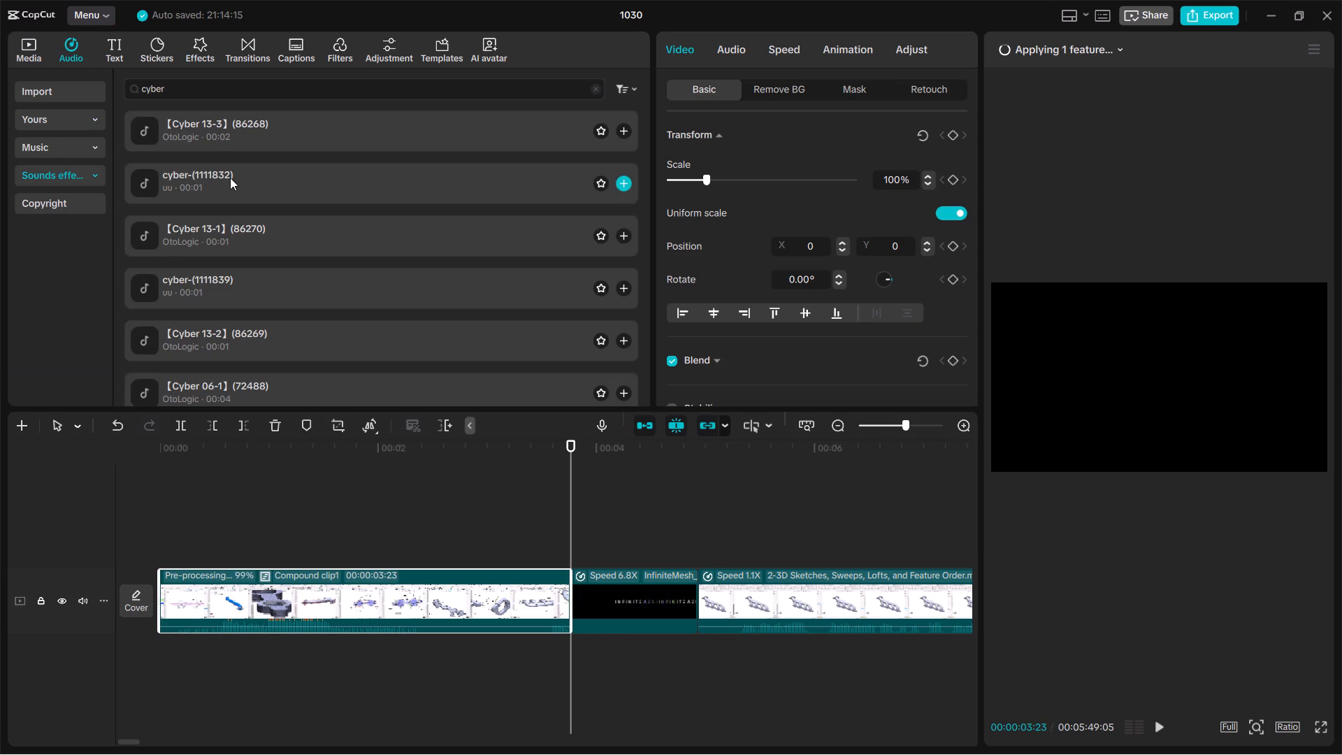
pyautogui.click(232, 133)
pyautogui.click(247, 200)
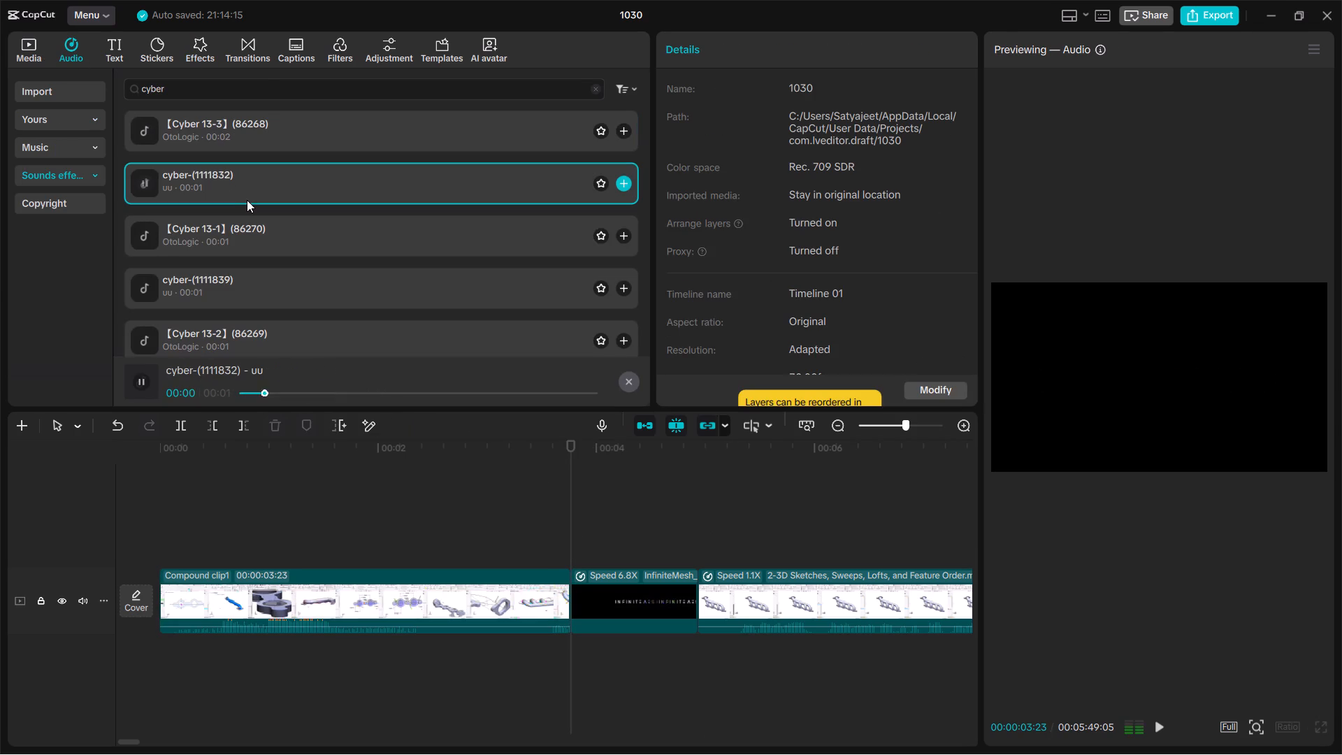
pyautogui.click(262, 239)
pyautogui.click(264, 285)
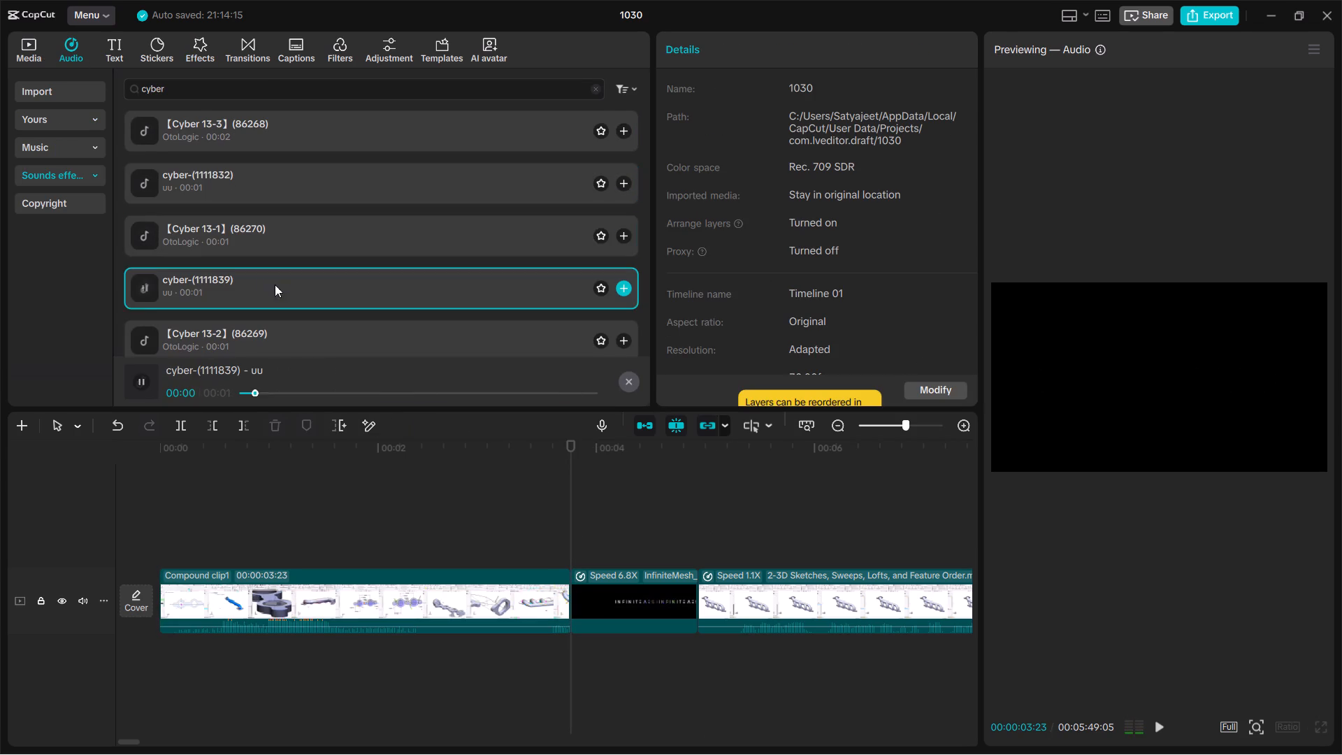
pyautogui.scroll(-1, 297, 286)
pyautogui.click(303, 275)
pyautogui.click(285, 308)
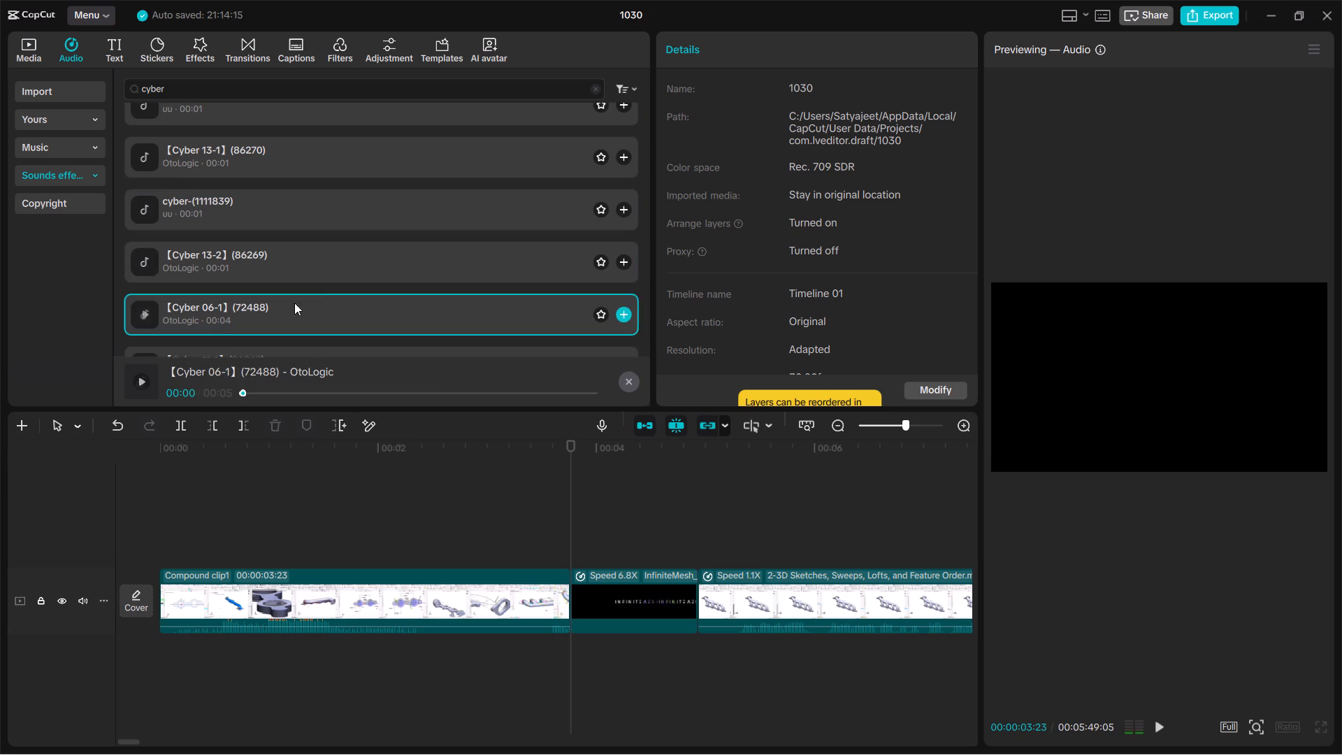
pyautogui.scroll(-2, 326, 289)
pyautogui.click(284, 255)
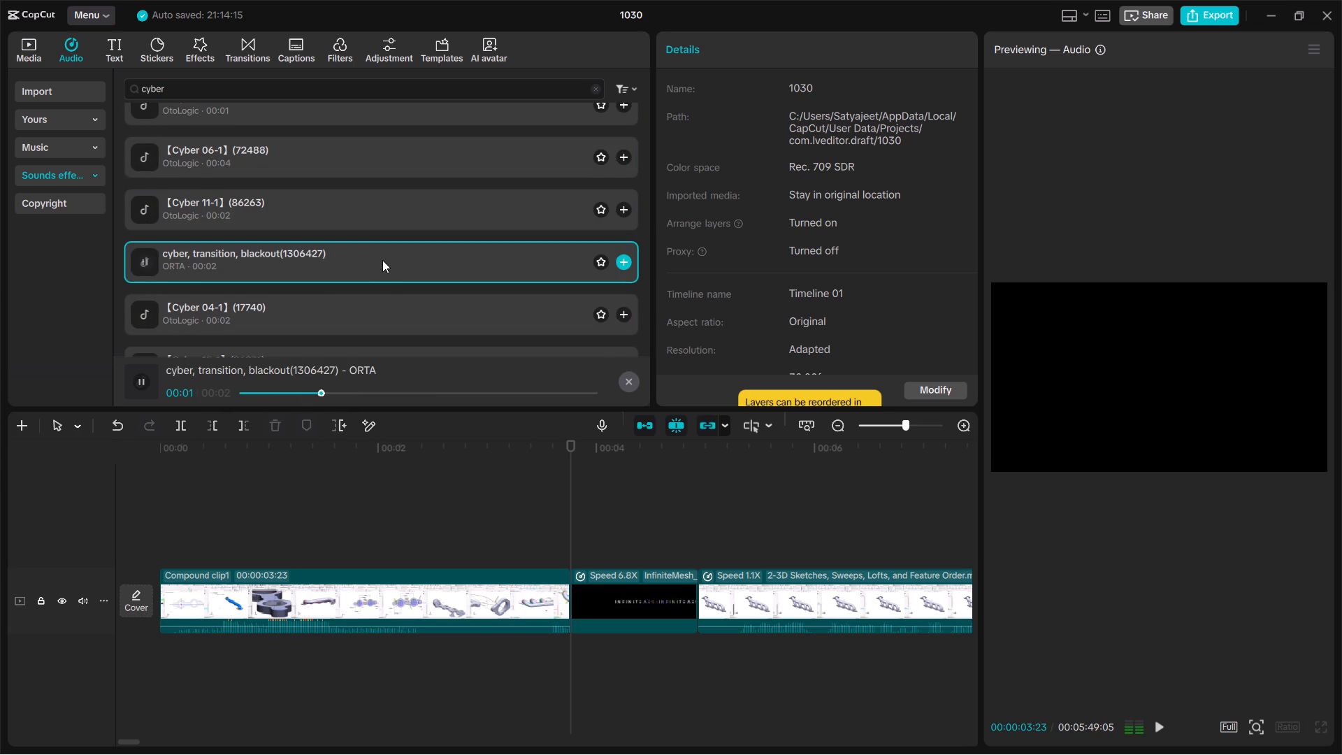
pyautogui.scroll(-1, 382, 260)
pyautogui.click(366, 261)
pyautogui.click(322, 289)
pyautogui.scroll(-1, 352, 283)
pyautogui.click(322, 264)
pyautogui.scroll(-1, 345, 278)
pyautogui.click(308, 245)
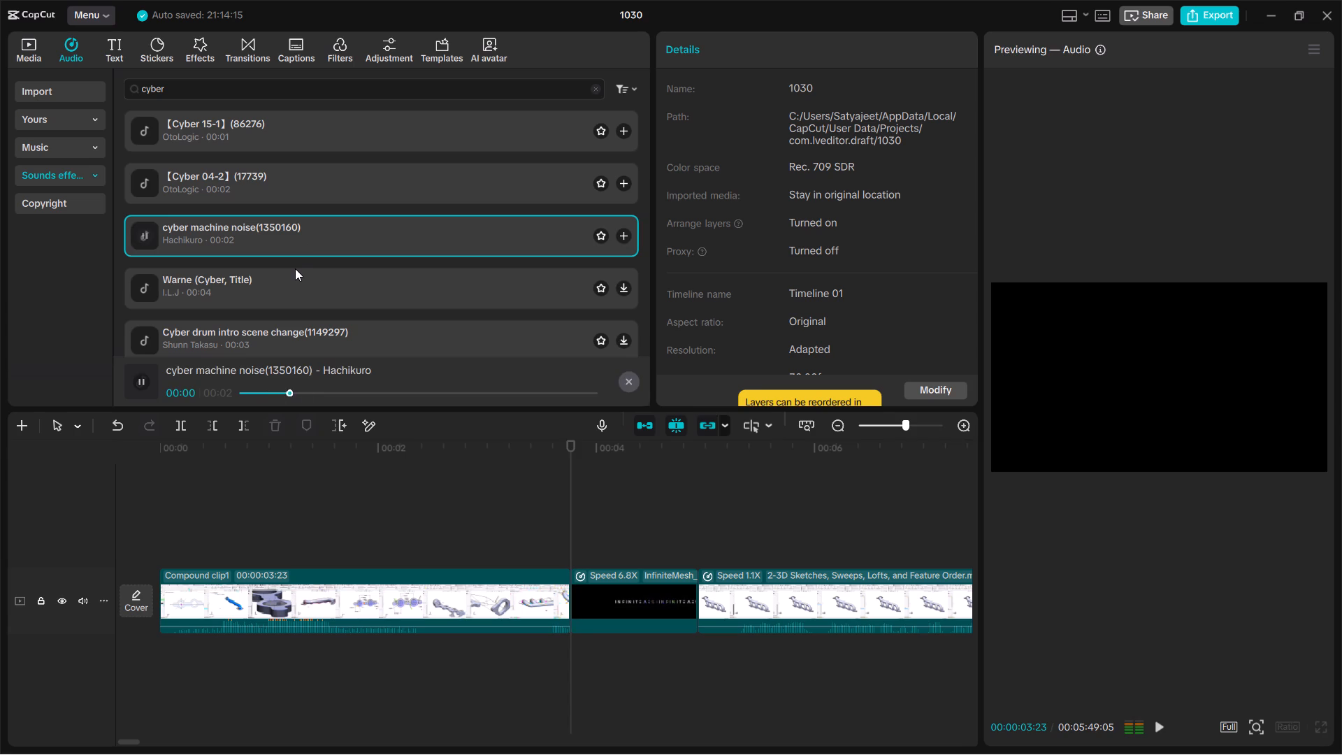
pyautogui.click(291, 287)
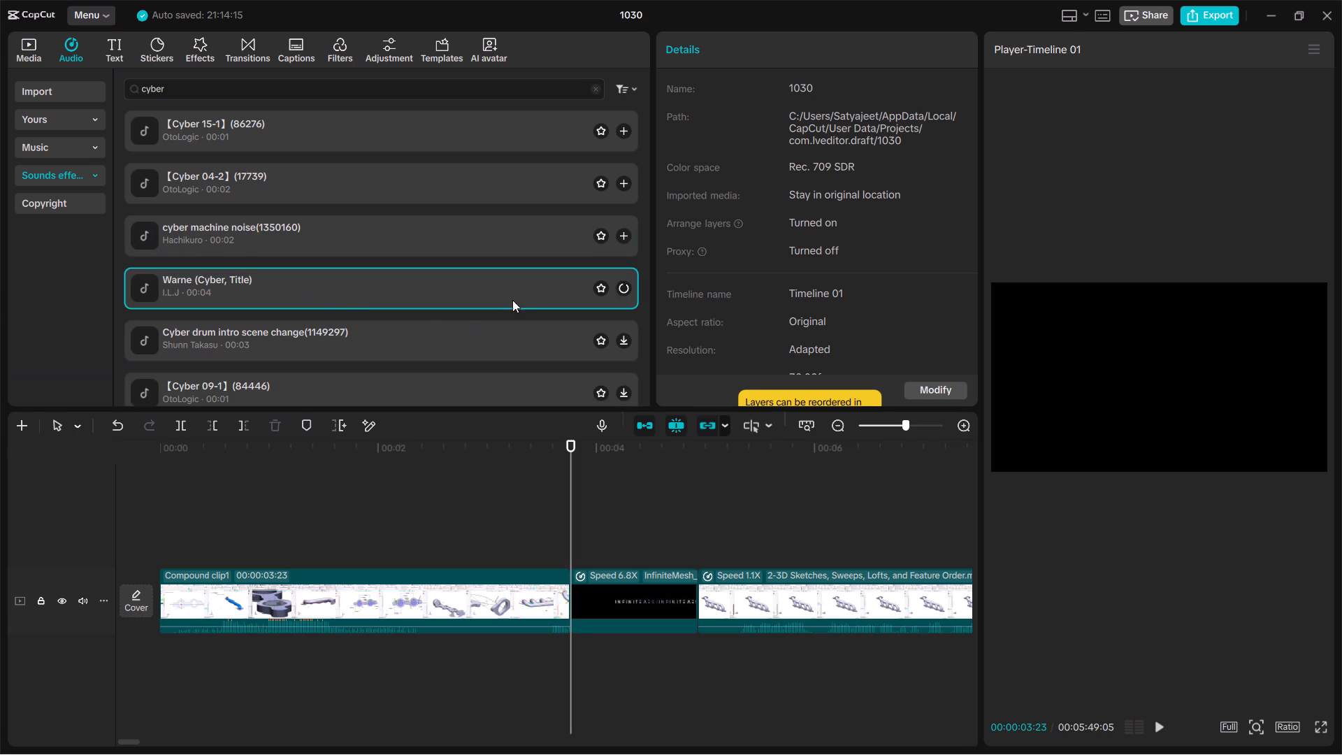
pyautogui.scroll(-1, 517, 295)
pyautogui.click(373, 306)
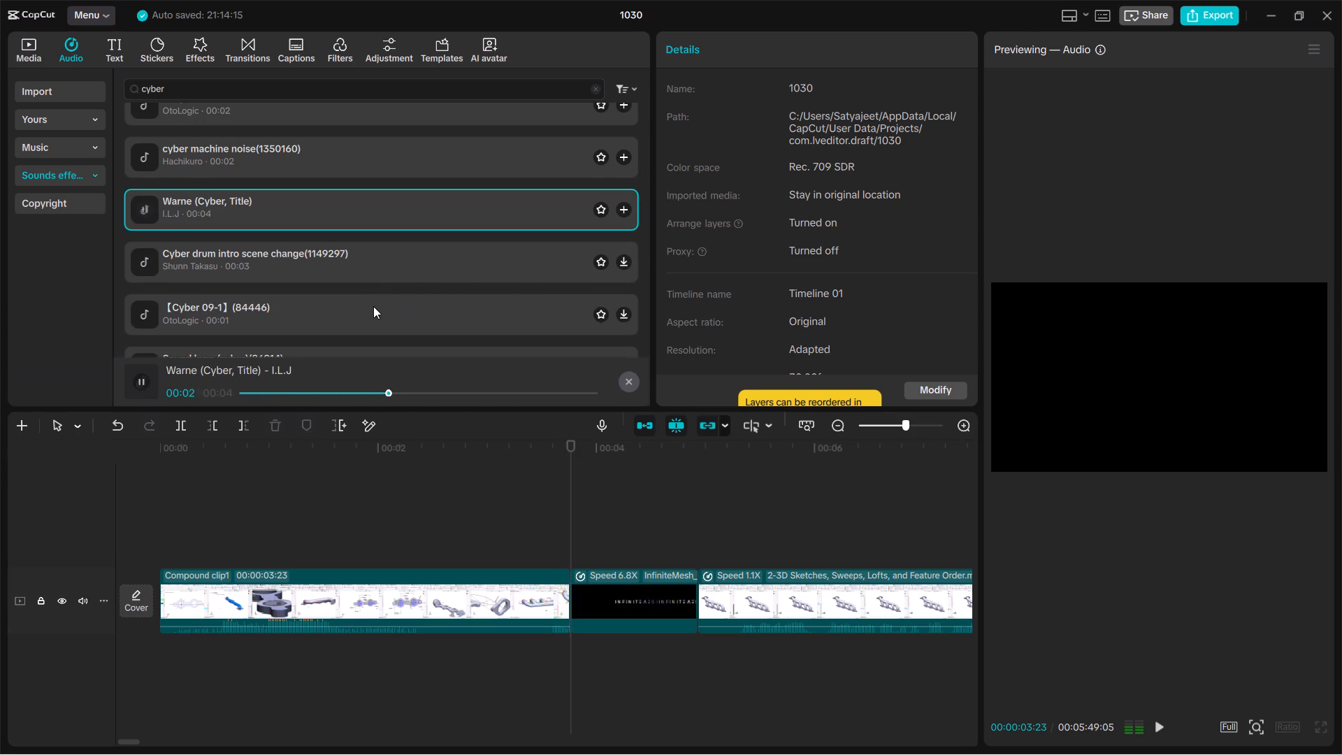
pyautogui.scroll(-1, 401, 287)
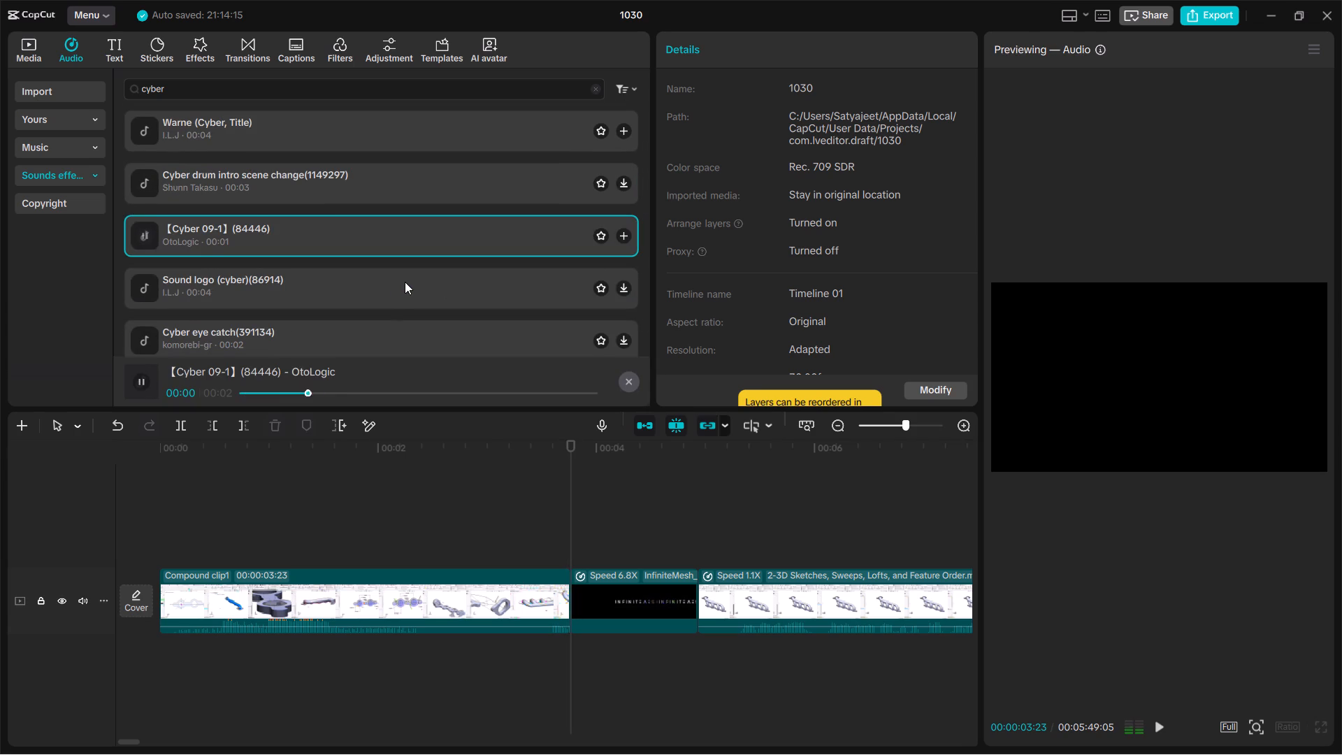
pyautogui.scroll(-1, 396, 283)
pyautogui.click(309, 259)
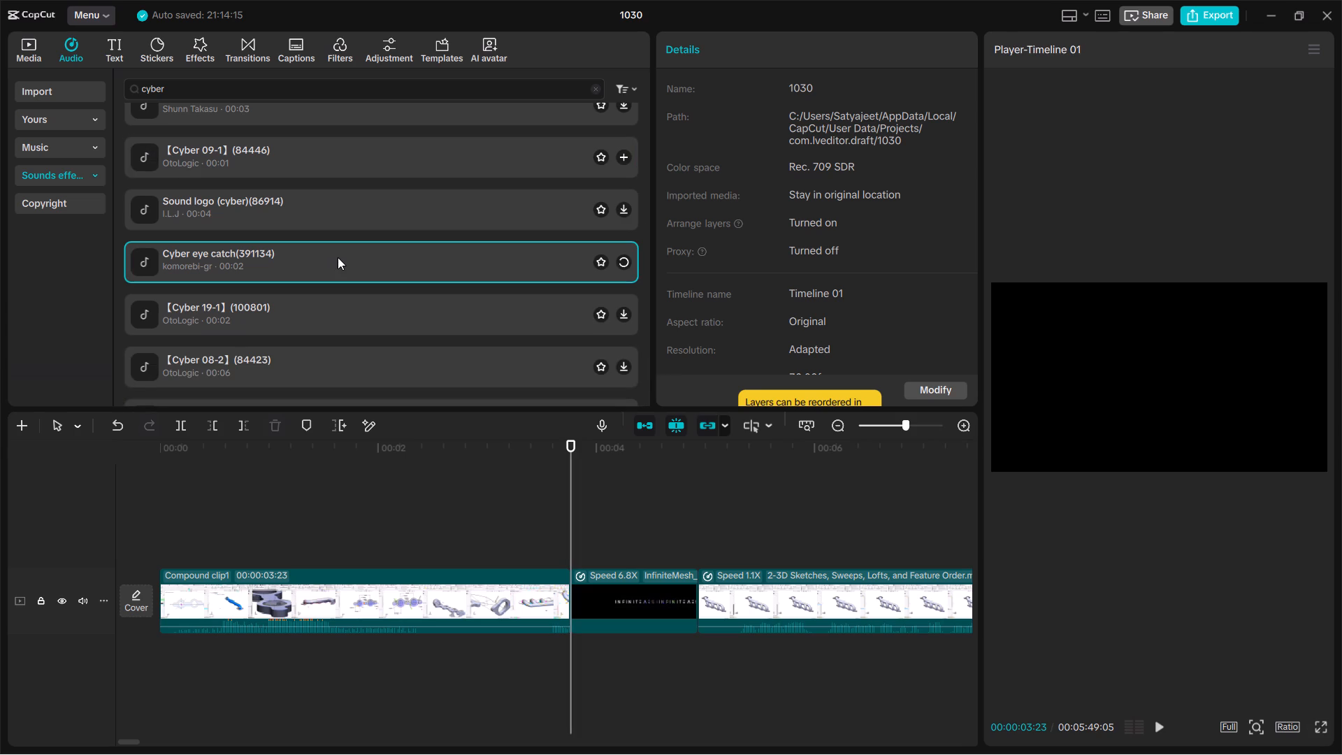
pyautogui.scroll(-1, 338, 257)
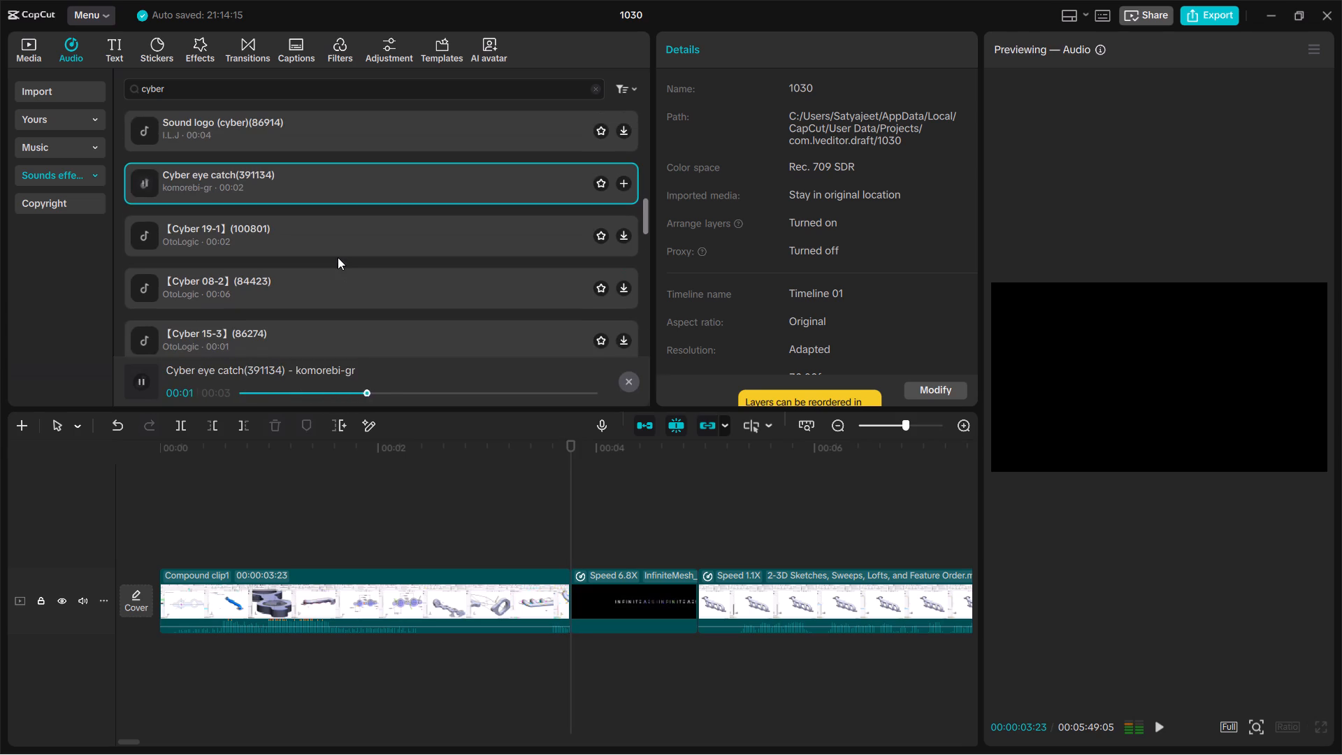
pyautogui.click(314, 244)
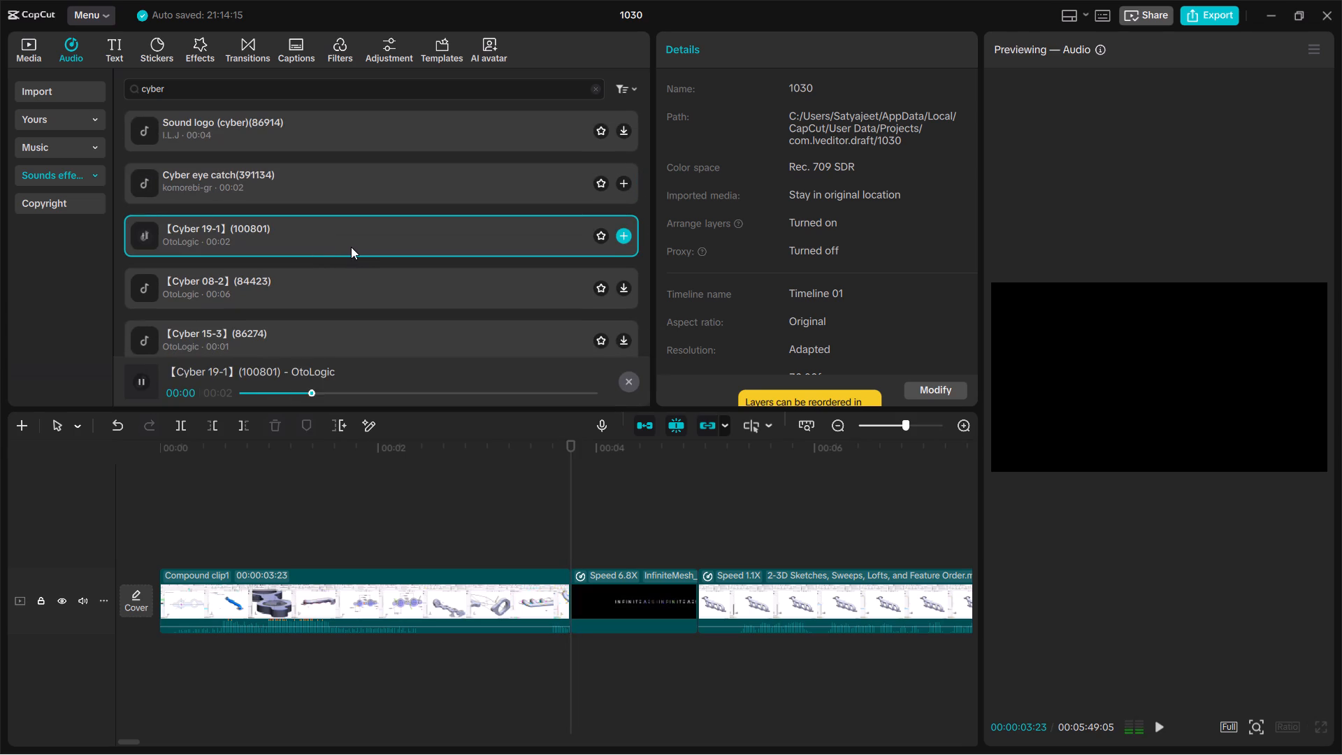
pyautogui.click(342, 278)
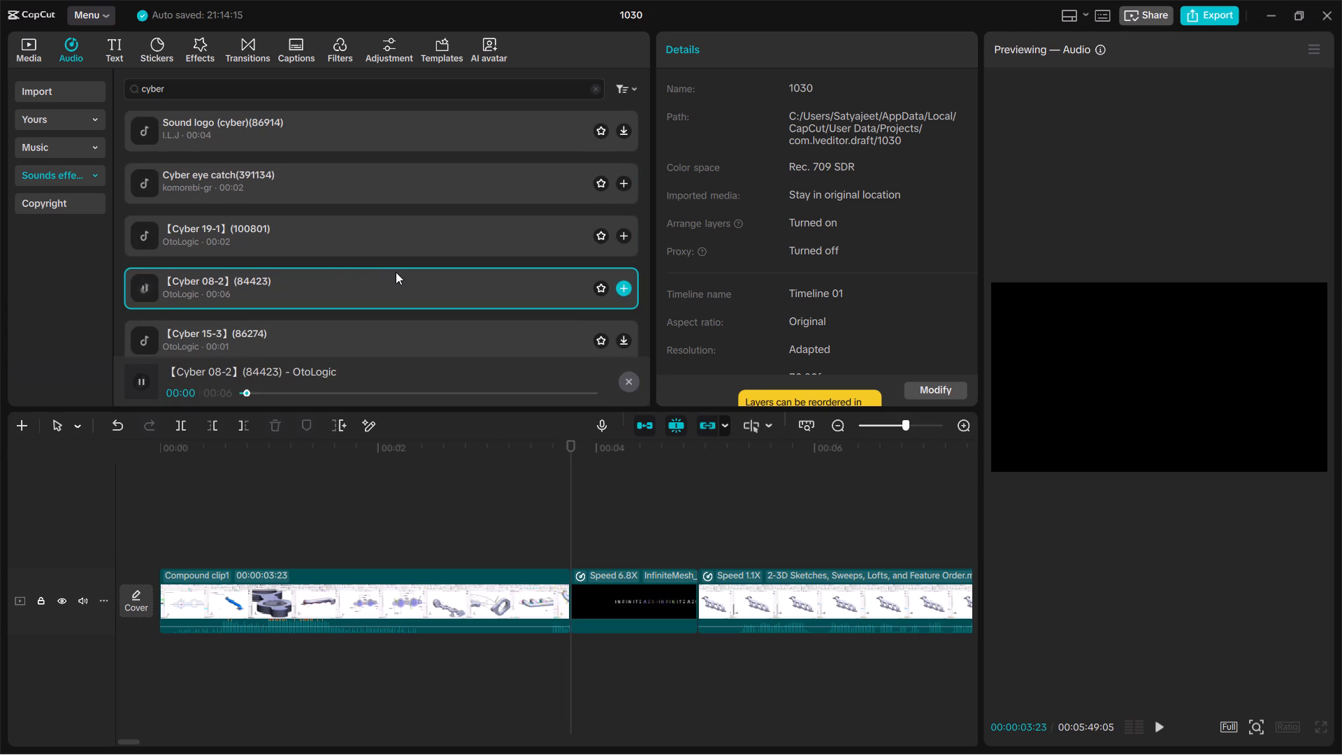
pyautogui.scroll(-1, 396, 272)
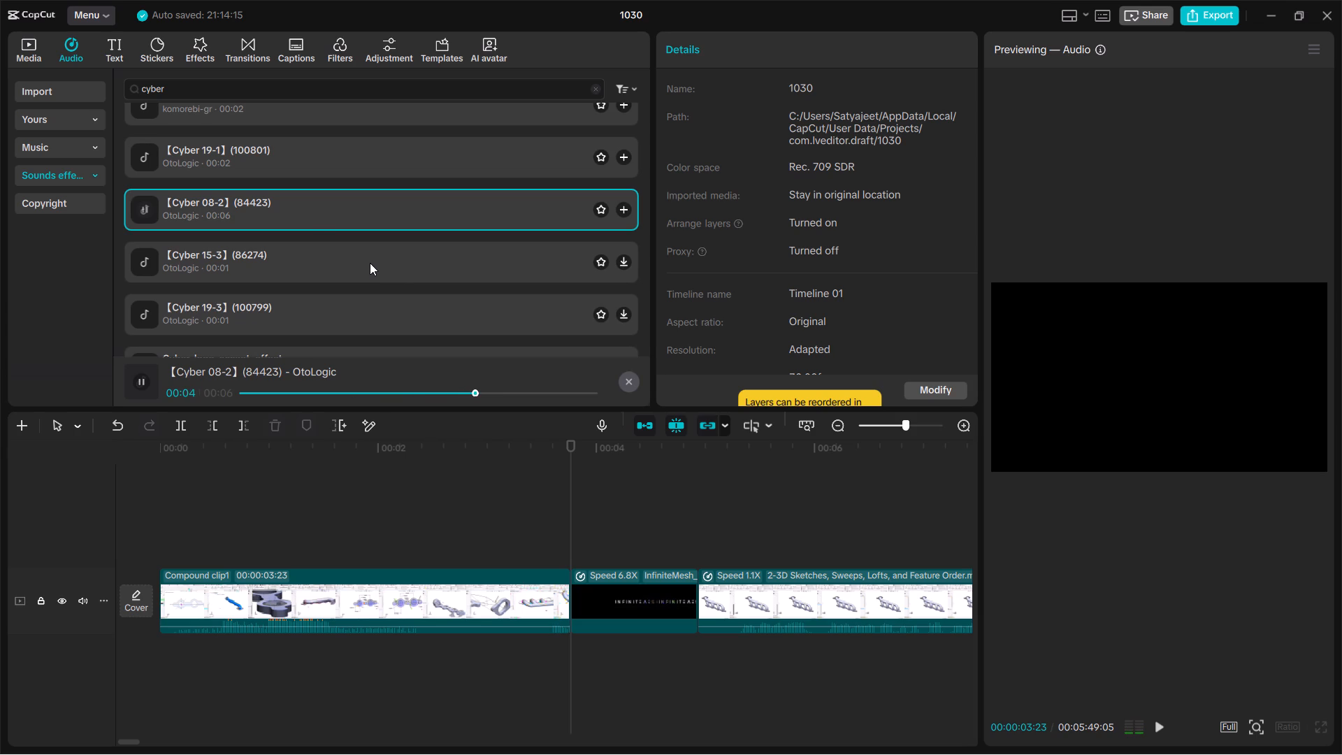
# Add the Cyber 08-2 (84423) sound beneath the logo opening, starting just before it, and play it into the main clip.
pyautogui.moveTo(313, 207); pyautogui.dragTo(569, 654)
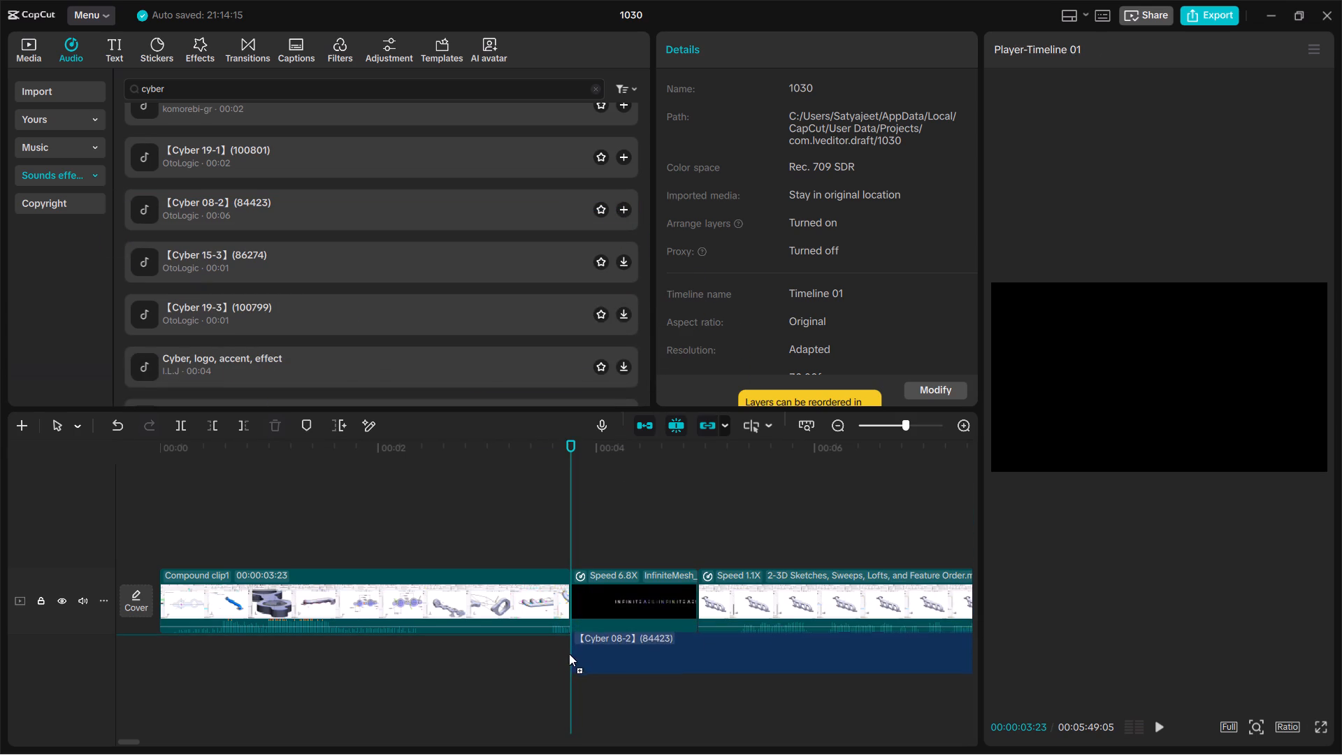
pyautogui.moveTo(569, 654); pyautogui.dragTo(565, 657)
pyautogui.press('space')
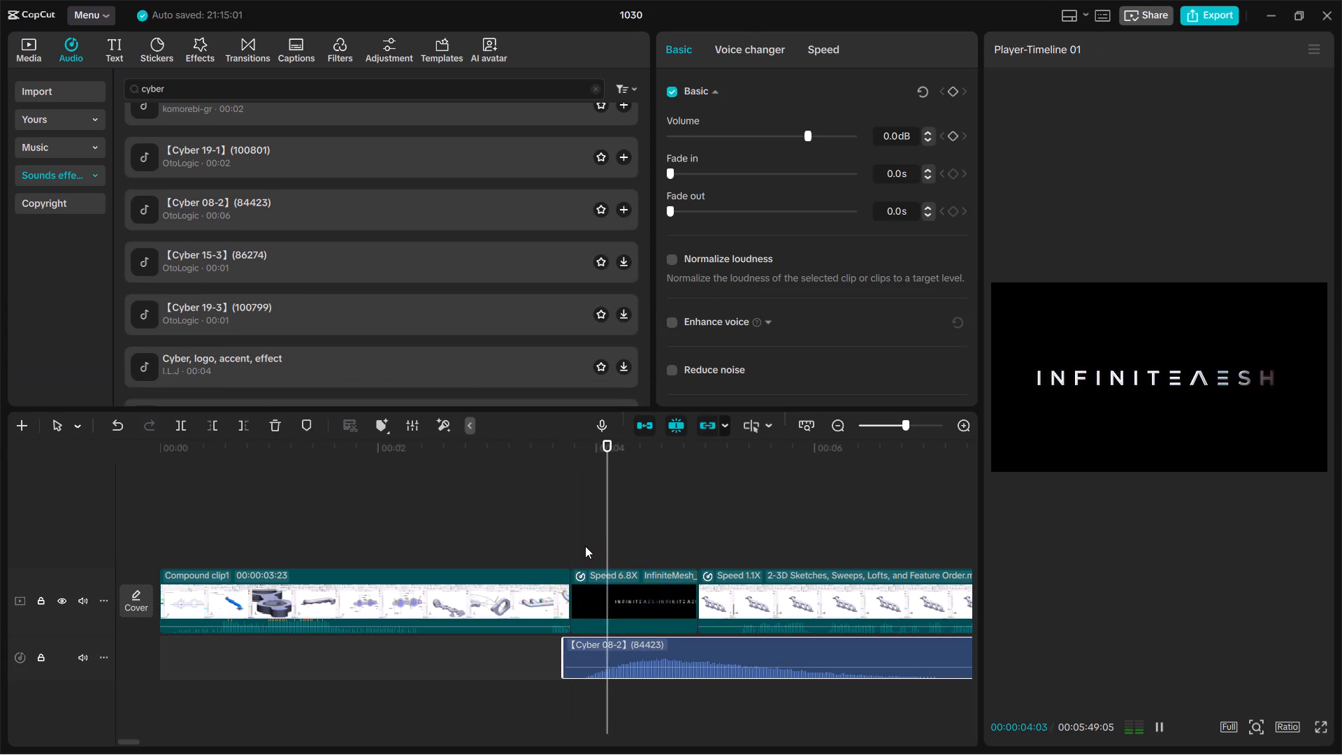
pyautogui.press('space')
pyautogui.press('space')
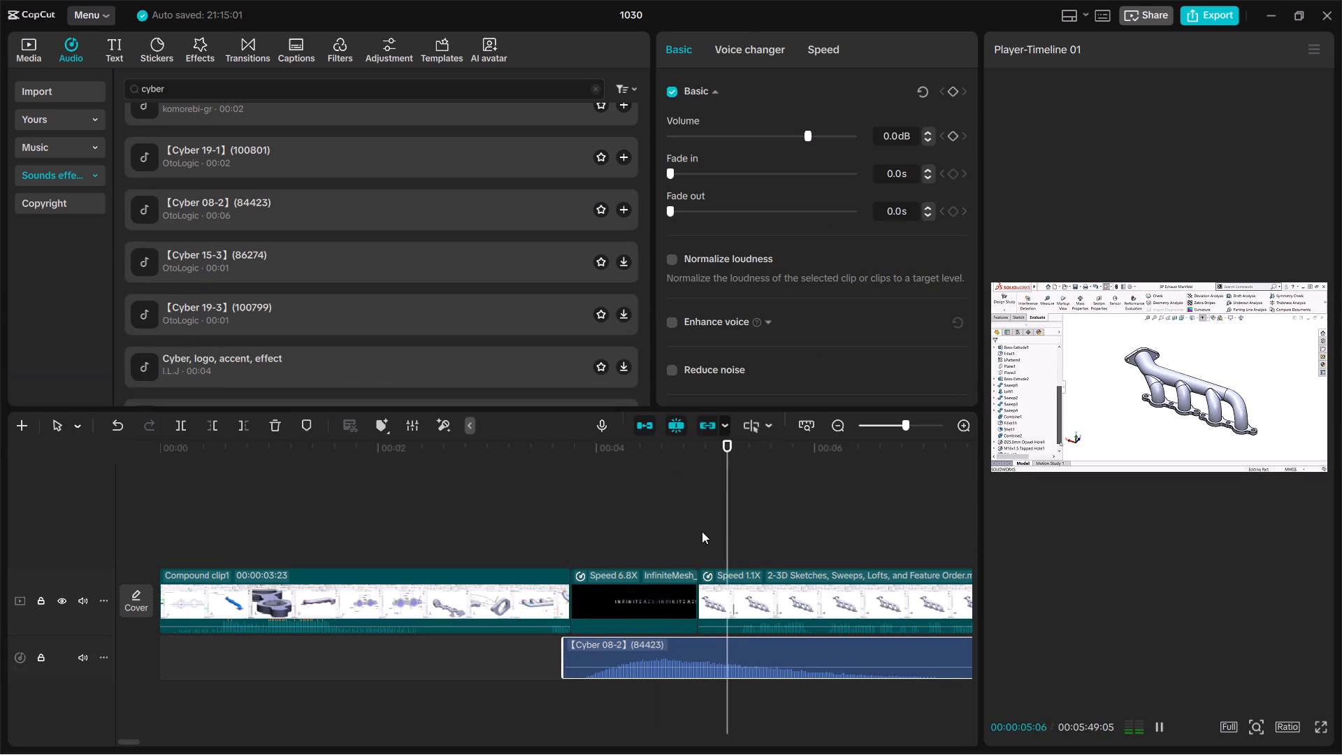
pyautogui.press('space')
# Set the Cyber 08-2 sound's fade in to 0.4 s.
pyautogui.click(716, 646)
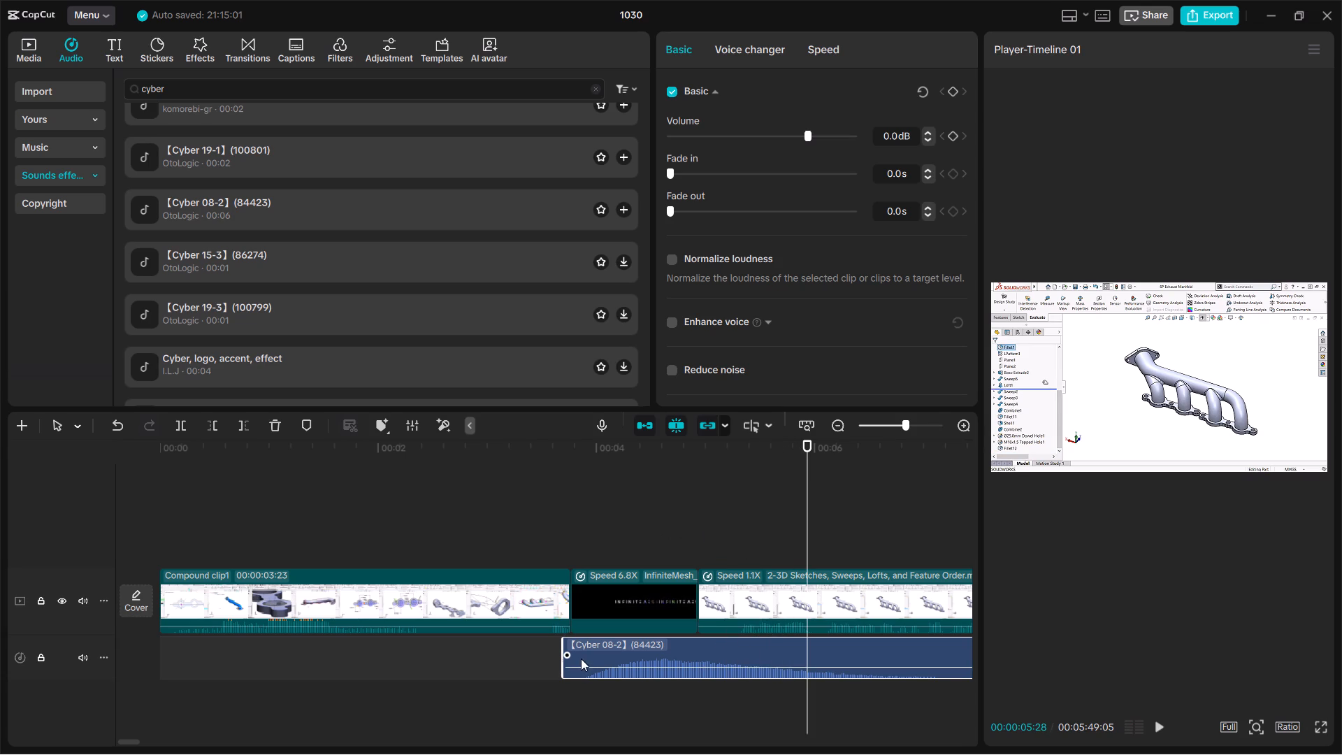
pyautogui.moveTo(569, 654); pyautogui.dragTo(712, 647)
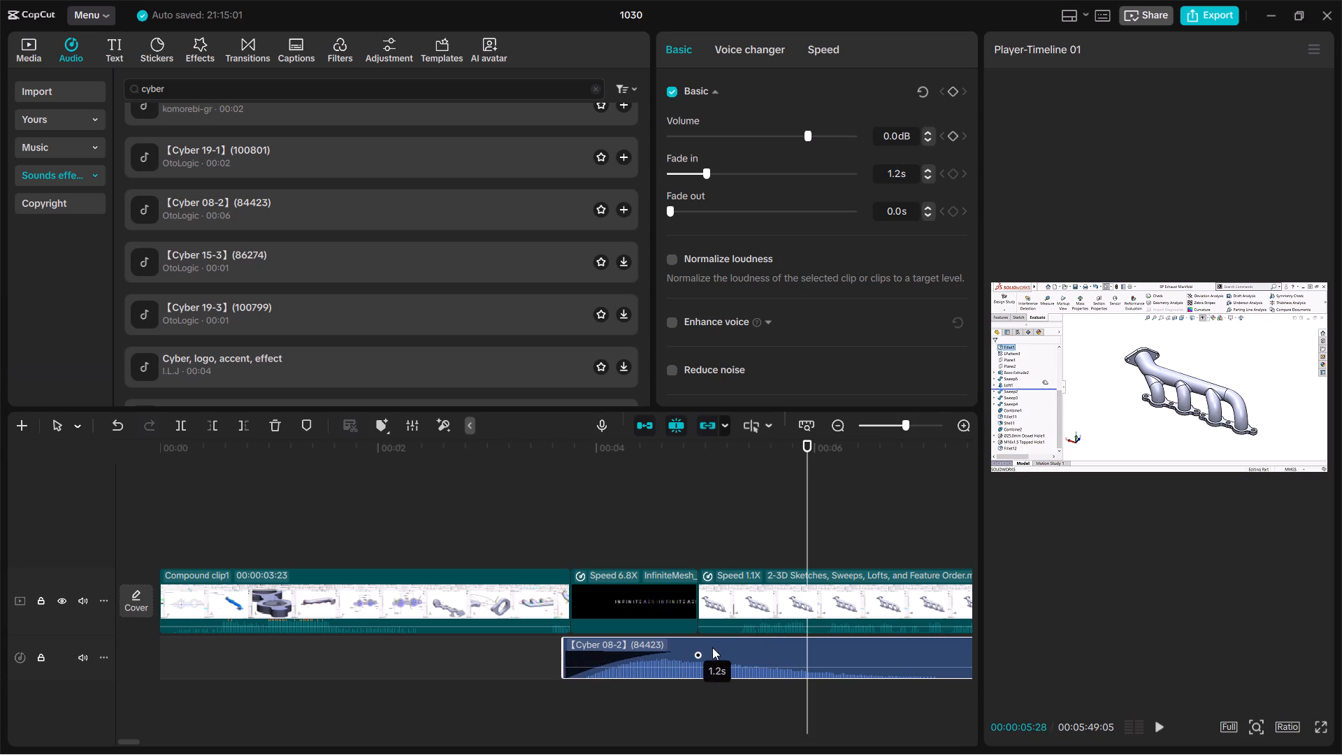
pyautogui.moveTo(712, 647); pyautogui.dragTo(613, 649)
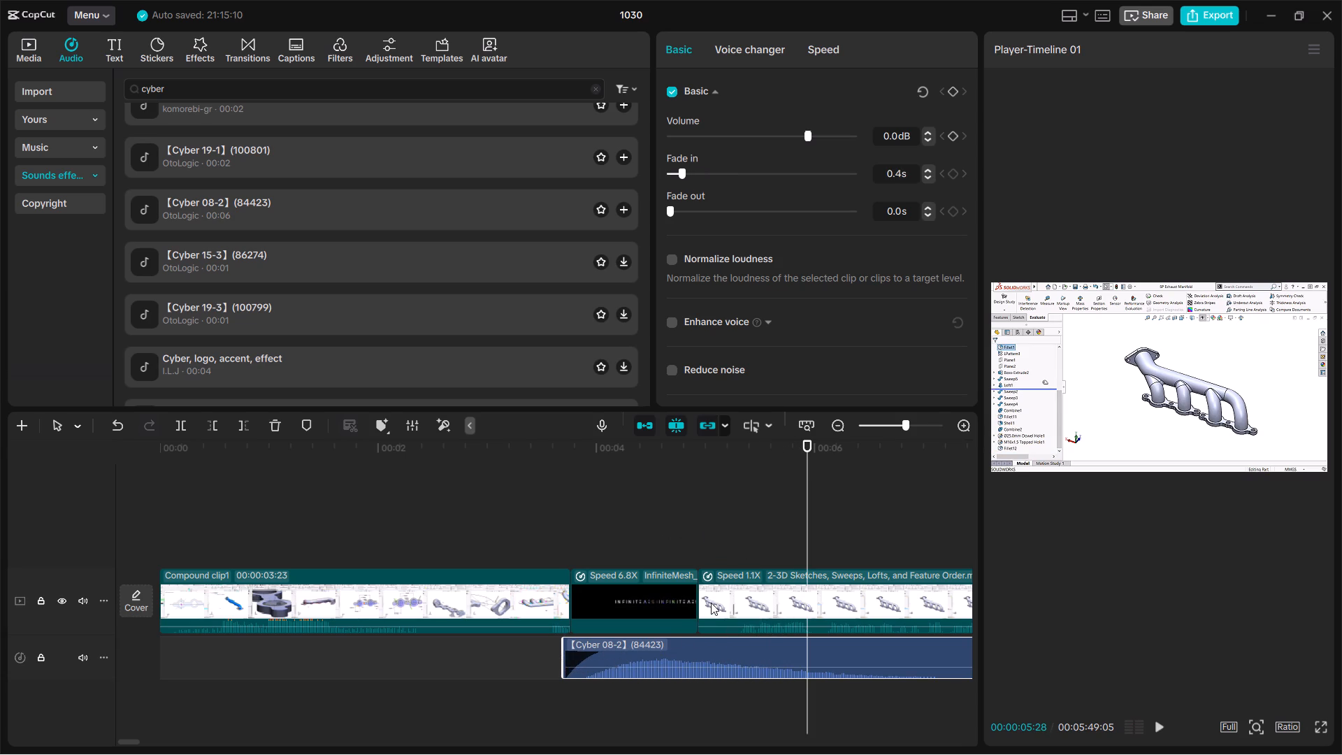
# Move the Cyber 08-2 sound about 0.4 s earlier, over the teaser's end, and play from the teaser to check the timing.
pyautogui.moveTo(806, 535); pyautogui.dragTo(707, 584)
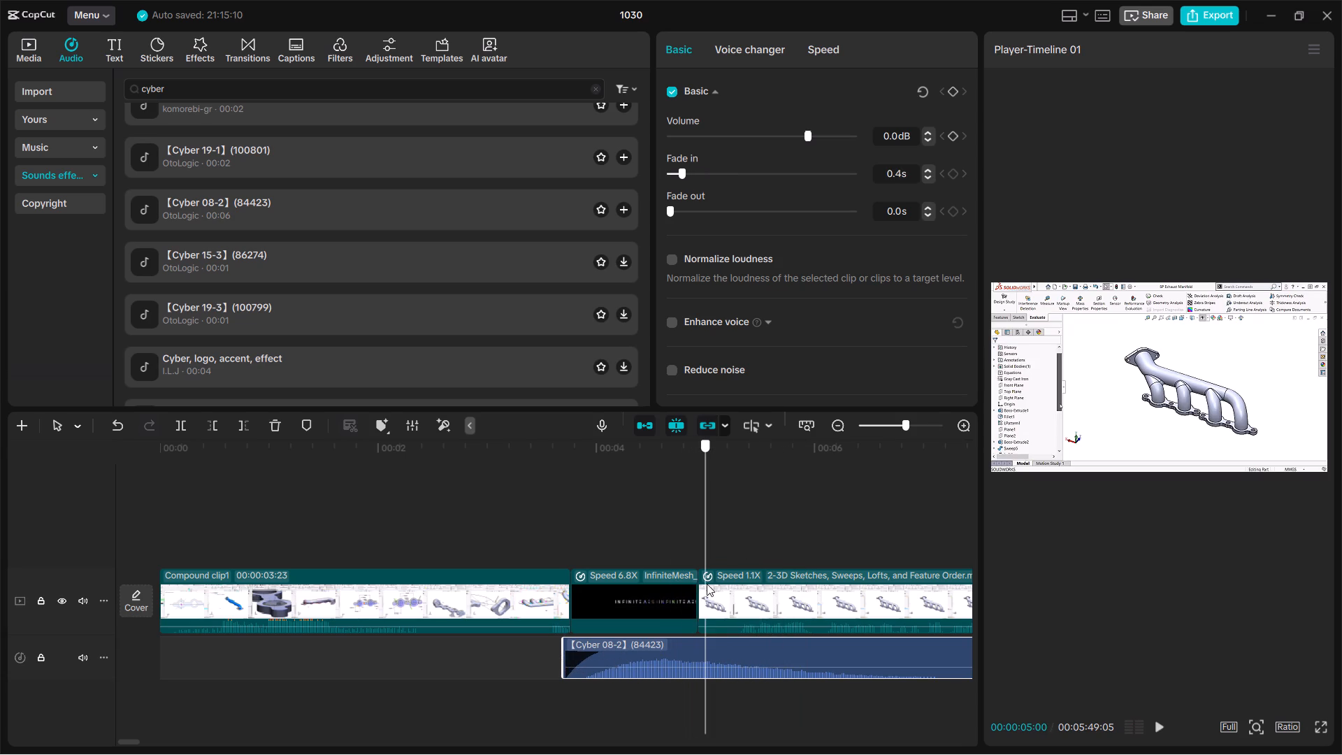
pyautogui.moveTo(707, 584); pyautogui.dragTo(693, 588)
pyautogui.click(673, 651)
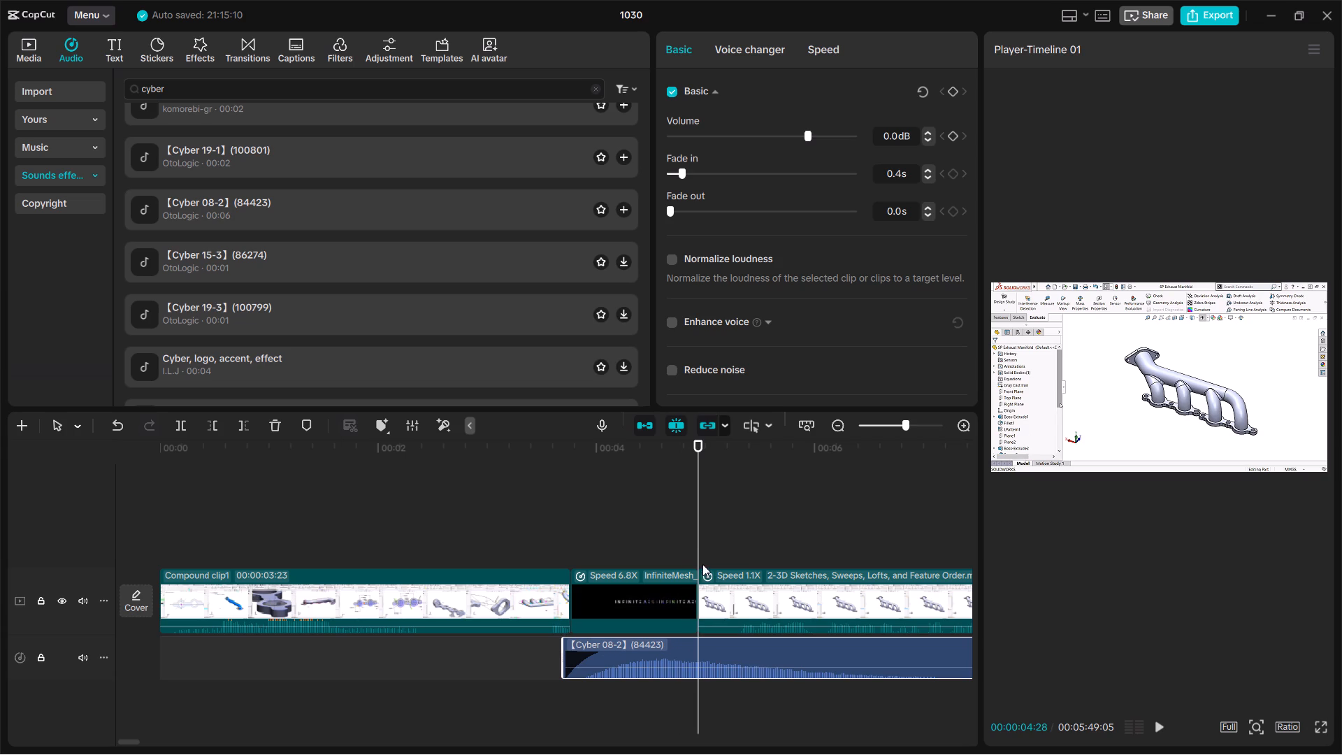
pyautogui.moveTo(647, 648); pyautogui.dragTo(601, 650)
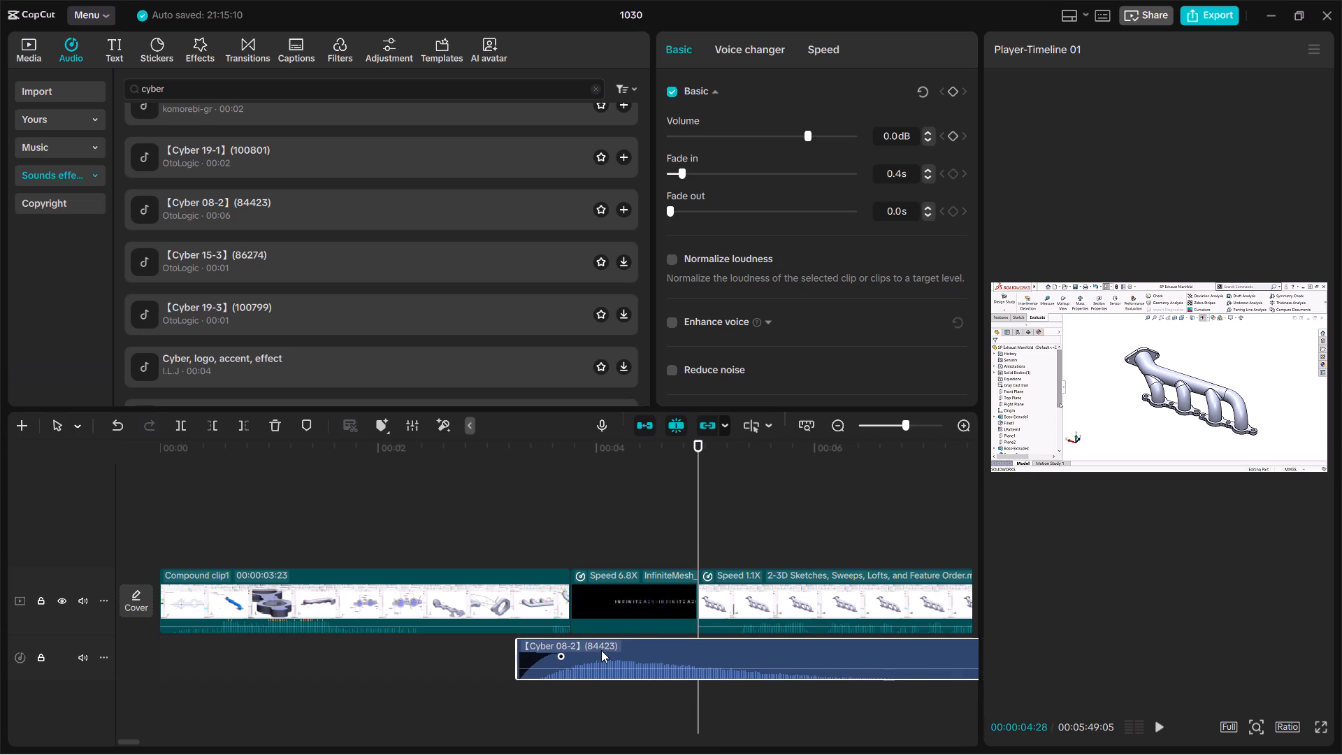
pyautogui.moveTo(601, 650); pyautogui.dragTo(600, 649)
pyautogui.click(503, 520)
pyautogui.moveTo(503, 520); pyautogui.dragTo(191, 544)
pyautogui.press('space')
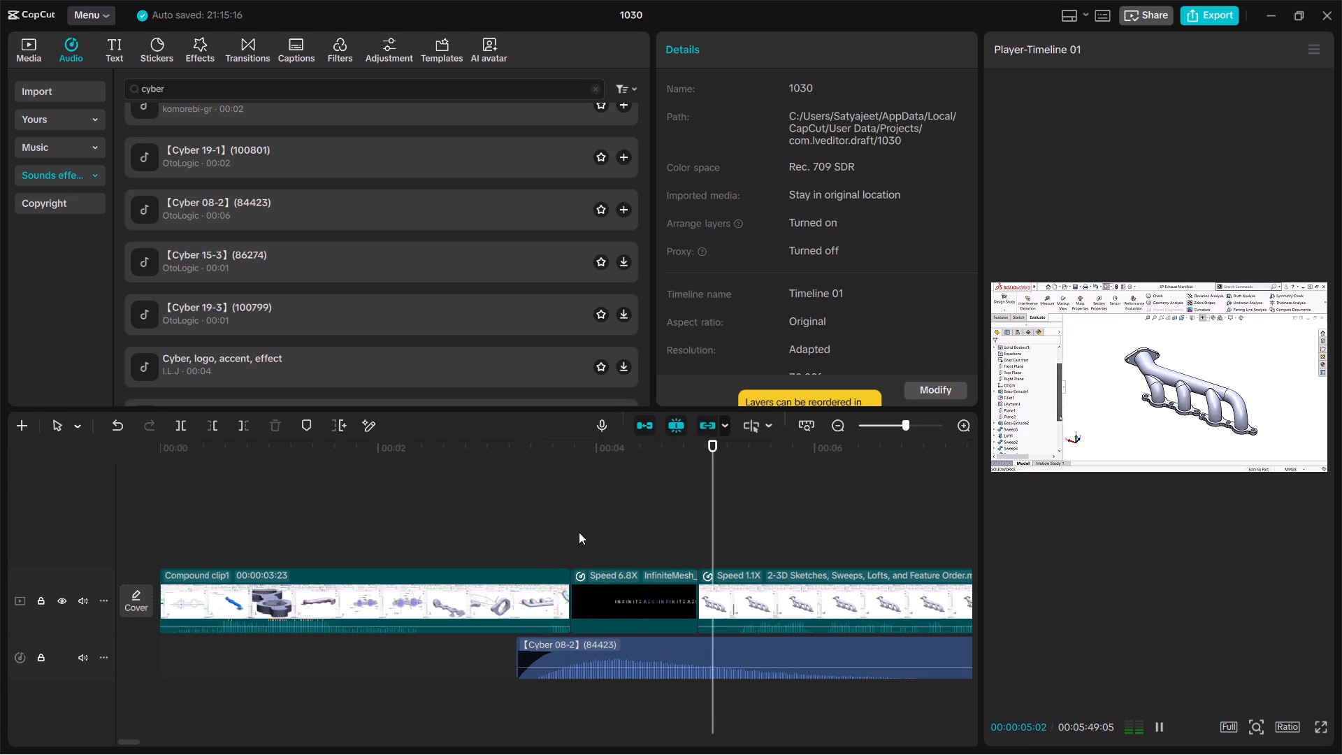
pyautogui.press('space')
# Move the Cyber 08-2 sound so it starts together with the logo opening clip.
pyautogui.moveTo(584, 649); pyautogui.dragTo(640, 642)
pyautogui.click(608, 652)
pyautogui.click(616, 652)
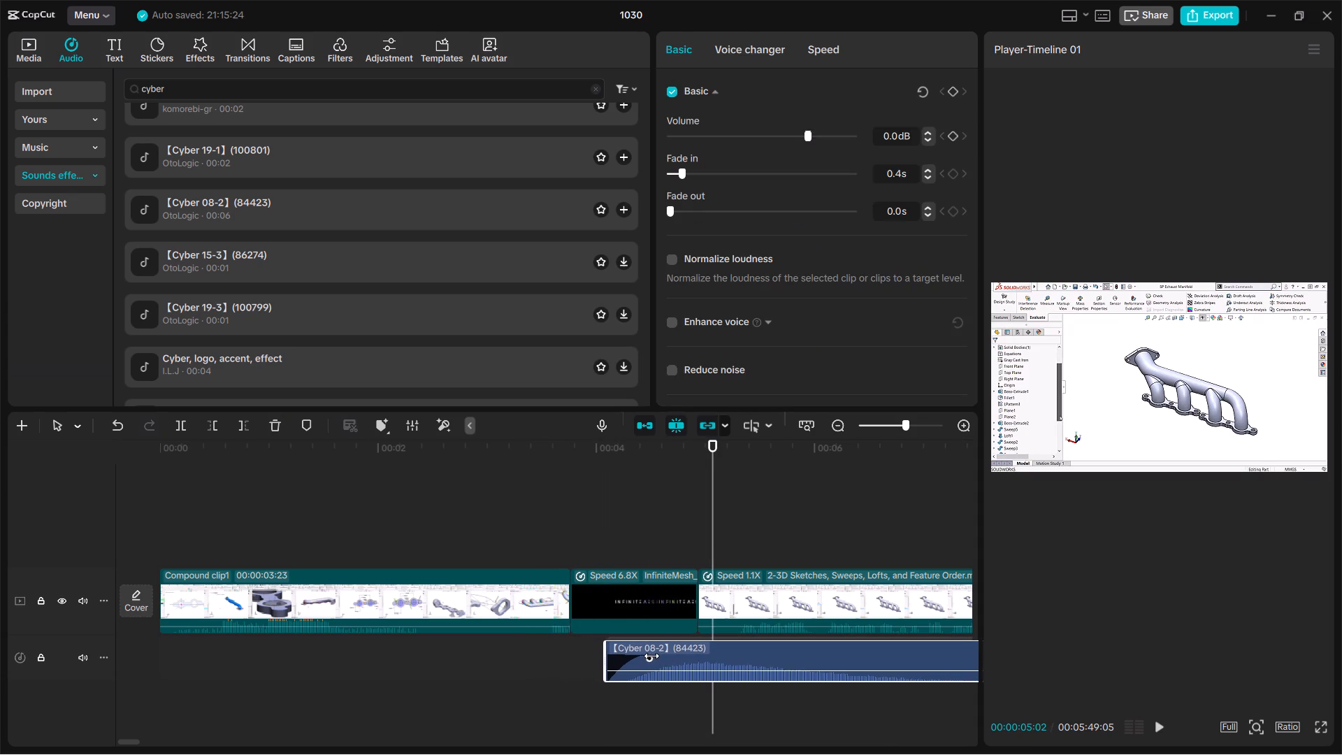
# Set the Cyber 08-2 sound's fade in to 0.7 s.
pyautogui.moveTo(612, 654); pyautogui.dragTo(619, 656)
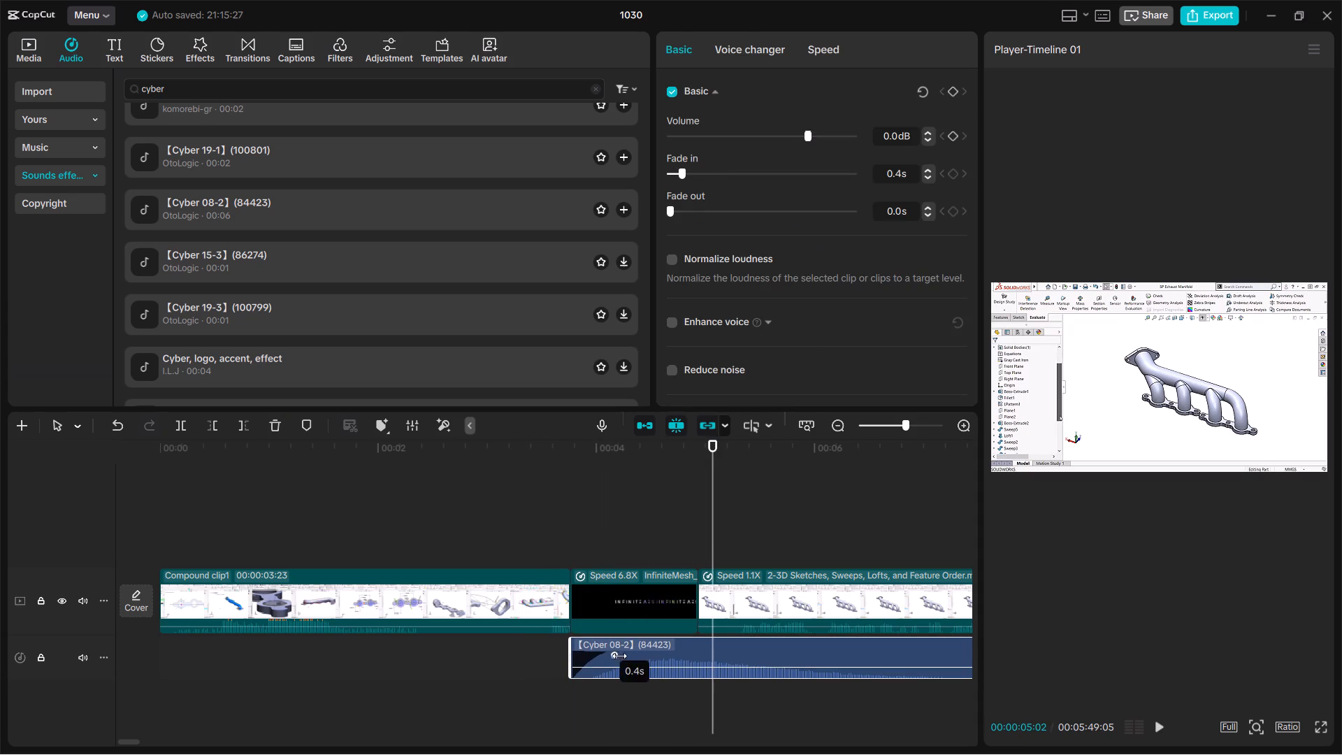
pyautogui.moveTo(619, 656); pyautogui.dragTo(649, 660)
# Cut off the Cyber 08-2 sound where the logo opening ends and the main clip begins.
pyautogui.moveTo(719, 546); pyautogui.dragTo(713, 547)
pyautogui.moveTo(714, 542); pyautogui.dragTo(692, 554)
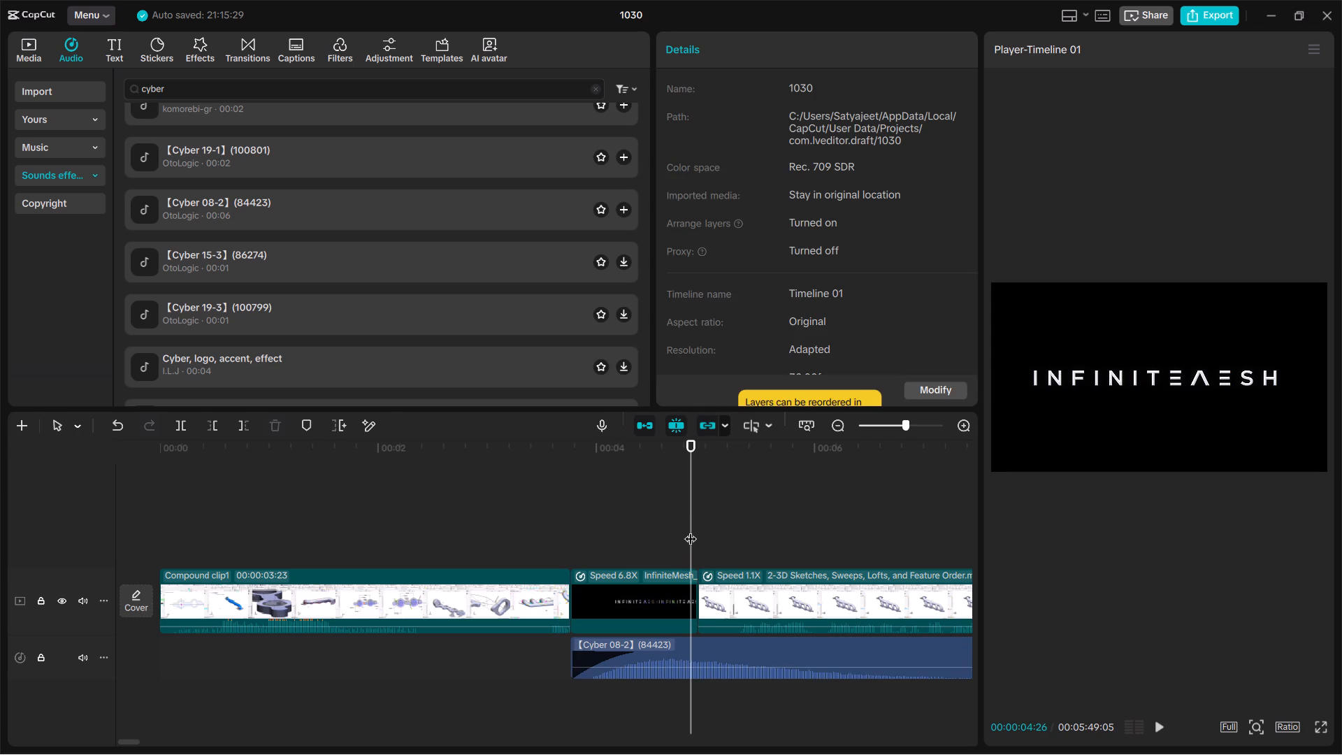
pyautogui.moveTo(691, 530); pyautogui.dragTo(702, 535)
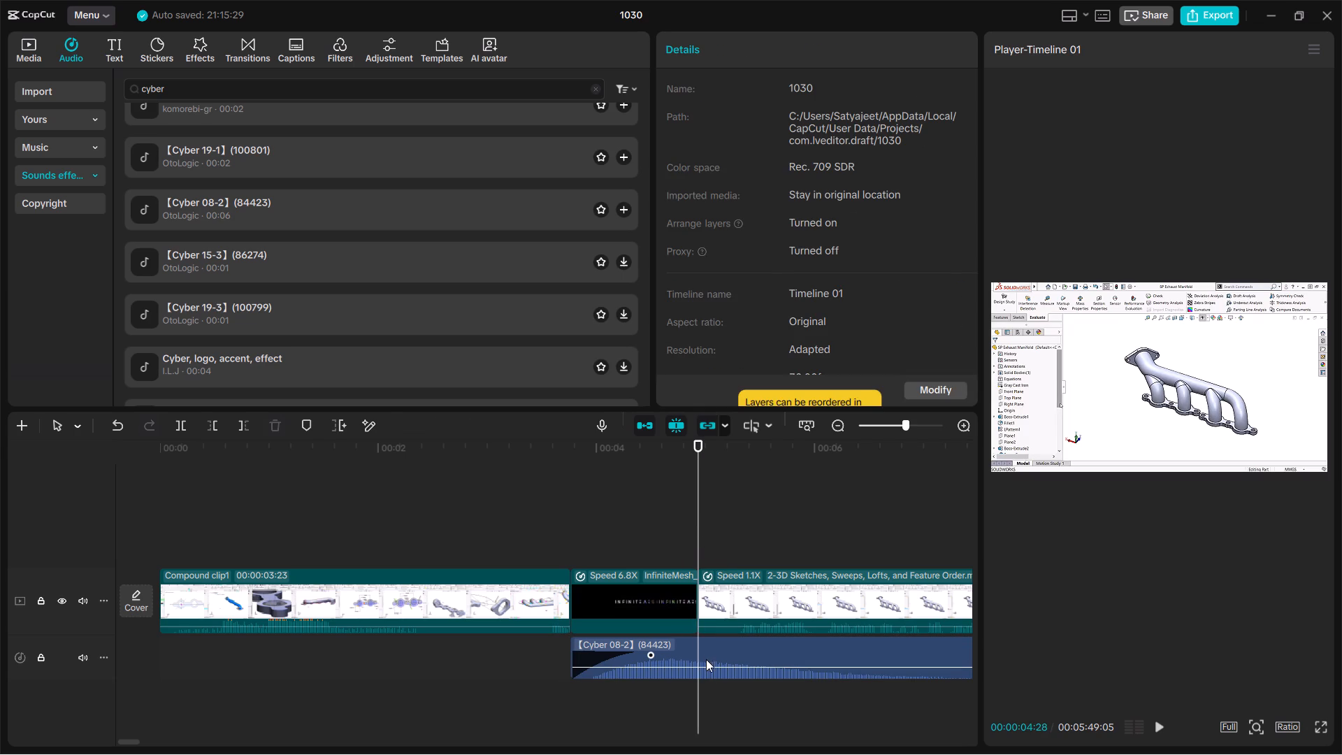
pyautogui.click(707, 660)
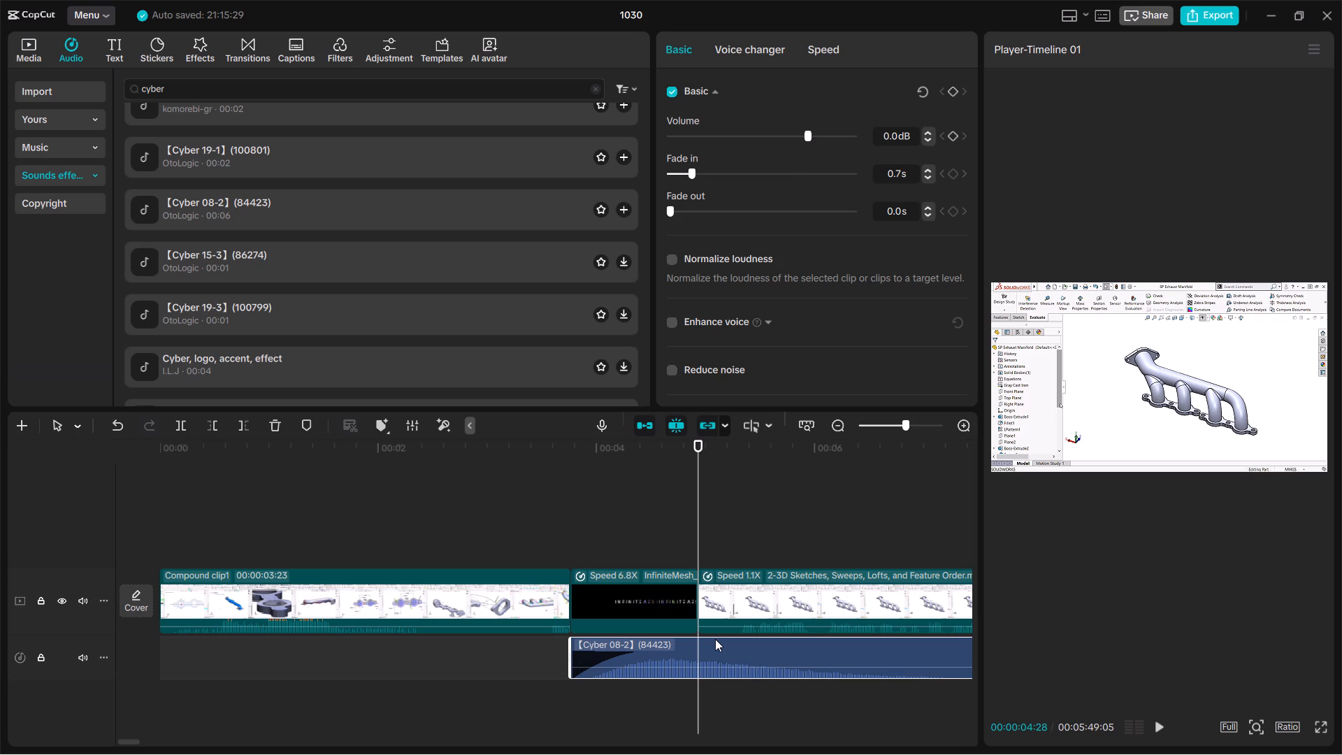
pyautogui.press('w')
# Play the video full screen from the start through the teaser and logo opening, and return to the beginning.
pyautogui.moveTo(702, 551); pyautogui.dragTo(22, 598)
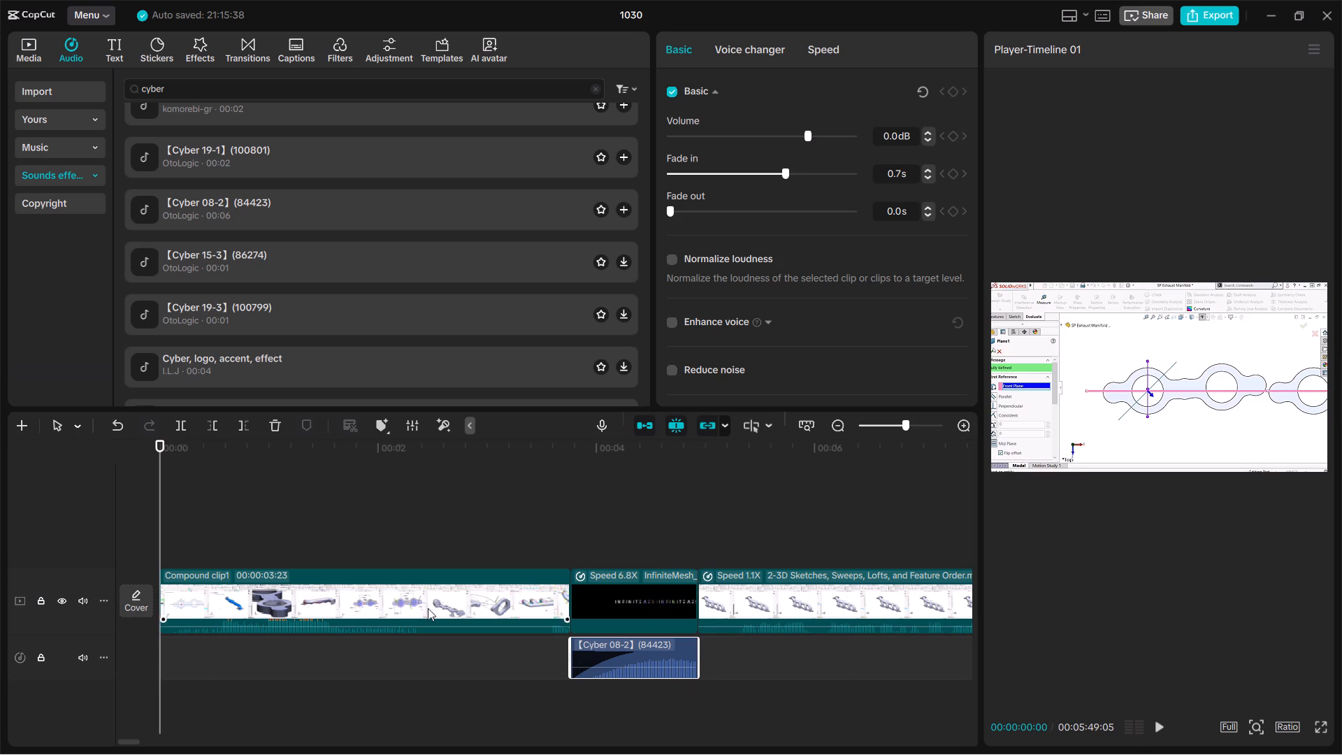
pyautogui.click(1323, 728)
pyautogui.press('space')
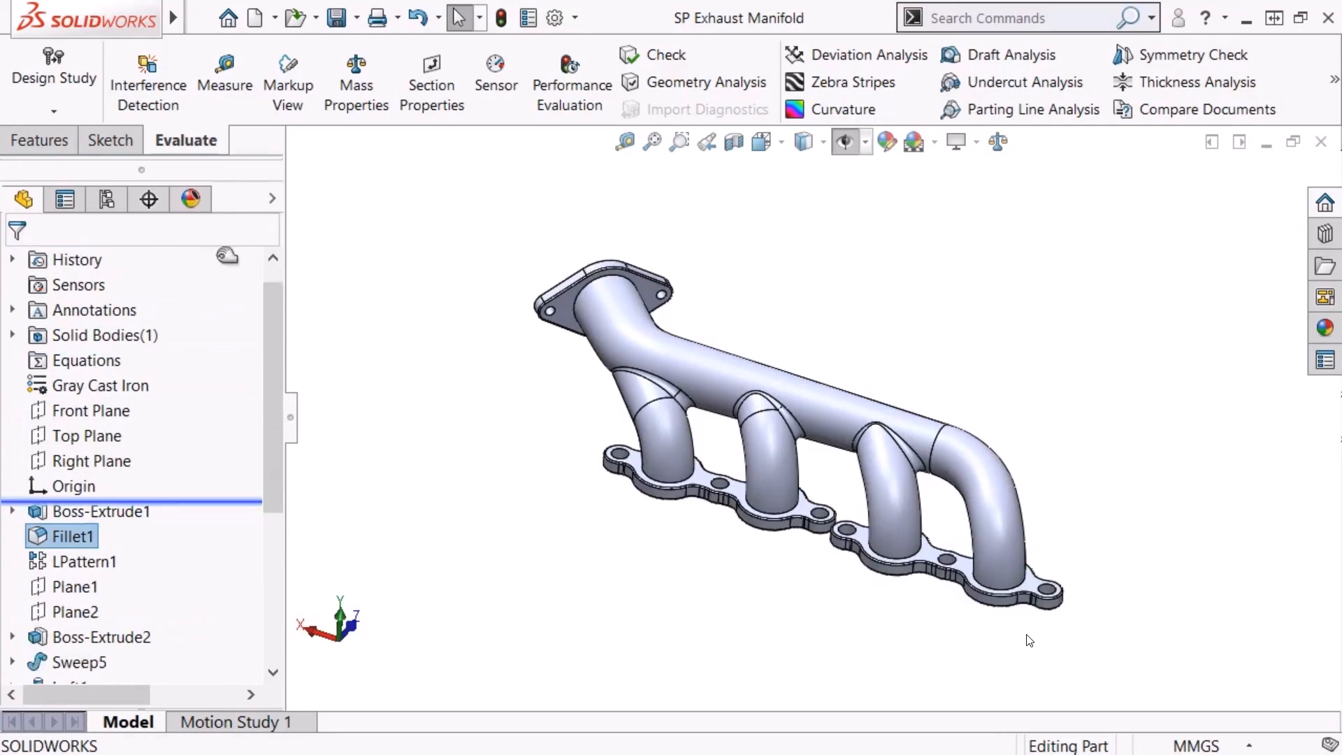
pyautogui.press('Escape')
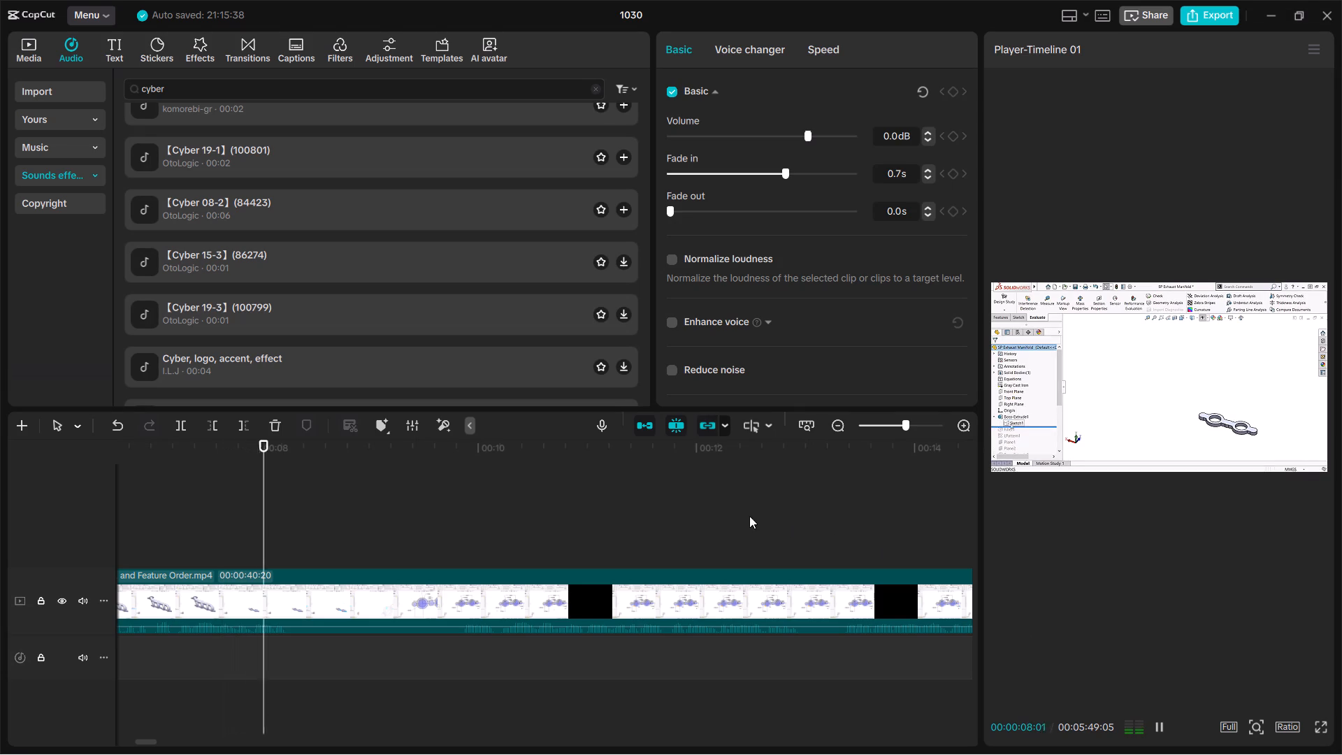
pyautogui.click(598, 526)
pyautogui.moveTo(598, 526); pyautogui.dragTo(35, 626)
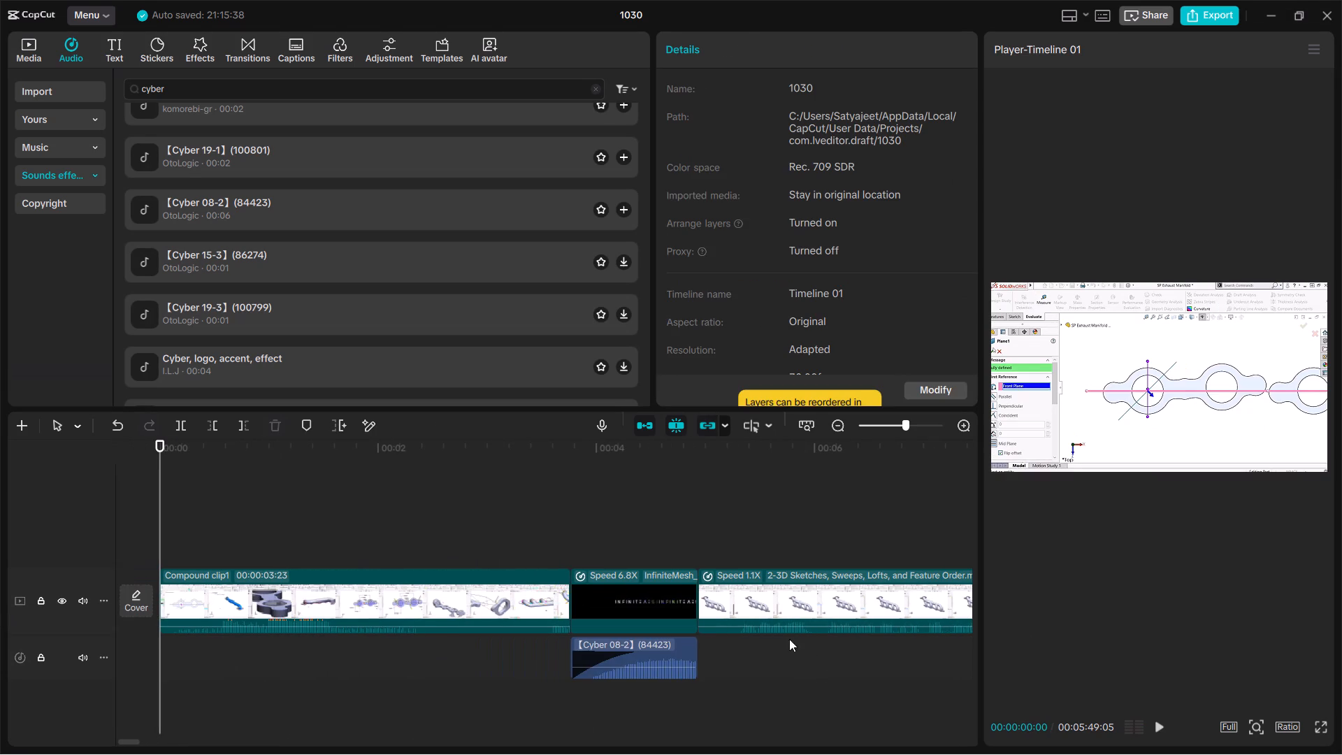
# Slow the logo opening clip to a speed of 6.19x.
pyautogui.moveTo(700, 605); pyautogui.dragTo(712, 610)
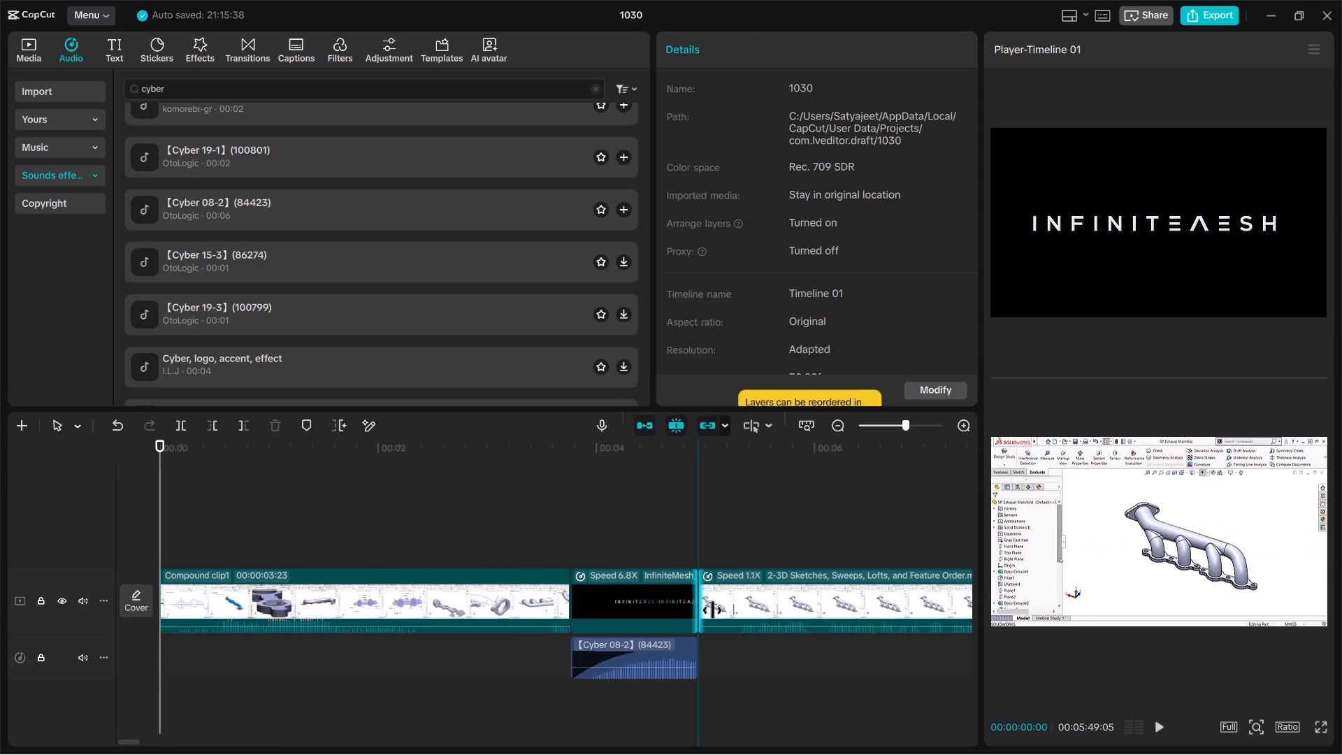
pyautogui.moveTo(712, 610); pyautogui.dragTo(731, 612)
pyautogui.moveTo(762, 607); pyautogui.dragTo(779, 607)
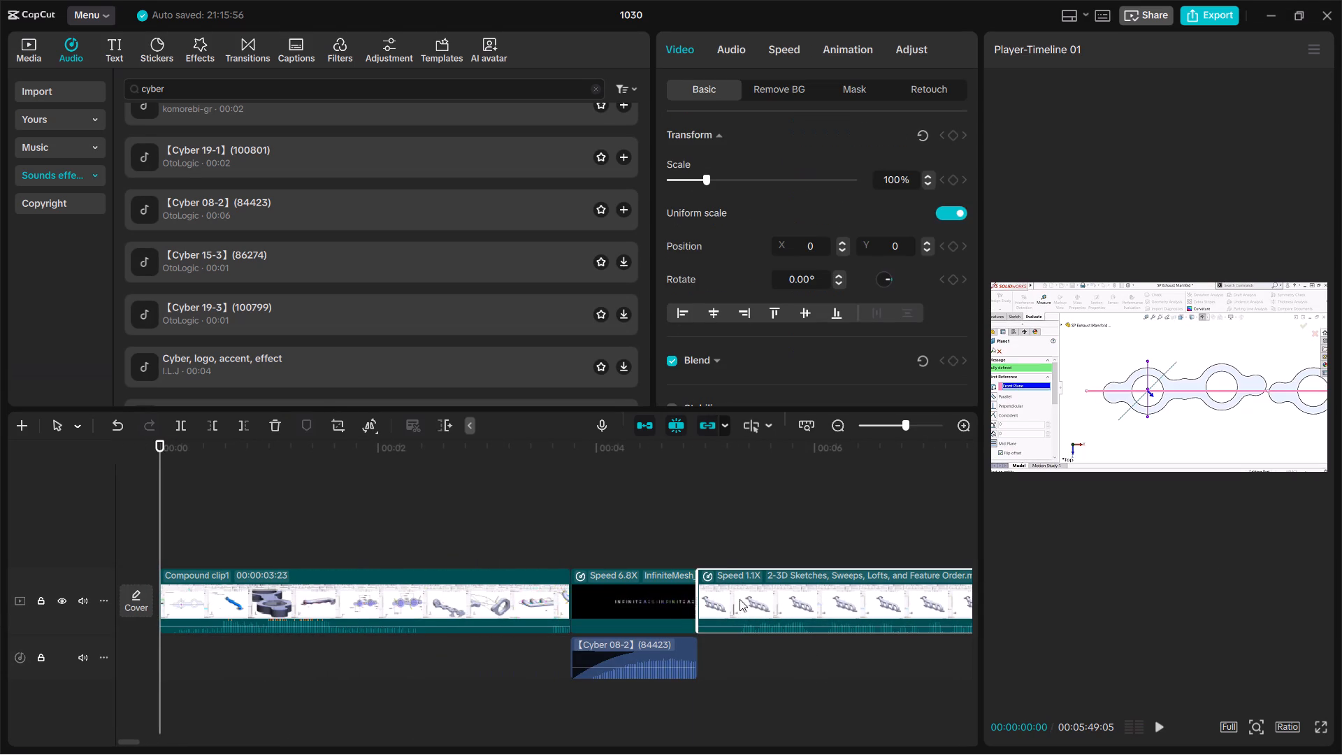
pyautogui.click(639, 594)
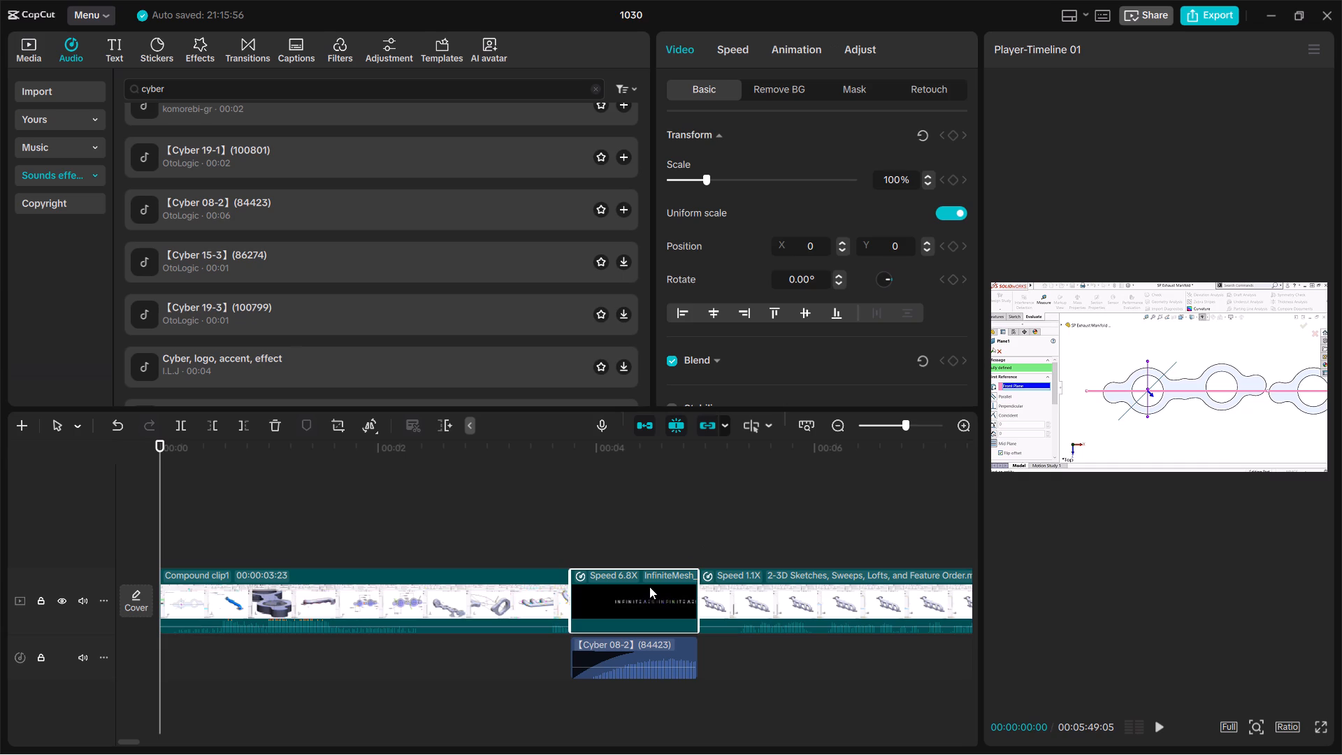
pyautogui.click(725, 50)
pyautogui.click(958, 164)
pyautogui.click(958, 164)
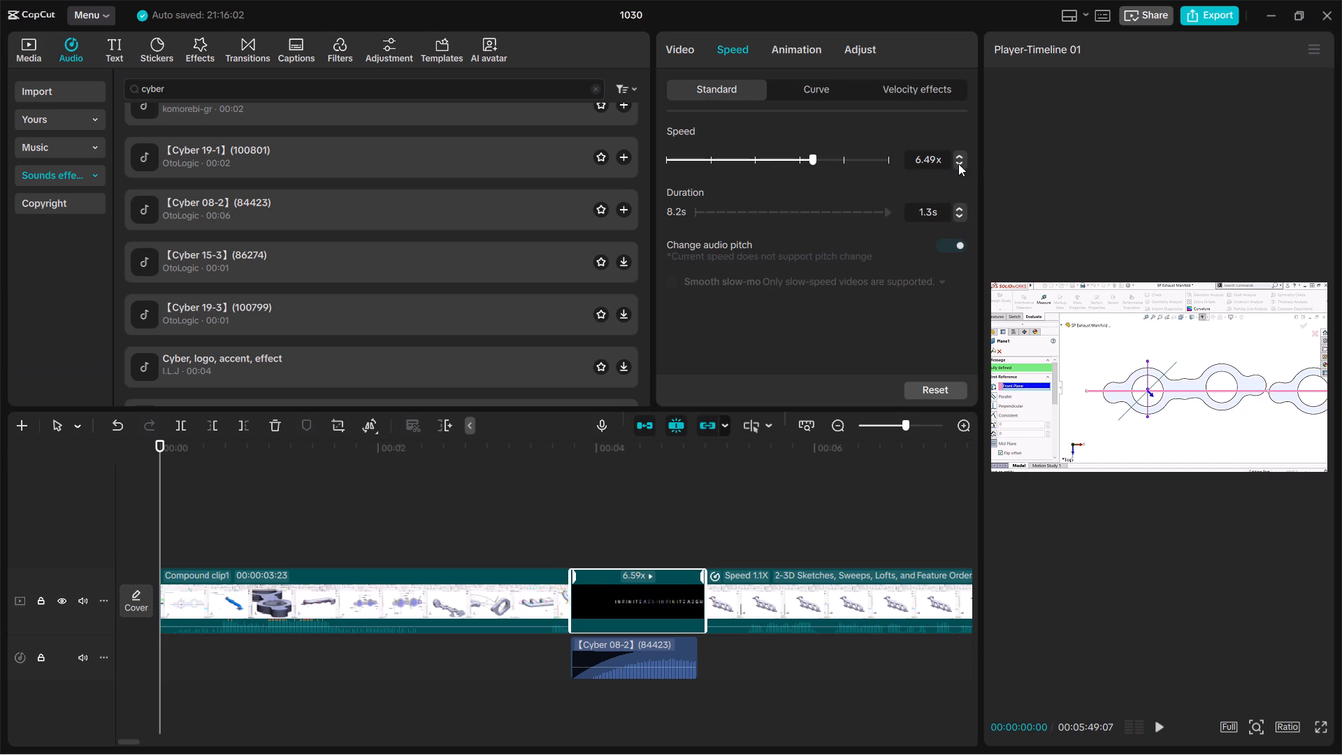
pyautogui.click(958, 164)
pyautogui.click(958, 164)
pyautogui.click(958, 164)
pyautogui.click(958, 164)
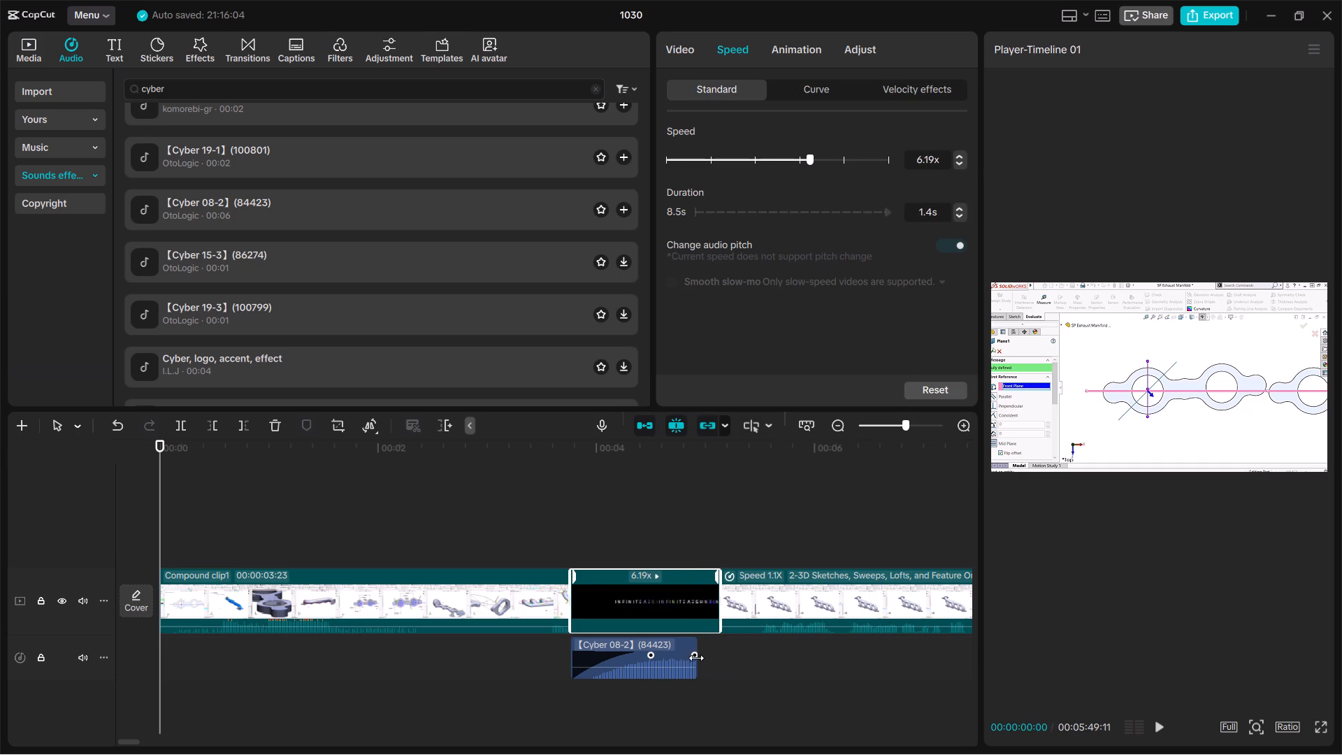
# Extend the end of the Cyber 08-2 sound to match the end of the logo opening clip.
pyautogui.moveTo(696, 658); pyautogui.dragTo(718, 662)
pyautogui.moveTo(701, 657); pyautogui.dragTo(723, 659)
# Play the logo opening from its start into the main clip to check its speed and sound.
pyautogui.click(700, 549)
pyautogui.moveTo(699, 549); pyautogui.dragTo(575, 560)
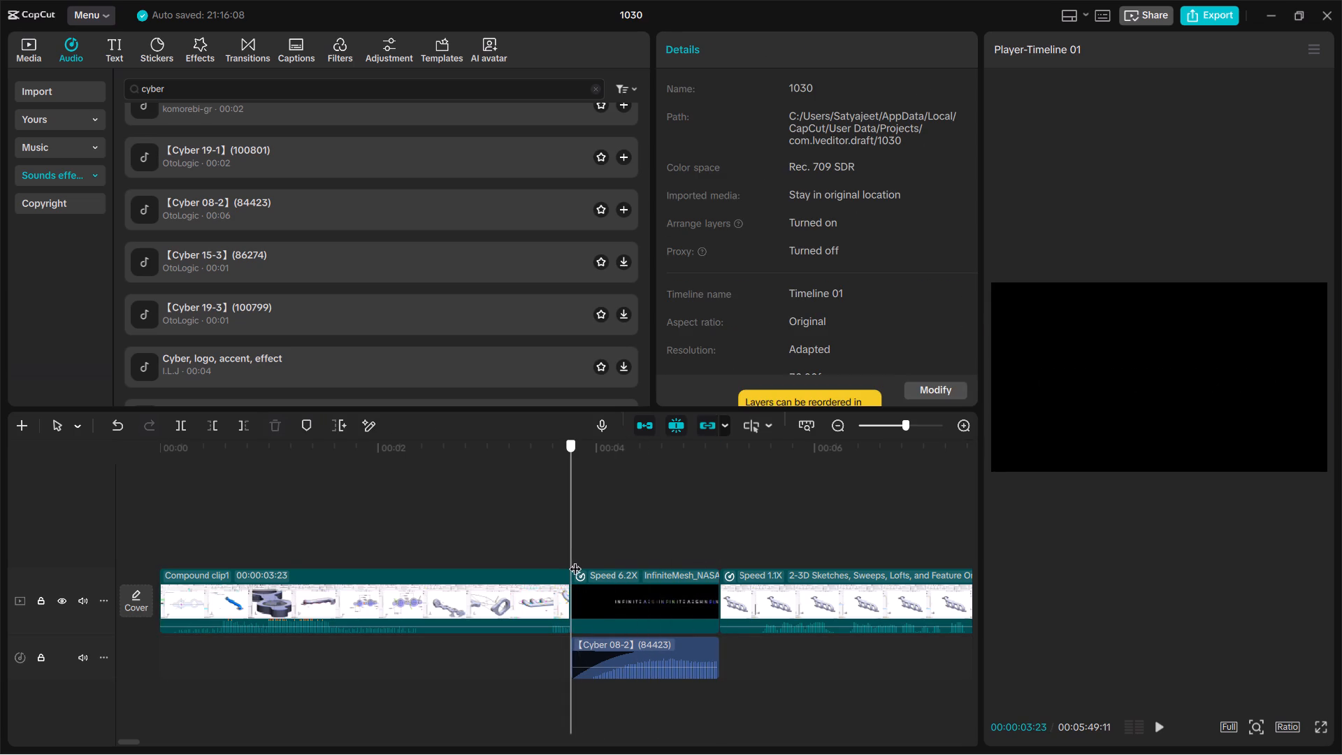
pyautogui.moveTo(575, 560); pyautogui.dragTo(573, 561)
pyautogui.press('space')
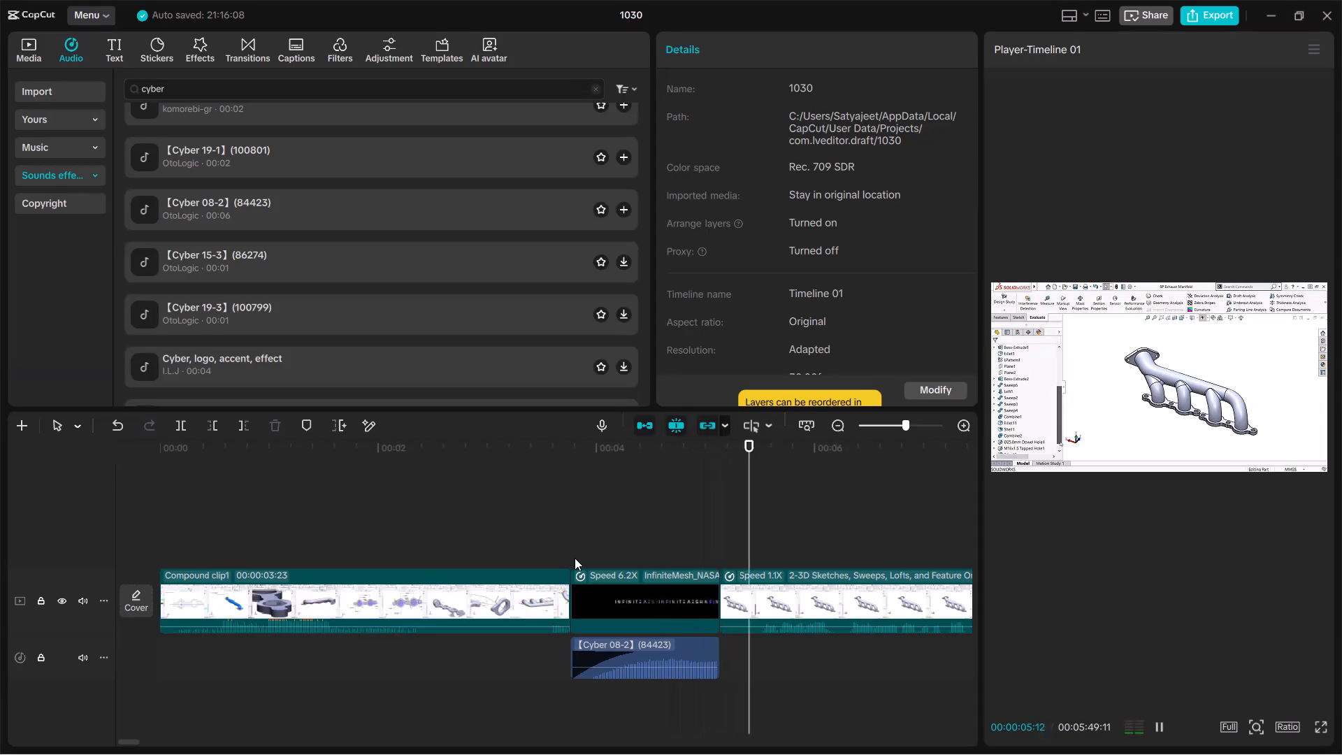
pyautogui.press('space')
pyautogui.click(726, 529)
pyautogui.moveTo(726, 529); pyautogui.dragTo(694, 547)
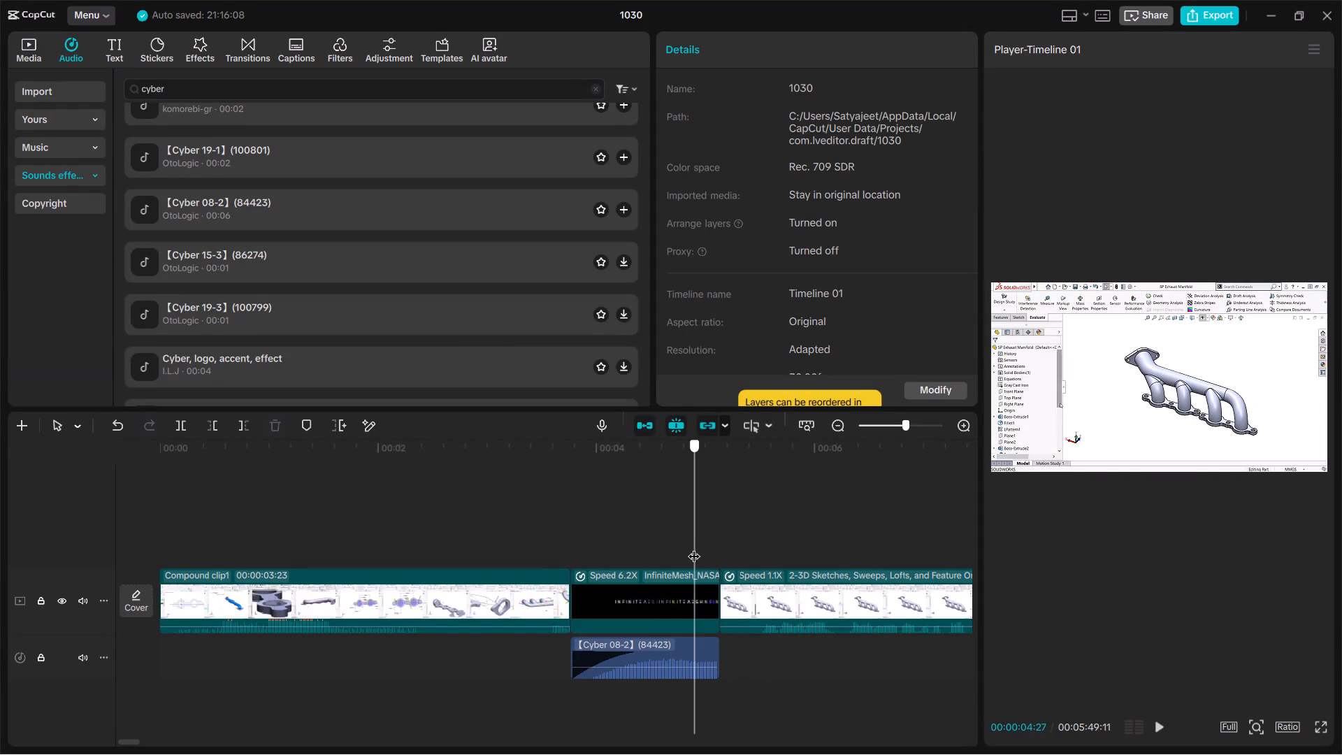
pyautogui.moveTo(694, 547); pyautogui.dragTo(589, 580)
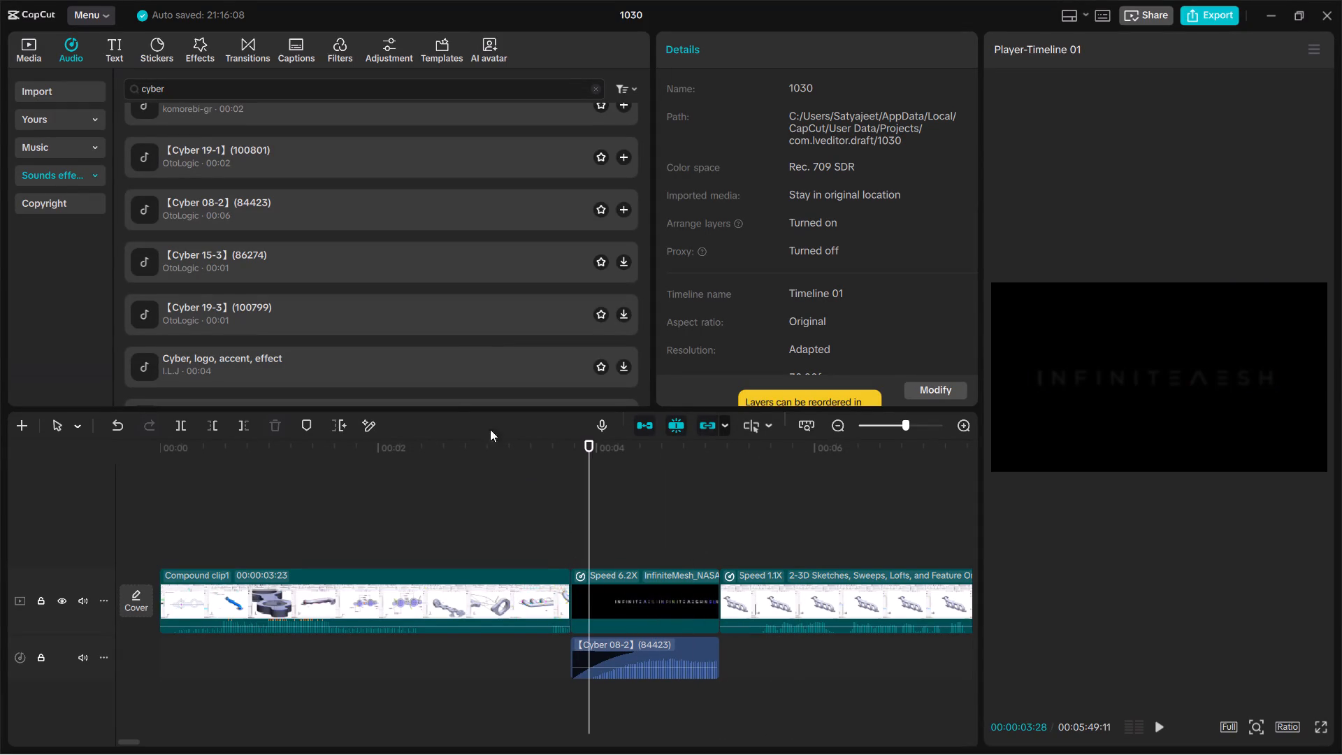
# Preview further cyber sound effects, including Cyber 19-3, the cyber logo accent and Cyber 20-4, for use in the teaser.
pyautogui.click(324, 325)
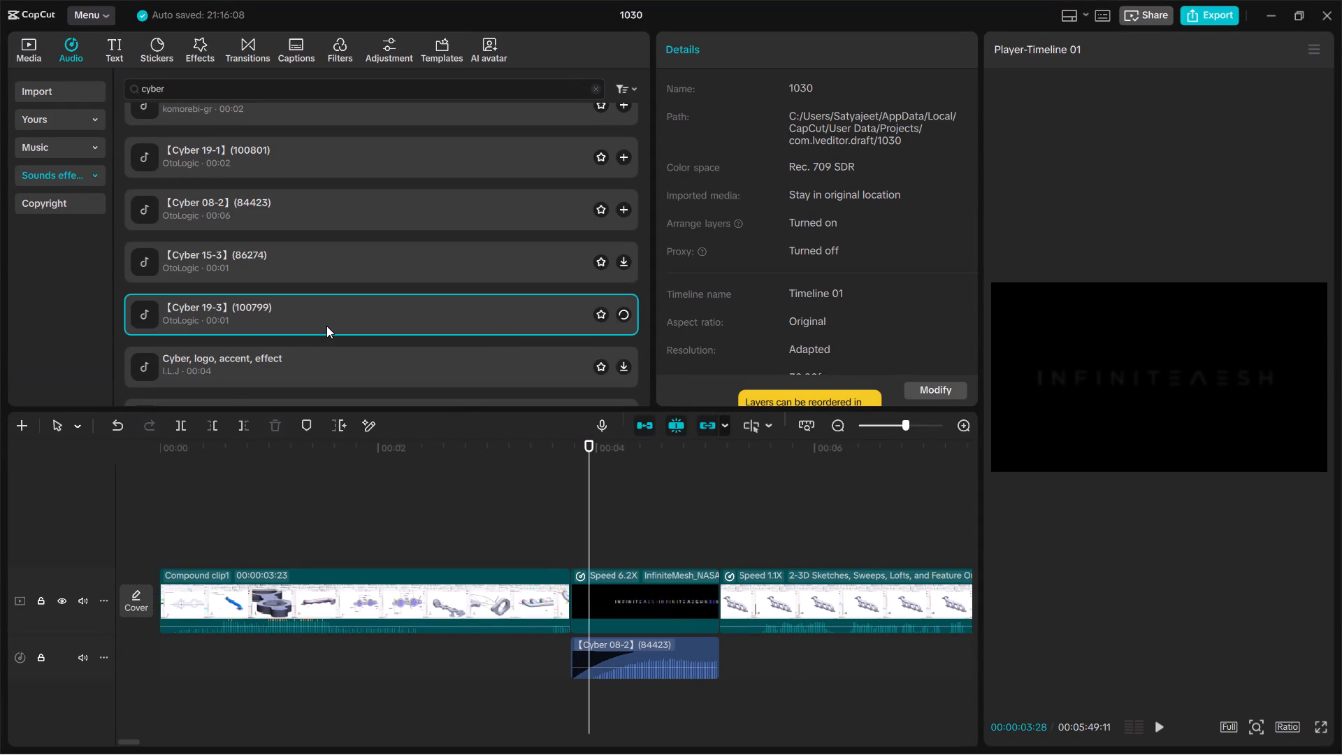
pyautogui.scroll(-1, 326, 326)
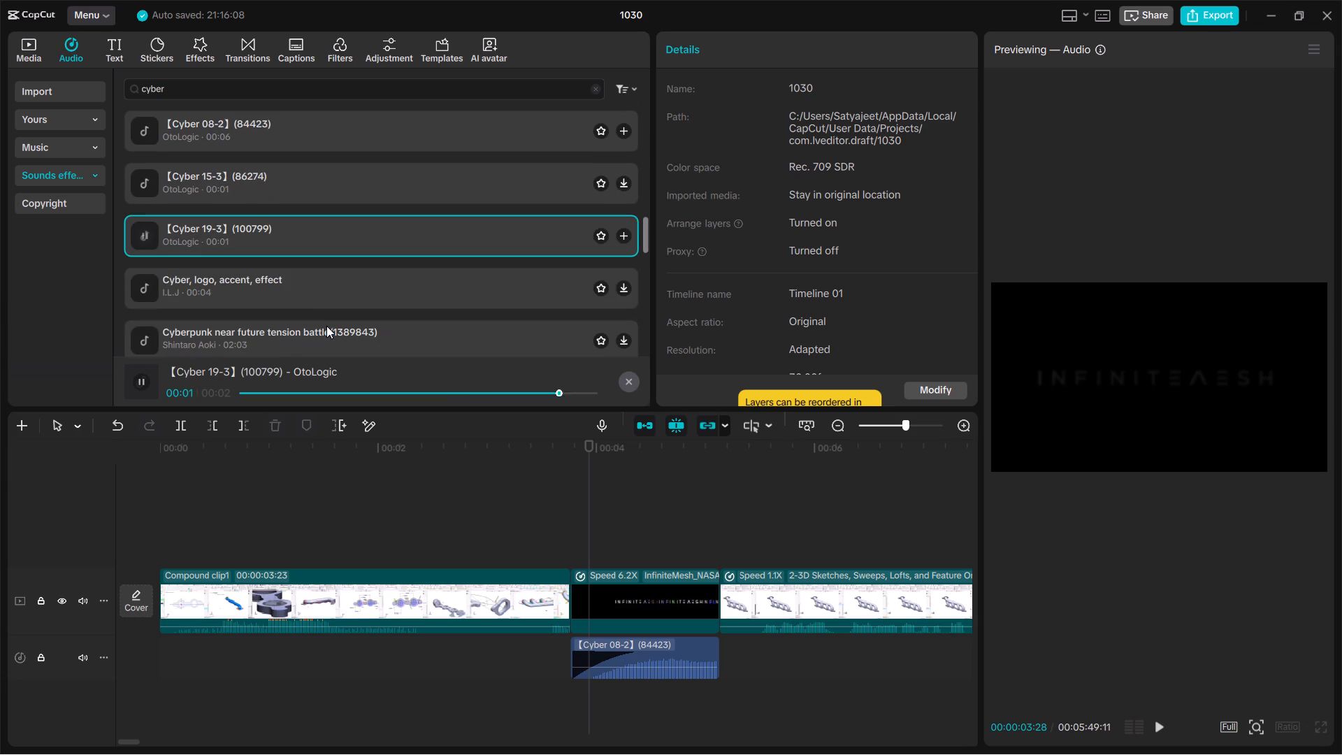
pyautogui.click(313, 307)
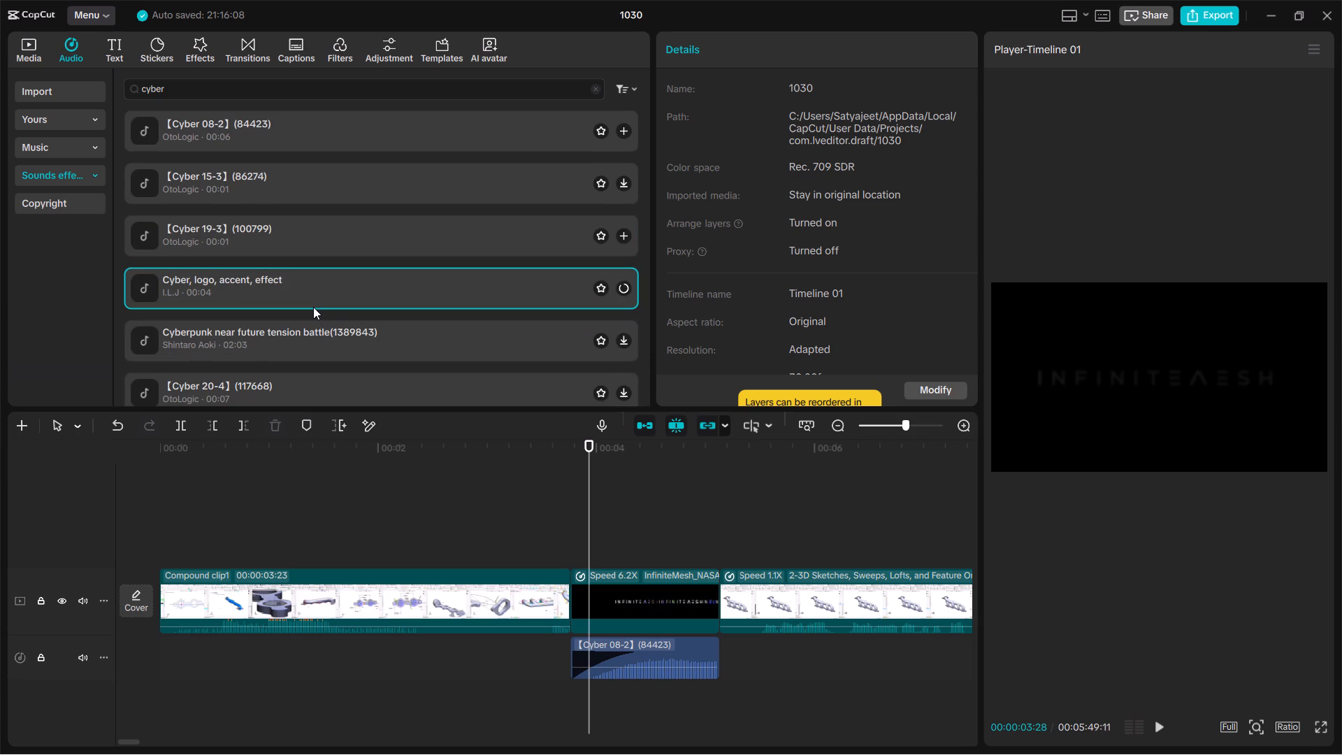
pyautogui.scroll(-1, 323, 315)
pyautogui.click(323, 316)
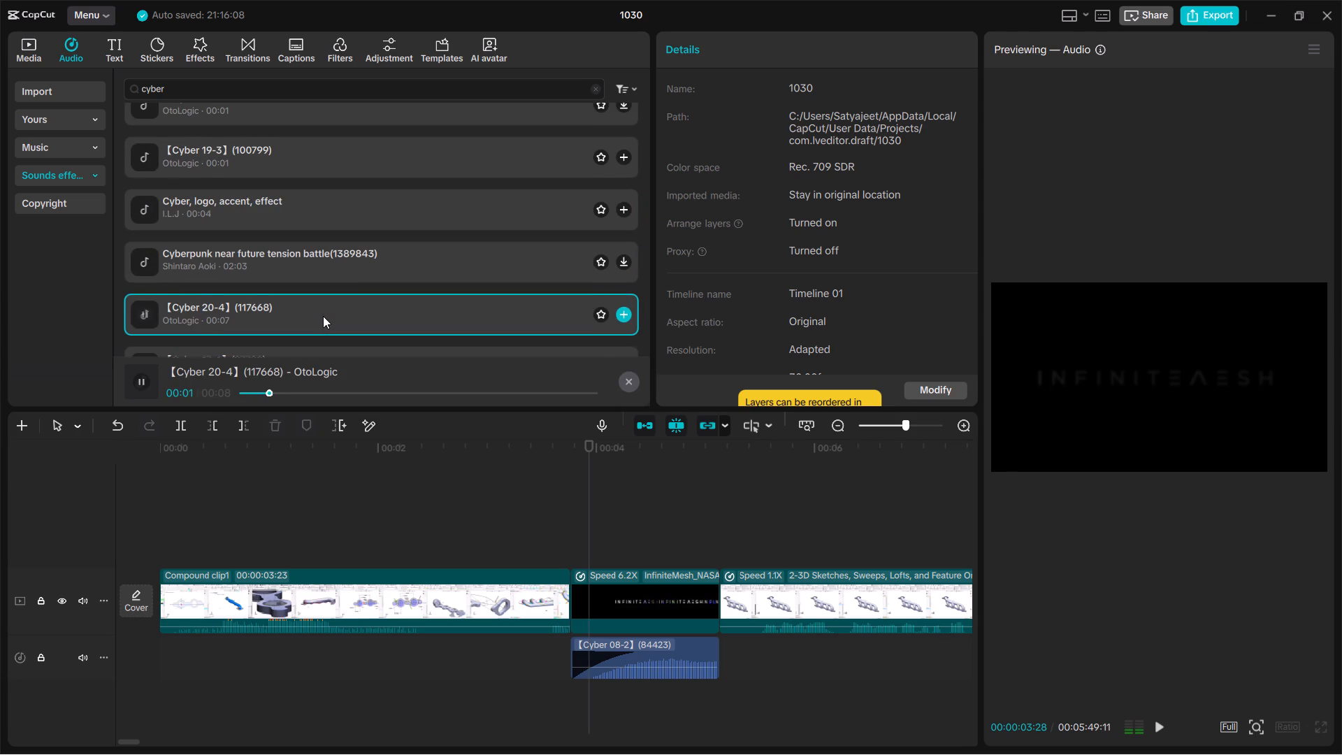
pyautogui.scroll(-1, 323, 316)
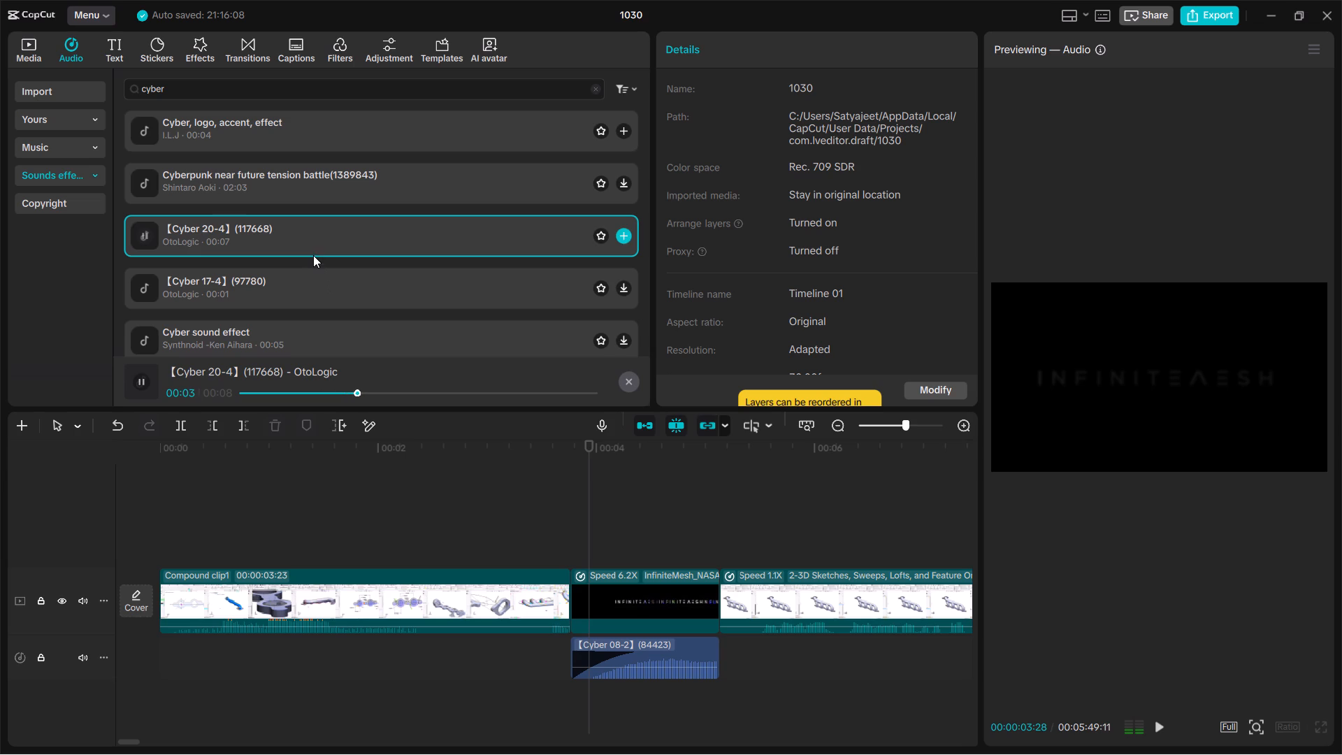
pyautogui.moveTo(306, 243); pyautogui.dragTo(356, 562)
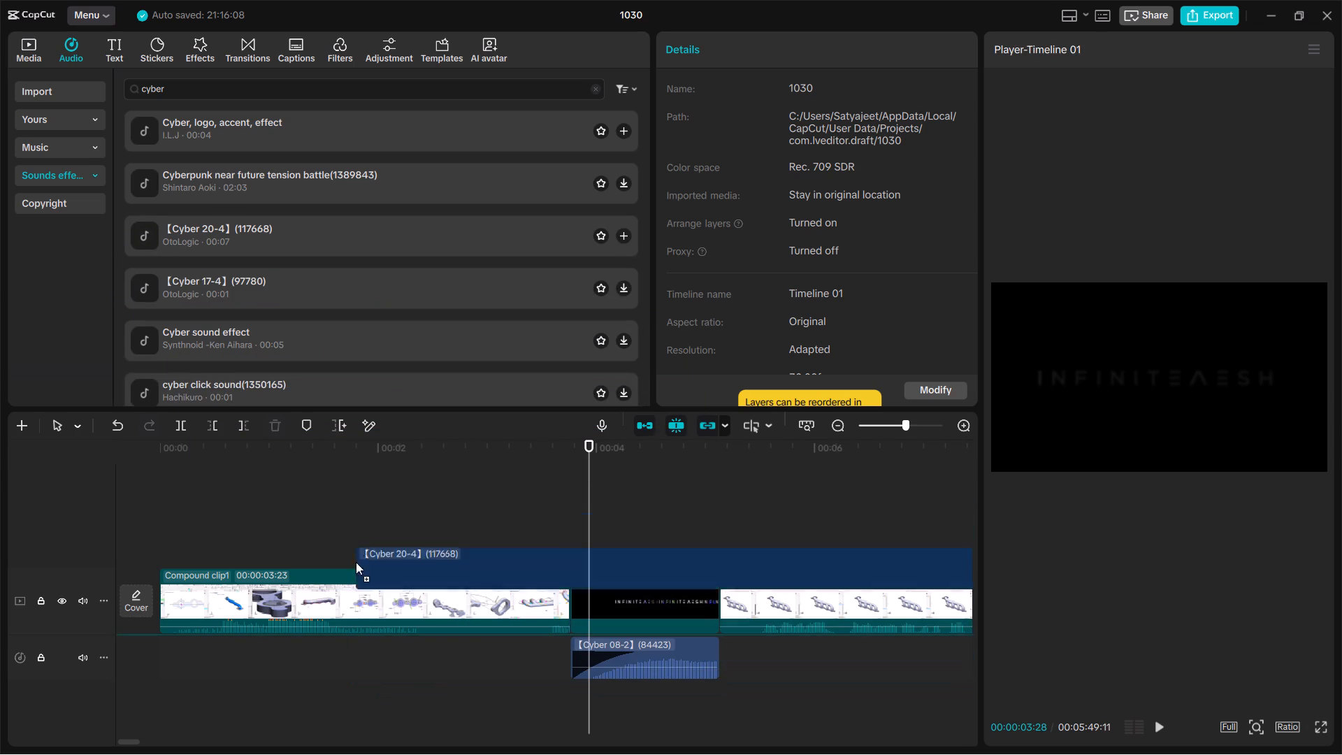
pyautogui.moveTo(356, 562); pyautogui.dragTo(326, 269)
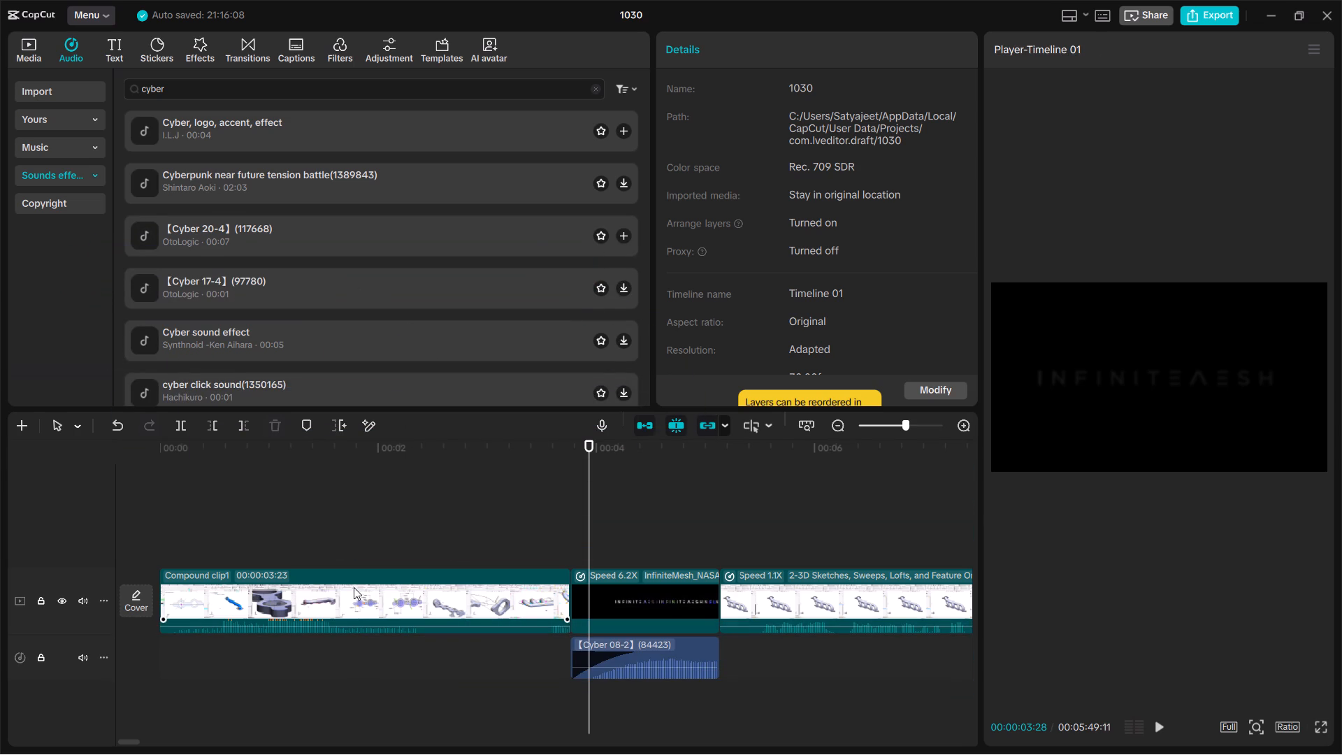
# Open the teaser compound clip and play it from the start up to its last video segment.
pyautogui.doubleClick(355, 589)
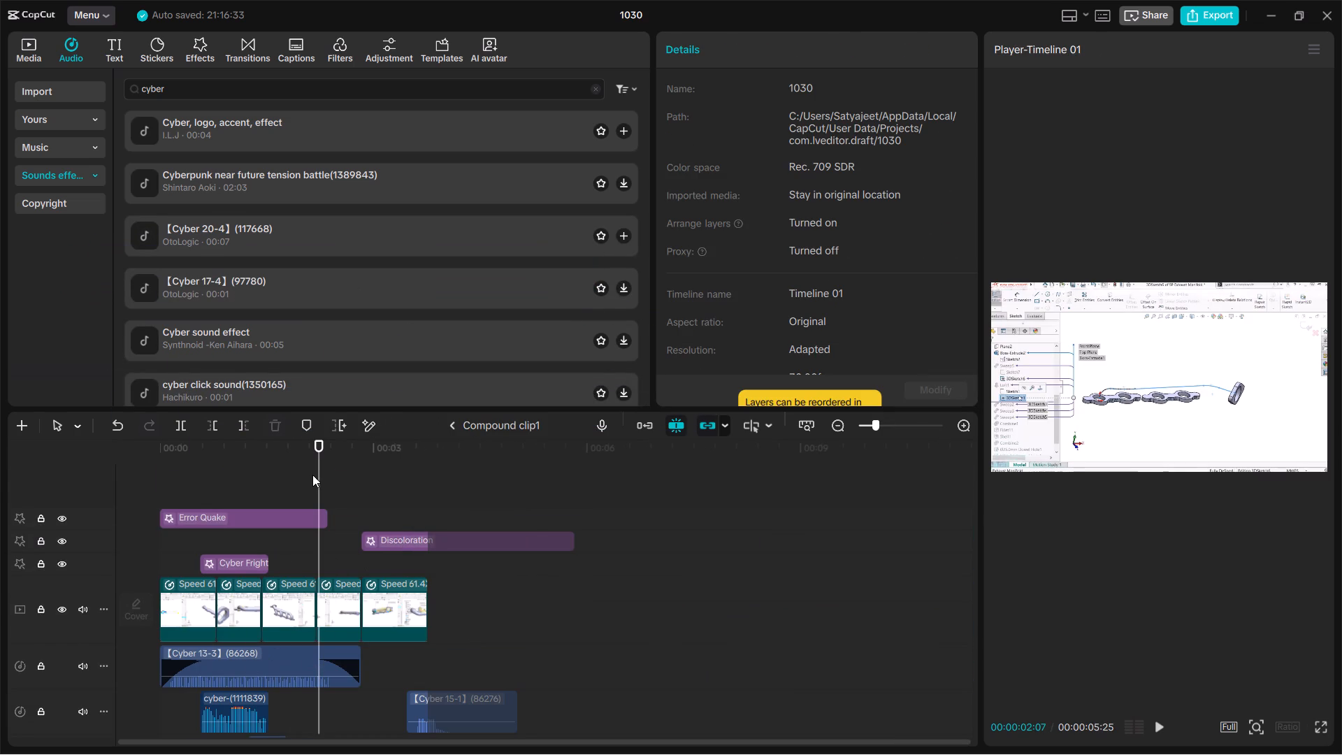
pyautogui.moveTo(319, 480); pyautogui.dragTo(140, 538)
pyautogui.press('space')
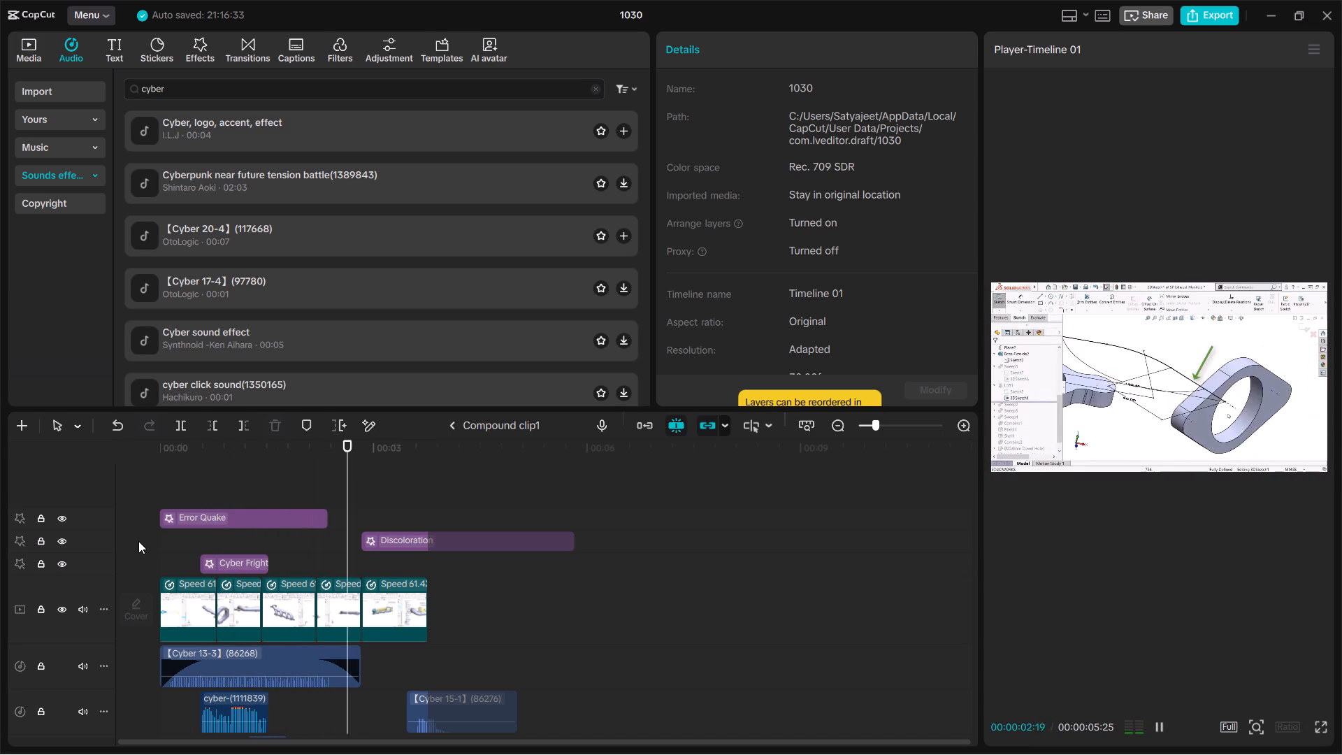
pyautogui.press('space')
# Add the Cyber 20-4 sound to the teaser on its own audio track, starting at about 1.8 s.
pyautogui.click(253, 333)
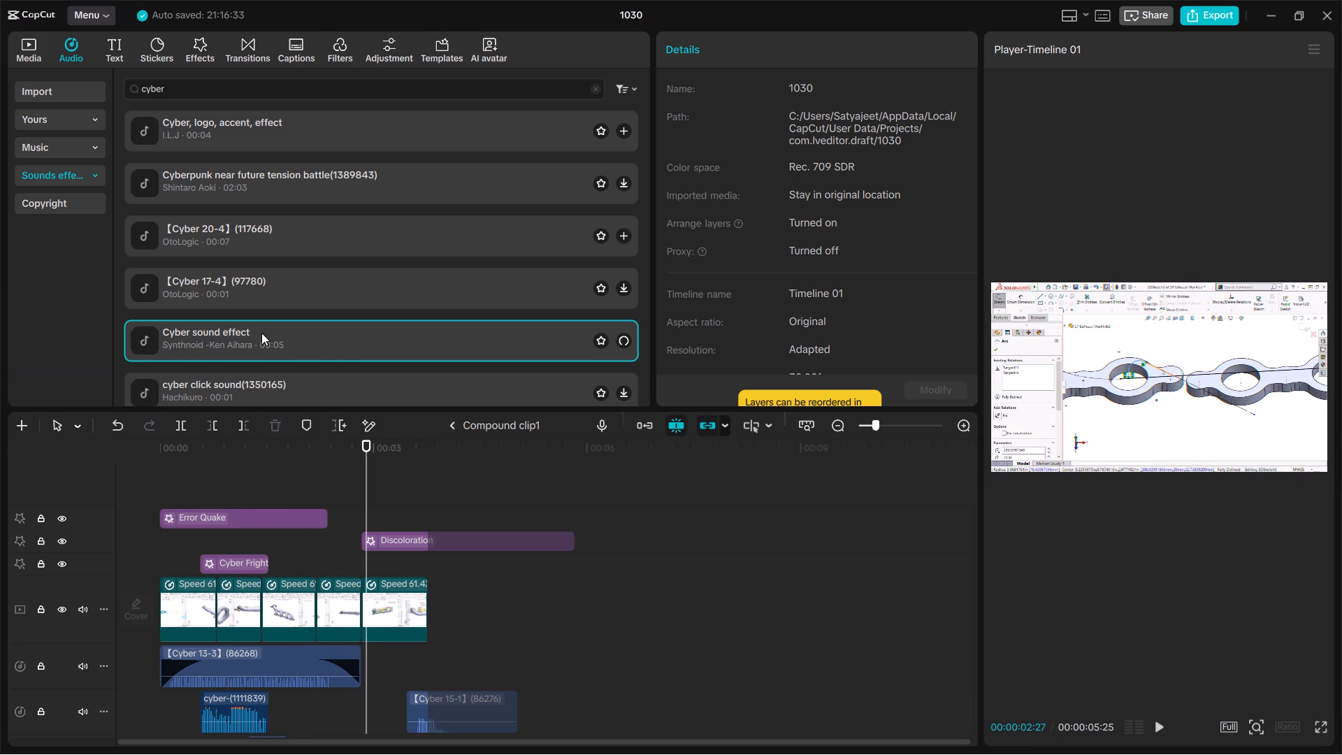
pyautogui.click(286, 245)
pyautogui.moveTo(286, 245); pyautogui.dragTo(338, 562)
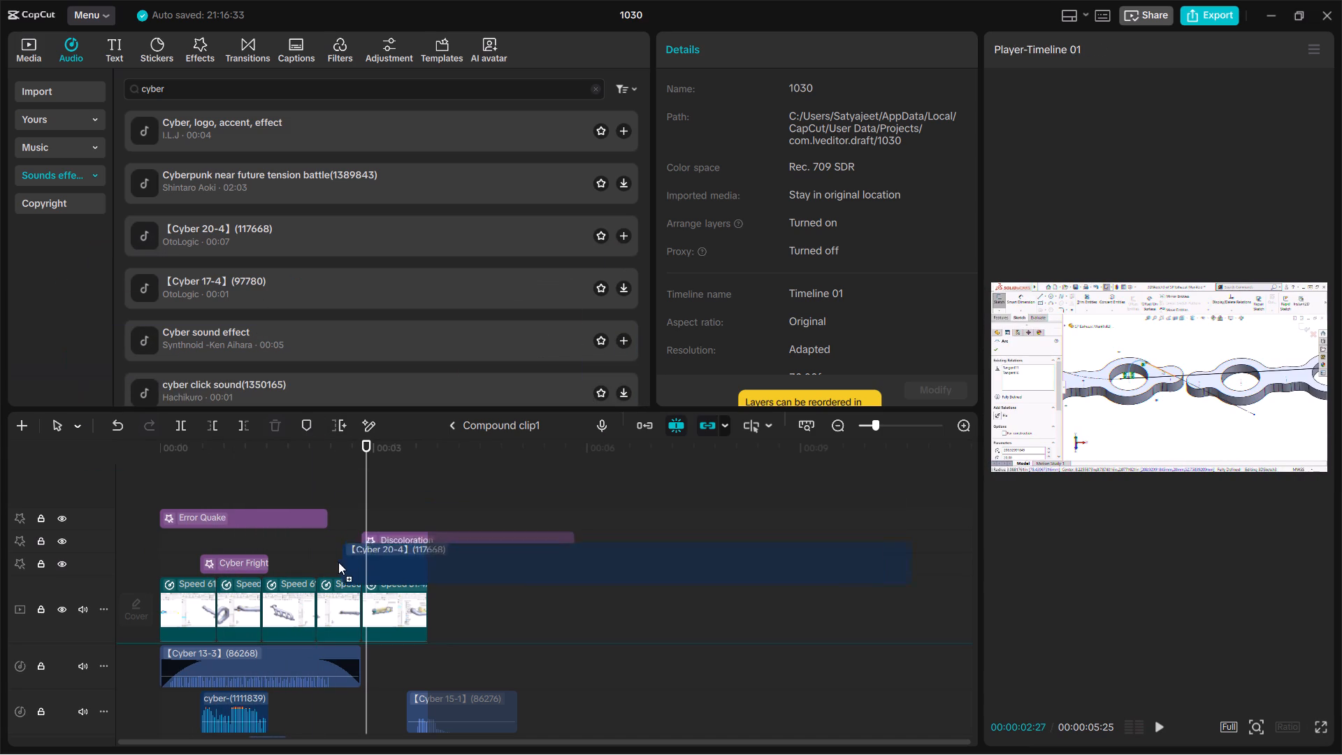
pyautogui.moveTo(338, 562); pyautogui.dragTo(284, 553)
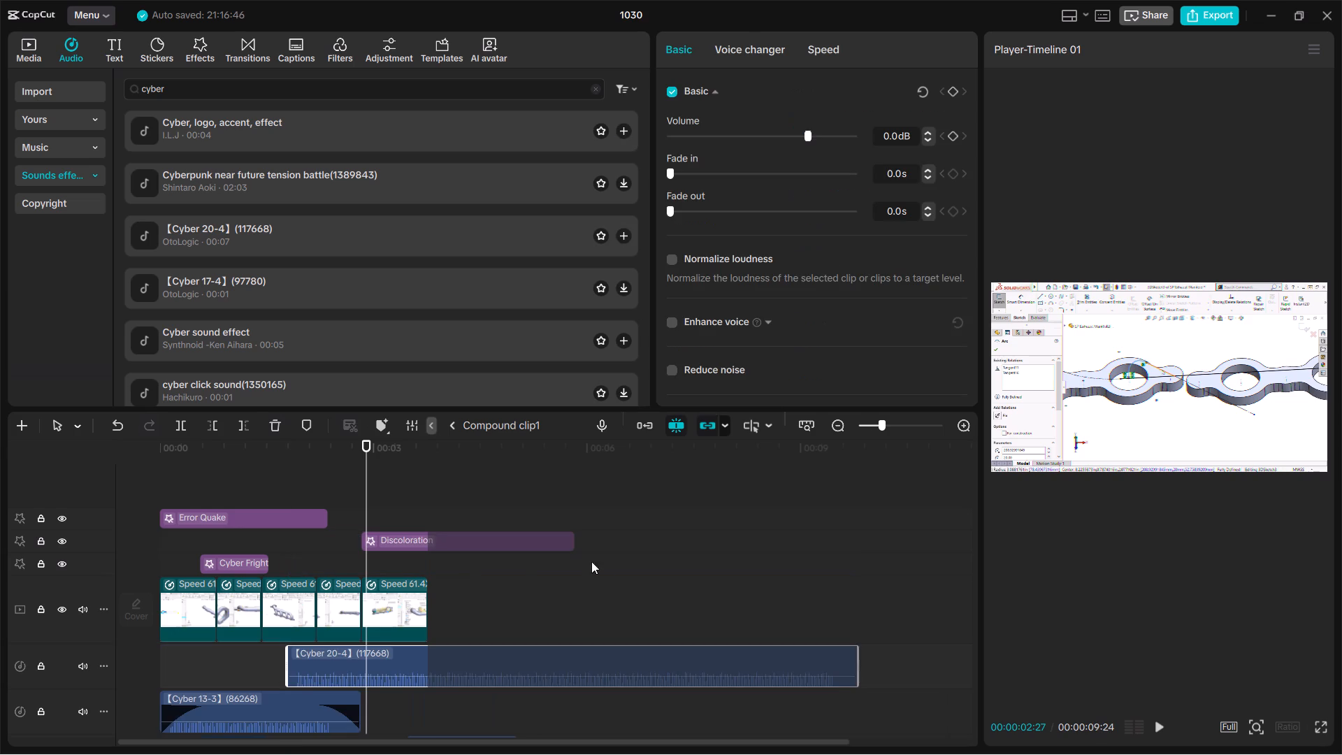
# Trim both ends of the Cyber 20-4 sound so it spans the cut between the teaser's last two video segments.
pyautogui.scroll(-4, 607, 591)
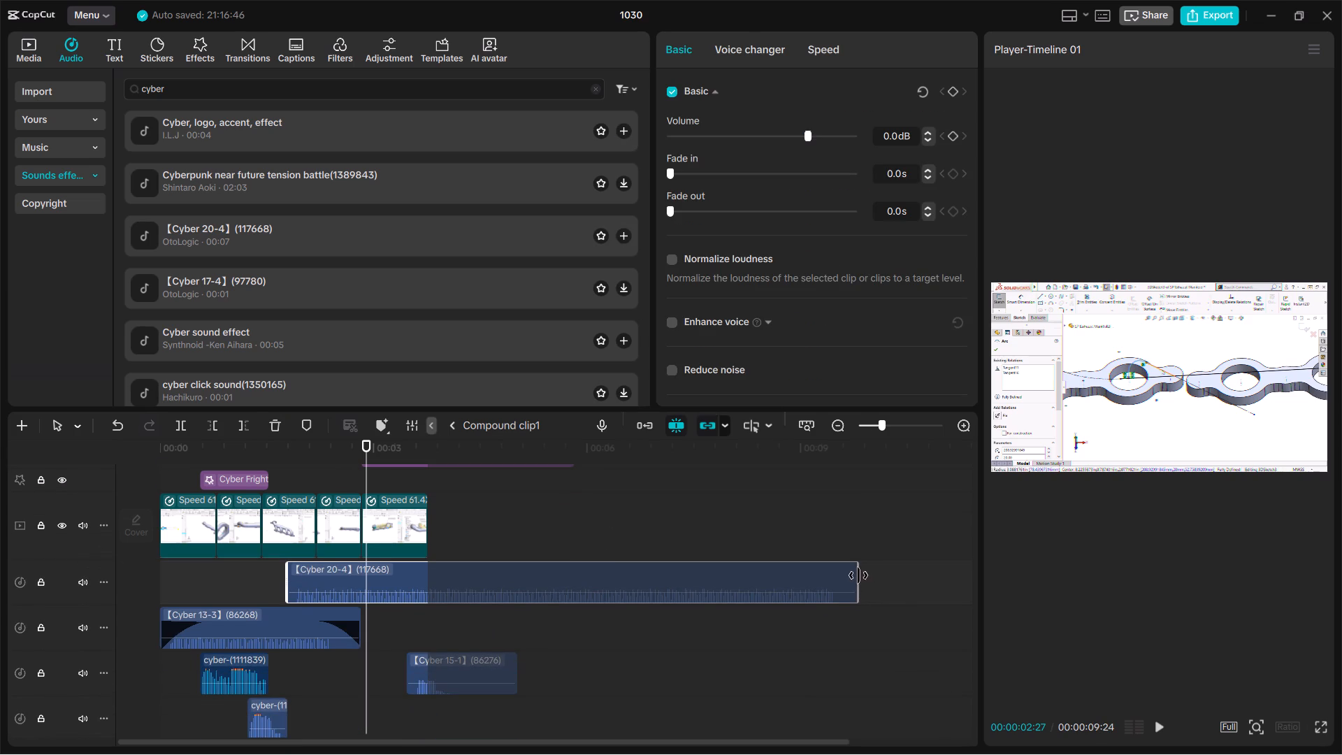
pyautogui.moveTo(858, 575); pyautogui.dragTo(361, 594)
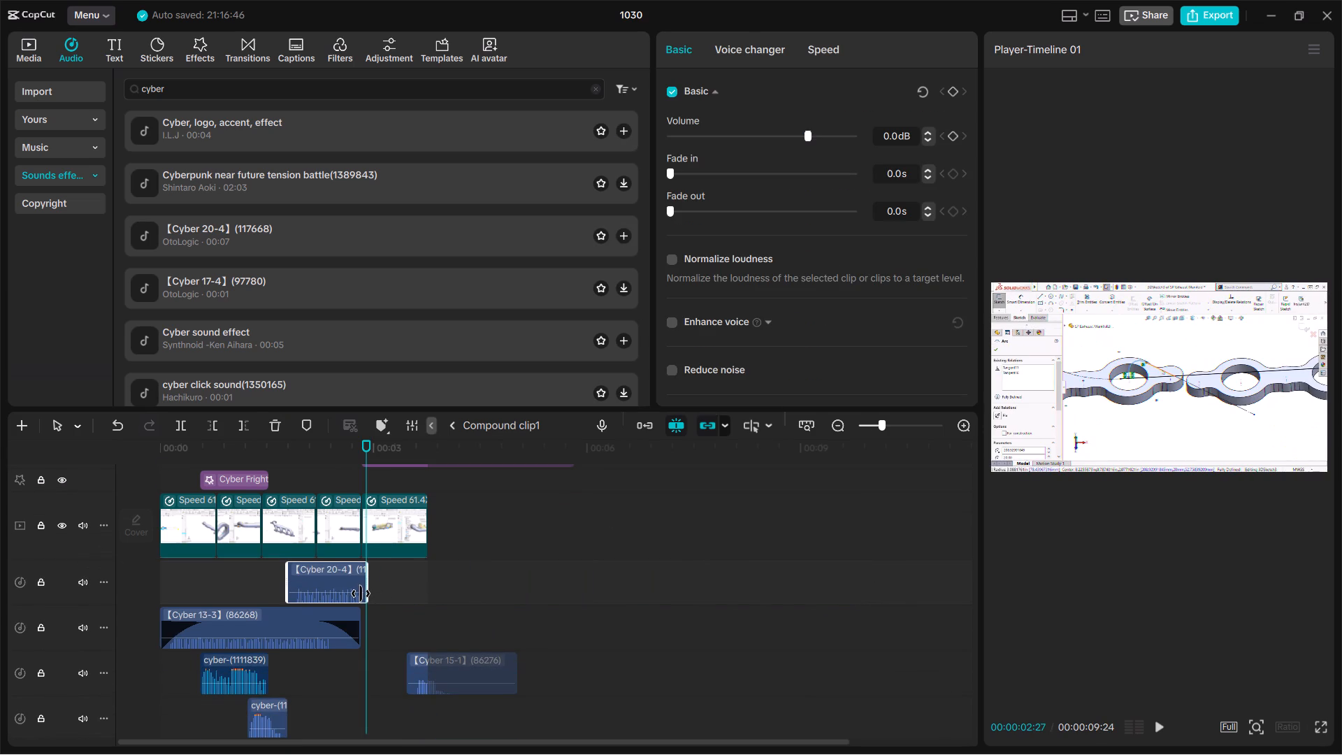
pyautogui.moveTo(361, 594); pyautogui.dragTo(402, 598)
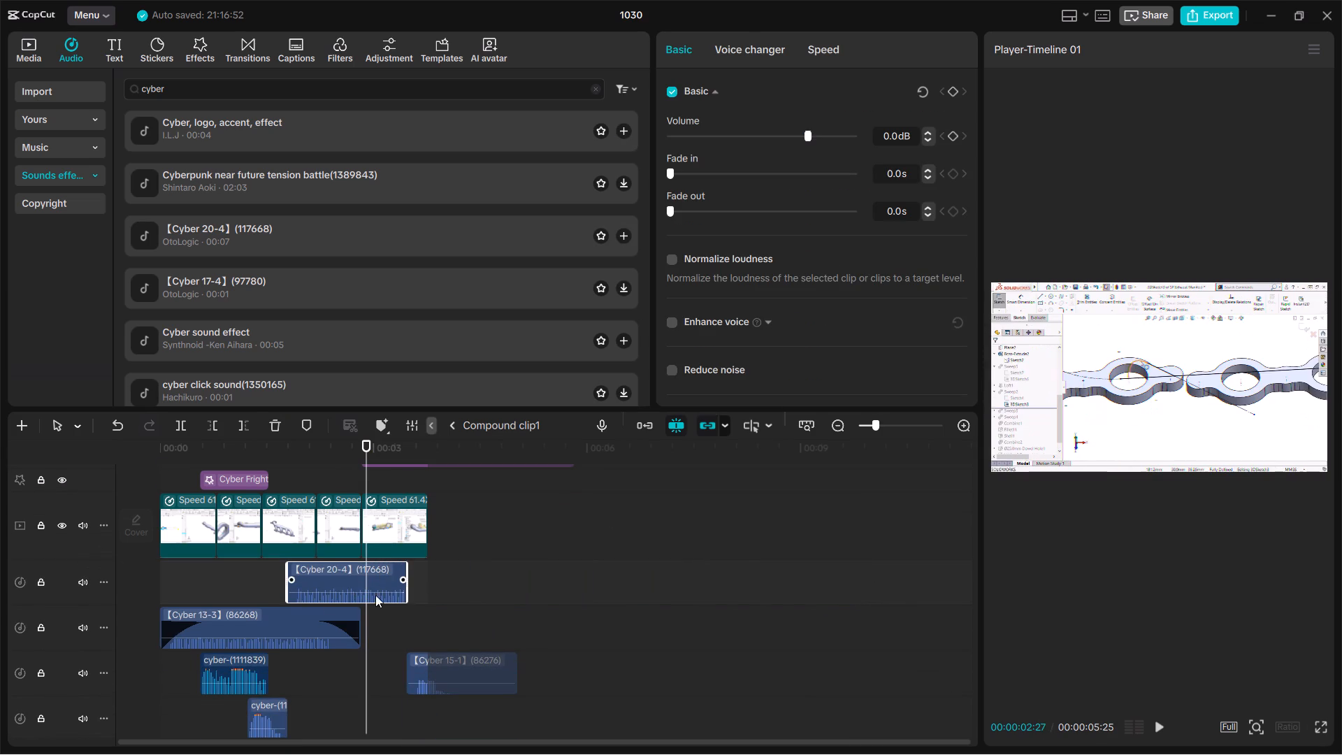
pyautogui.moveTo(289, 588); pyautogui.dragTo(345, 593)
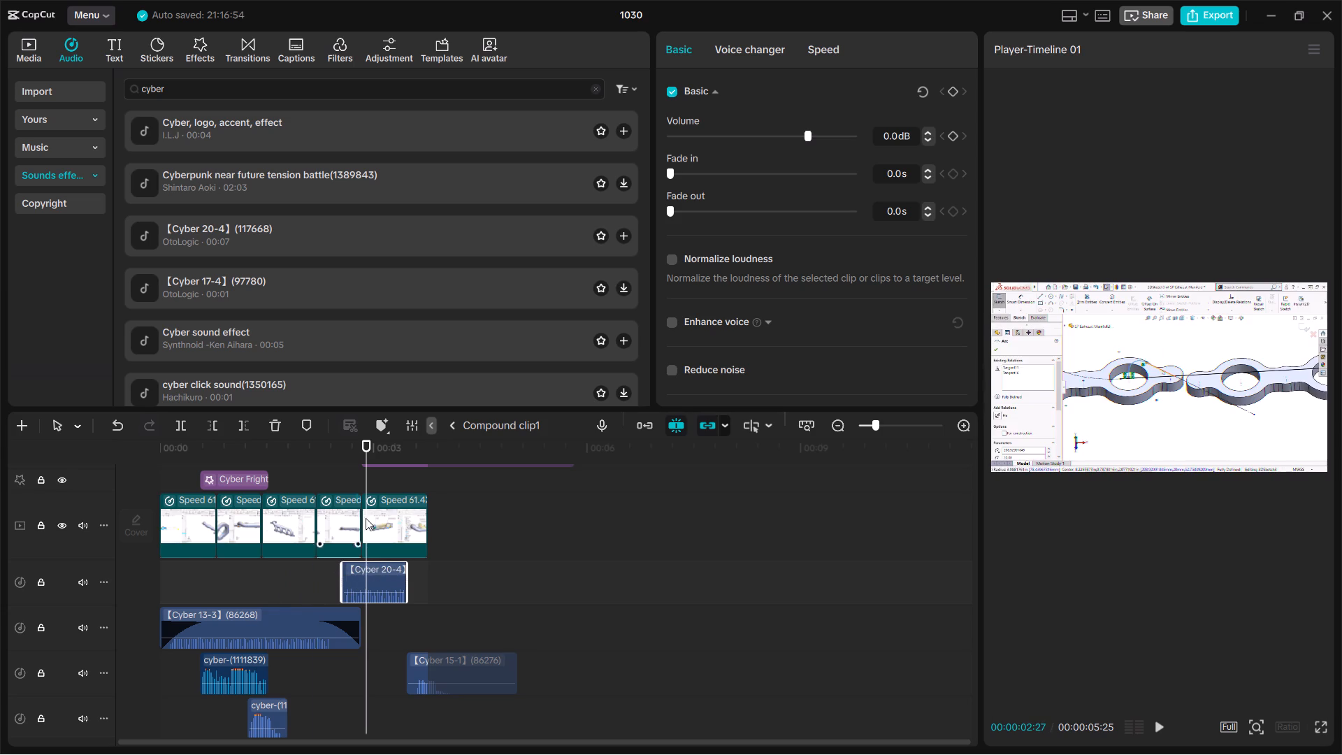
# Play the teaser twice from its start to check the Cyber 20-4 sound, and return to the main timeline.
pyautogui.moveTo(367, 484); pyautogui.dragTo(128, 546)
pyautogui.press('space')
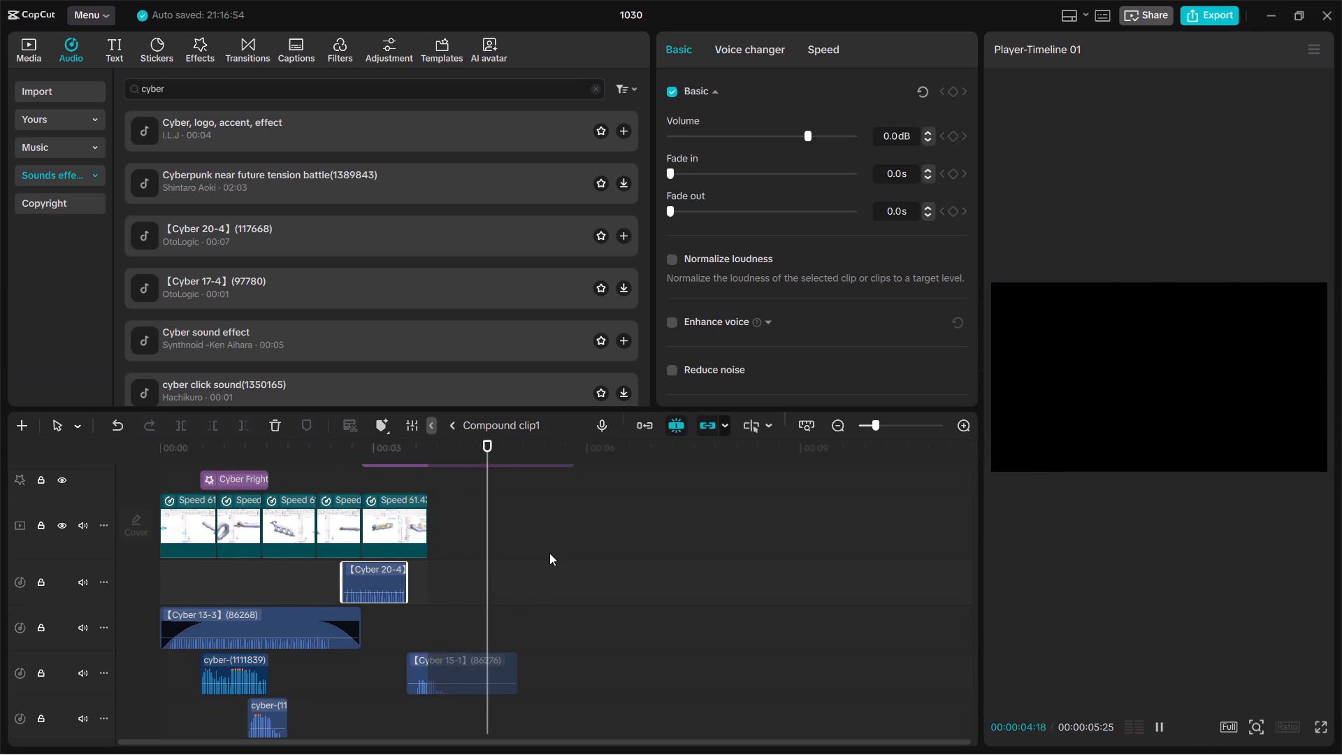
pyautogui.press('space')
pyautogui.moveTo(512, 556); pyautogui.dragTo(144, 603)
pyautogui.press('space')
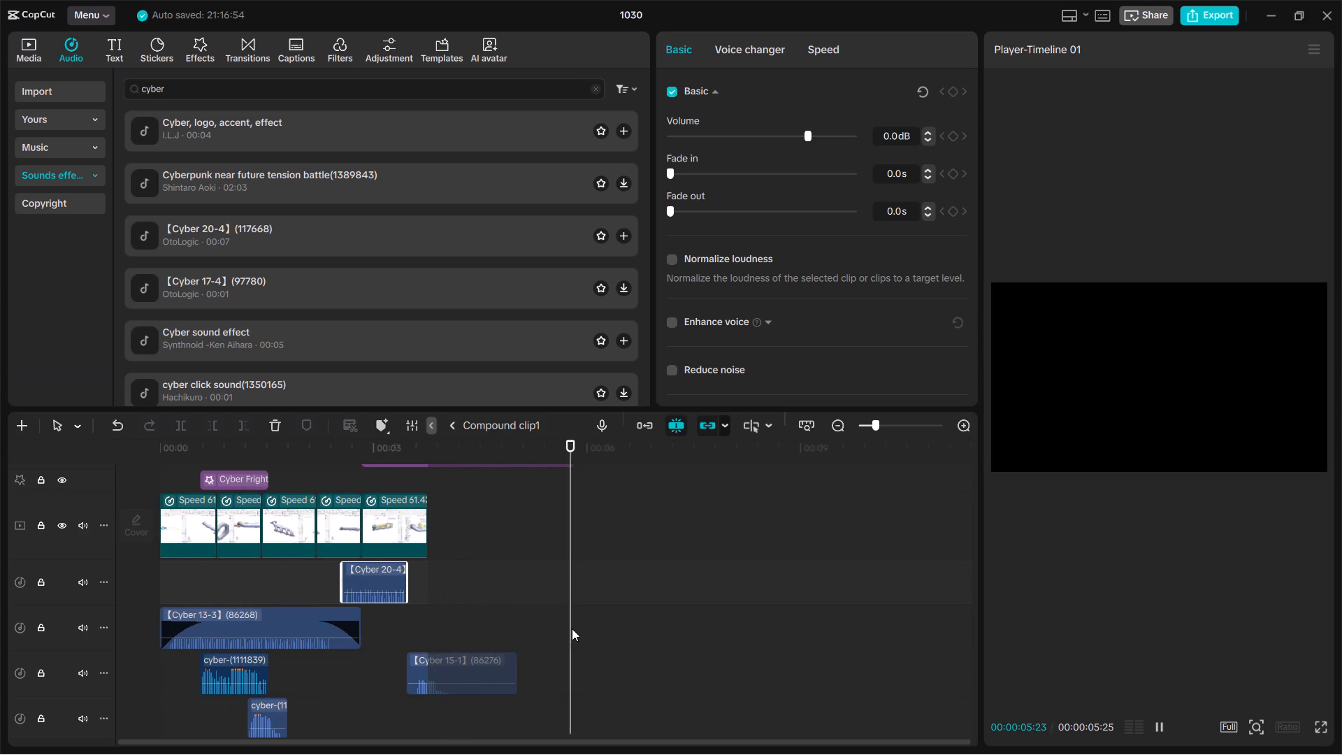
pyautogui.click(582, 570)
pyautogui.moveTo(575, 561); pyautogui.dragTo(329, 581)
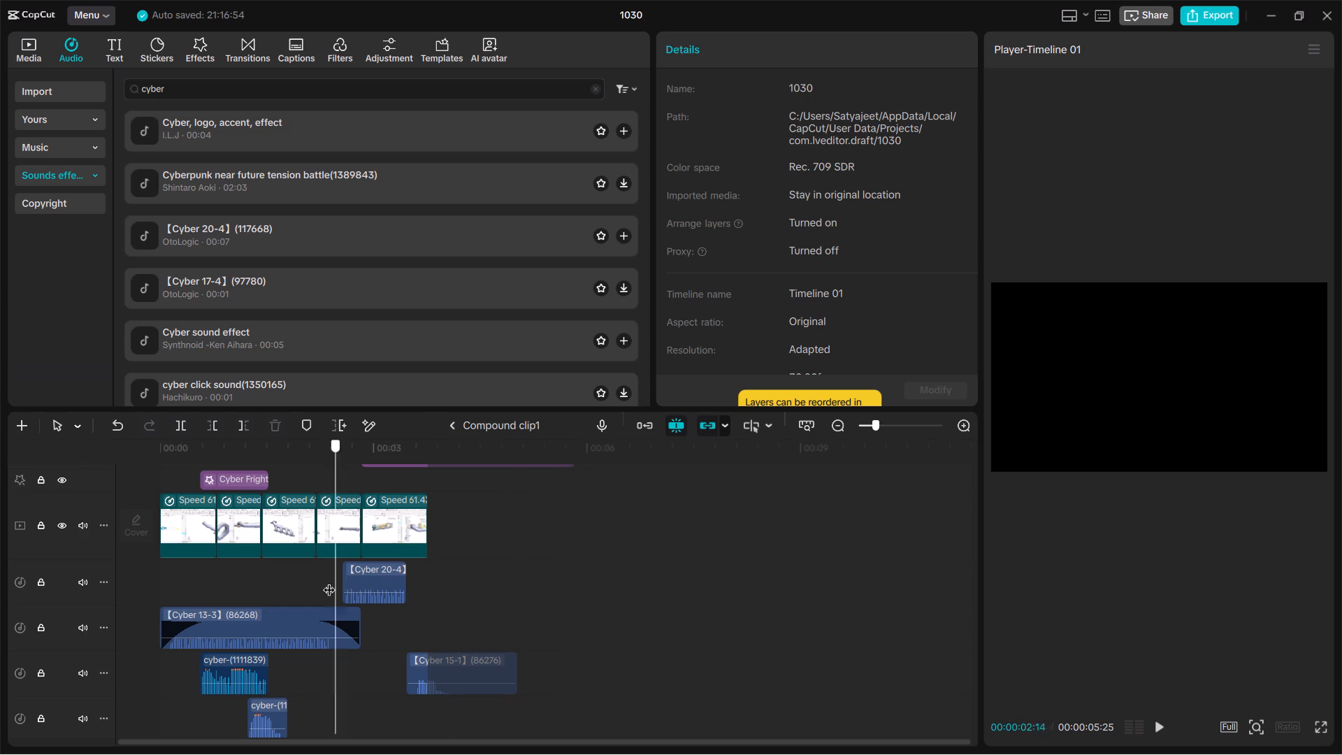
pyautogui.moveTo(329, 581); pyautogui.dragTo(463, 587)
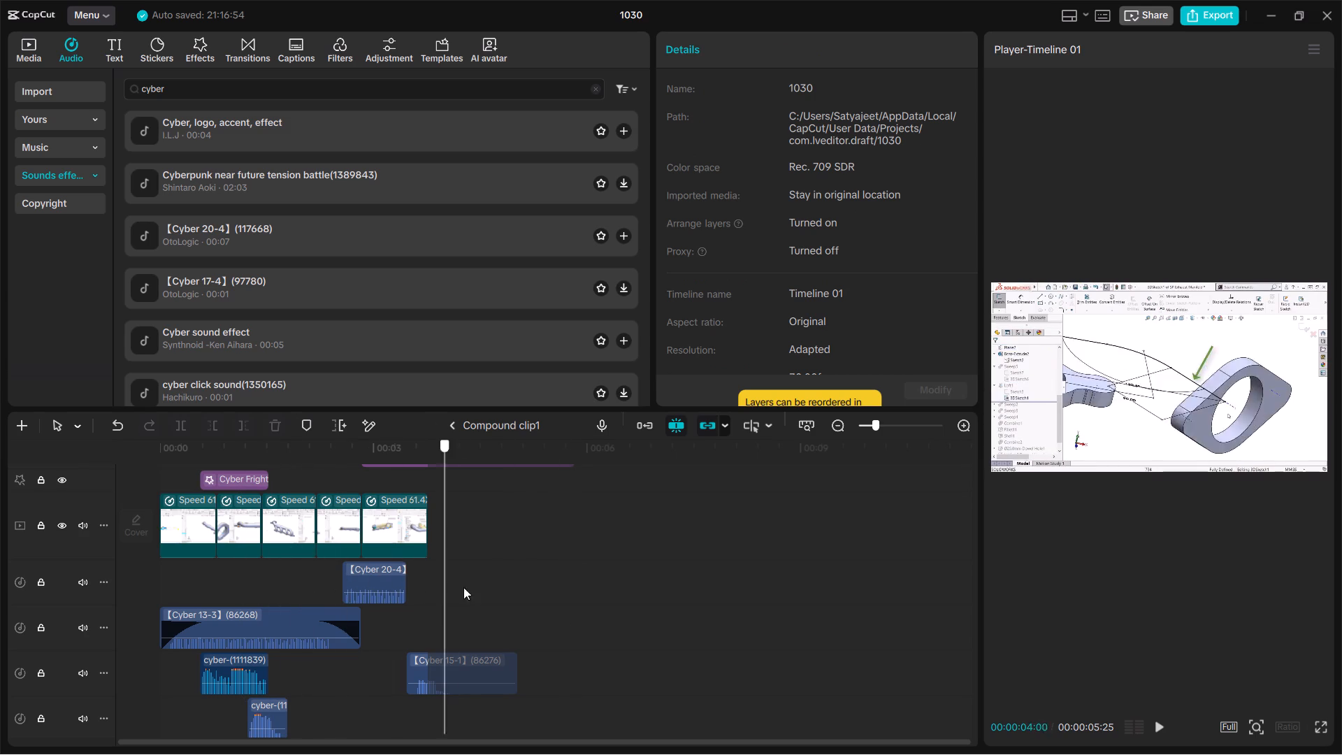
pyautogui.moveTo(463, 587); pyautogui.dragTo(599, 585)
pyautogui.click(459, 429)
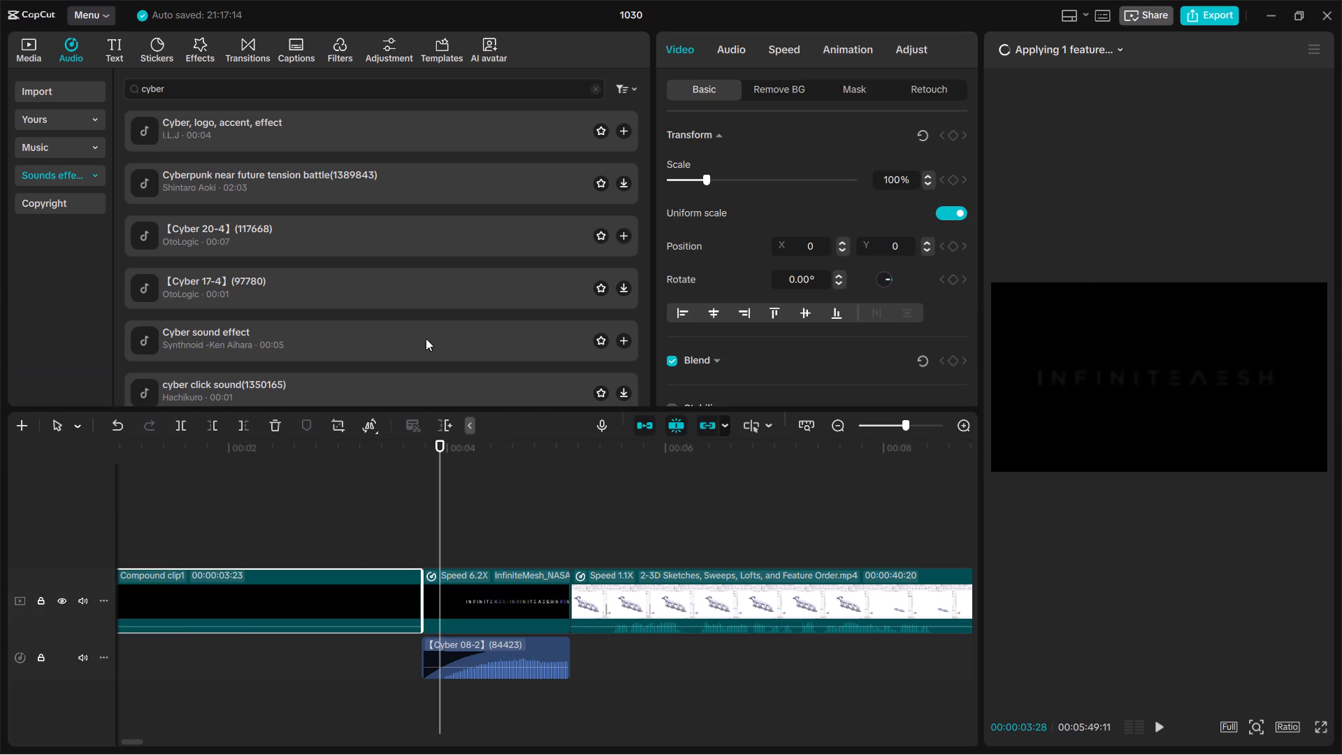
# Search the sound effects for "logo in" and audition the first three results, up to Cinematic / cut in / sound logo.
pyautogui.doubleClick(279, 92)
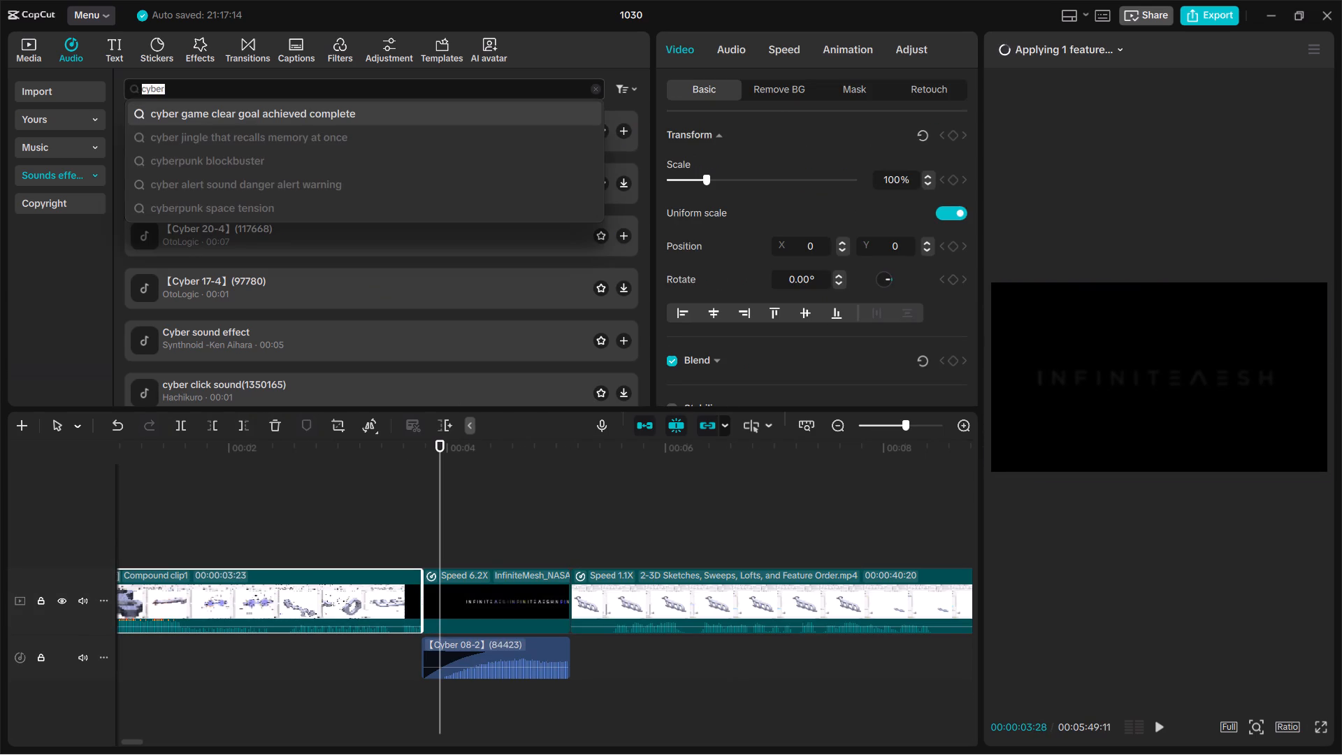
pyautogui.press('BackSpace')
pyautogui.press('BackSpace')
pyautogui.press('BackSpace')
pyautogui.press('BackSpace')
pyautogui.write("logo in'")
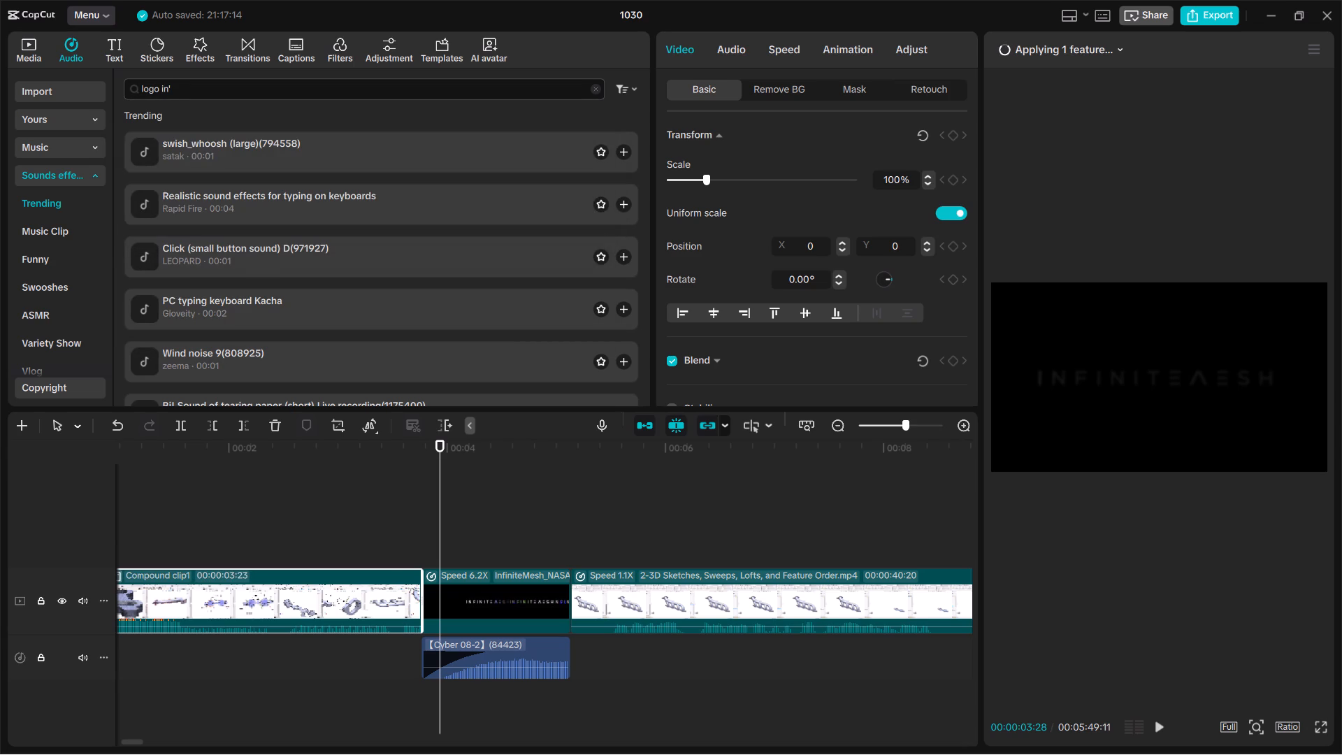
pyautogui.press('BackSpace')
pyautogui.press('Return')
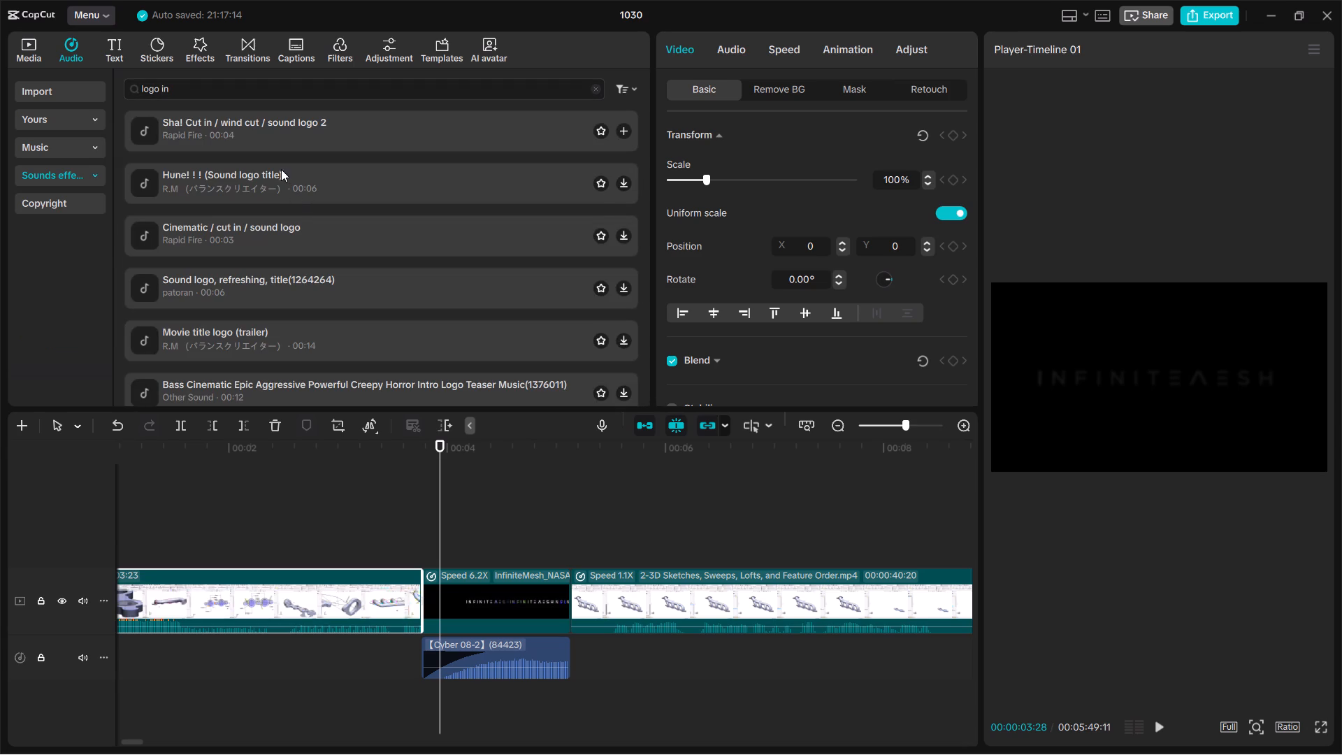
pyautogui.click(271, 134)
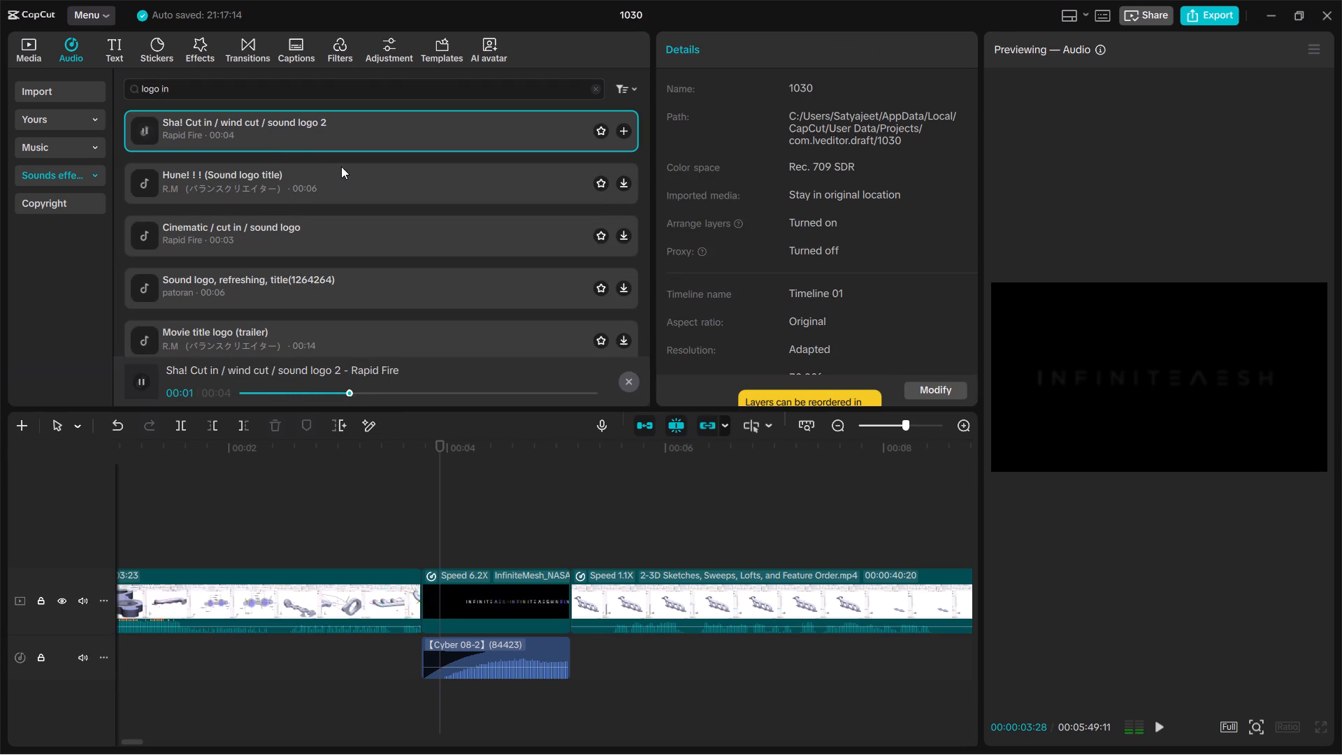
pyautogui.click(331, 180)
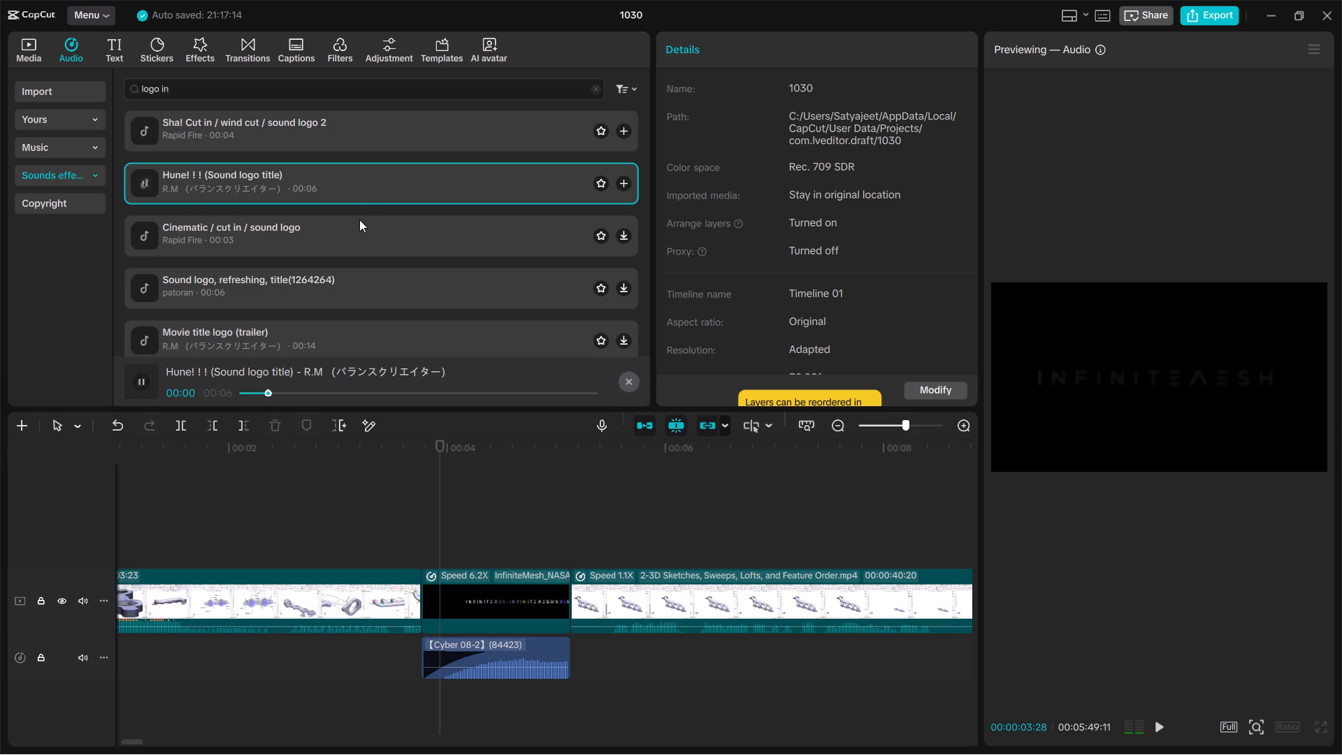
pyautogui.click(354, 236)
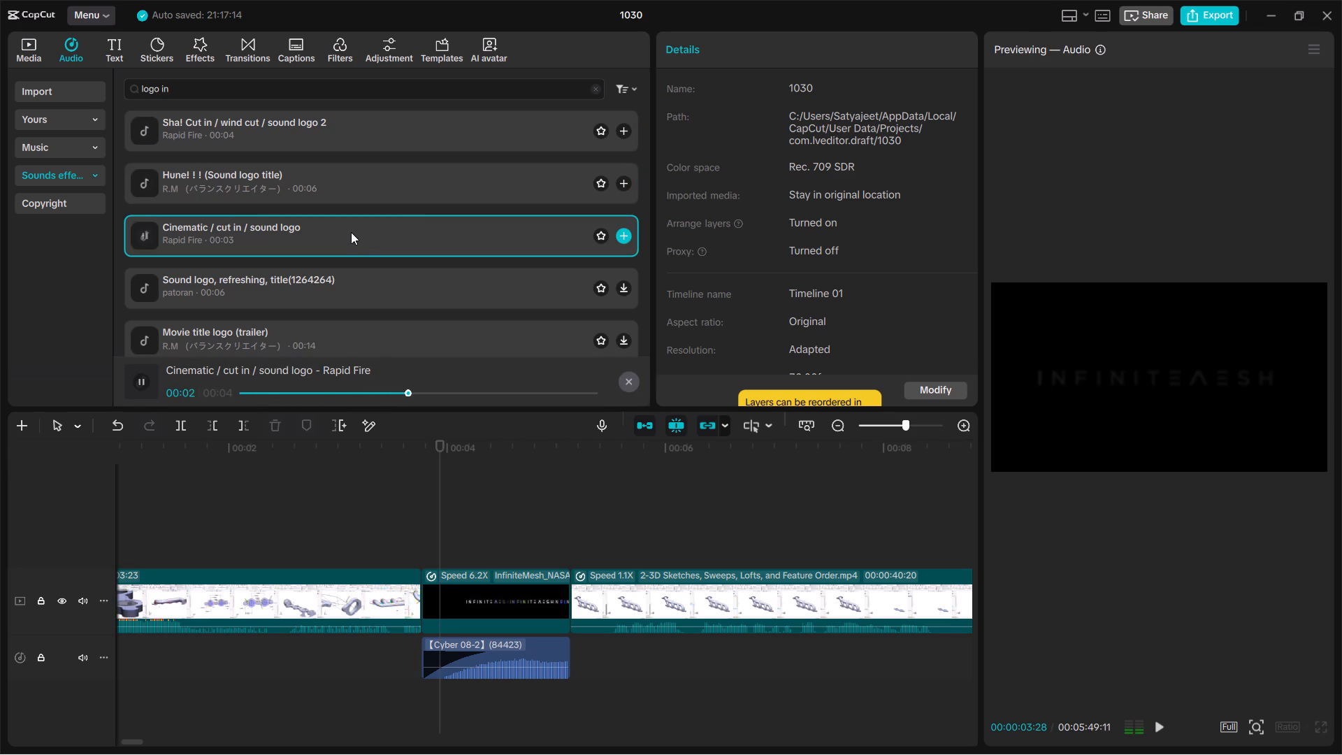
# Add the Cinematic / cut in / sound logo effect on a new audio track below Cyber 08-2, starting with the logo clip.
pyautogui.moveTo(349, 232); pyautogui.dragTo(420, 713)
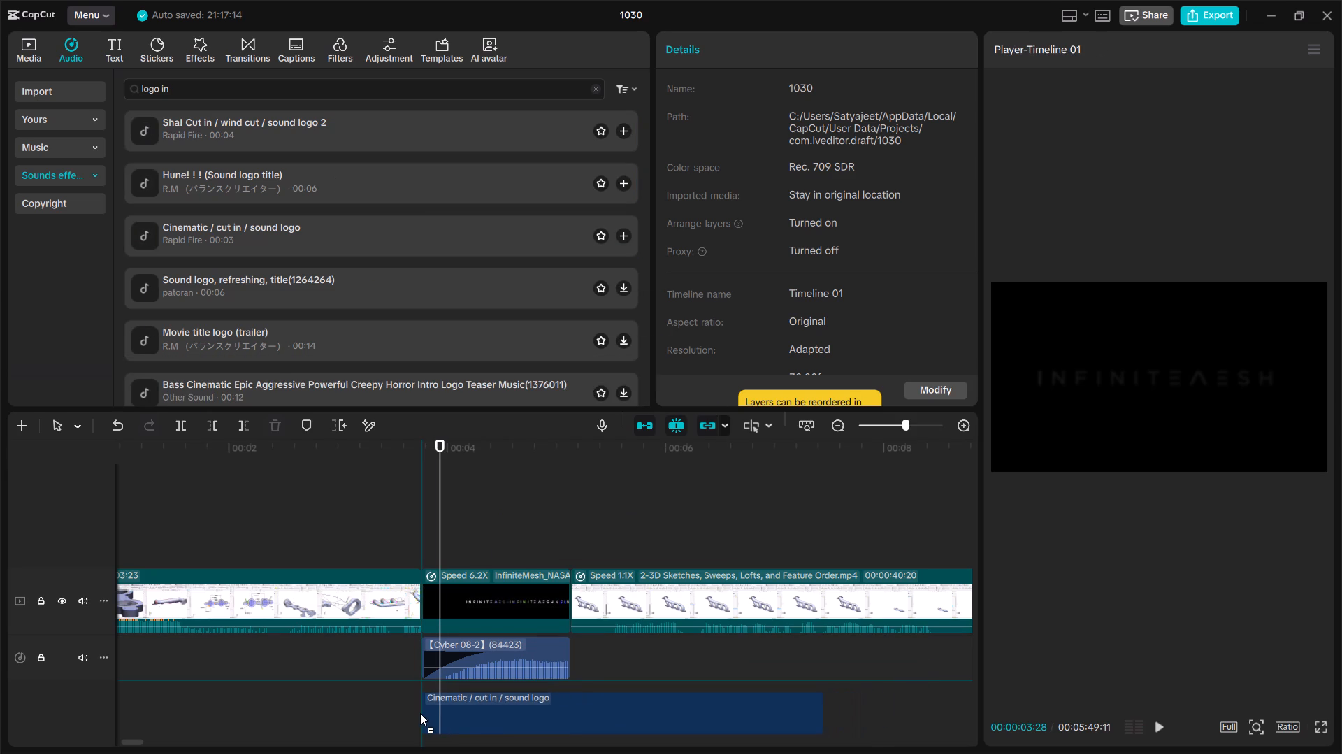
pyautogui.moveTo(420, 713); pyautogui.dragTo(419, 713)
# Mute the Cyber 08-2 track and play the logo opening with only the Cinematic sound.
pyautogui.click(87, 634)
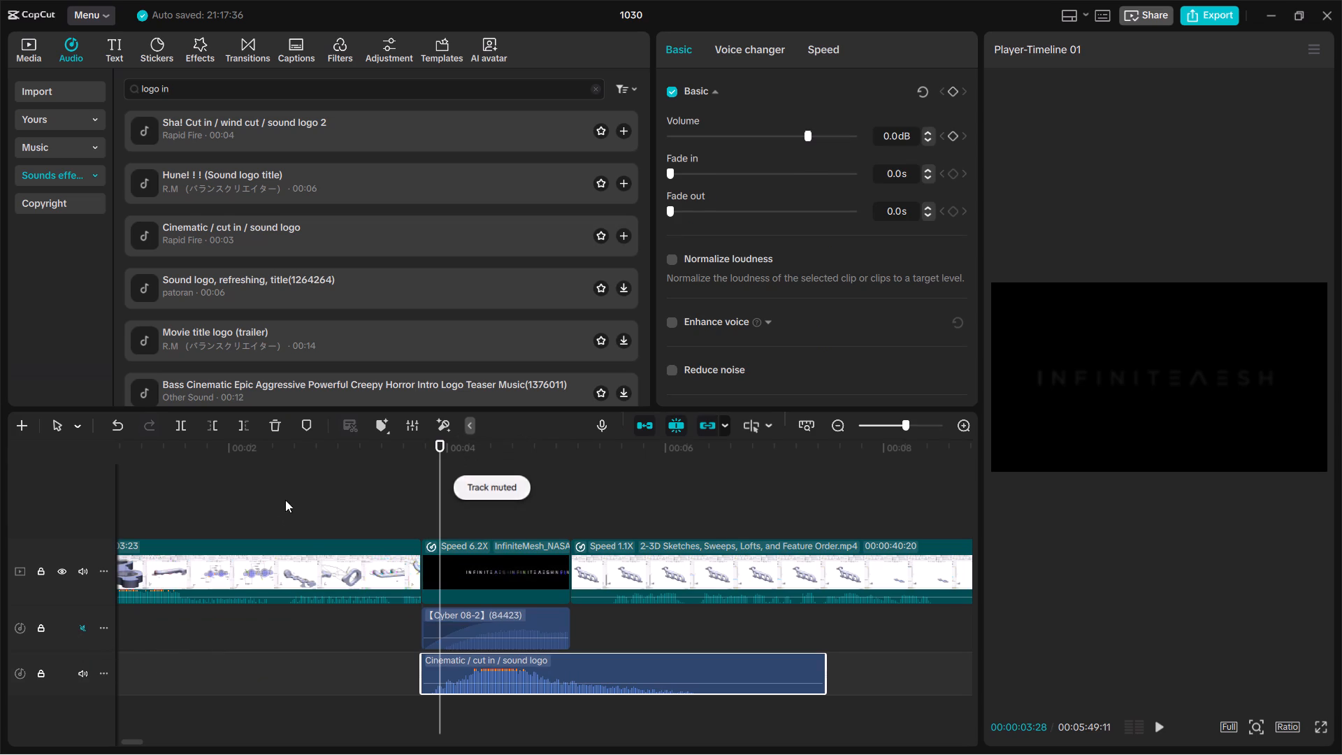
pyautogui.click(312, 481)
pyautogui.moveTo(312, 481); pyautogui.dragTo(288, 488)
pyautogui.press('space')
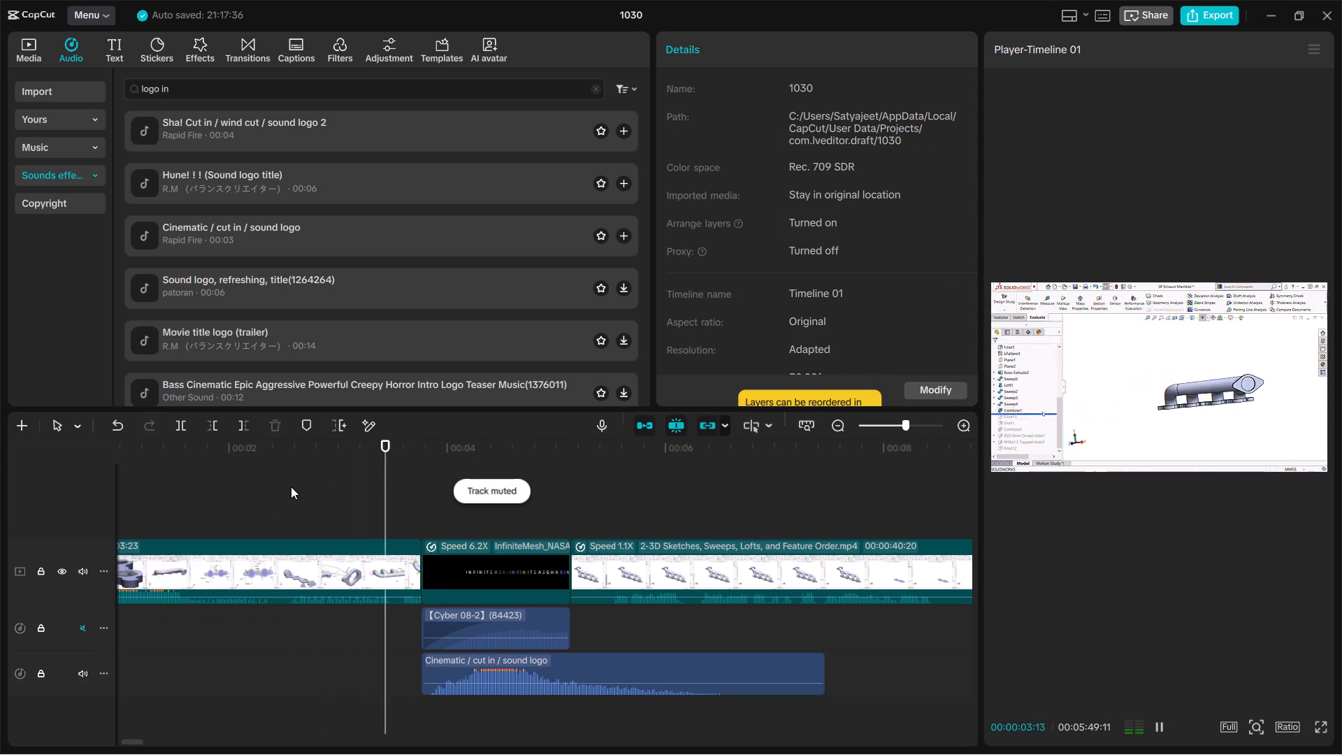
pyautogui.press('space')
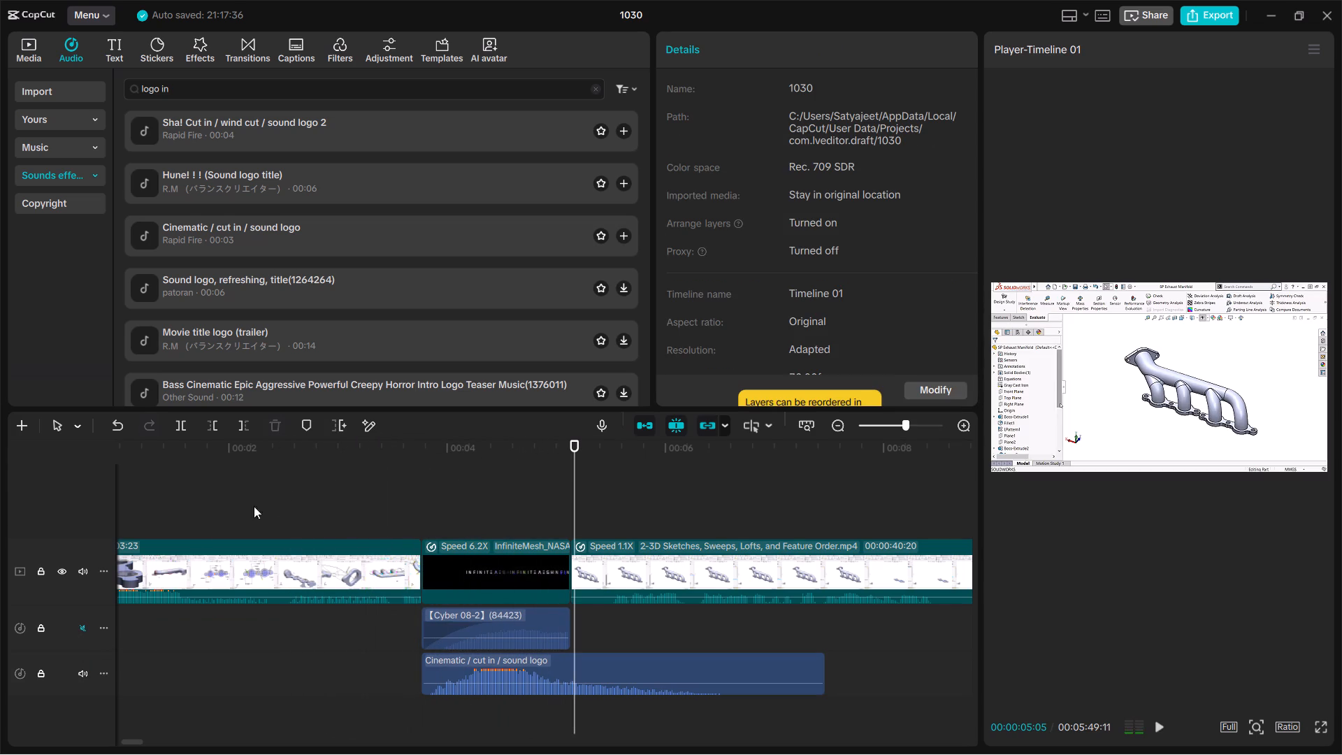
# Unmute the Cyber 08-2 track, mute the Cinematic track, and play the logo opening again for comparison.
pyautogui.click(87, 633)
pyautogui.click(80, 674)
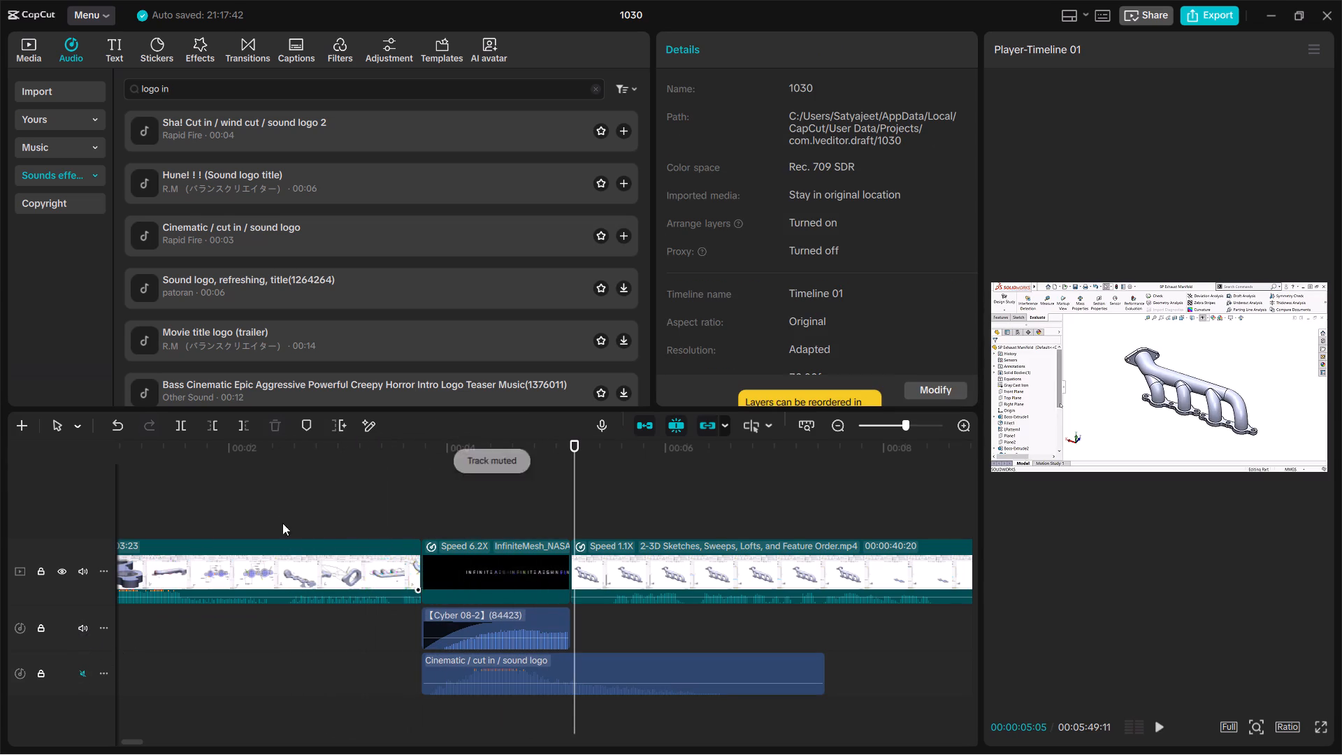
pyautogui.click(369, 450)
pyautogui.moveTo(369, 450); pyautogui.dragTo(252, 491)
pyautogui.press('space')
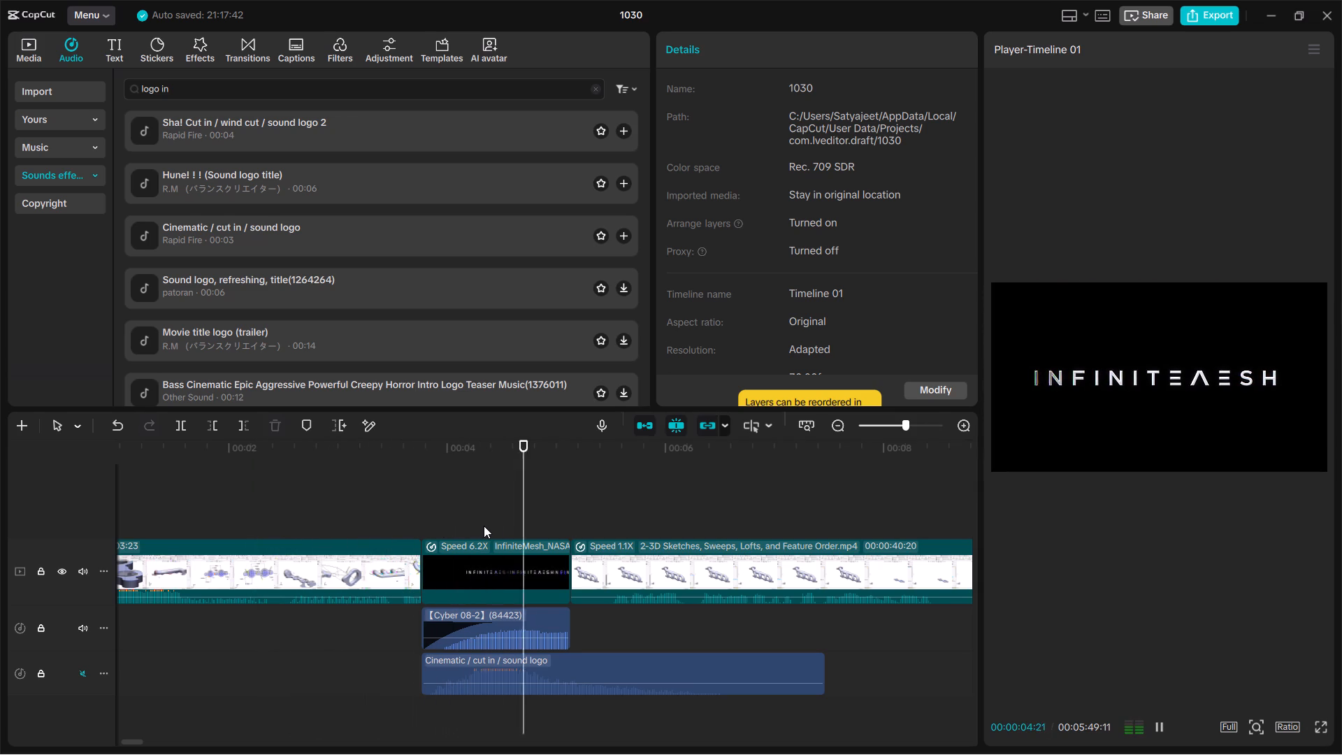
pyautogui.press('space')
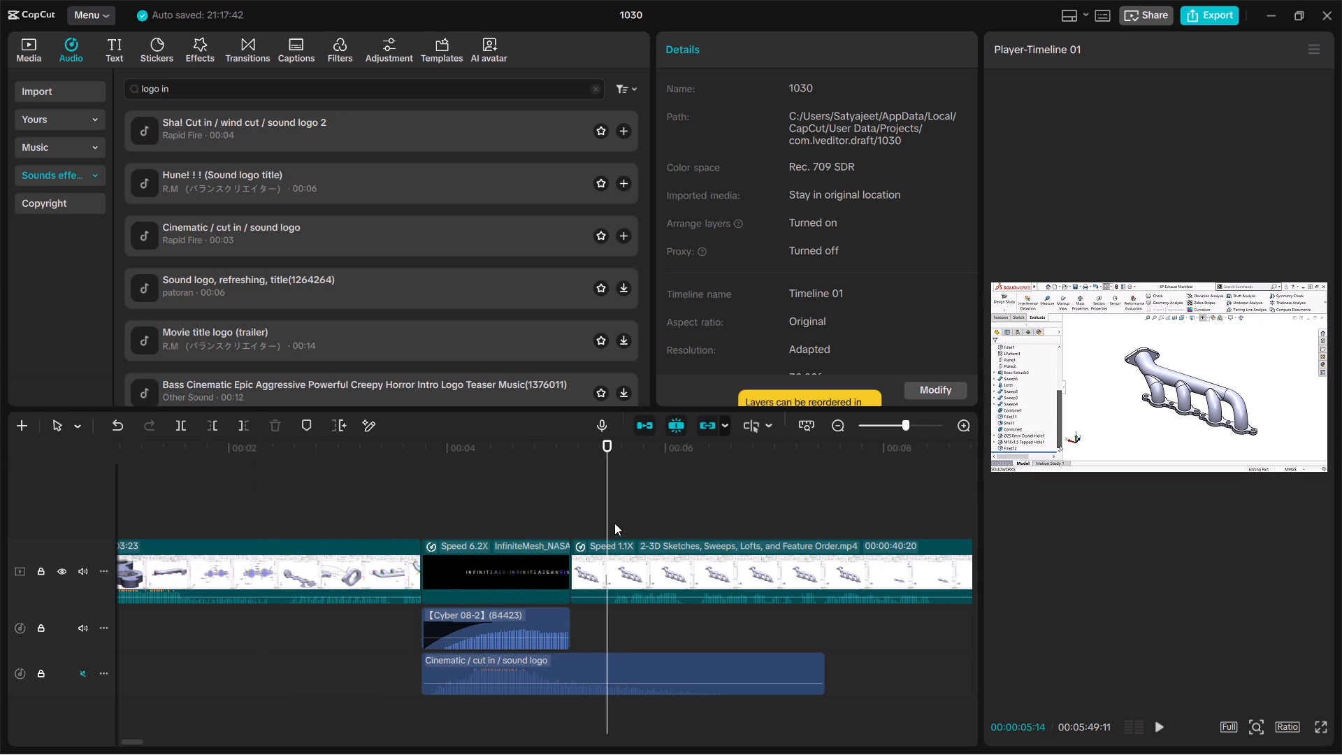
pyautogui.moveTo(610, 519); pyautogui.dragTo(298, 546)
pyautogui.press('space')
pyautogui.press('space')
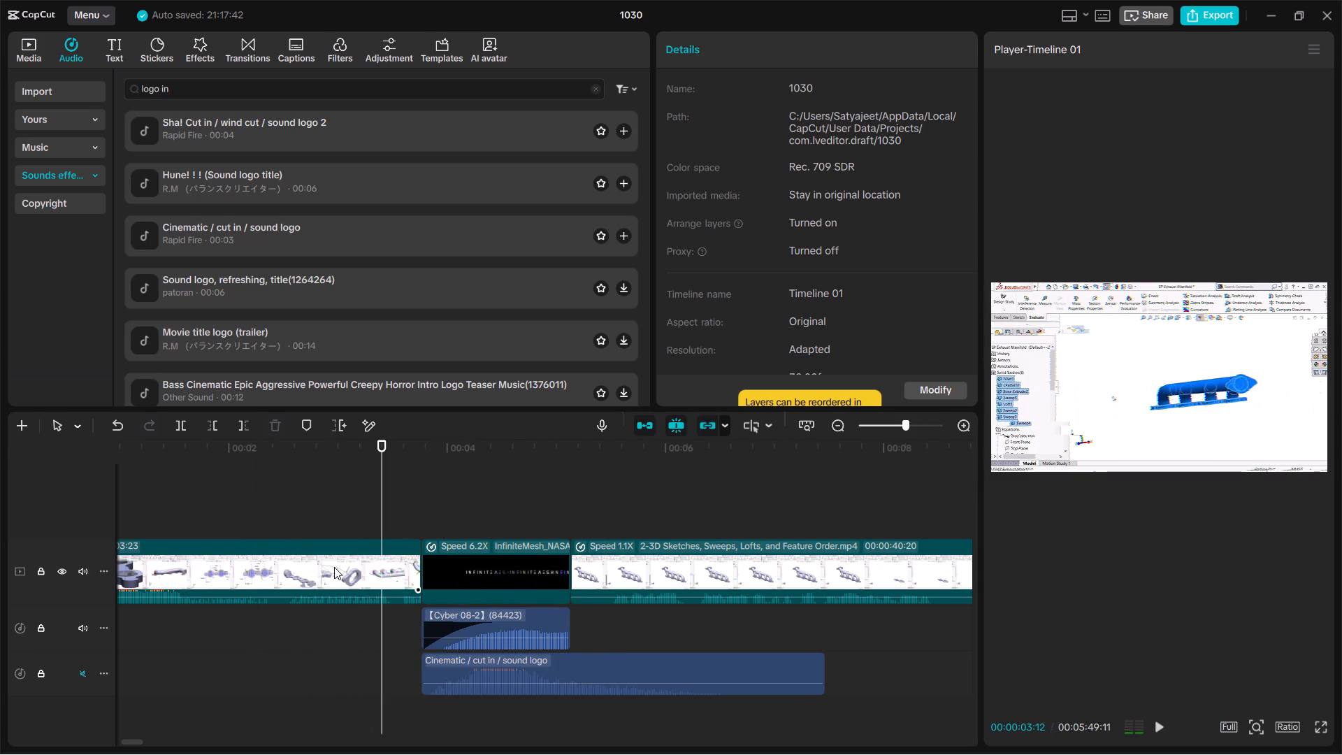
# Unmute the Cinematic track and play the logo opening with both sounds together.
pyautogui.click(81, 672)
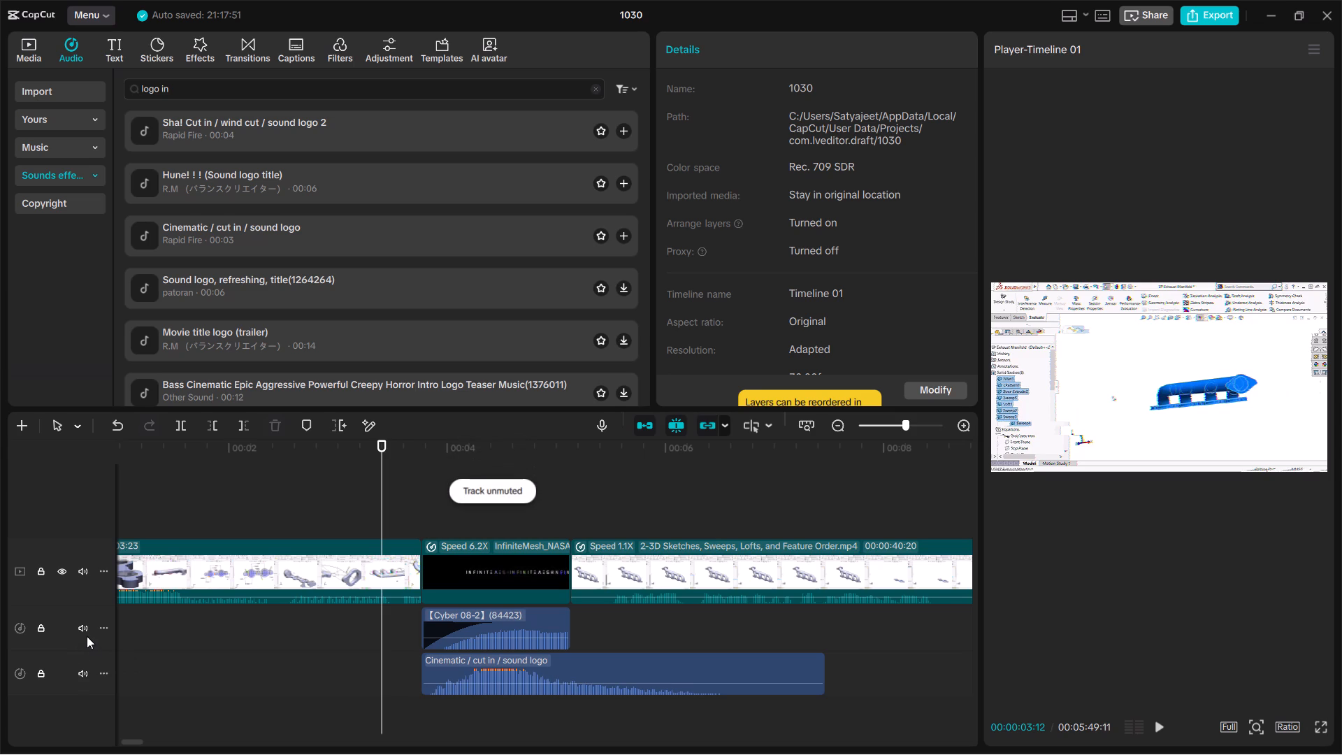
pyautogui.press('space')
pyautogui.press('space')
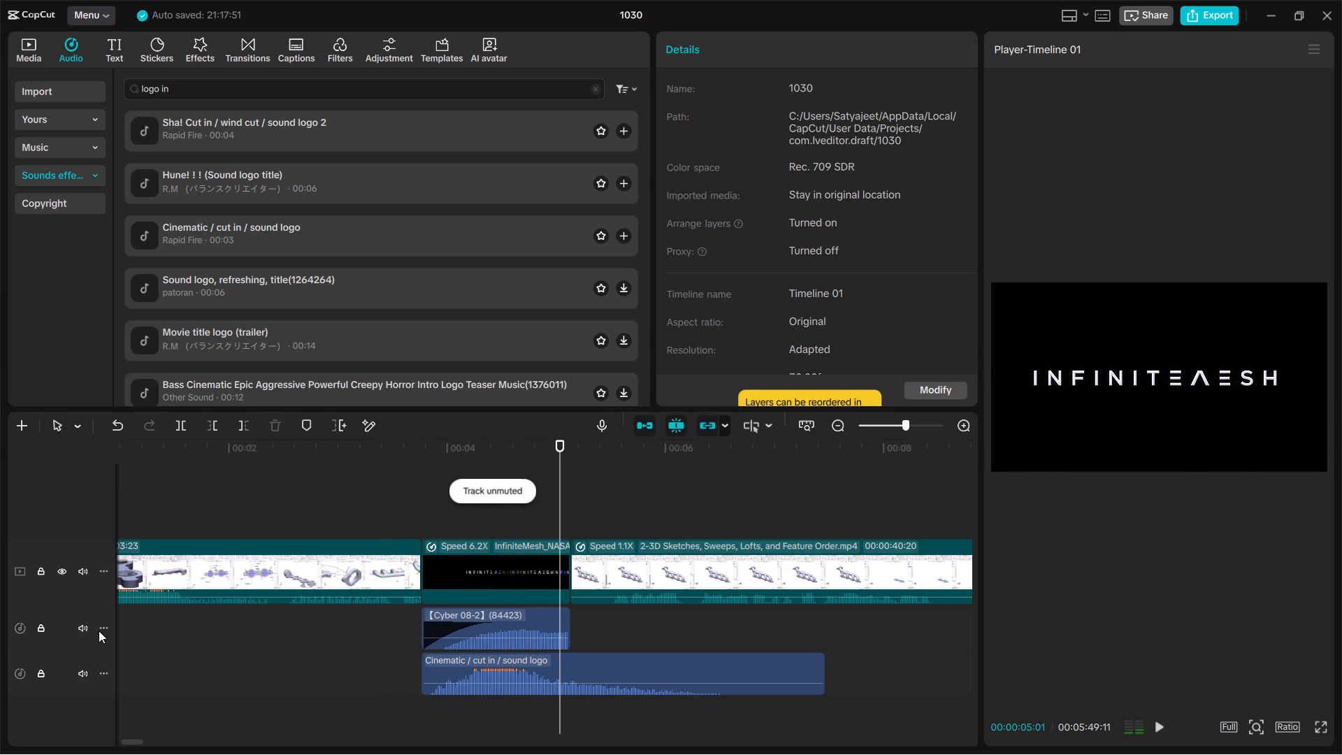
# Delete both the Cyber 08-2 and Cinematic / cut in / sound logo clips beneath the logo opening.
pyautogui.click(553, 518)
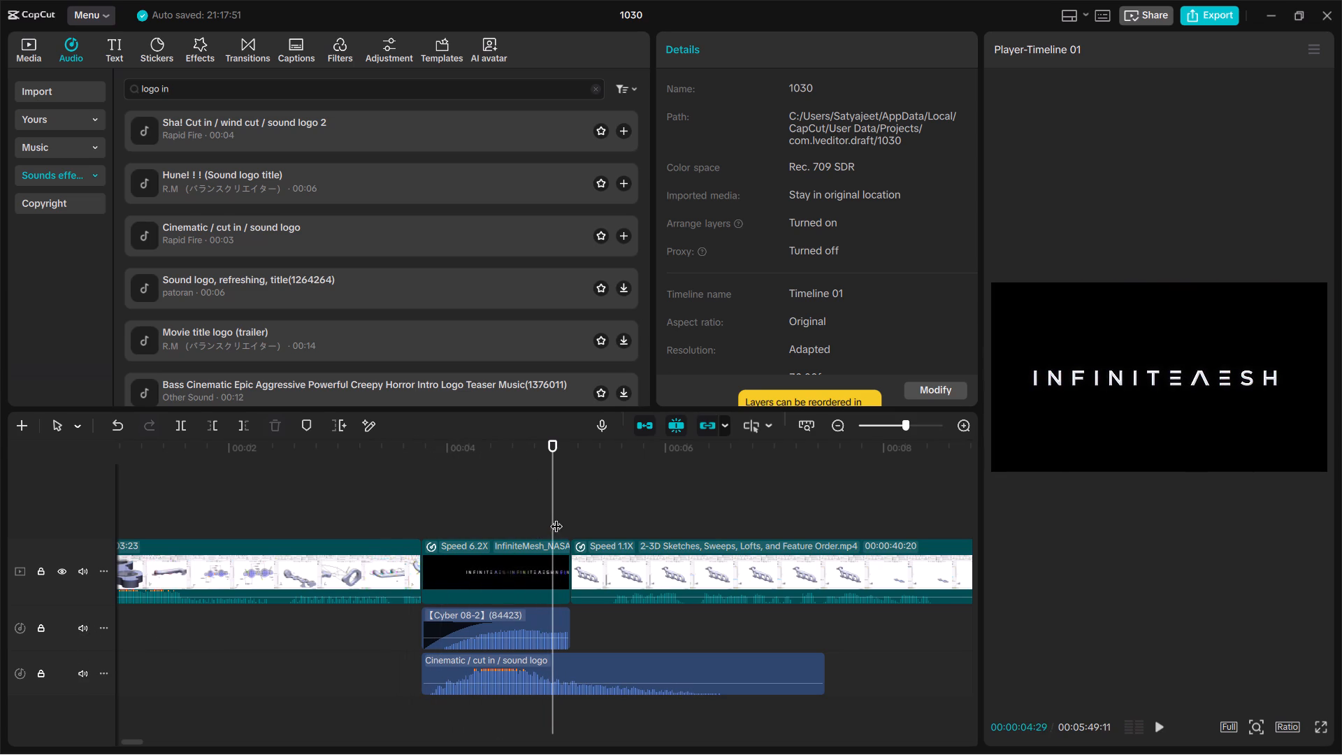
pyautogui.moveTo(459, 728); pyautogui.dragTo(482, 638)
pyautogui.press('Delete')
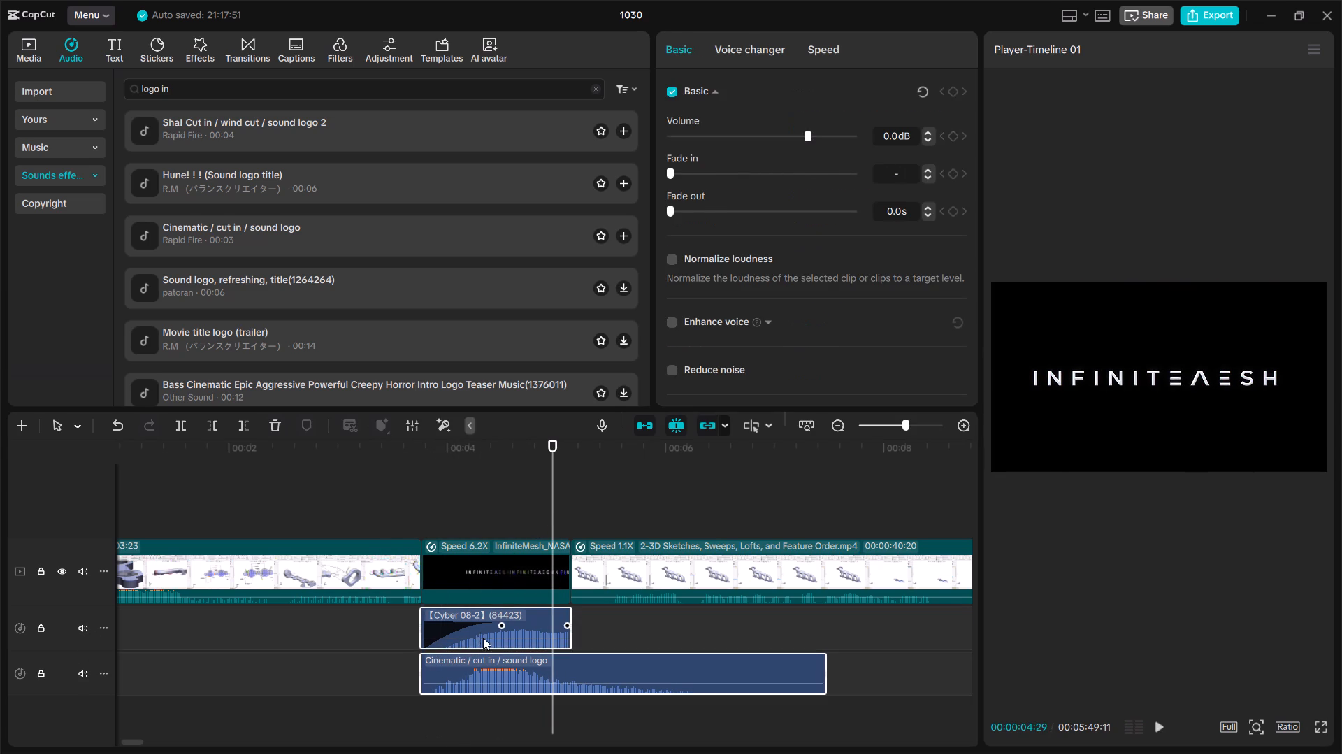
# Audition further "logo in" sound effects, including Sound logo, refreshing, title, the cinematic logo sounds and the glitch sound.
pyautogui.click(429, 306)
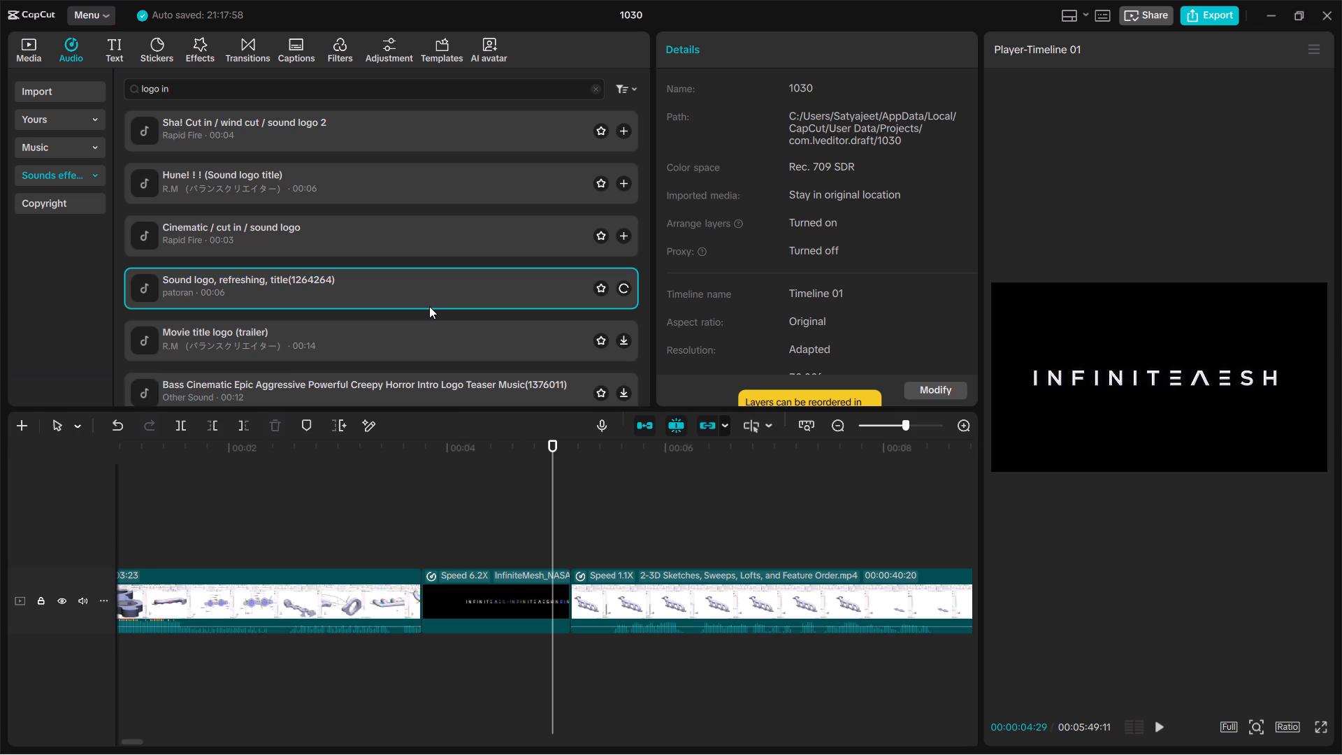
pyautogui.scroll(-2, 376, 331)
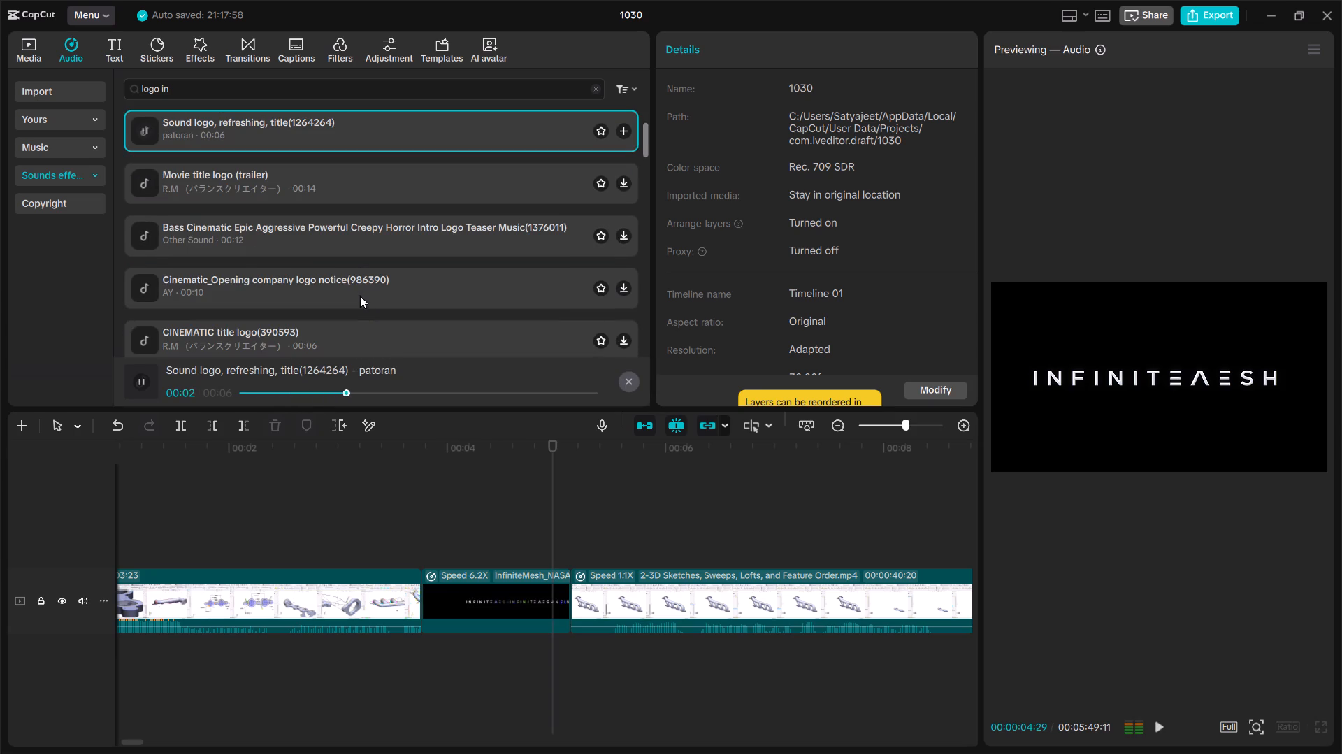
pyautogui.click(322, 287)
pyautogui.scroll(-1, 345, 280)
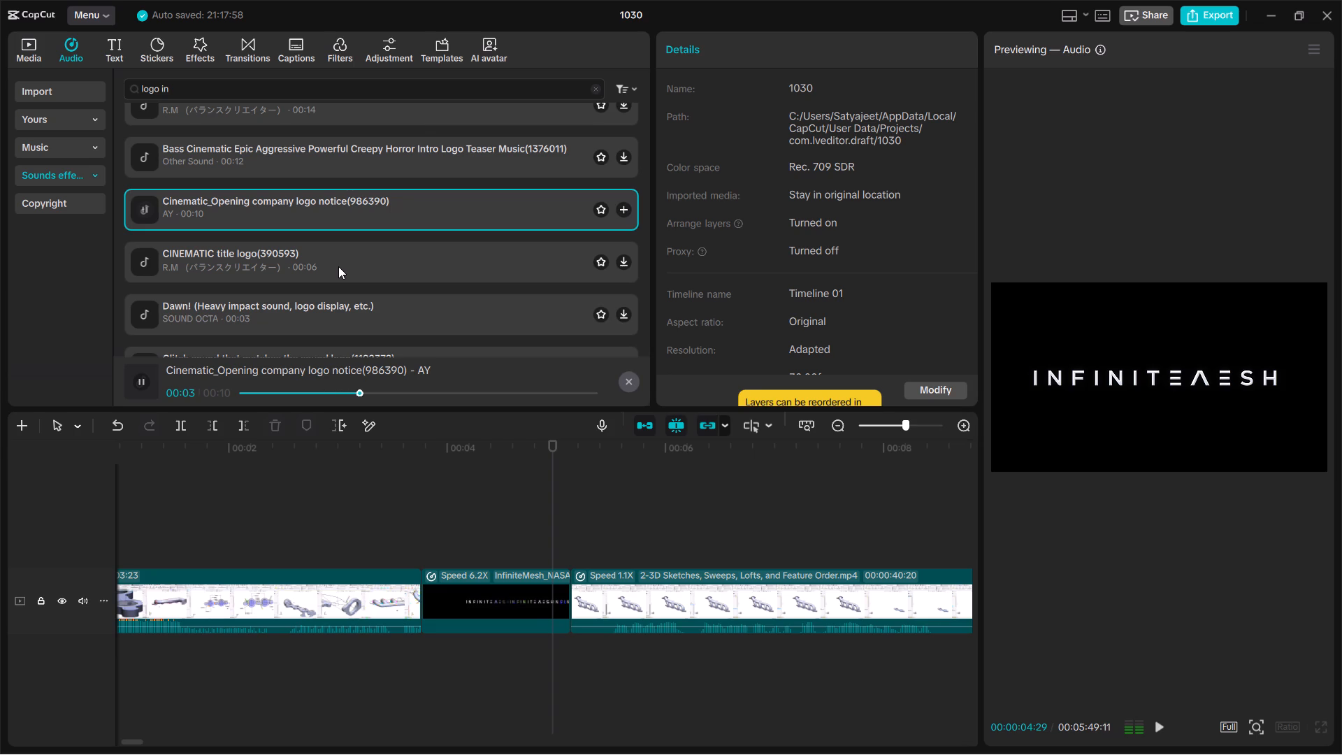
pyautogui.click(338, 266)
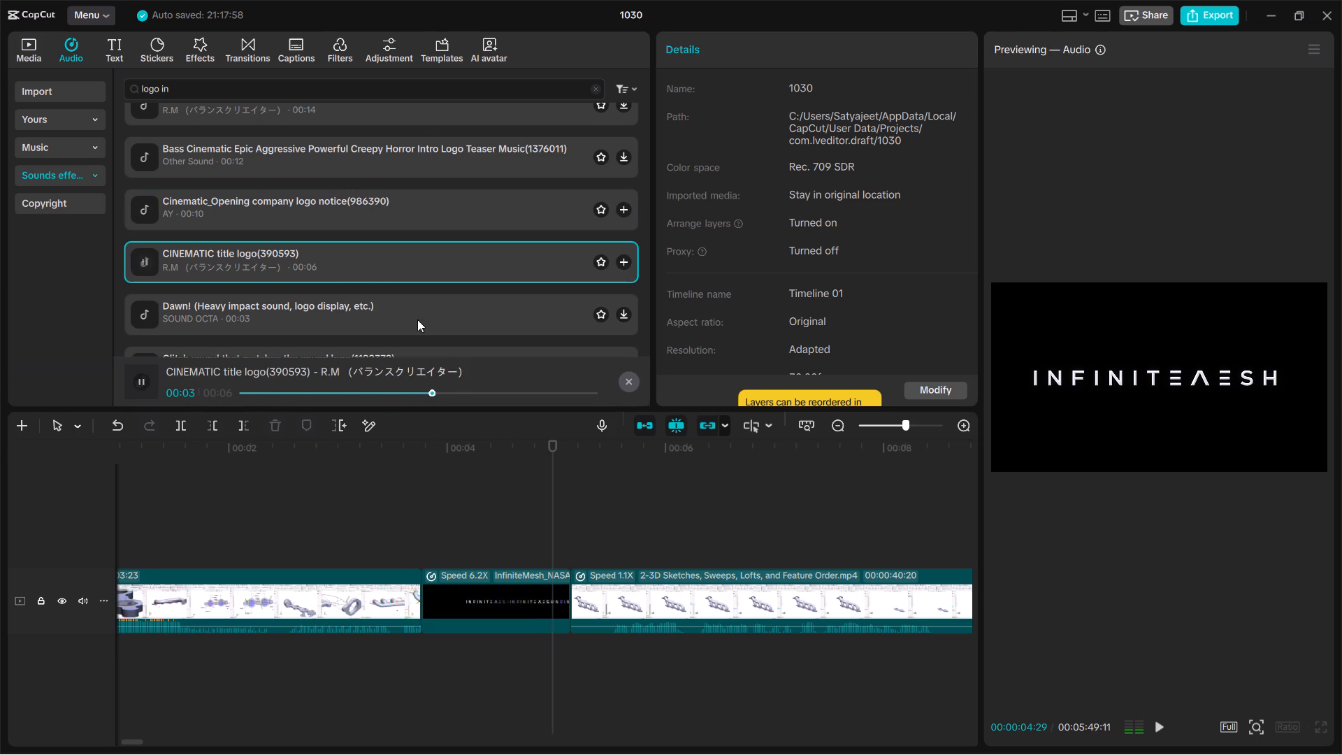
pyautogui.click(349, 210)
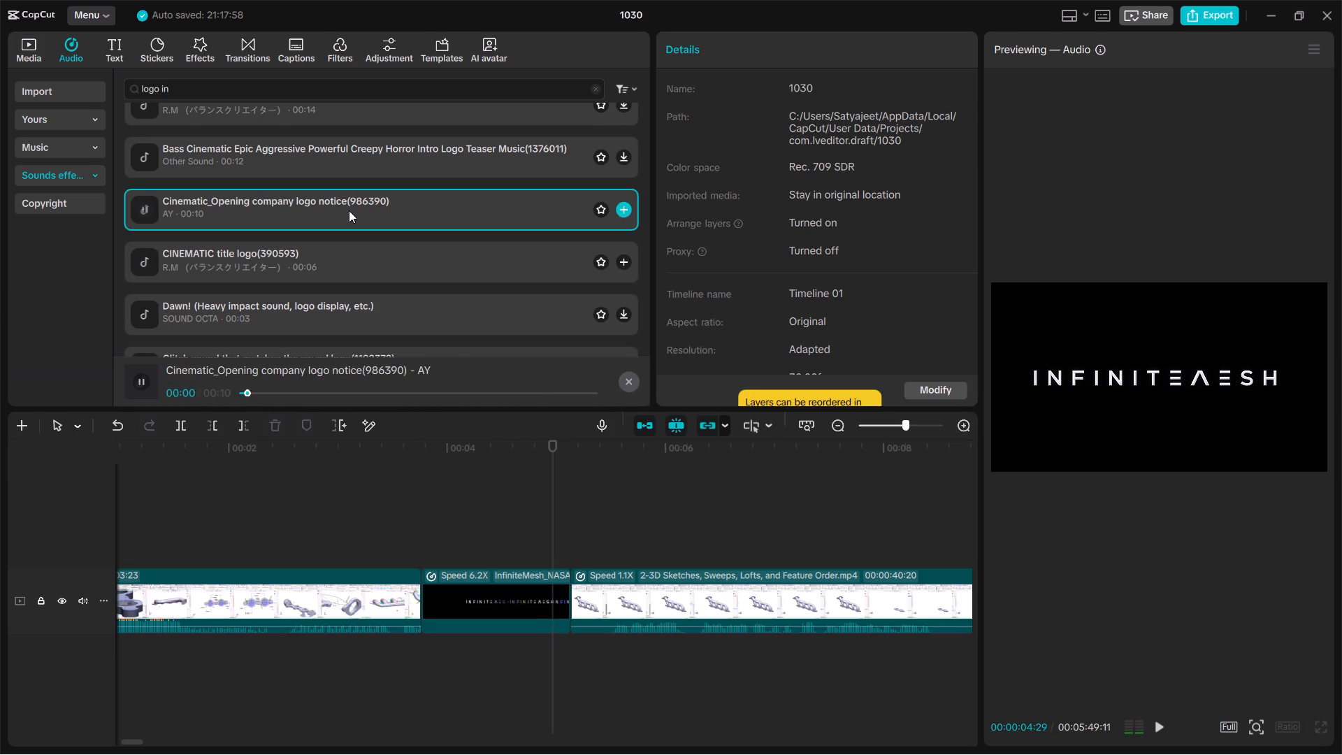
pyautogui.click(349, 210)
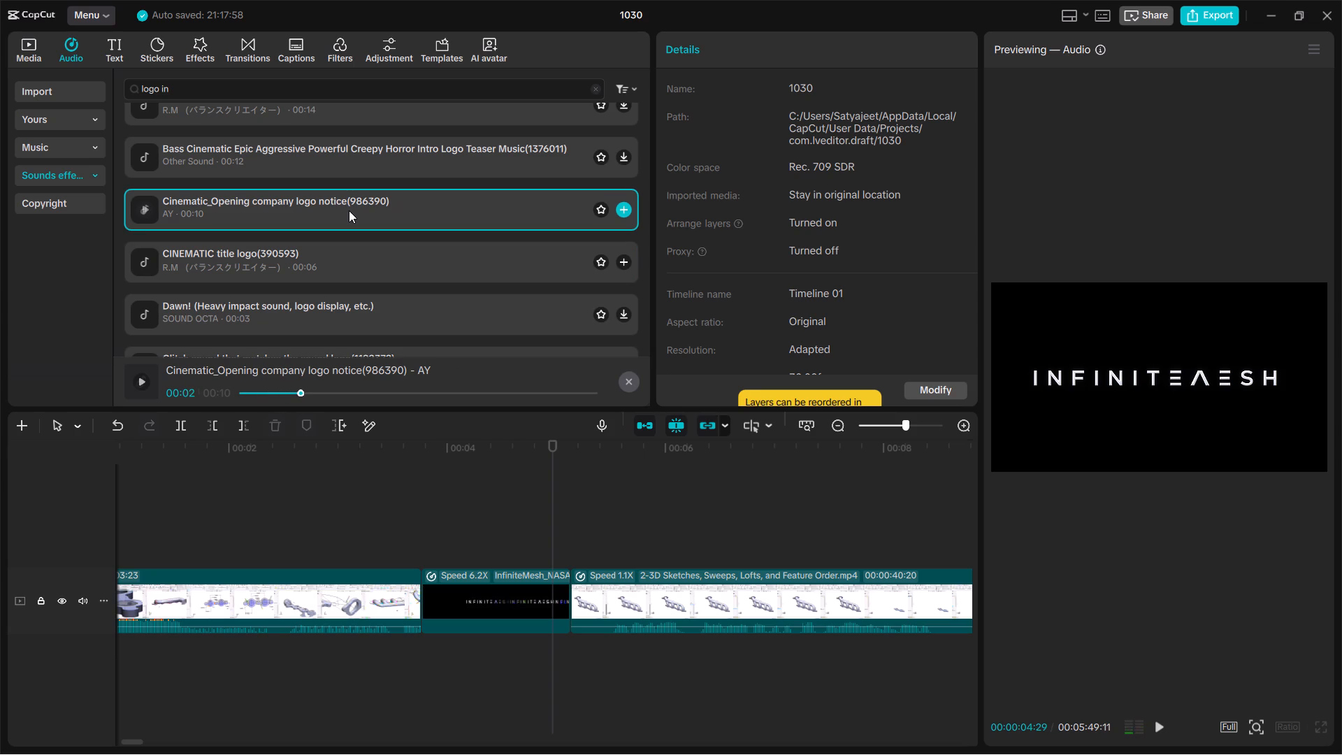
pyautogui.click(349, 210)
pyautogui.click(319, 319)
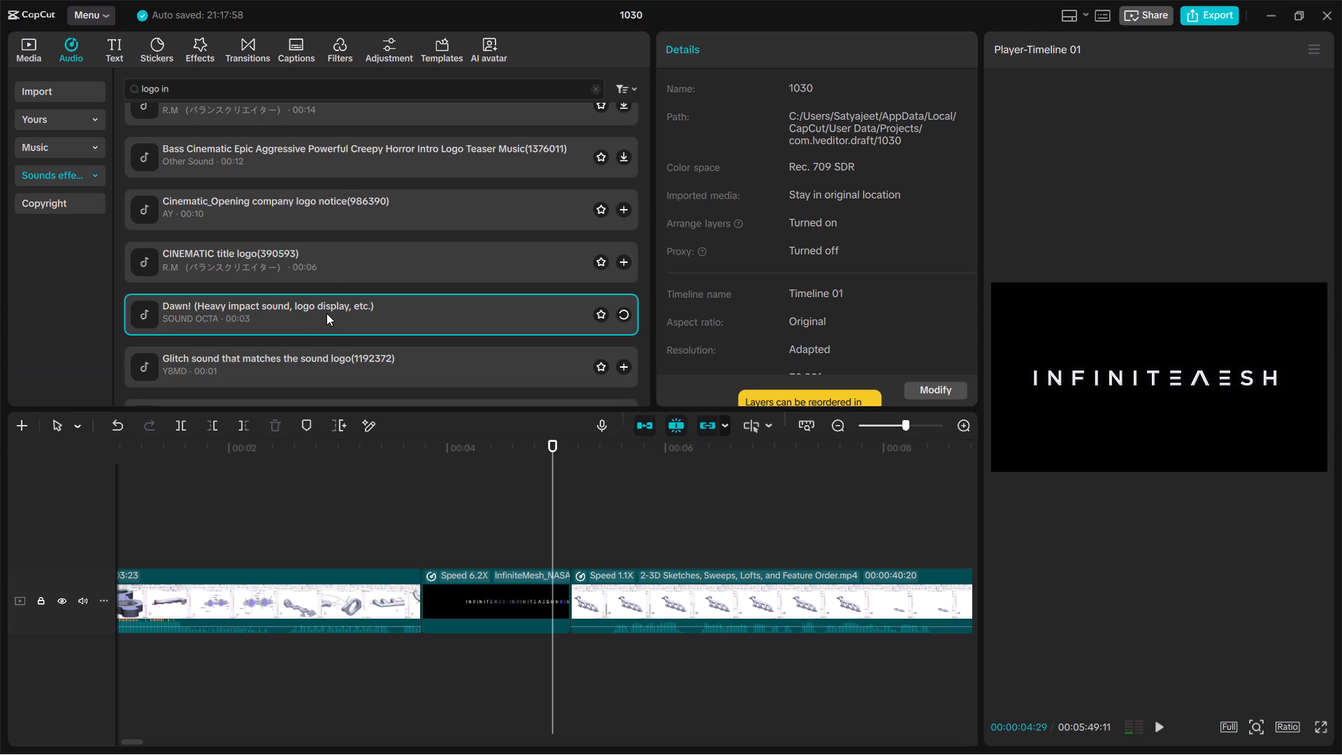
pyautogui.scroll(-1, 326, 313)
pyautogui.click(326, 303)
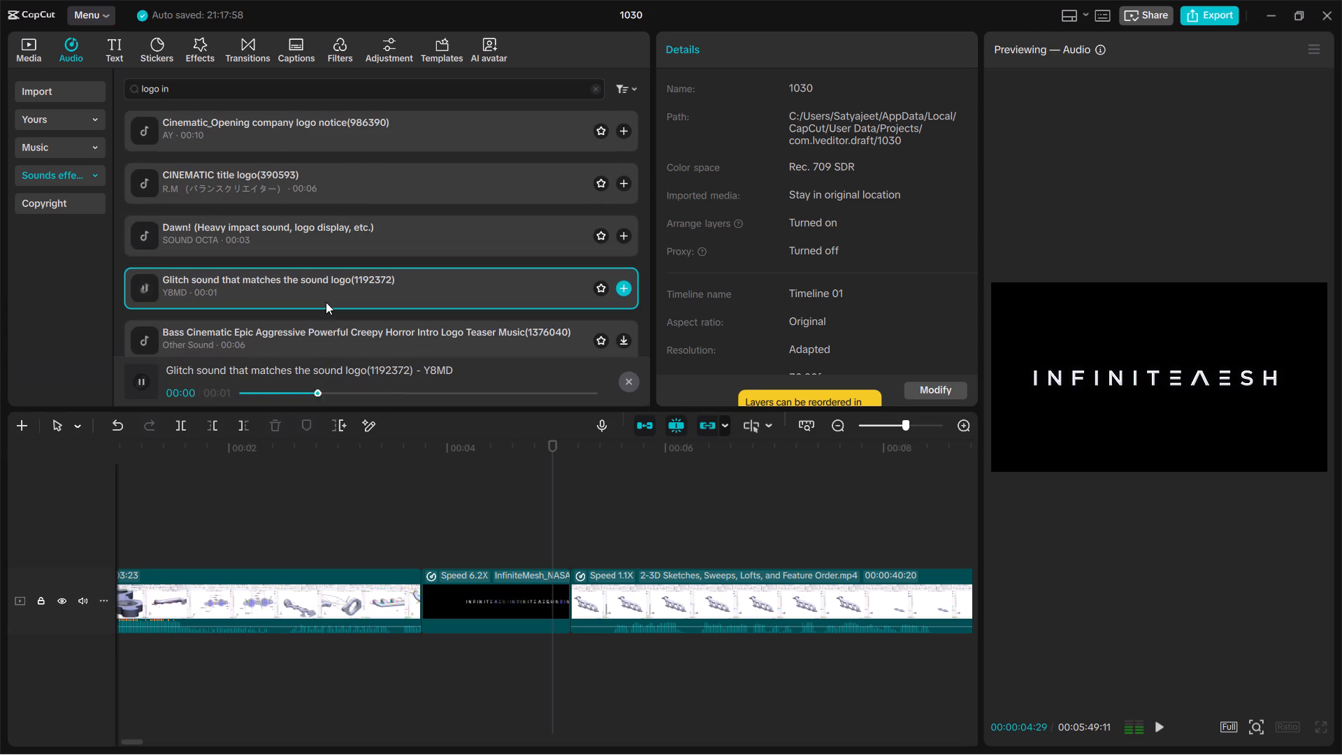
pyautogui.scroll(-1, 326, 302)
pyautogui.click(316, 277)
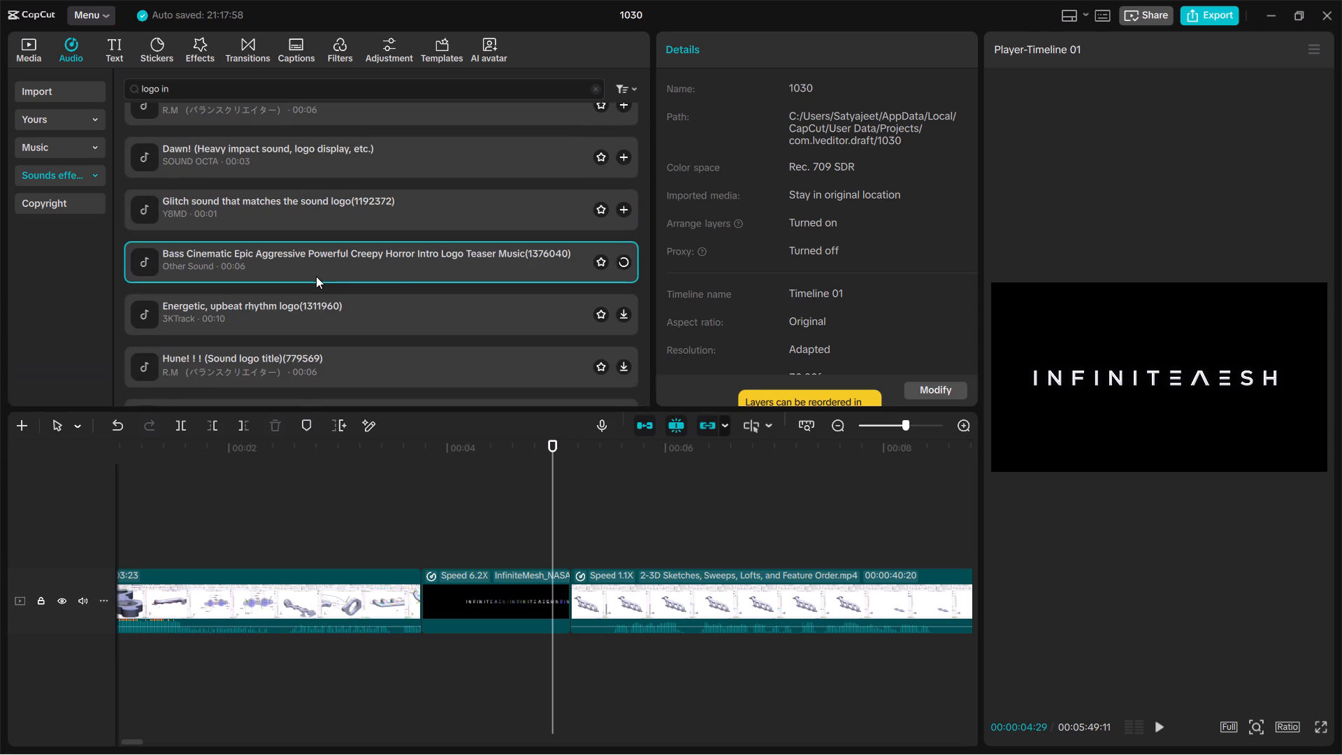
# Add "Glitch sound that matches the sound logo" under the logo clip's end at about 4.6 s, with a 0.1 s fade-out.
pyautogui.click(277, 217)
pyautogui.moveTo(277, 217); pyautogui.dragTo(301, 236)
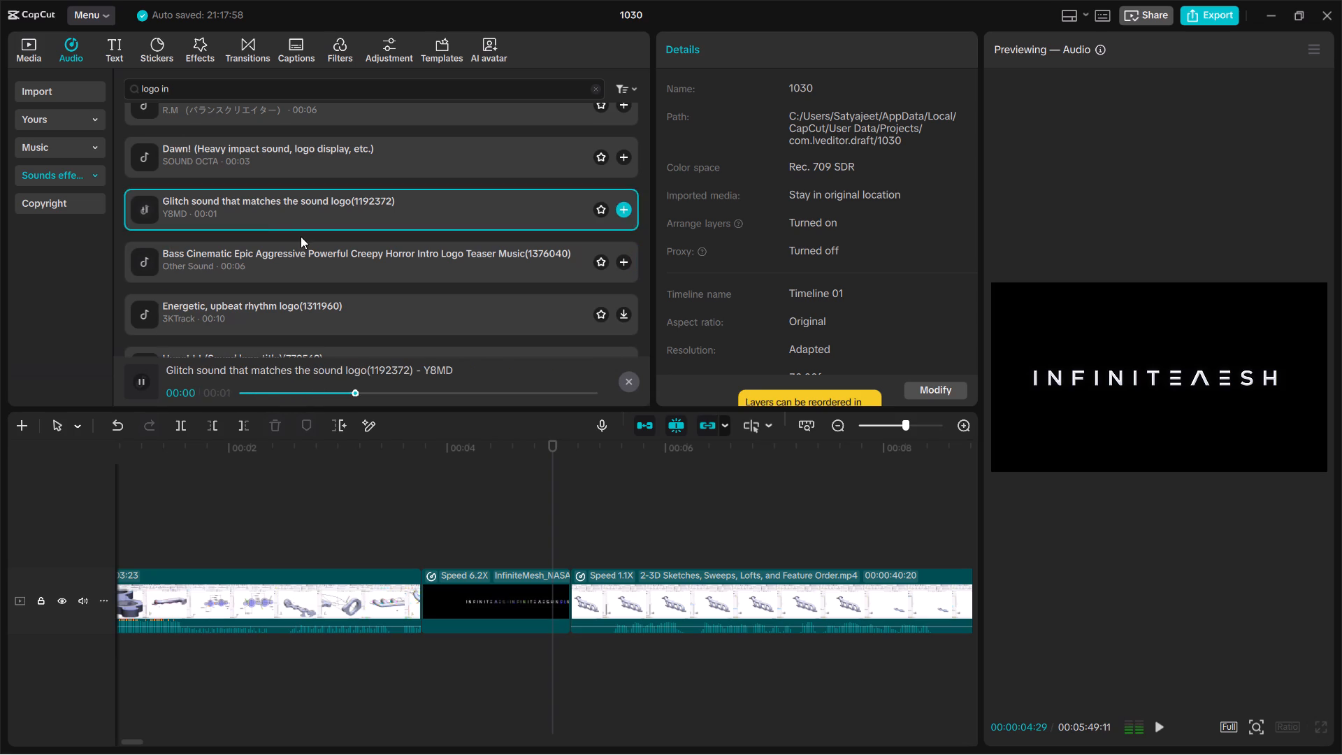
pyautogui.moveTo(301, 236); pyautogui.dragTo(517, 654)
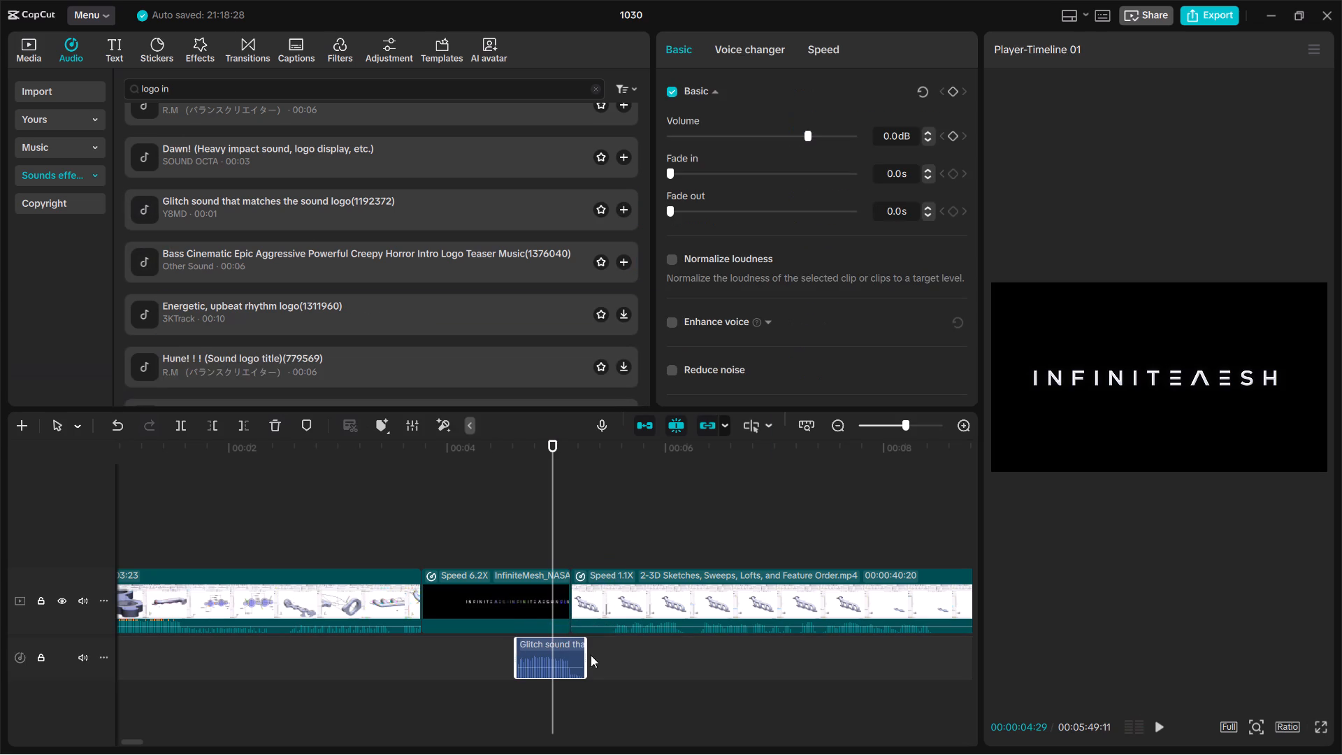
pyautogui.moveTo(584, 655); pyautogui.dragTo(572, 654)
# Slow the InfiniteMesh logo clip to a speed of about 4.2x.
pyautogui.click(551, 584)
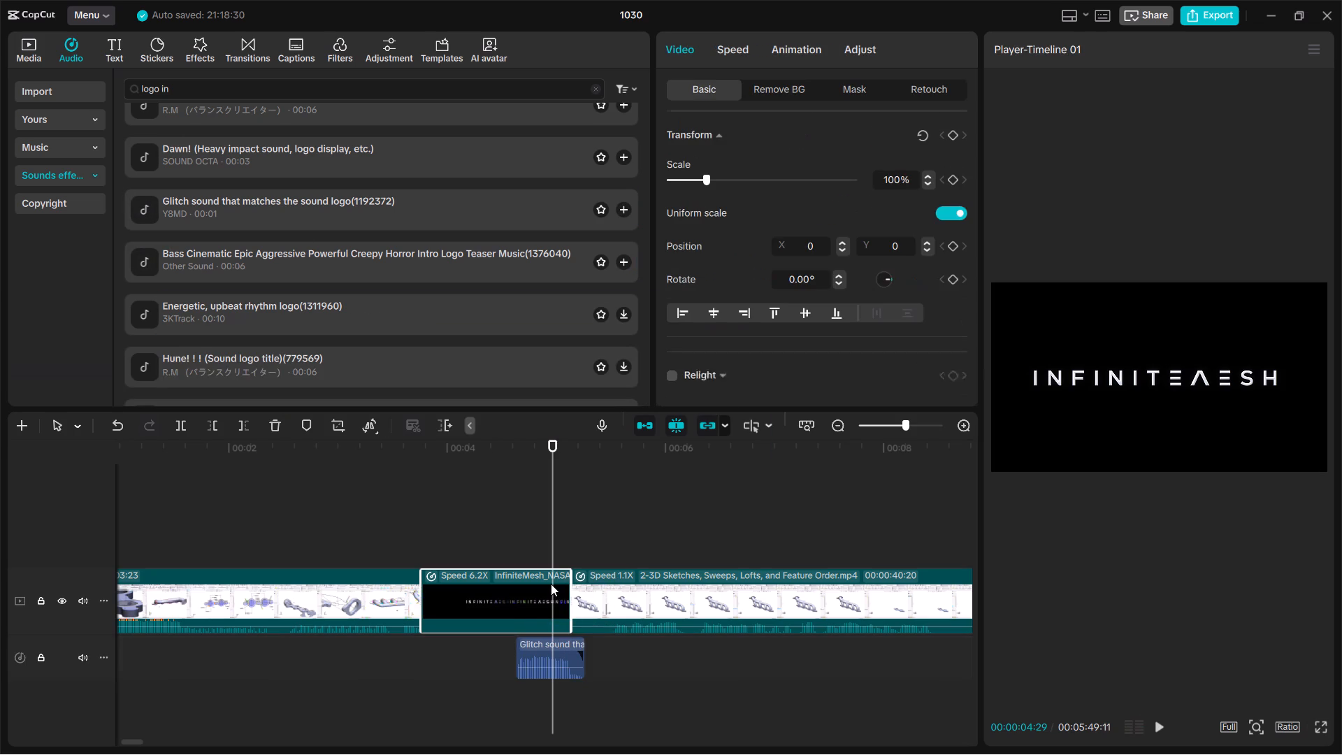
pyautogui.click(730, 48)
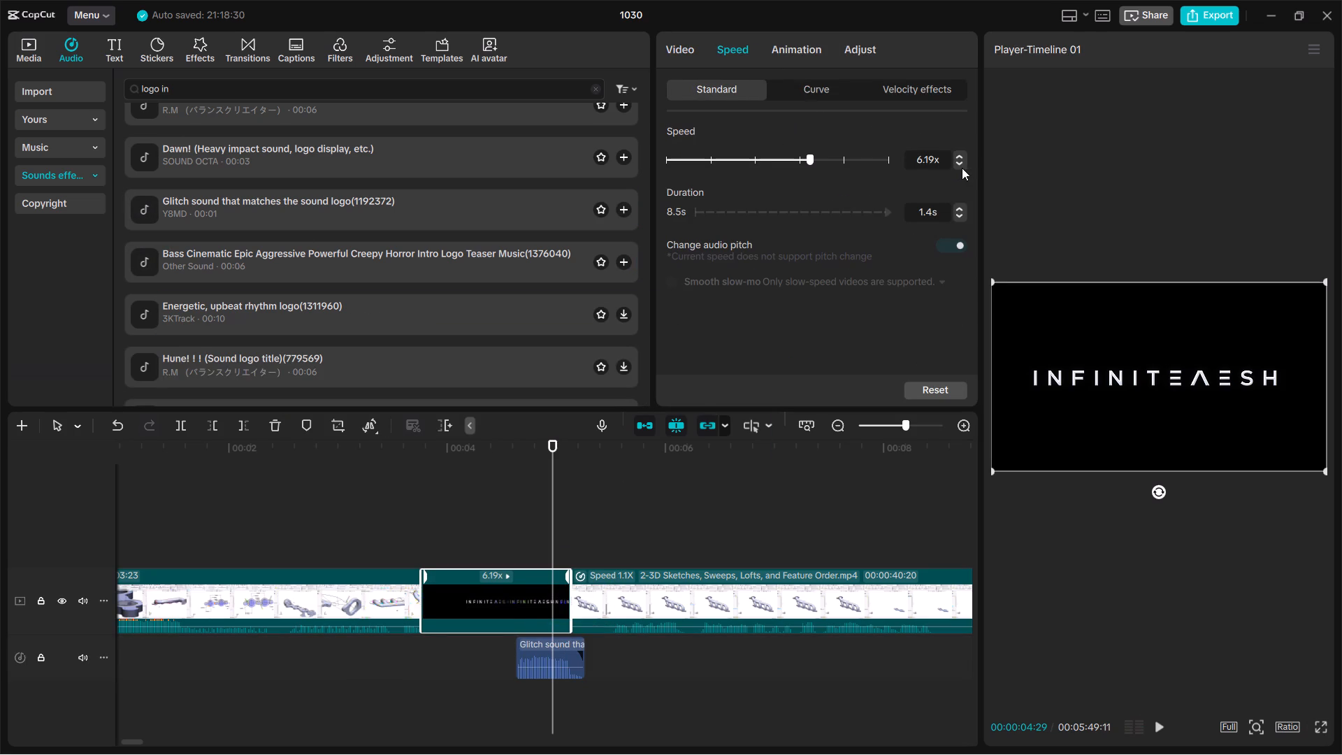
pyautogui.tripleClick(960, 162)
pyautogui.tripleClick(960, 162)
pyautogui.tripleClick(960, 162)
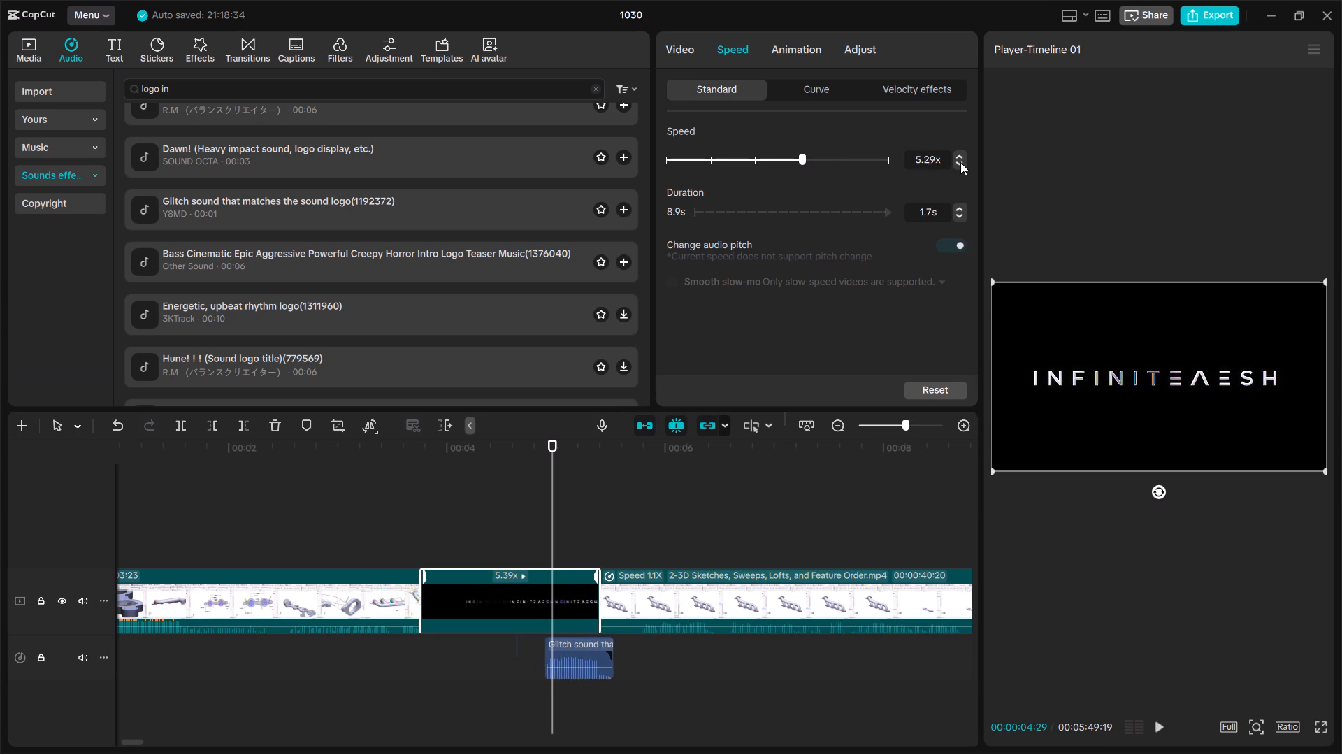
pyautogui.tripleClick(960, 162)
pyautogui.tripleClick(960, 162)
pyautogui.tripleClick(960, 162)
pyautogui.doubleClick(960, 162)
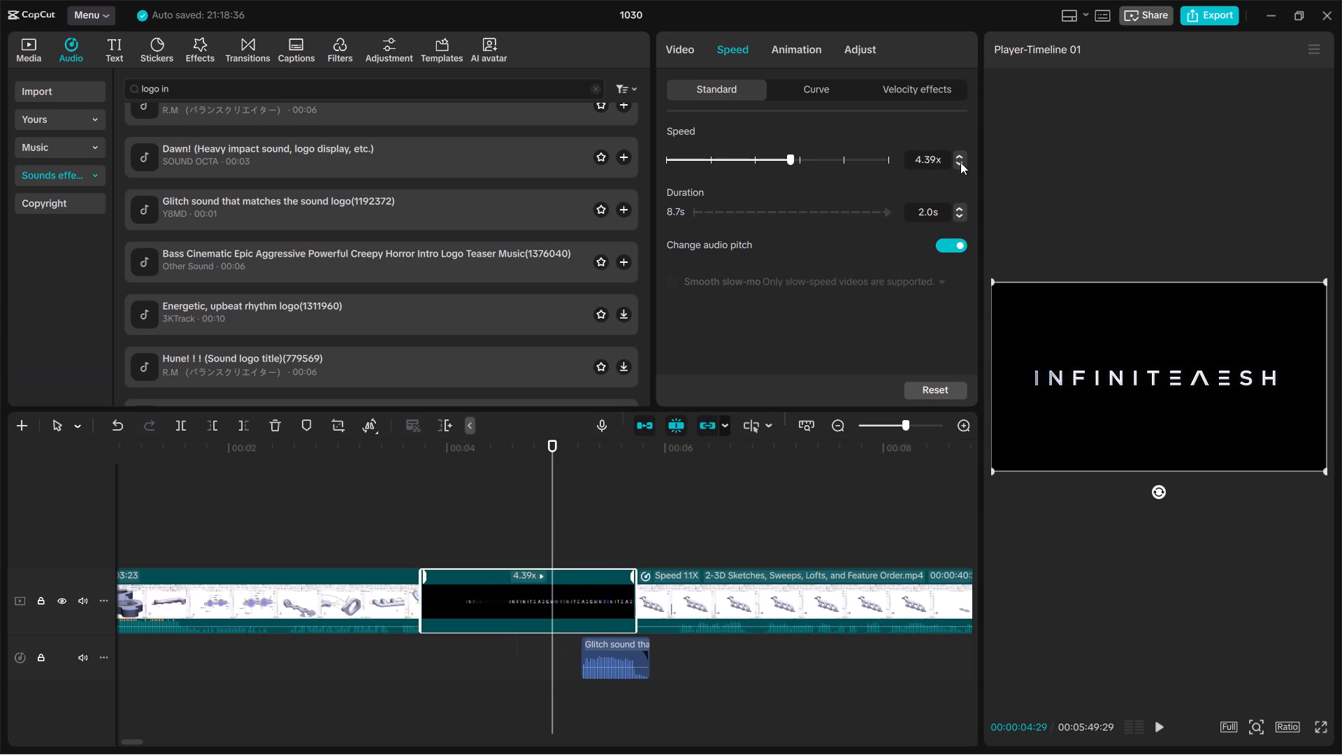
# Move the glitch sound earlier so it ends exactly where the logo clip ends.
pyautogui.moveTo(637, 658); pyautogui.dragTo(621, 654)
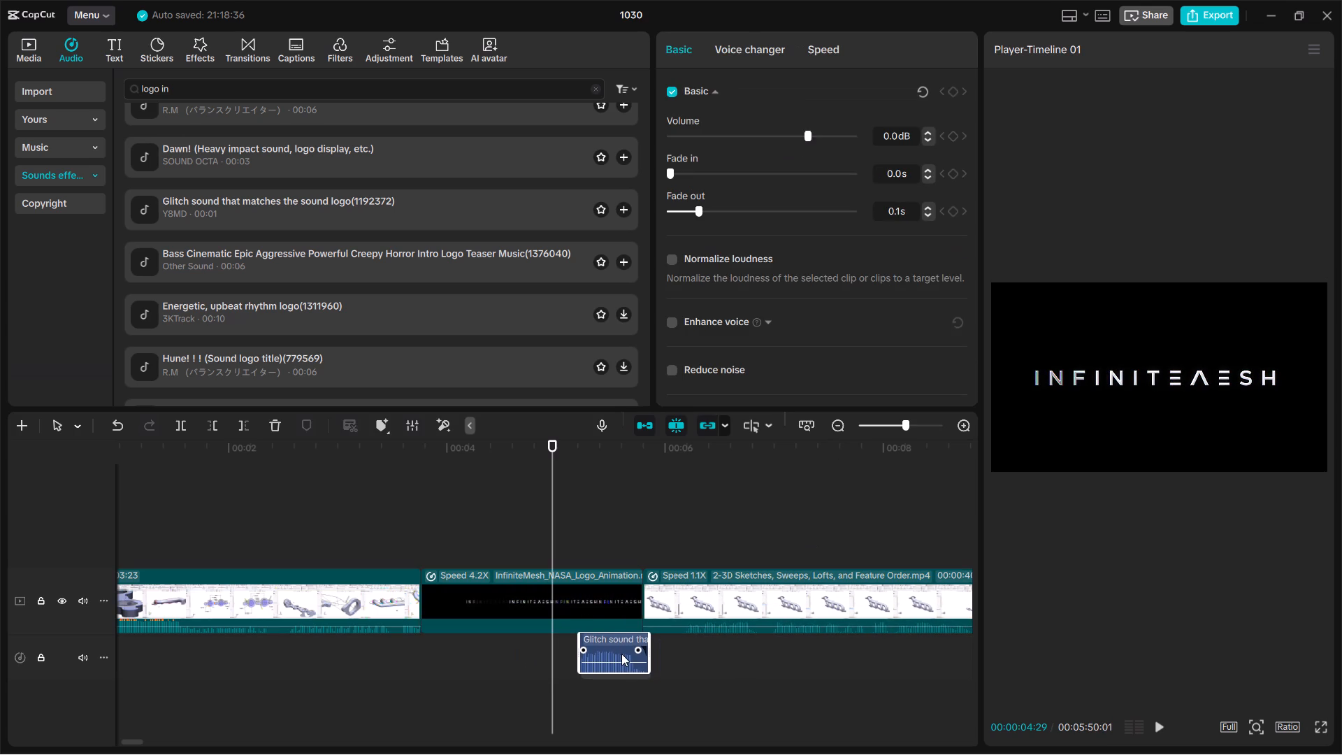
pyautogui.moveTo(621, 654); pyautogui.dragTo(617, 662)
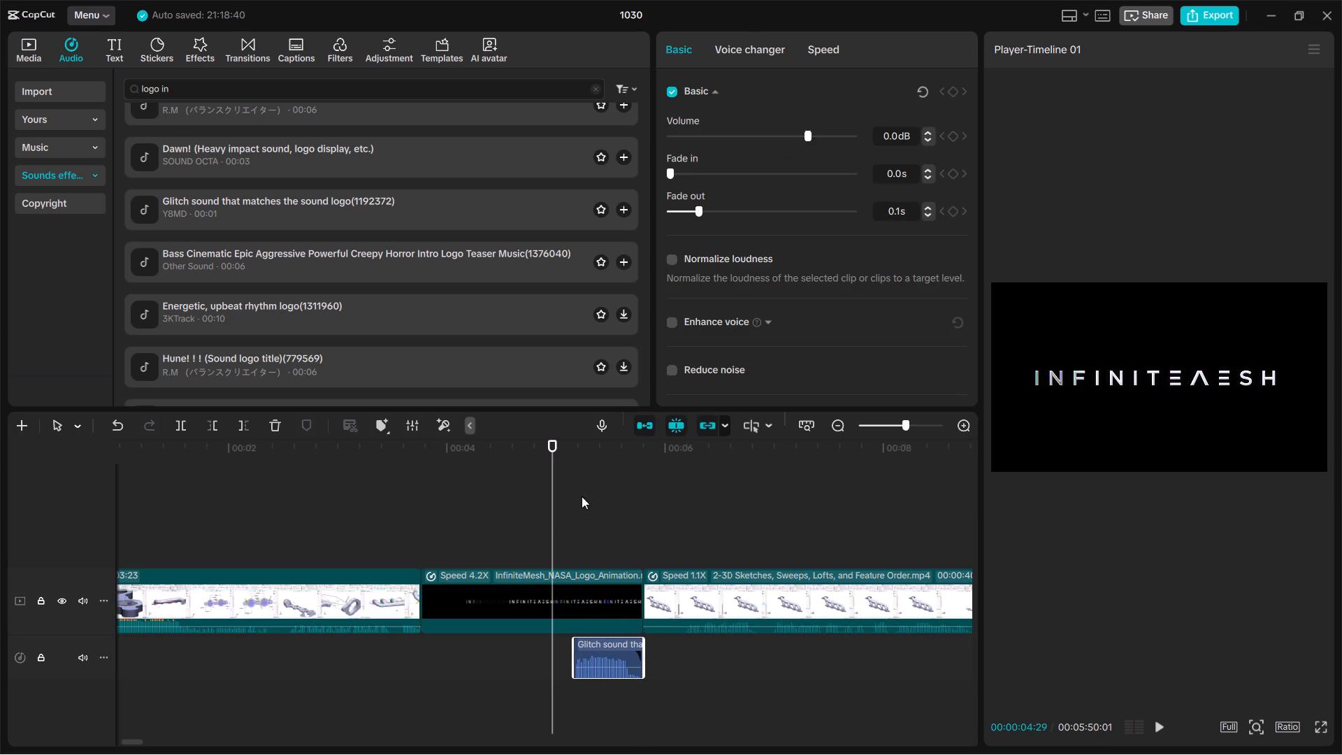
# Play back the logo section with the glitch sound and return the playhead to where the glitch sound starts.
pyautogui.click(552, 517)
pyautogui.press('space')
pyautogui.press('space')
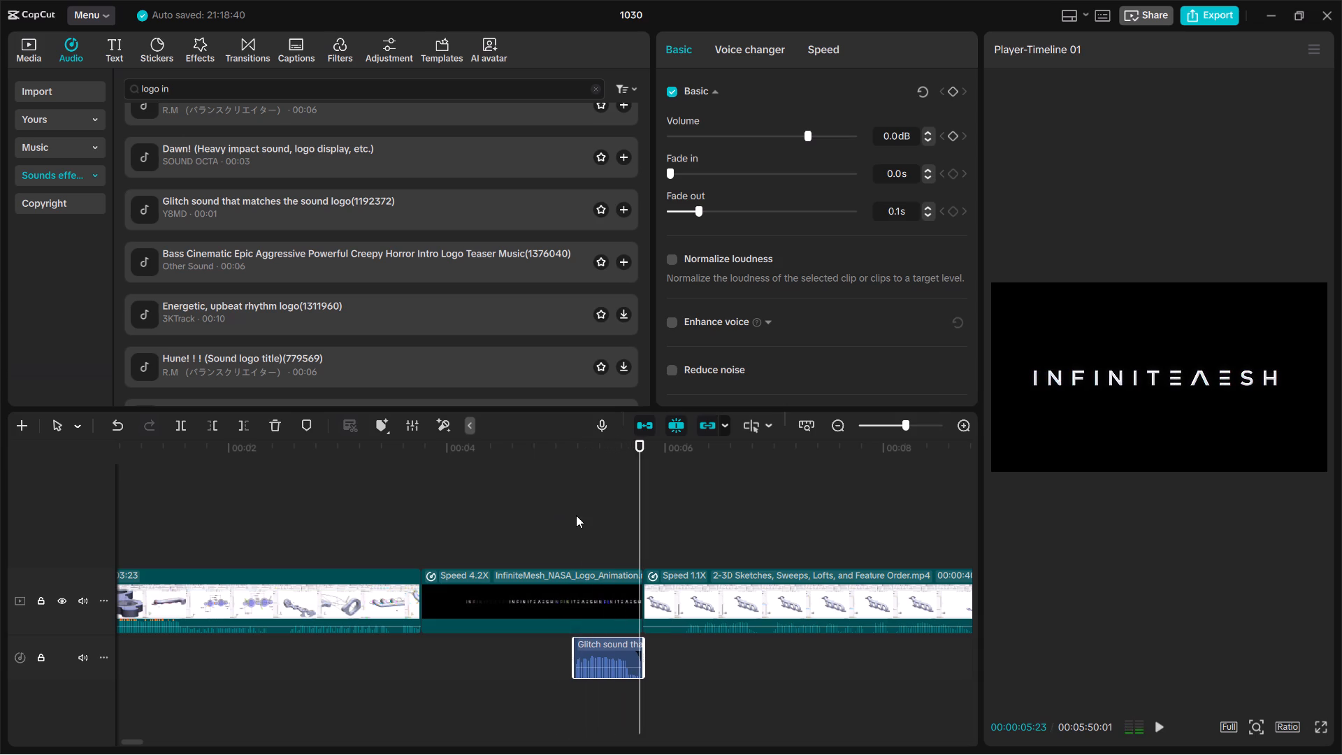
pyautogui.moveTo(641, 523); pyautogui.dragTo(570, 556)
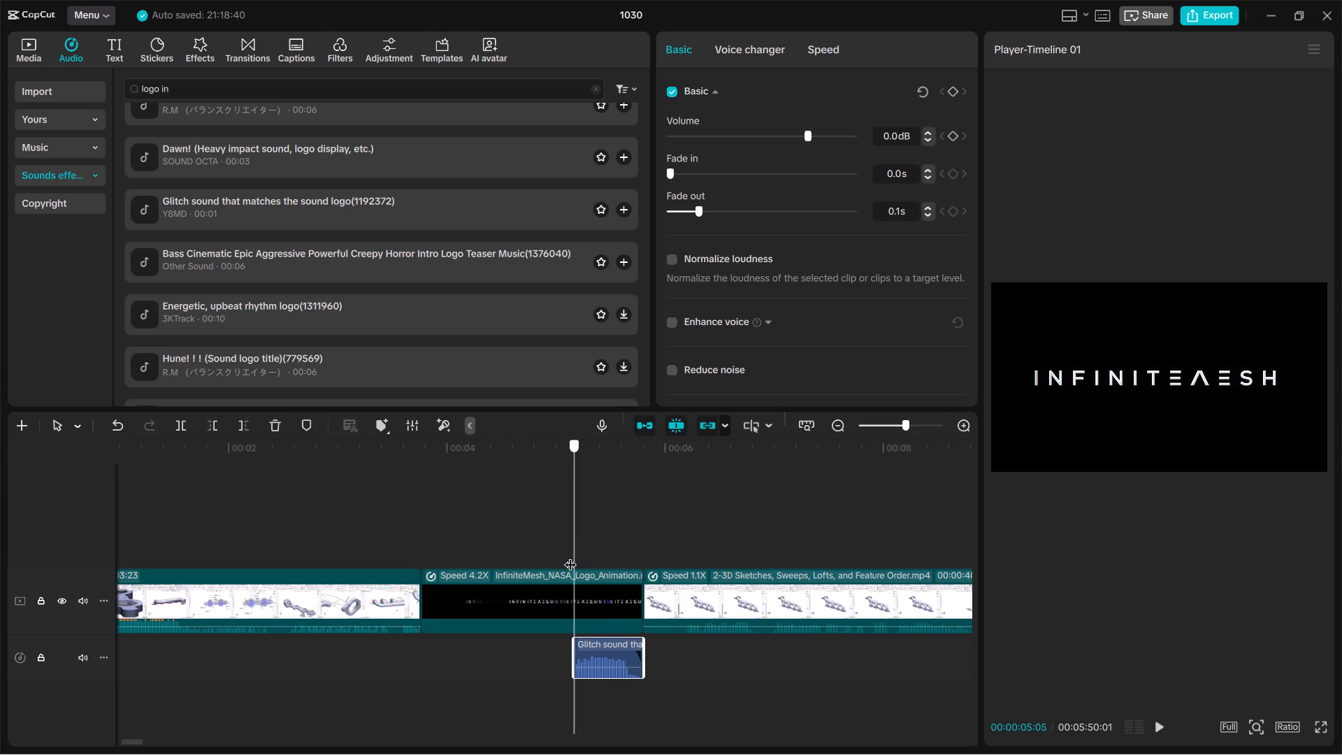
pyautogui.moveTo(570, 556); pyautogui.dragTo(572, 561)
# Audition the glitch sound, "Sha! Cut in / wind cut / sound logo 2" and "Hune! ! ! (Sound logo title)" for the logo.
pyautogui.click(442, 250)
pyautogui.click(412, 213)
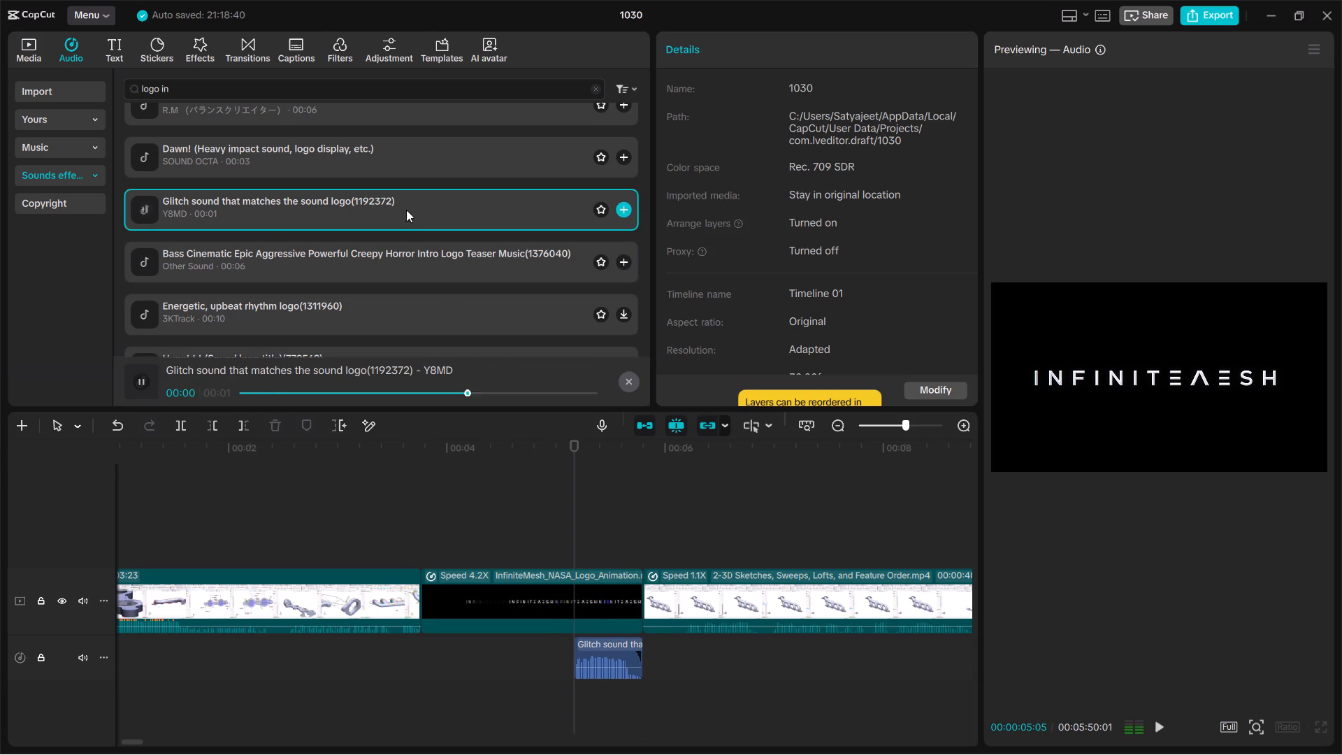
pyautogui.scroll(8, 383, 207)
pyautogui.click(364, 145)
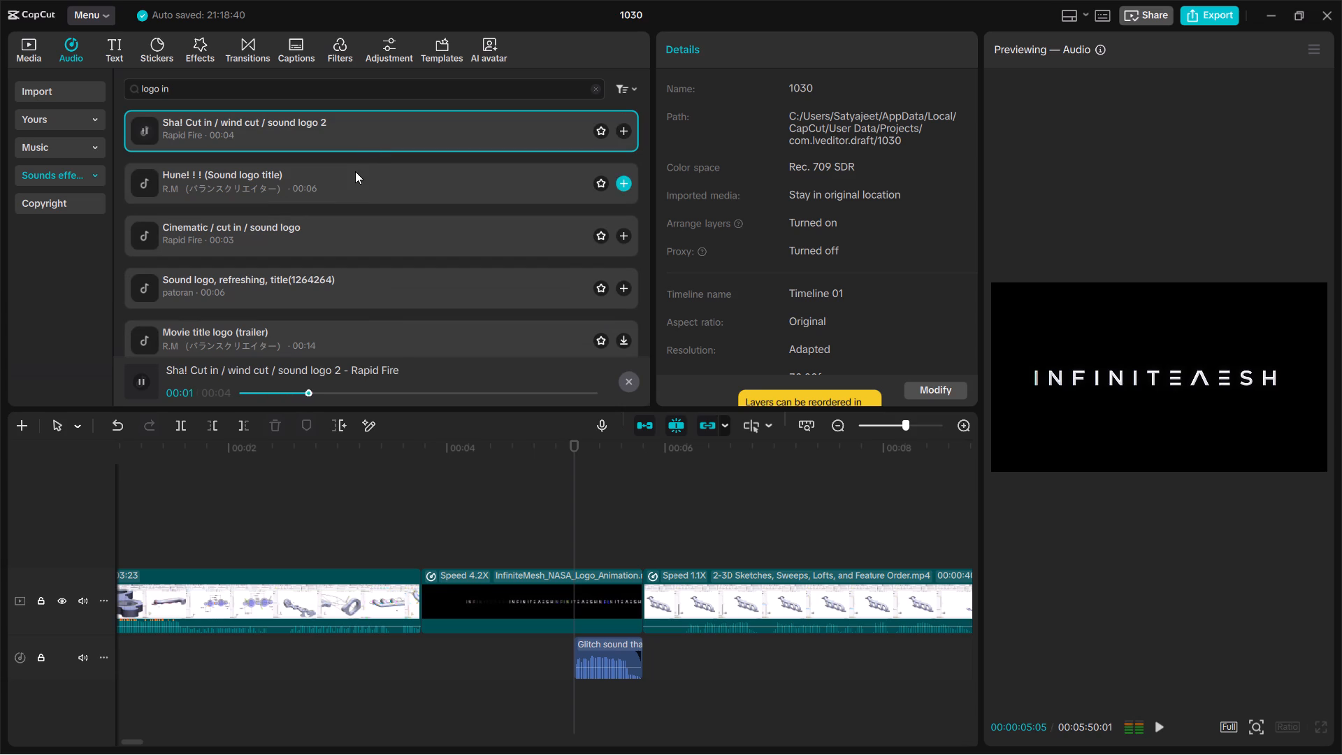
pyautogui.moveTo(344, 136); pyautogui.dragTo(400, 176)
pyautogui.click(381, 192)
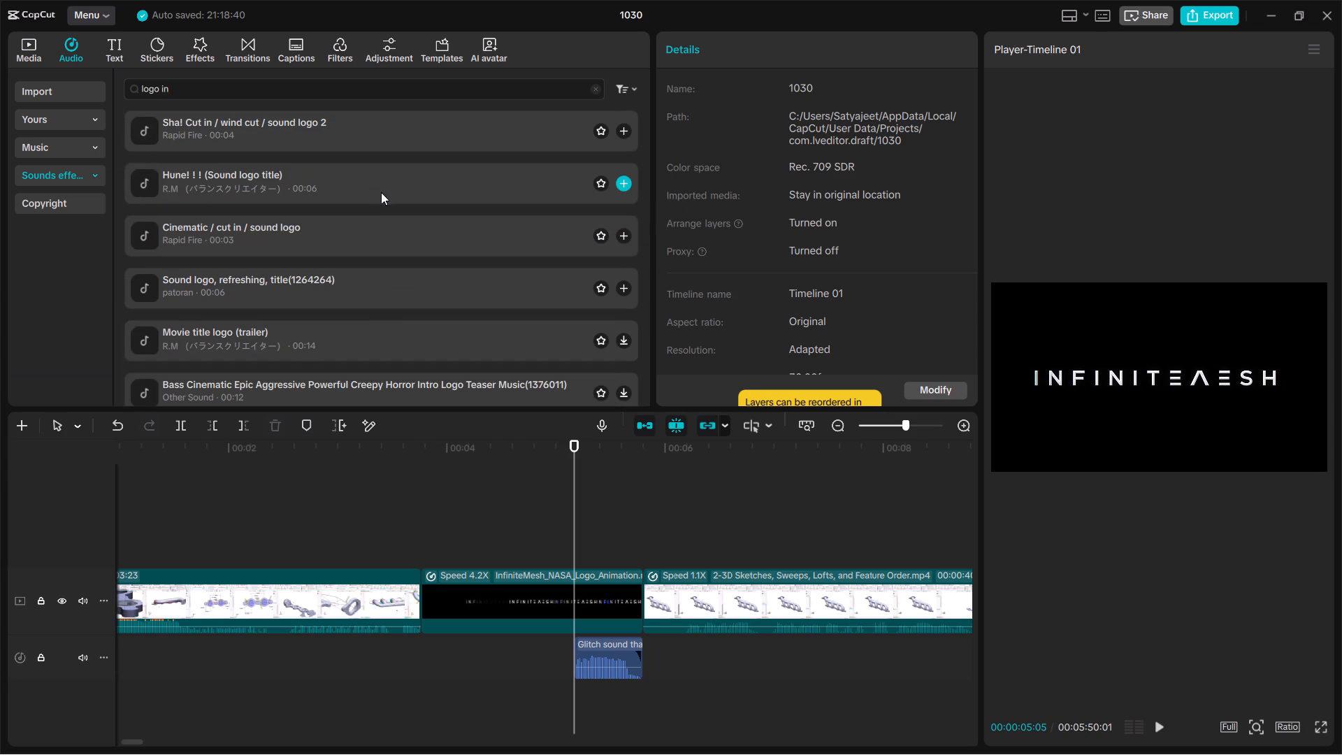
pyautogui.scroll(-13, 437, 254)
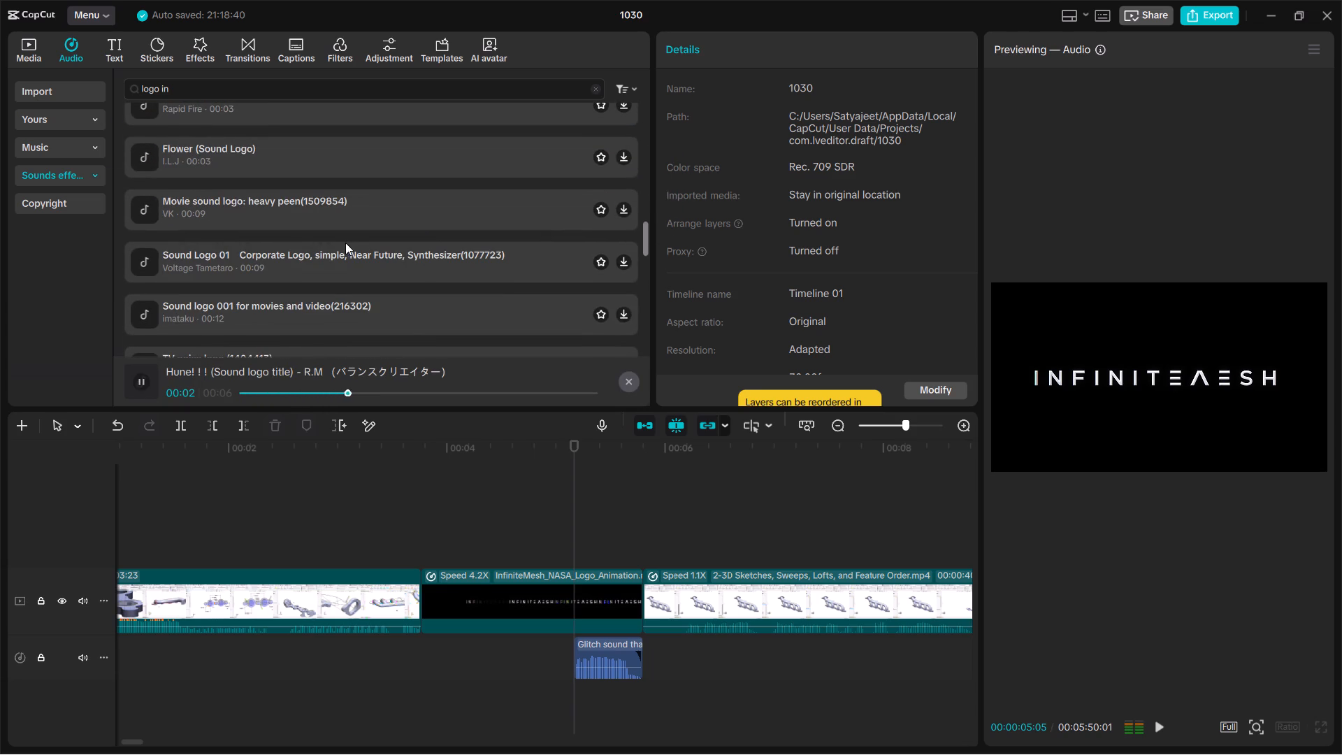
pyautogui.scroll(14, 342, 233)
# Add "Hune! ! ! (Sound logo title)" on a new audio track at the start of the logo clip and play it back.
pyautogui.moveTo(318, 187); pyautogui.dragTo(339, 230)
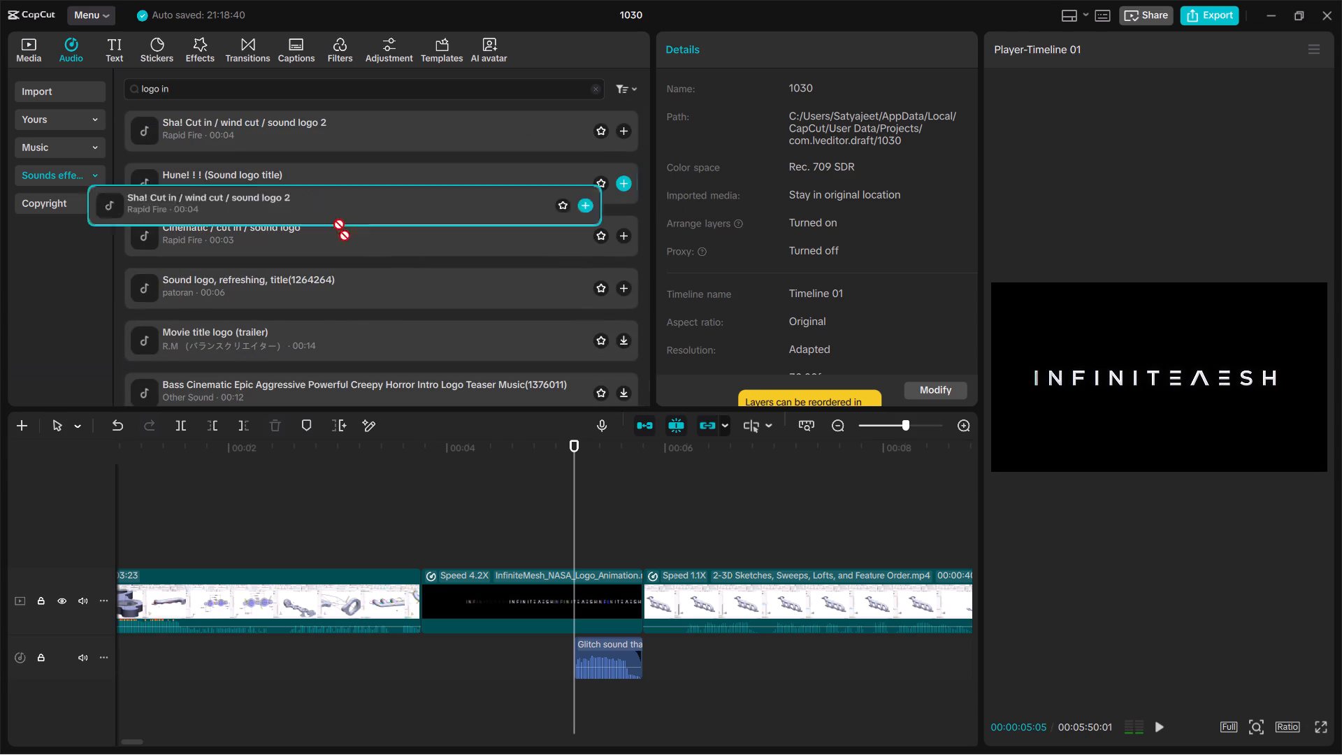
pyautogui.moveTo(339, 230); pyautogui.dragTo(419, 703)
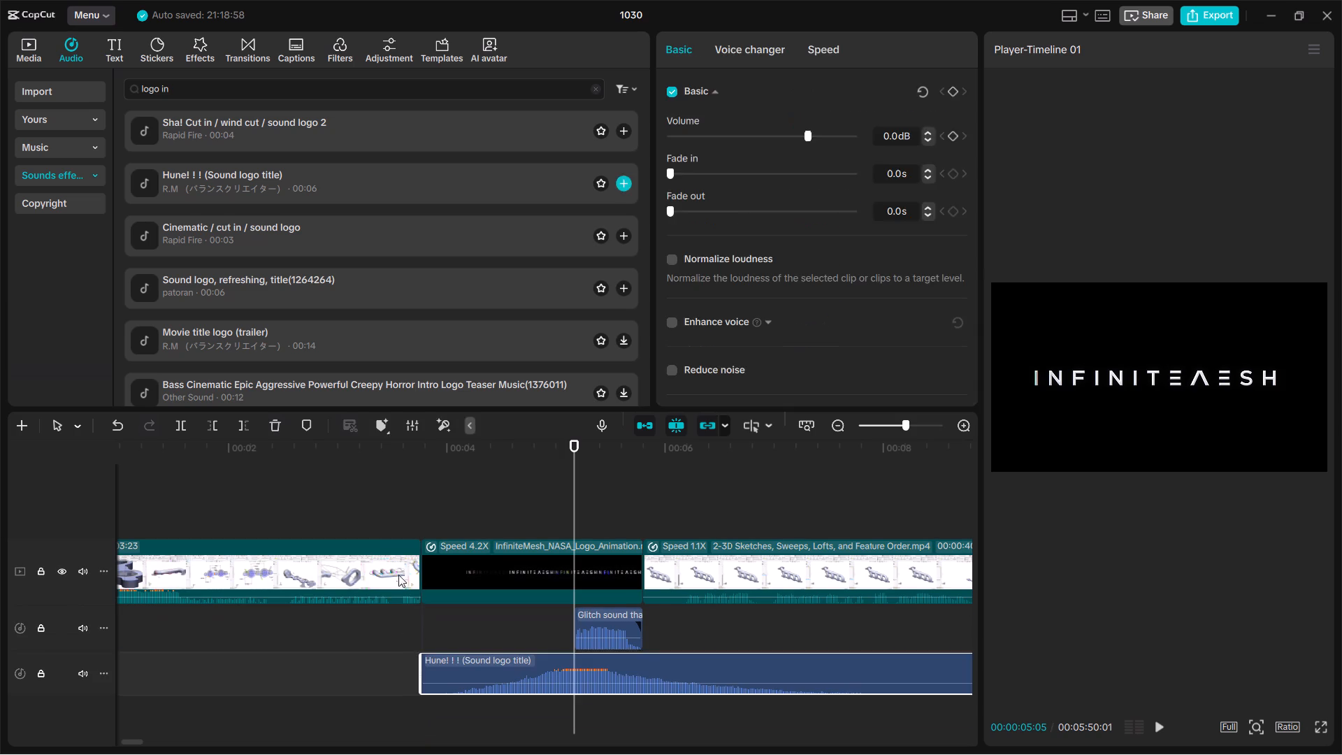
pyautogui.click(361, 469)
pyautogui.press('space')
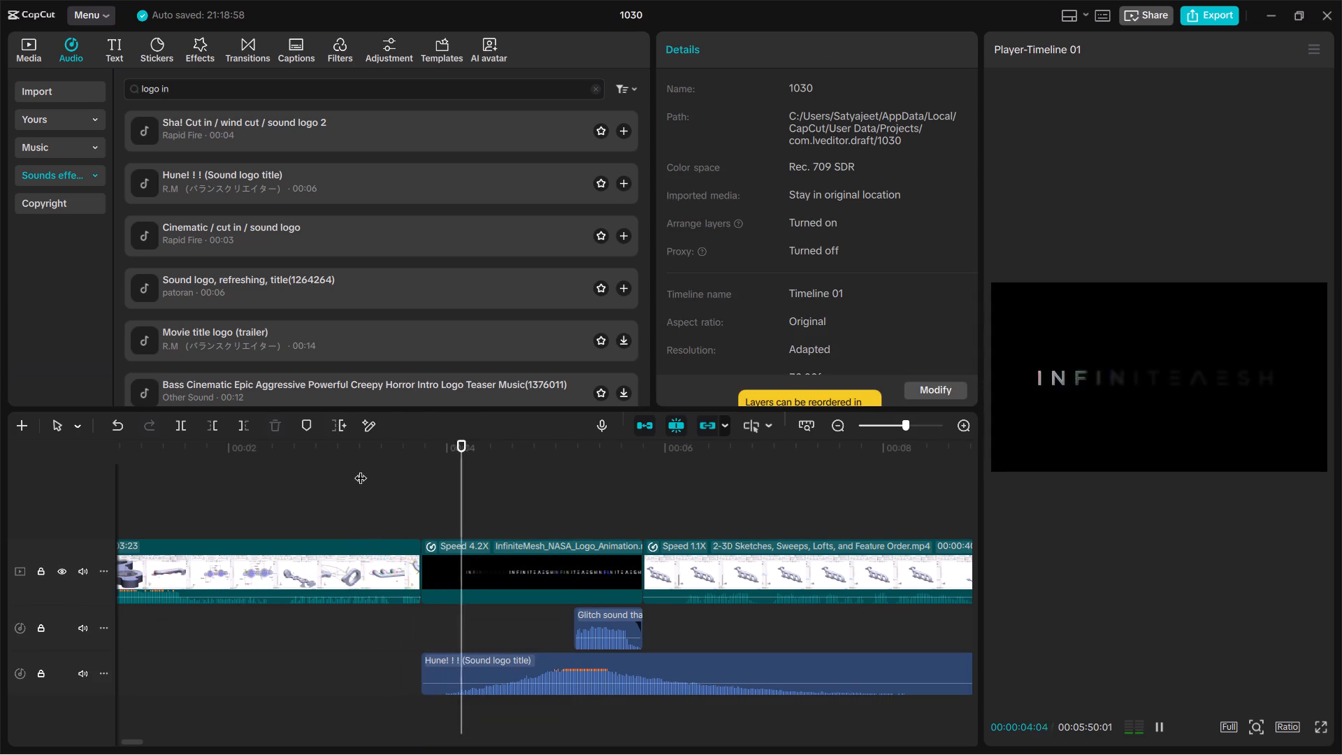
pyautogui.press('space')
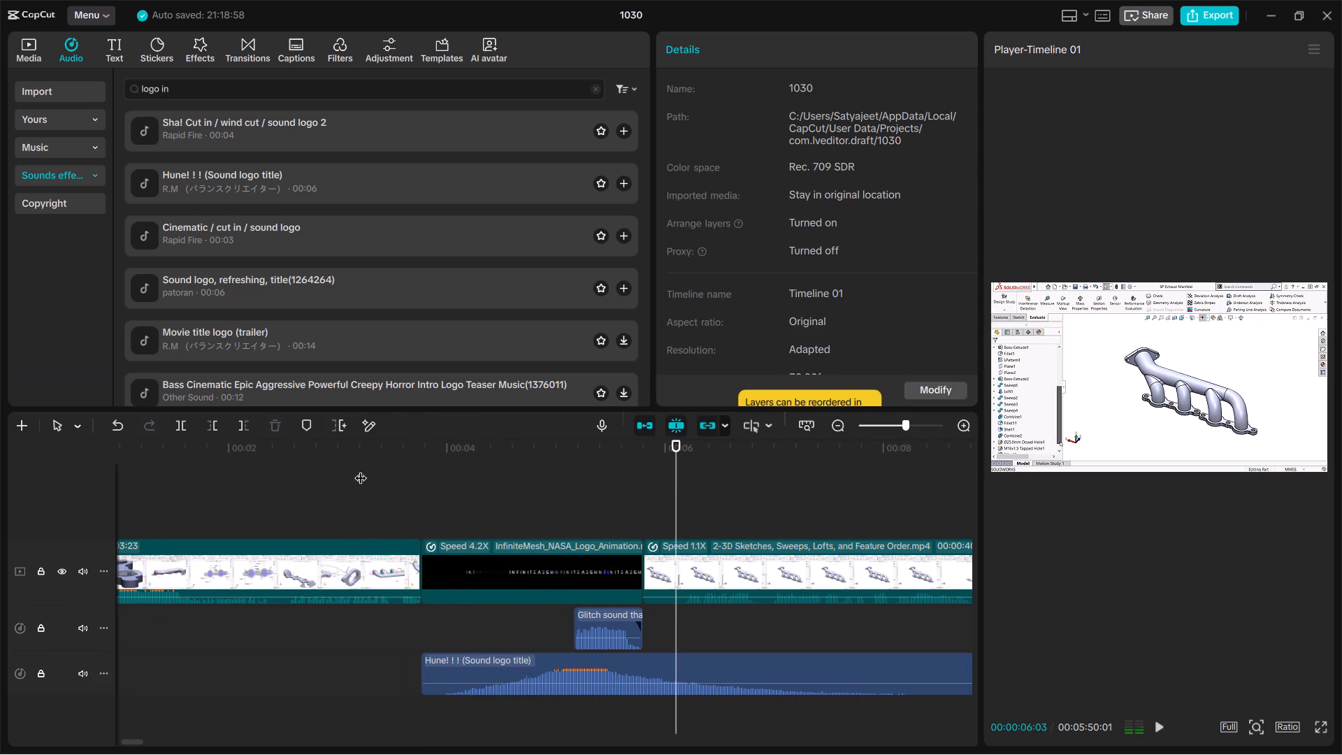
# Move the "Hune! ! !" sound about 0.4 s earlier so it begins before the logo clip, and review the playback.
pyautogui.moveTo(581, 672); pyautogui.dragTo(535, 672)
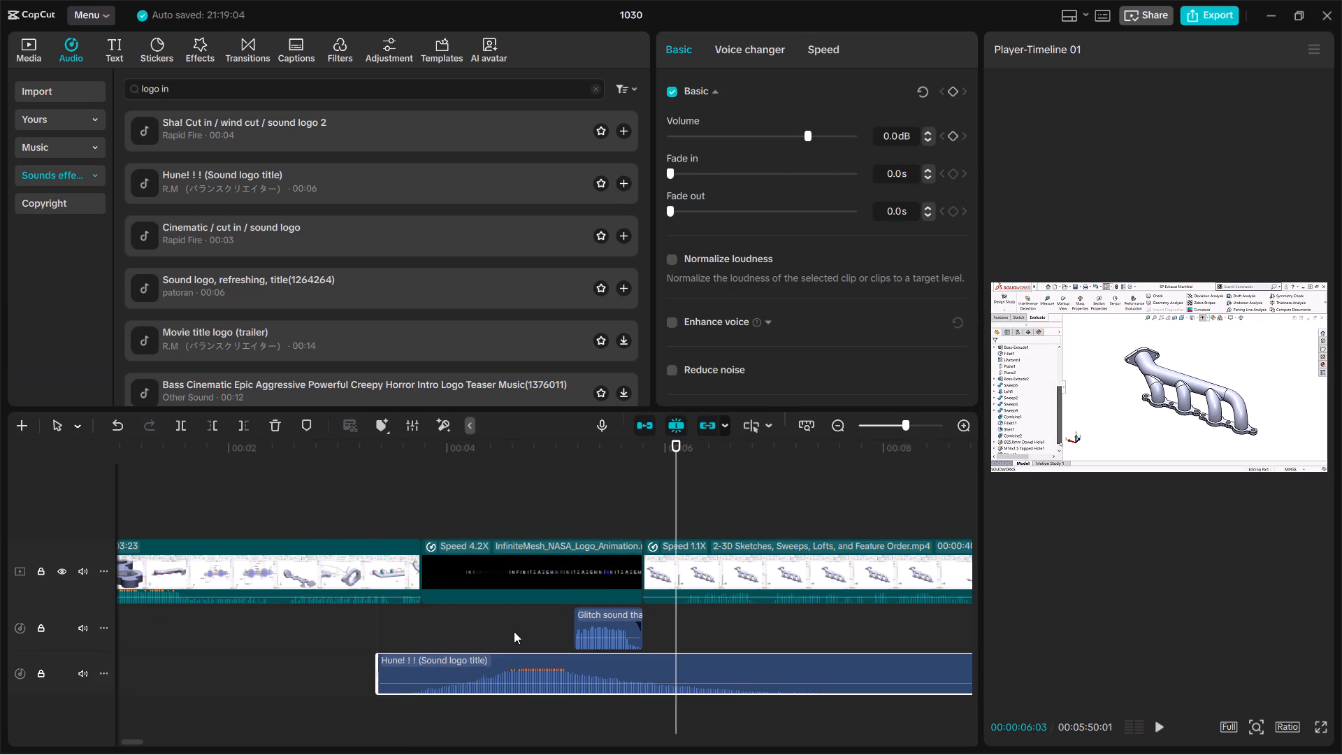
pyautogui.click(391, 505)
pyautogui.moveTo(391, 505); pyautogui.dragTo(294, 509)
pyautogui.press('space')
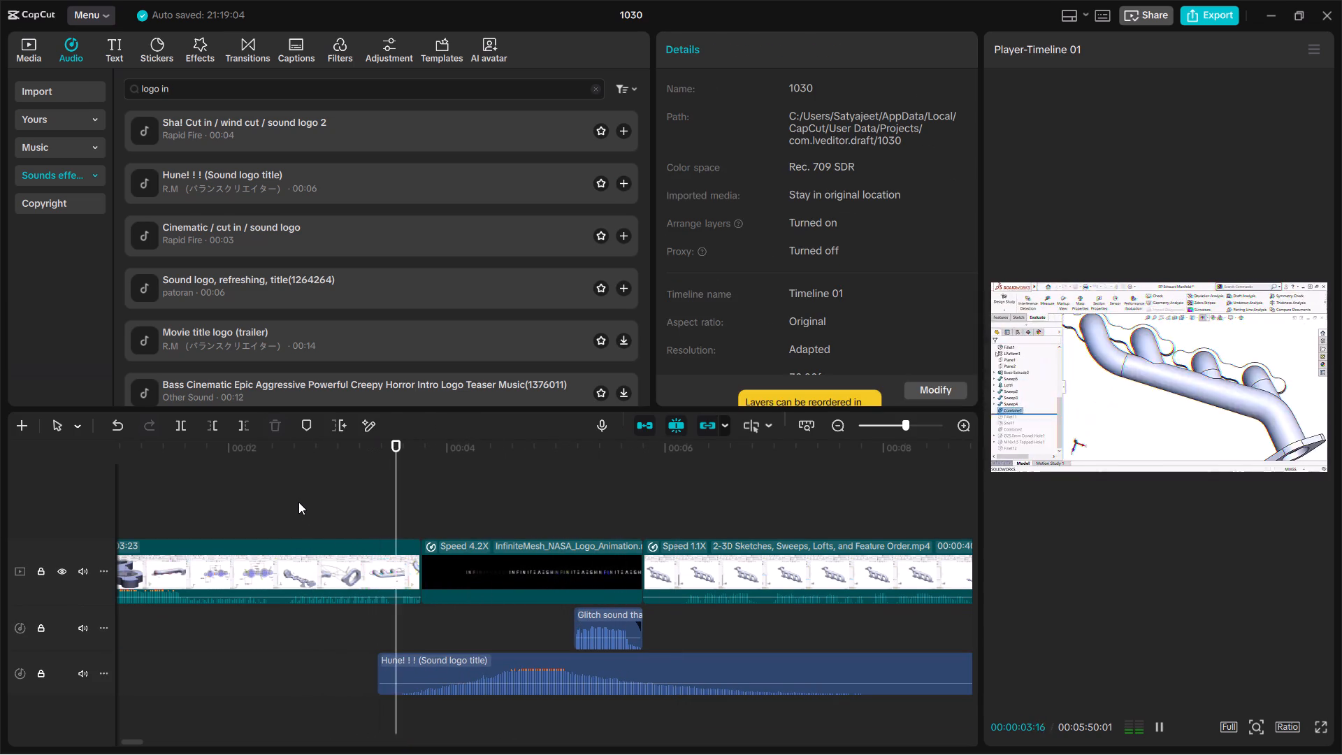
pyautogui.press('space')
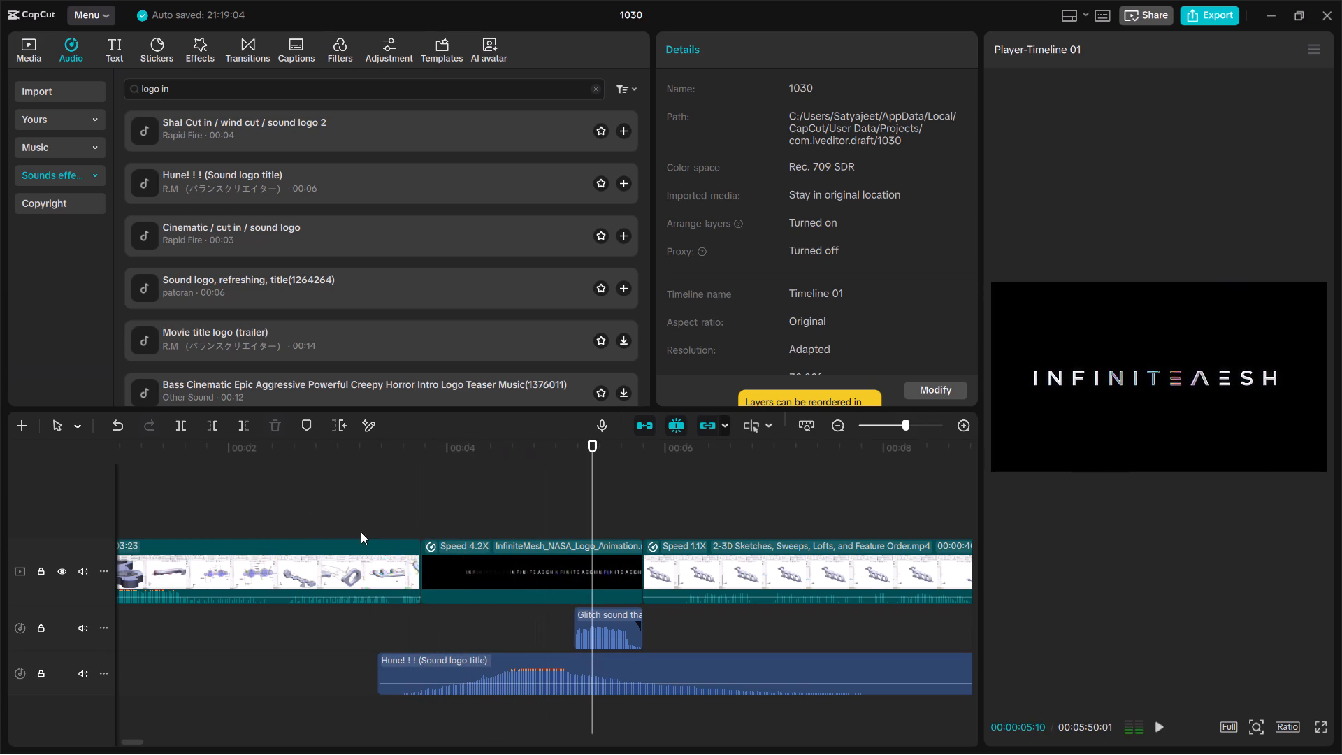
# Lower the "Hune! ! !" sound's volume to -8.1 dB and review the playback through the logo section.
pyautogui.click(575, 671)
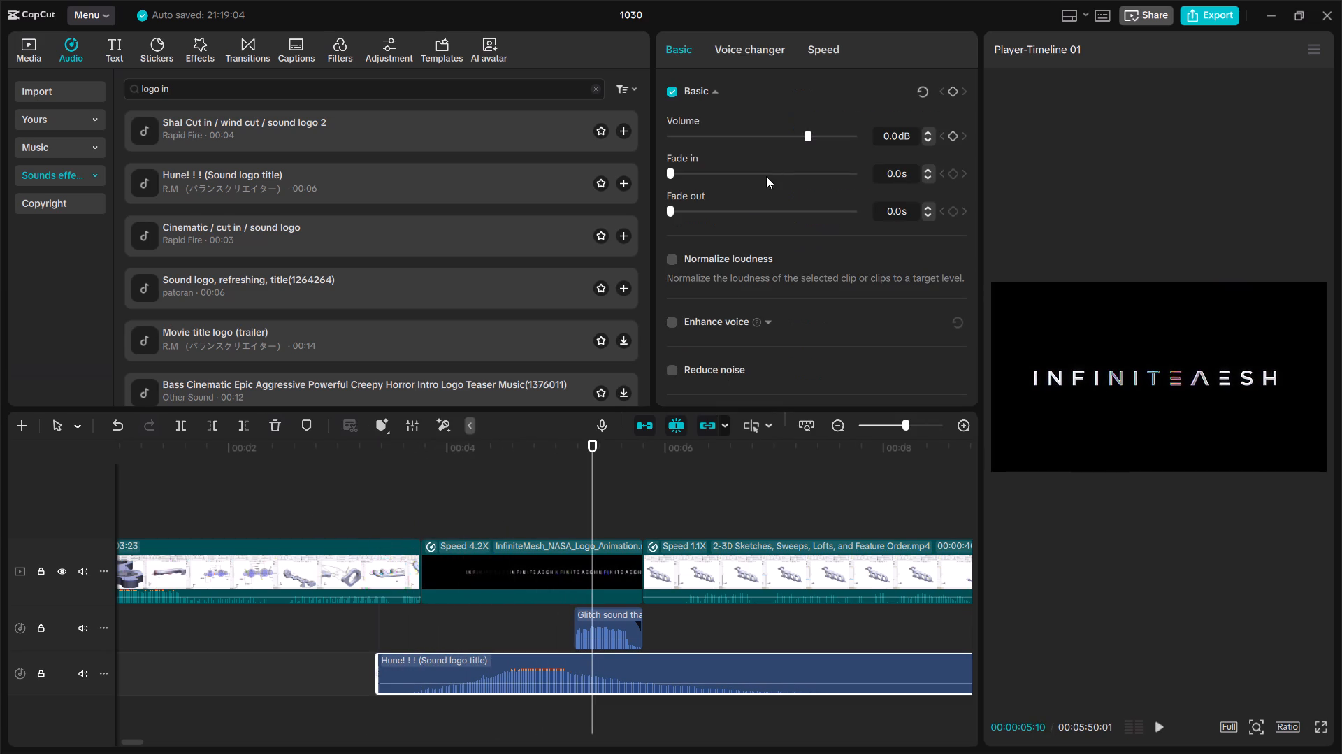
pyautogui.click(793, 131)
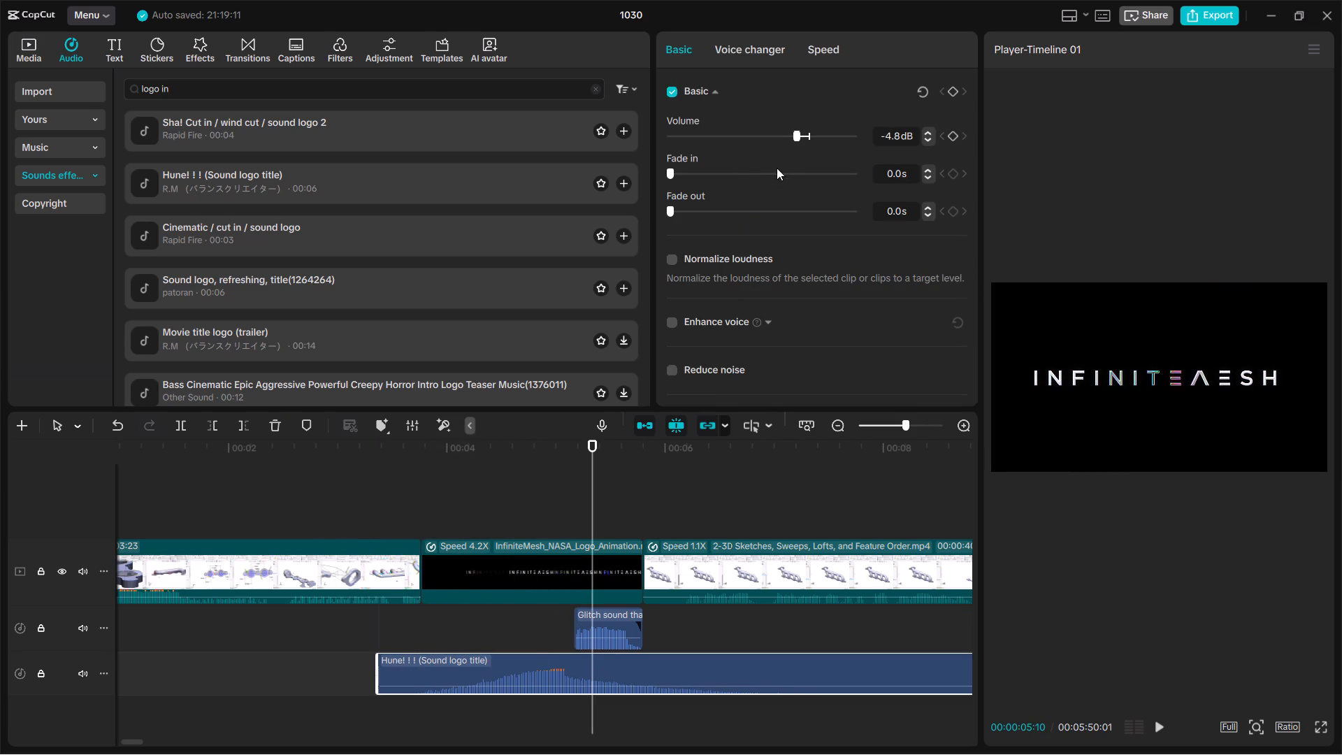
pyautogui.click(786, 138)
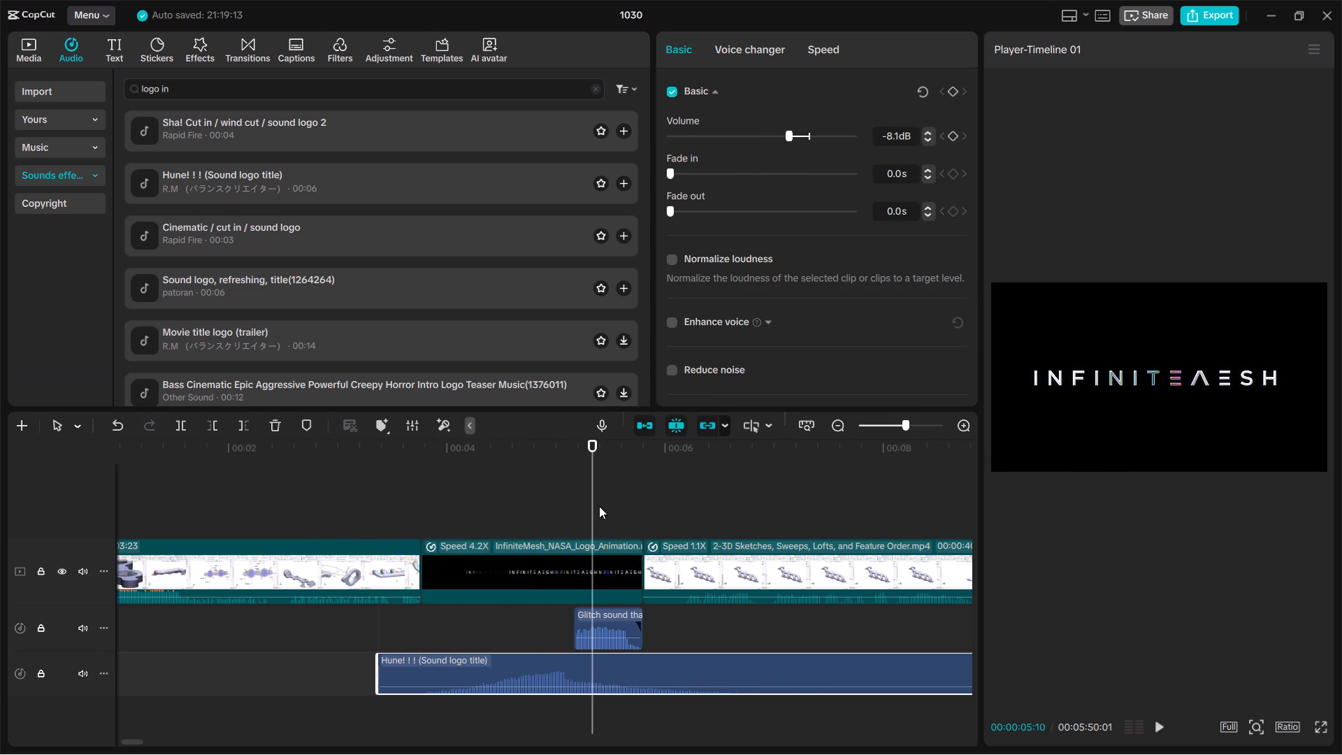
pyautogui.moveTo(593, 505); pyautogui.dragTo(259, 483)
pyautogui.press('space')
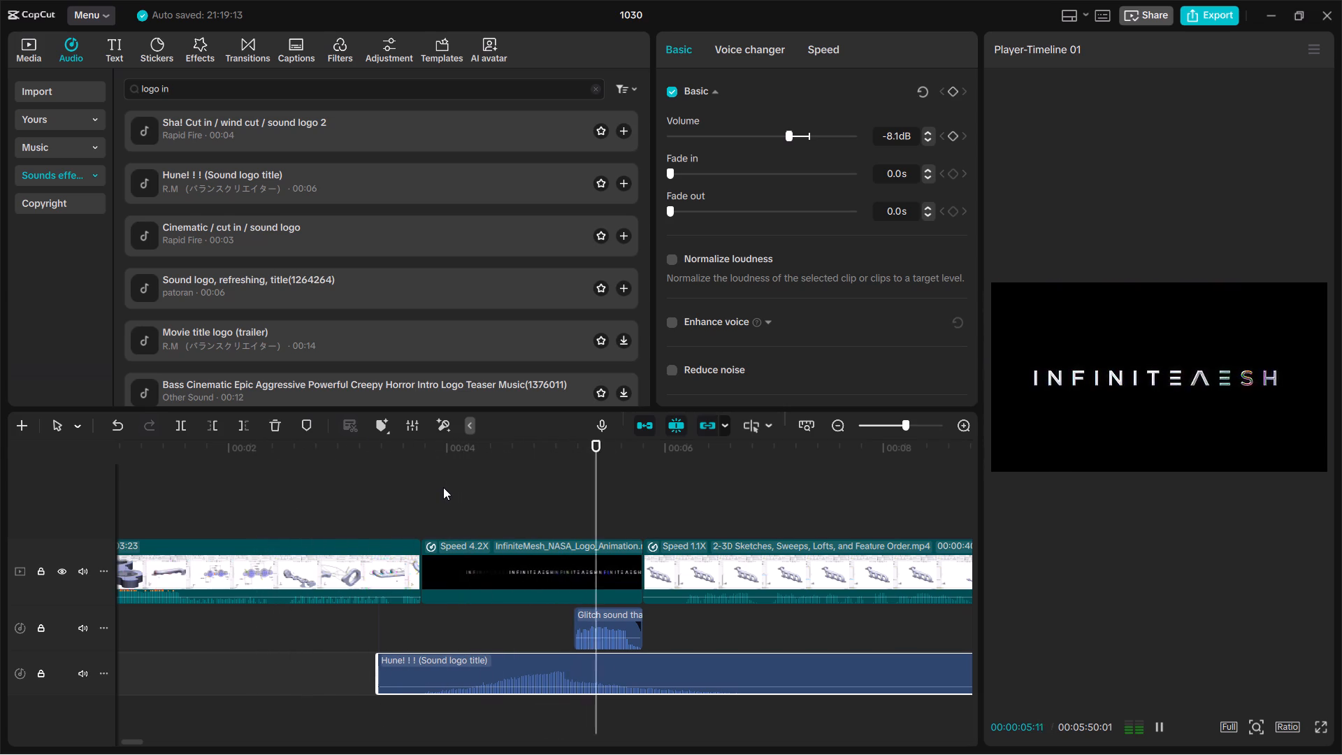
pyautogui.press('space')
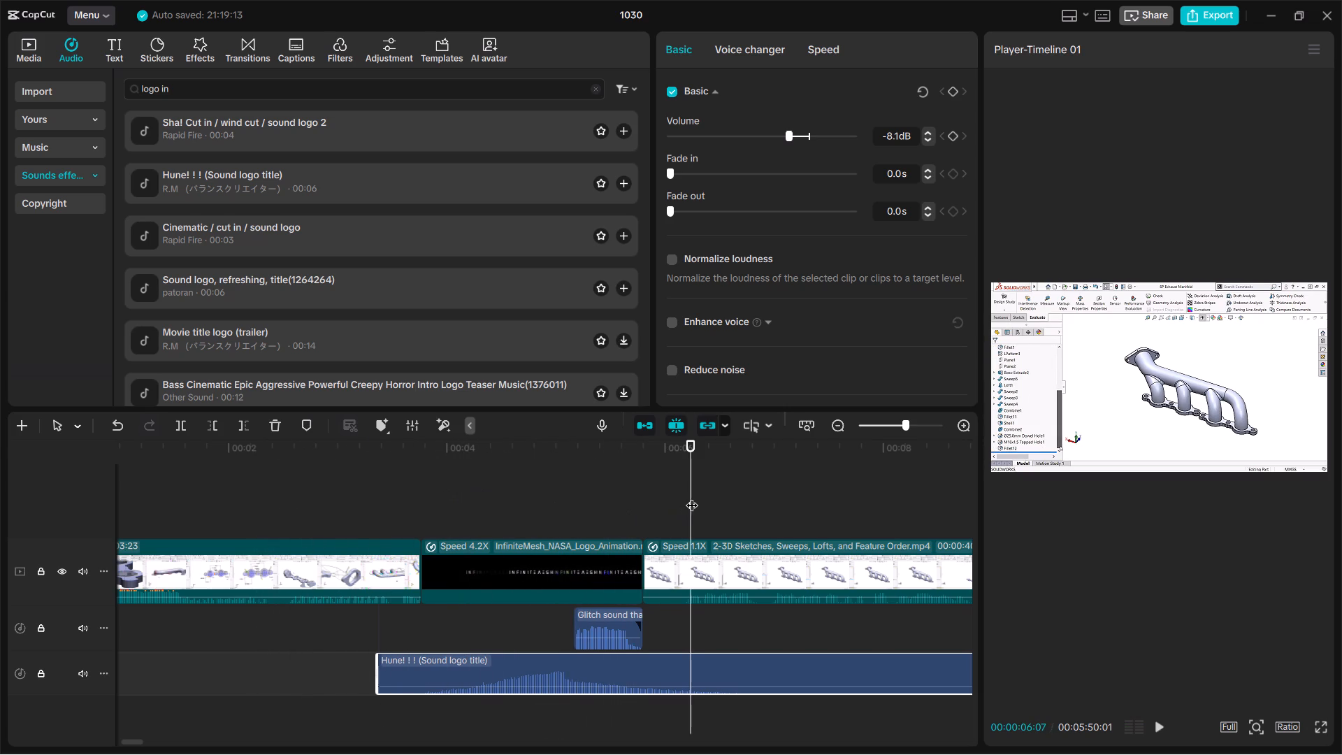
# Trim off the "Hune! ! !" sound's tail so it ends exactly where the logo clip ends.
pyautogui.moveTo(695, 495); pyautogui.dragTo(642, 517)
pyautogui.click(700, 673)
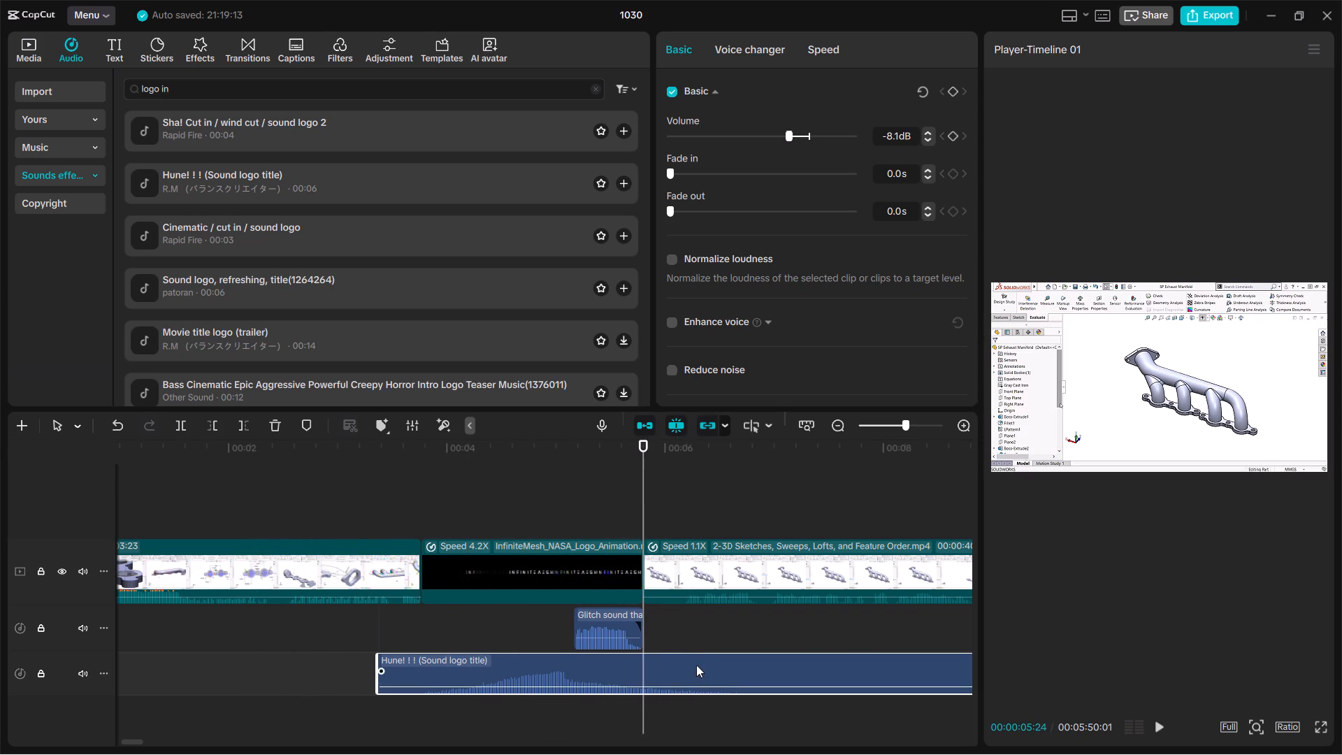
pyautogui.write('ew')
pyautogui.click(571, 665)
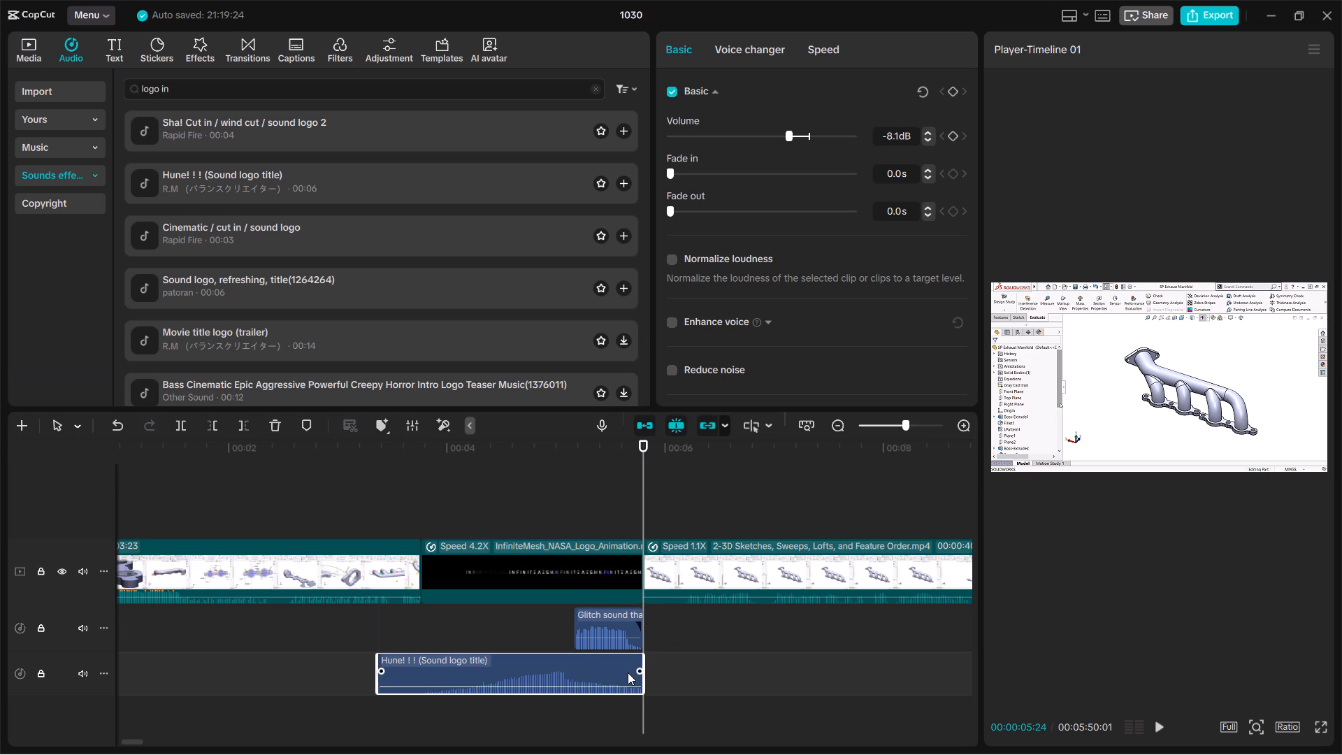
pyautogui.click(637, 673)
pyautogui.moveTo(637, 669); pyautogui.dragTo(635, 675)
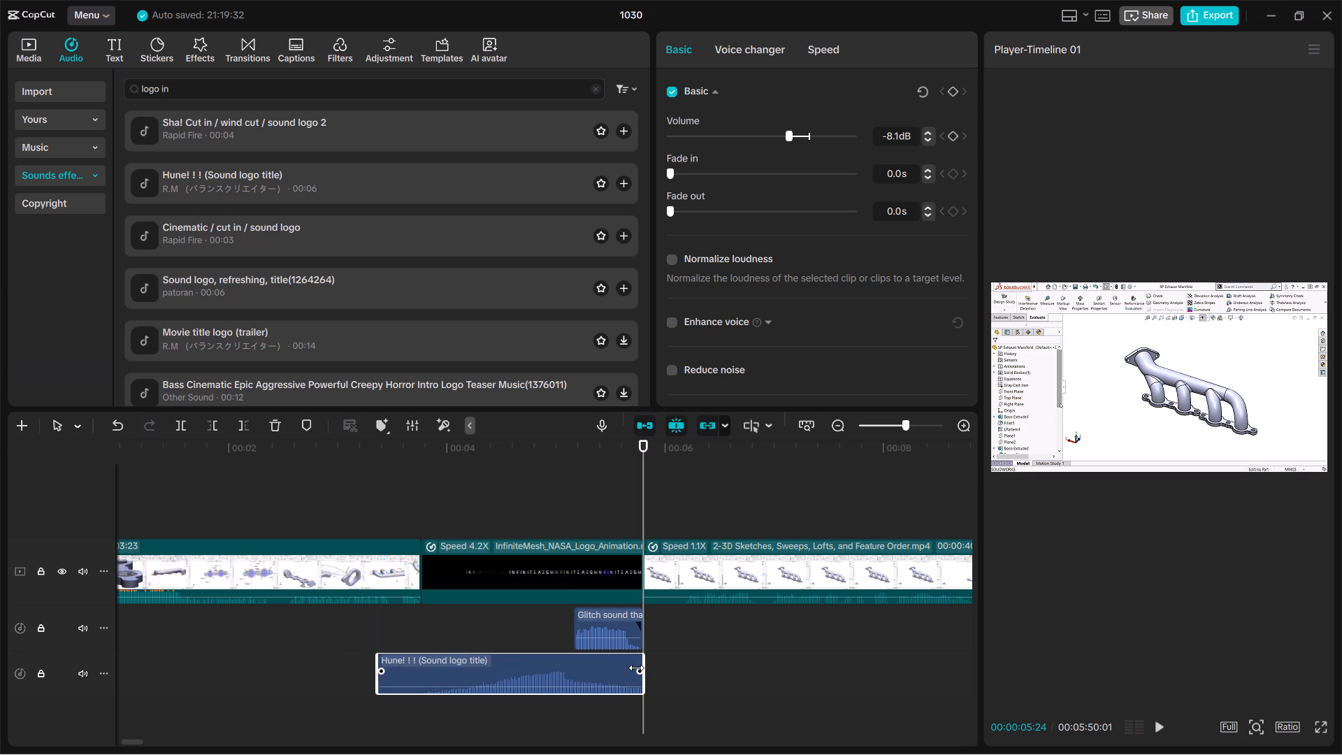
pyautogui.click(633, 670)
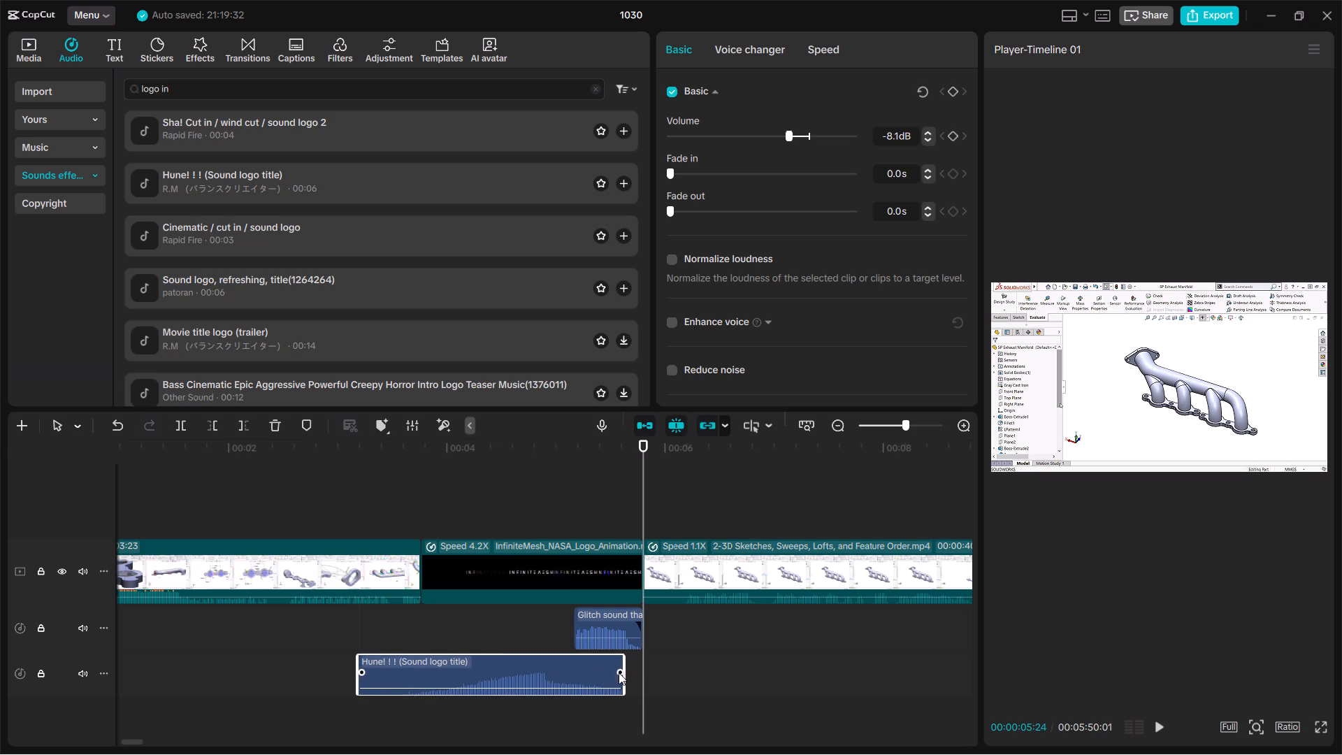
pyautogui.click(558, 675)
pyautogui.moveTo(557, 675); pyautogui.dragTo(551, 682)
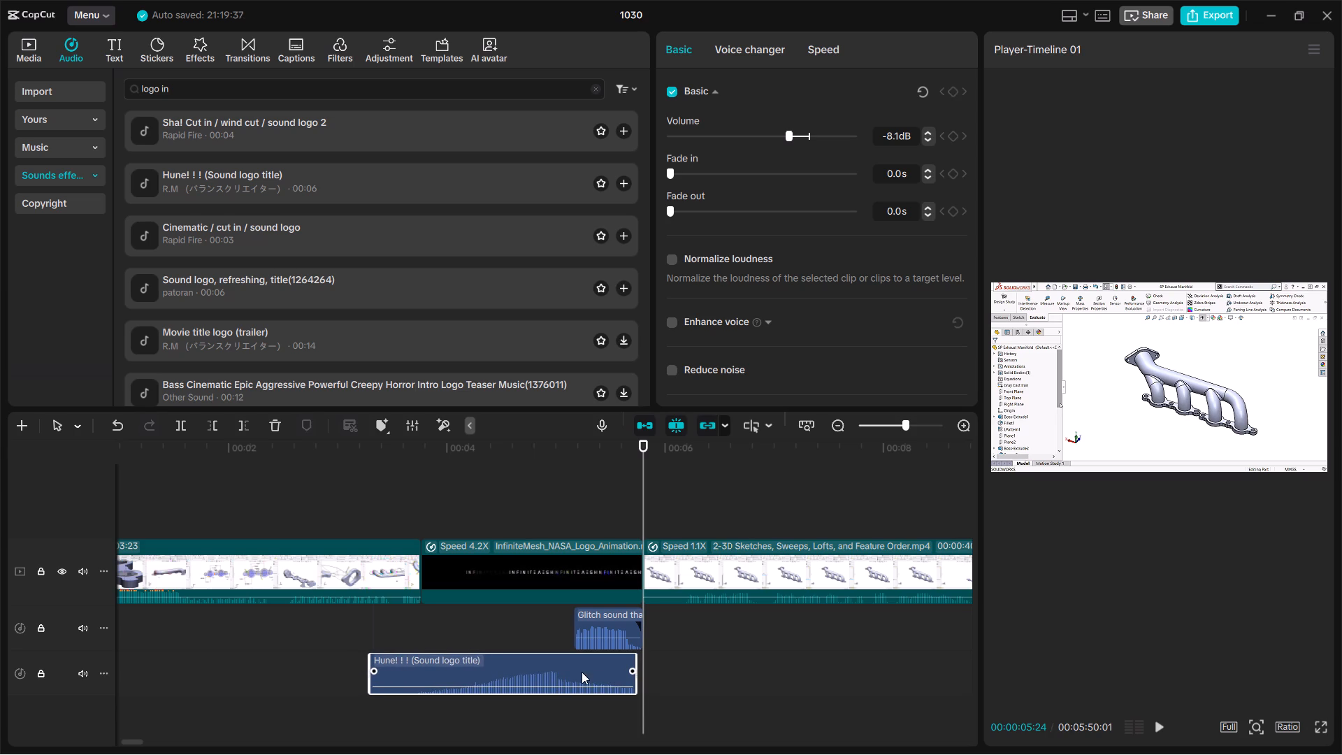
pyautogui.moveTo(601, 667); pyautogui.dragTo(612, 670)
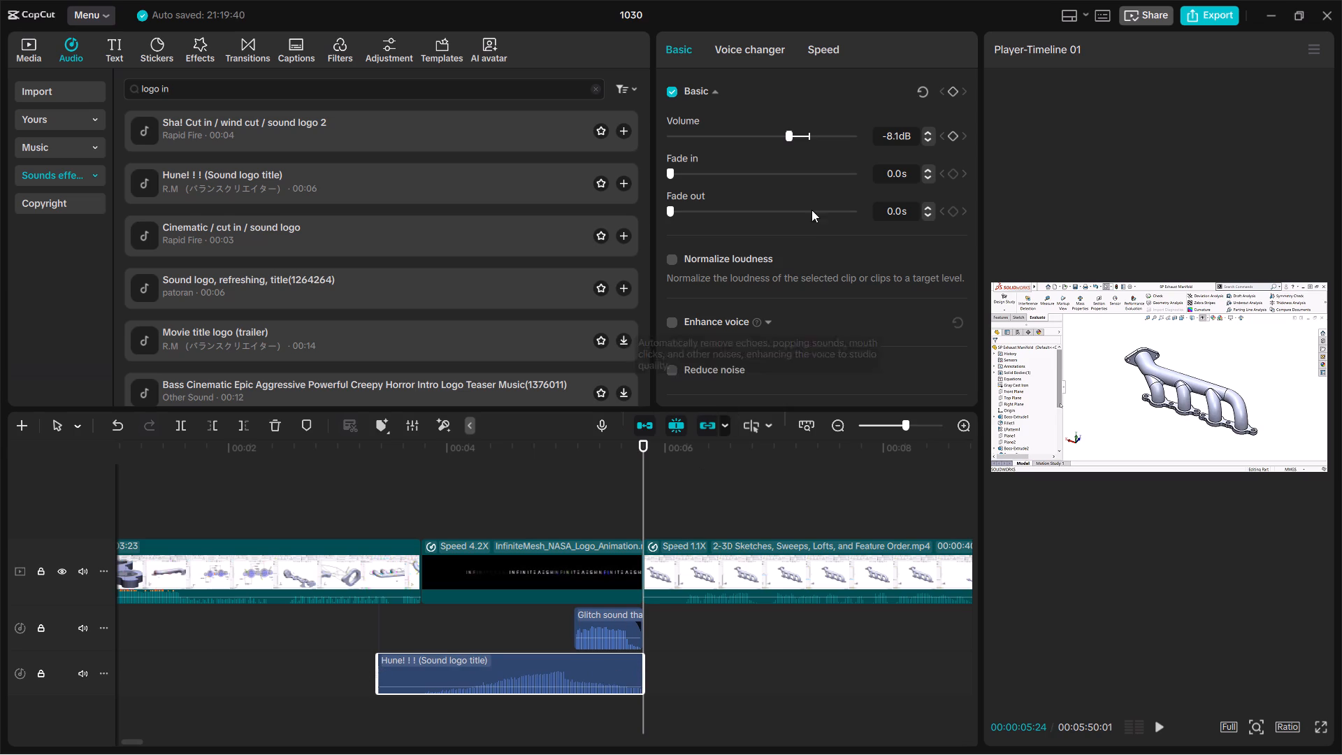
# Give the "Hune! ! !" sound a 0.4 s fade-out and a 1.3 s fade-in, and review the playback.
pyautogui.moveTo(671, 211); pyautogui.dragTo(703, 222)
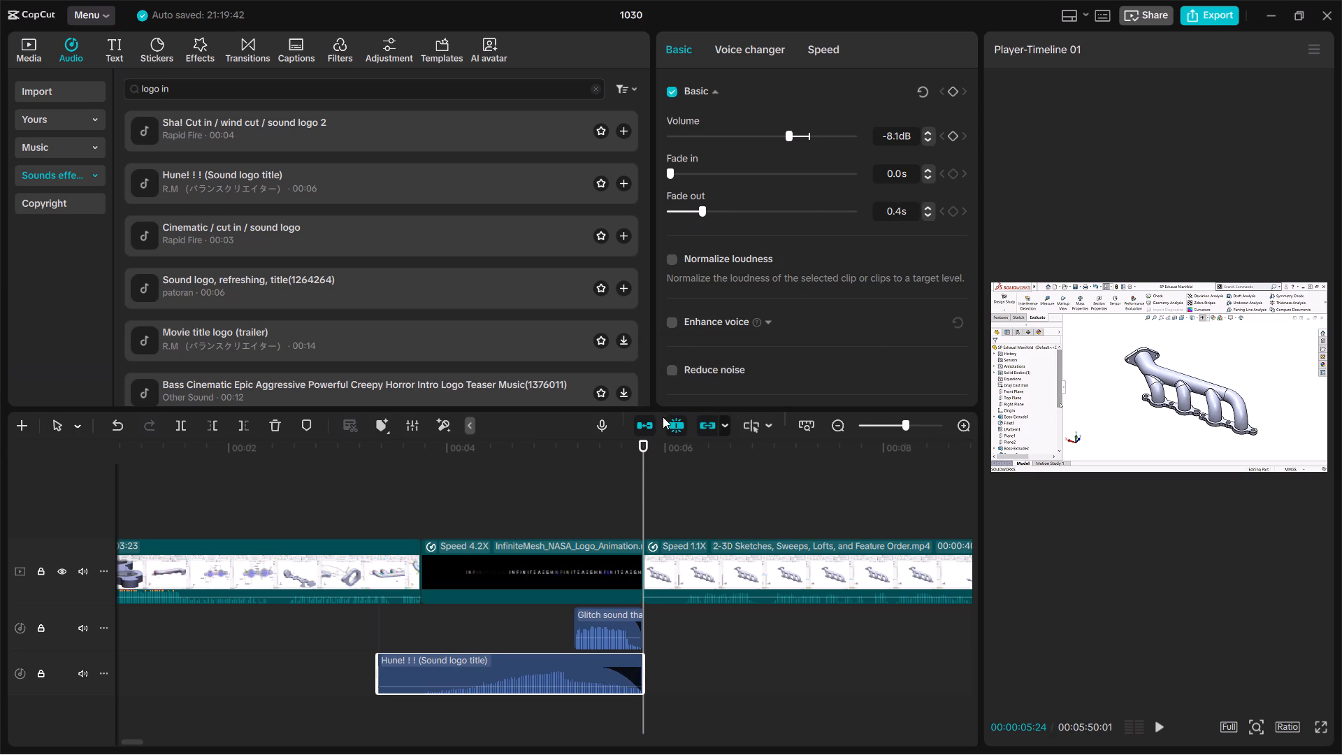
pyautogui.moveTo(668, 168); pyautogui.dragTo(718, 180)
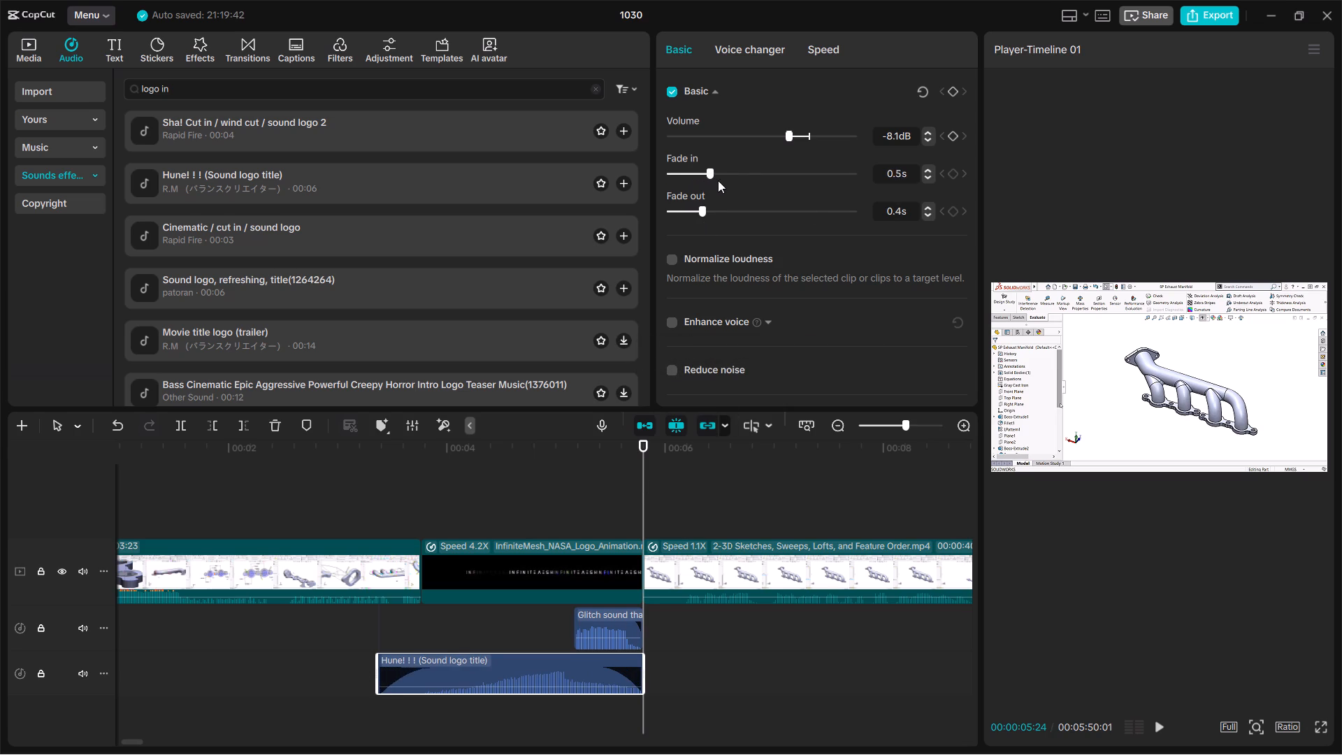
pyautogui.moveTo(718, 180); pyautogui.dragTo(765, 182)
pyautogui.moveTo(642, 511); pyautogui.dragTo(245, 600)
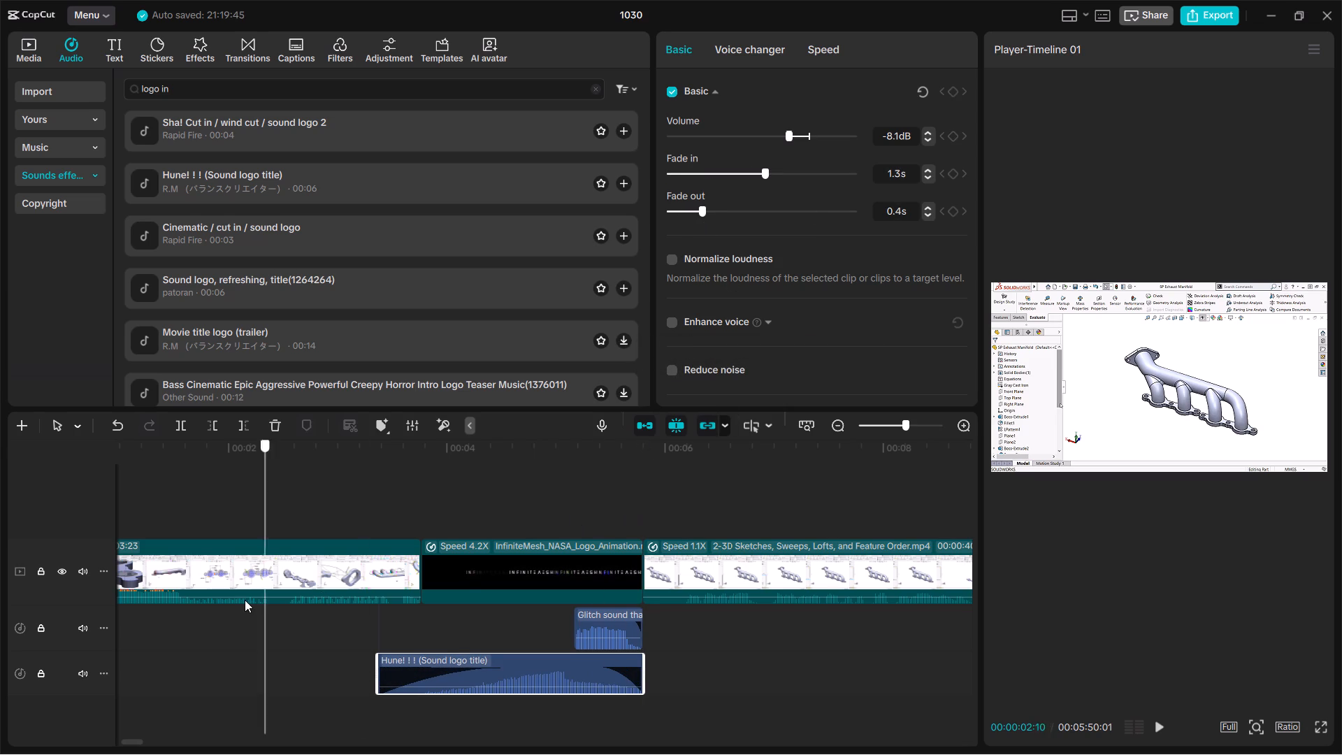
pyautogui.moveTo(245, 600); pyautogui.dragTo(238, 600)
pyautogui.press('space')
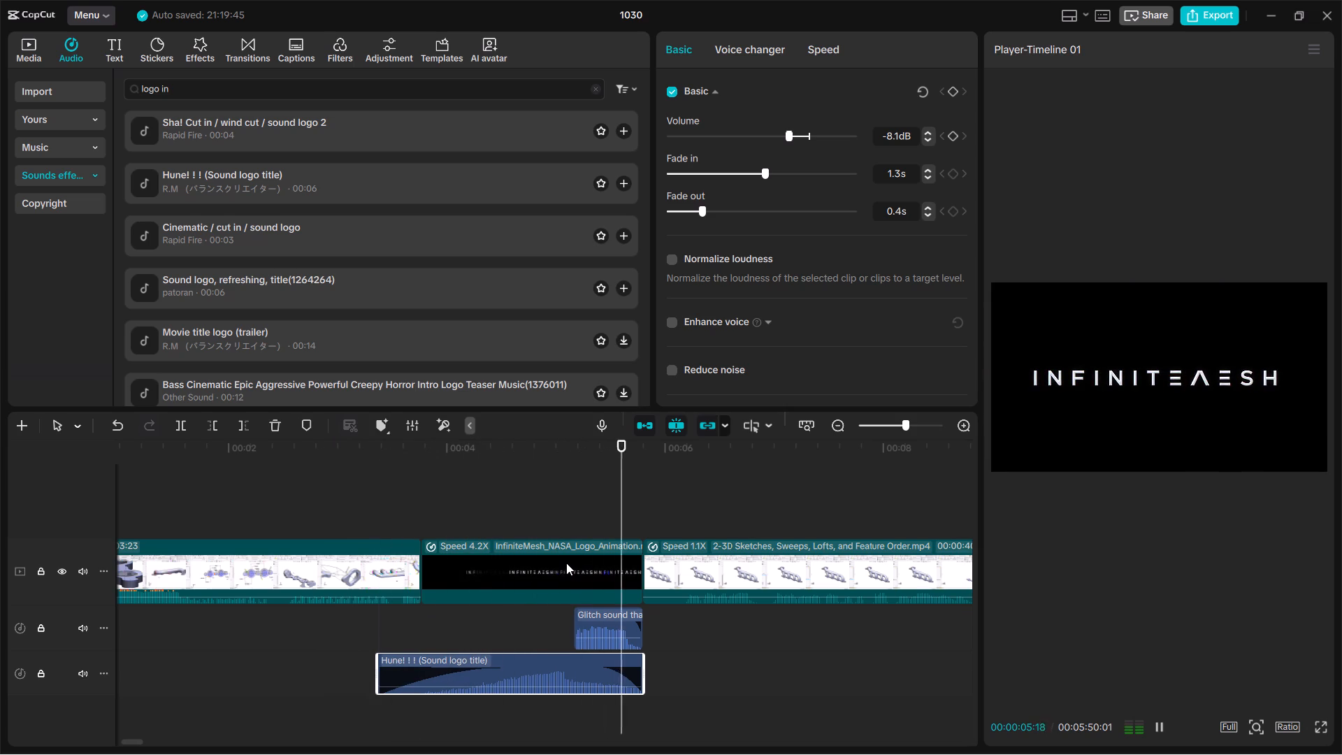
pyautogui.press('space')
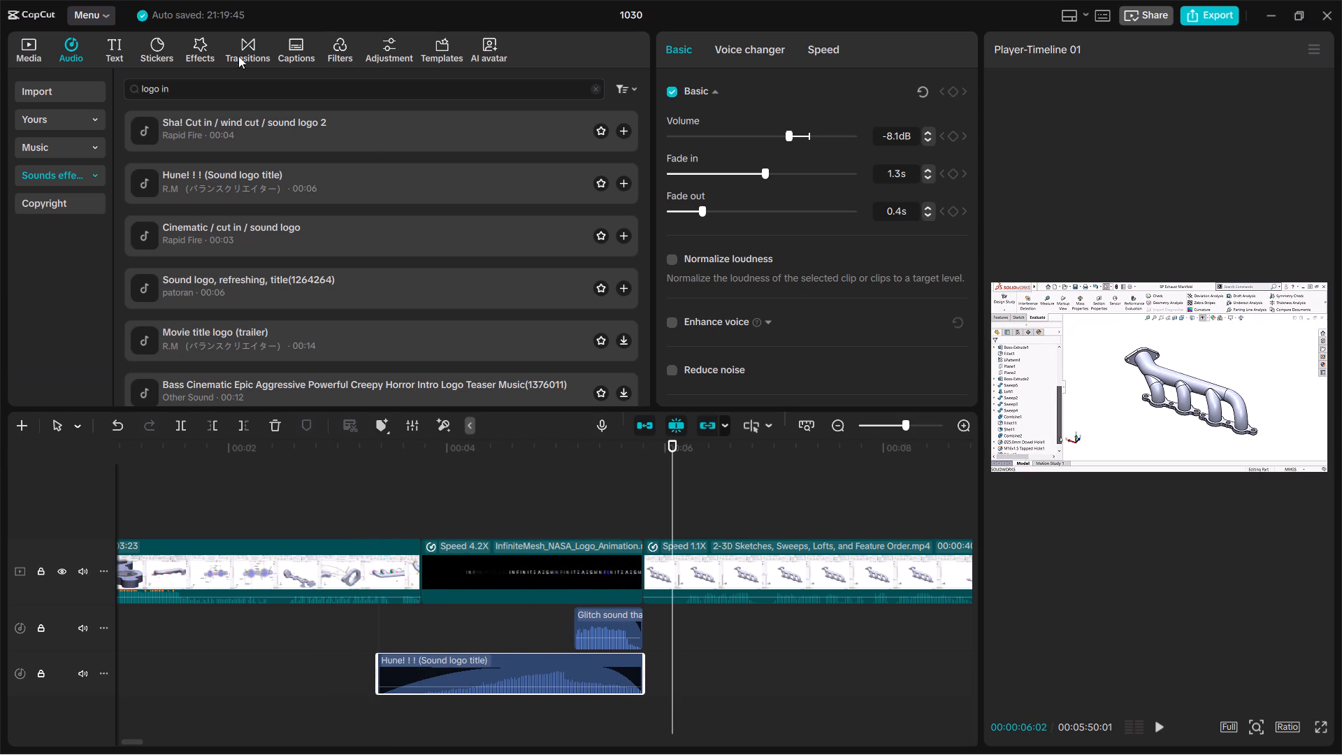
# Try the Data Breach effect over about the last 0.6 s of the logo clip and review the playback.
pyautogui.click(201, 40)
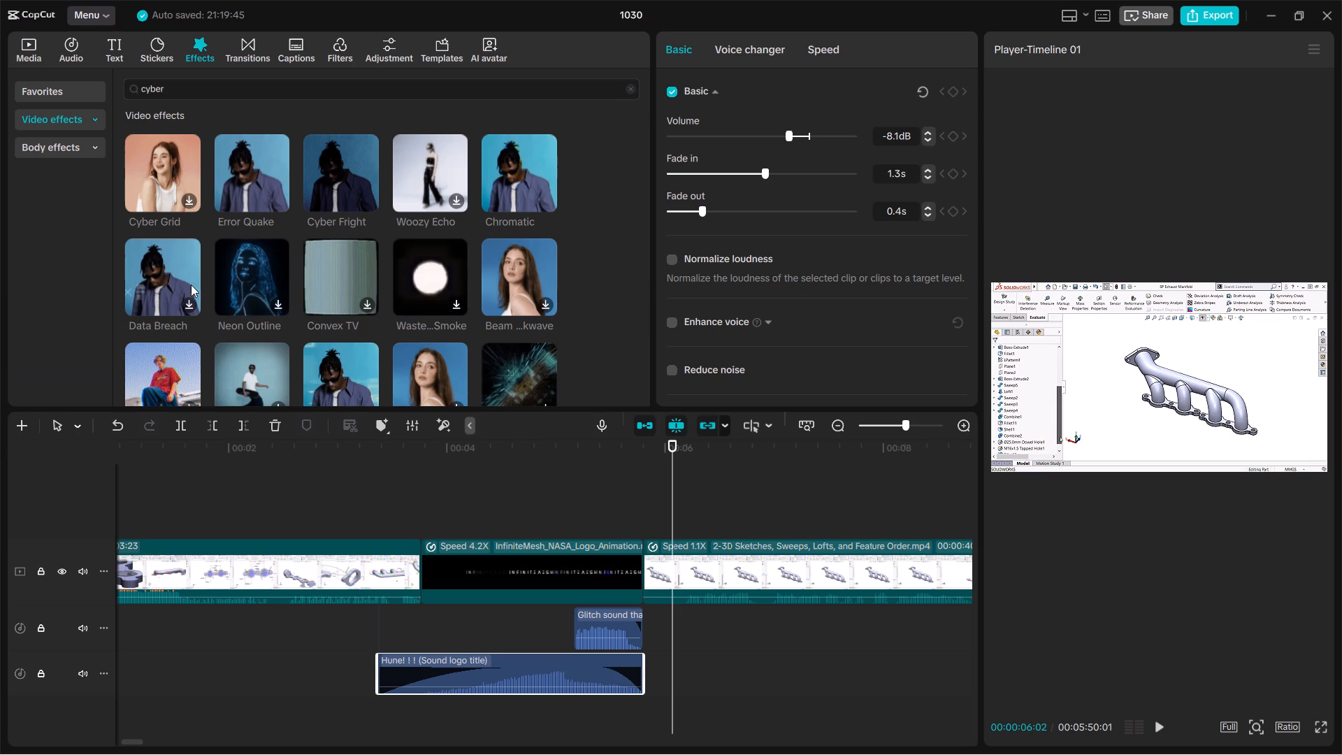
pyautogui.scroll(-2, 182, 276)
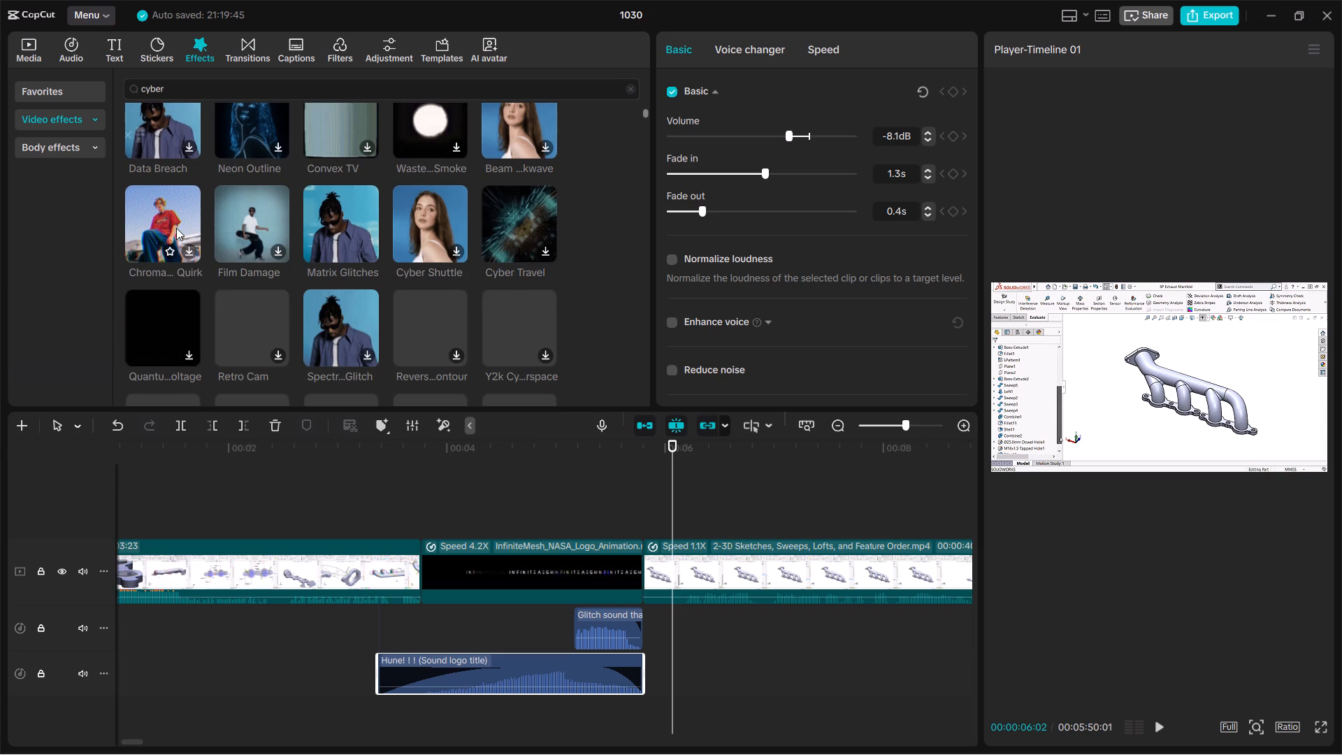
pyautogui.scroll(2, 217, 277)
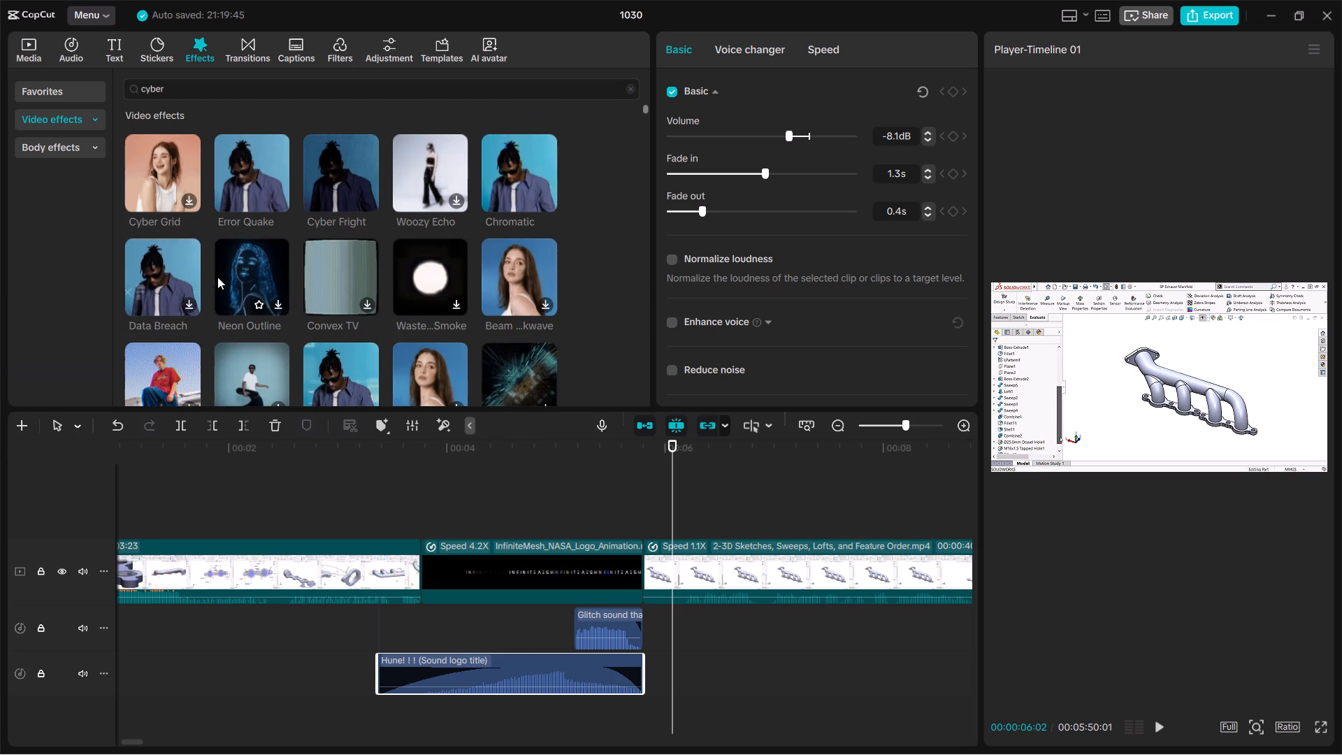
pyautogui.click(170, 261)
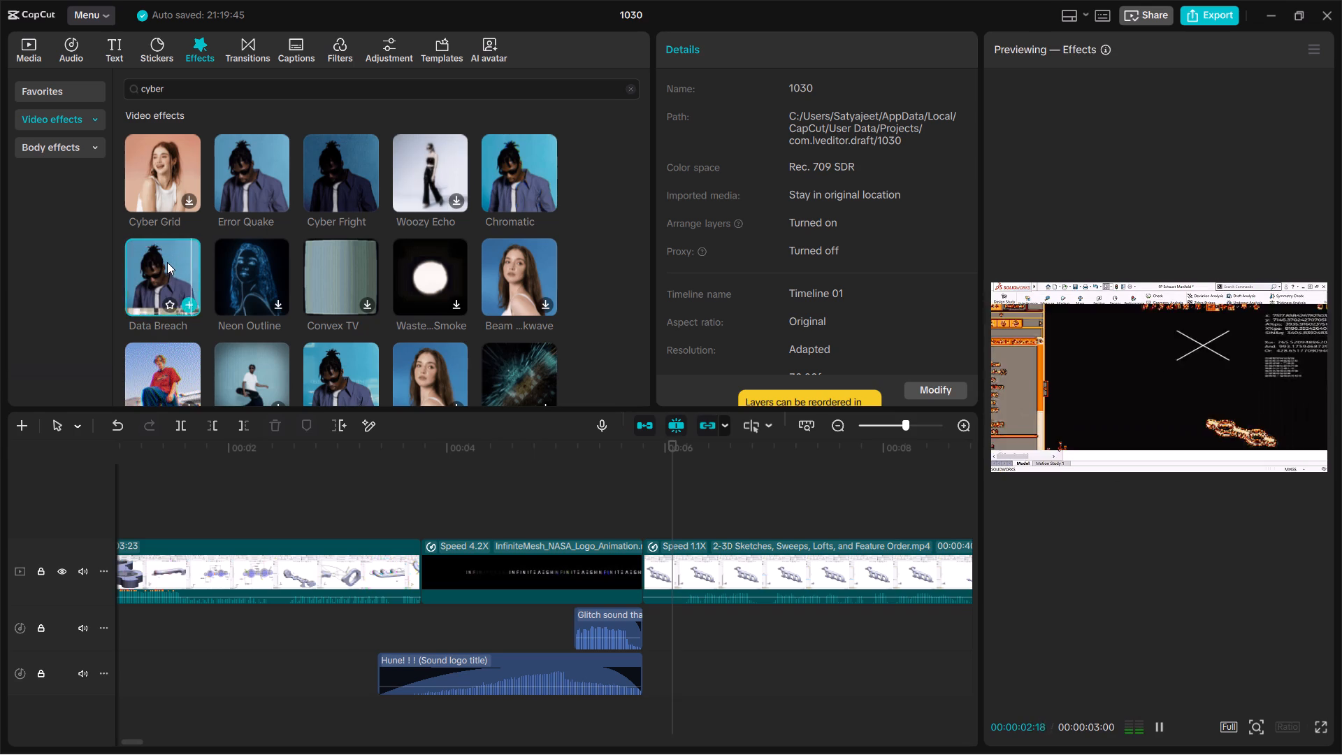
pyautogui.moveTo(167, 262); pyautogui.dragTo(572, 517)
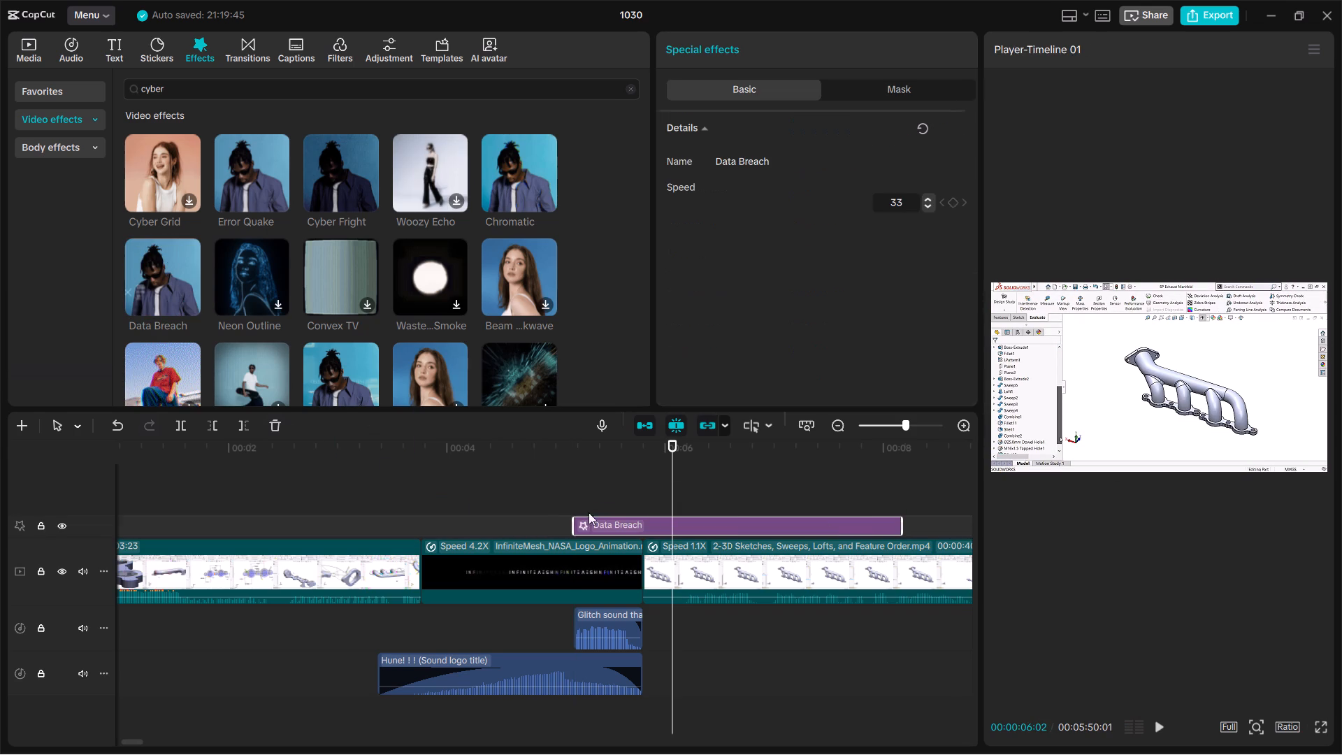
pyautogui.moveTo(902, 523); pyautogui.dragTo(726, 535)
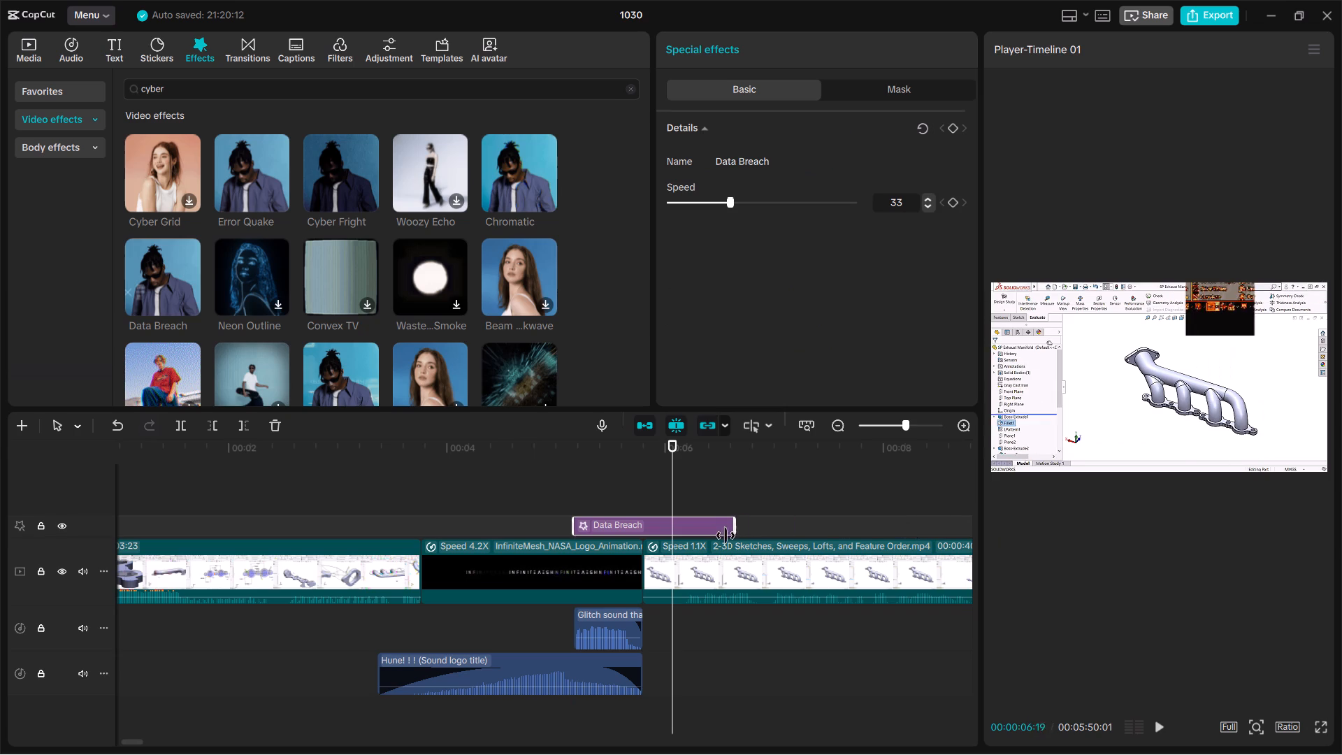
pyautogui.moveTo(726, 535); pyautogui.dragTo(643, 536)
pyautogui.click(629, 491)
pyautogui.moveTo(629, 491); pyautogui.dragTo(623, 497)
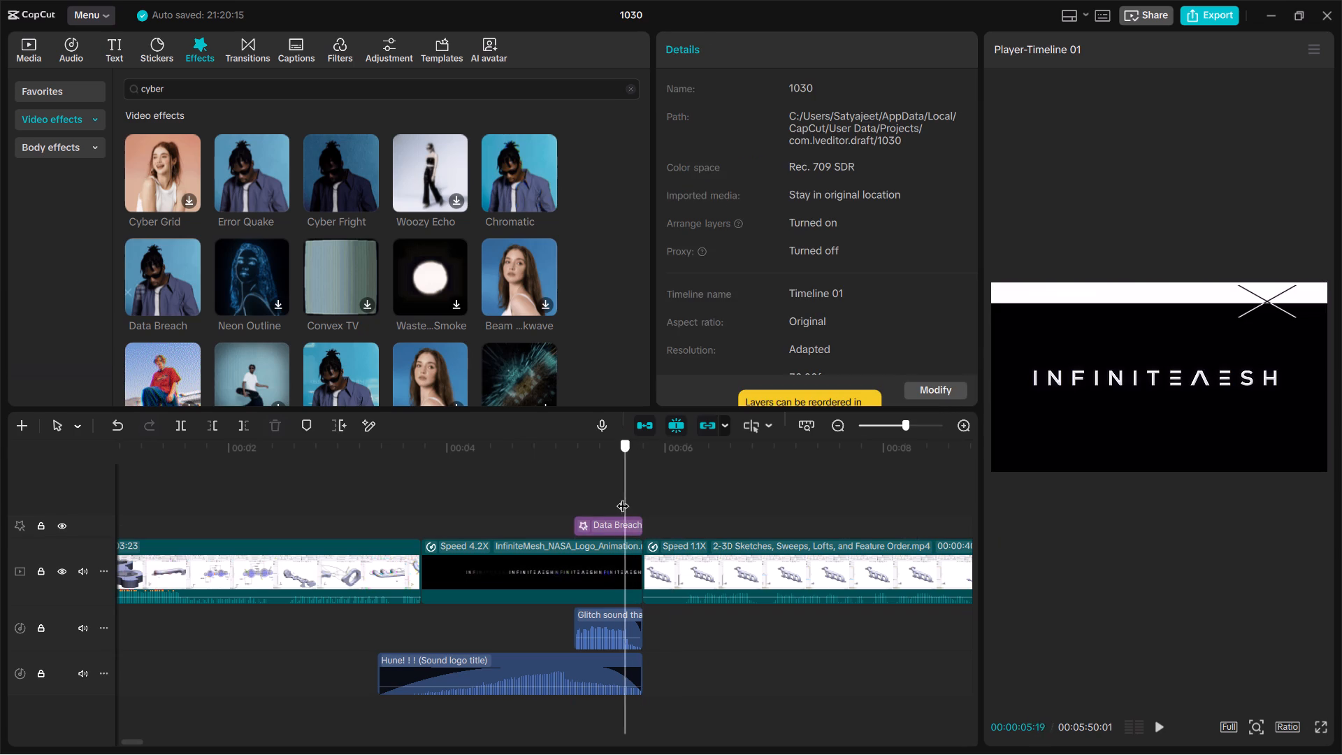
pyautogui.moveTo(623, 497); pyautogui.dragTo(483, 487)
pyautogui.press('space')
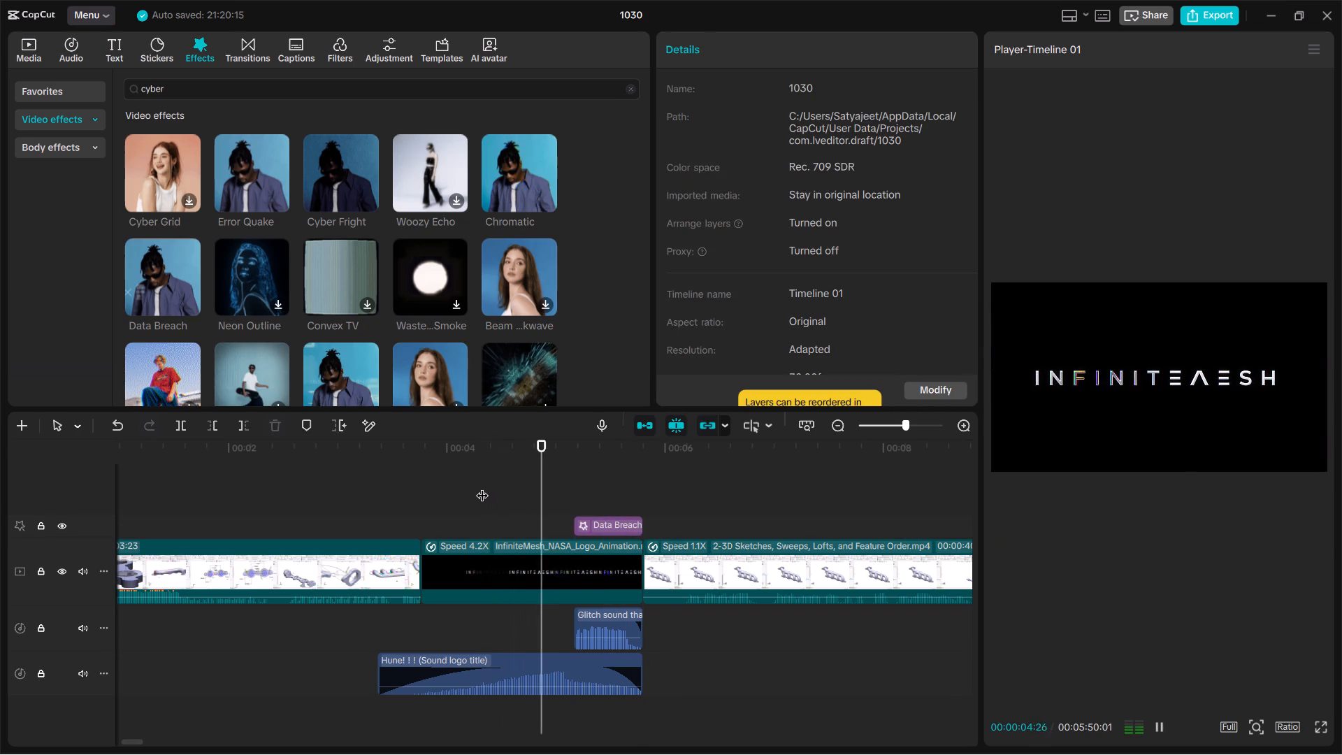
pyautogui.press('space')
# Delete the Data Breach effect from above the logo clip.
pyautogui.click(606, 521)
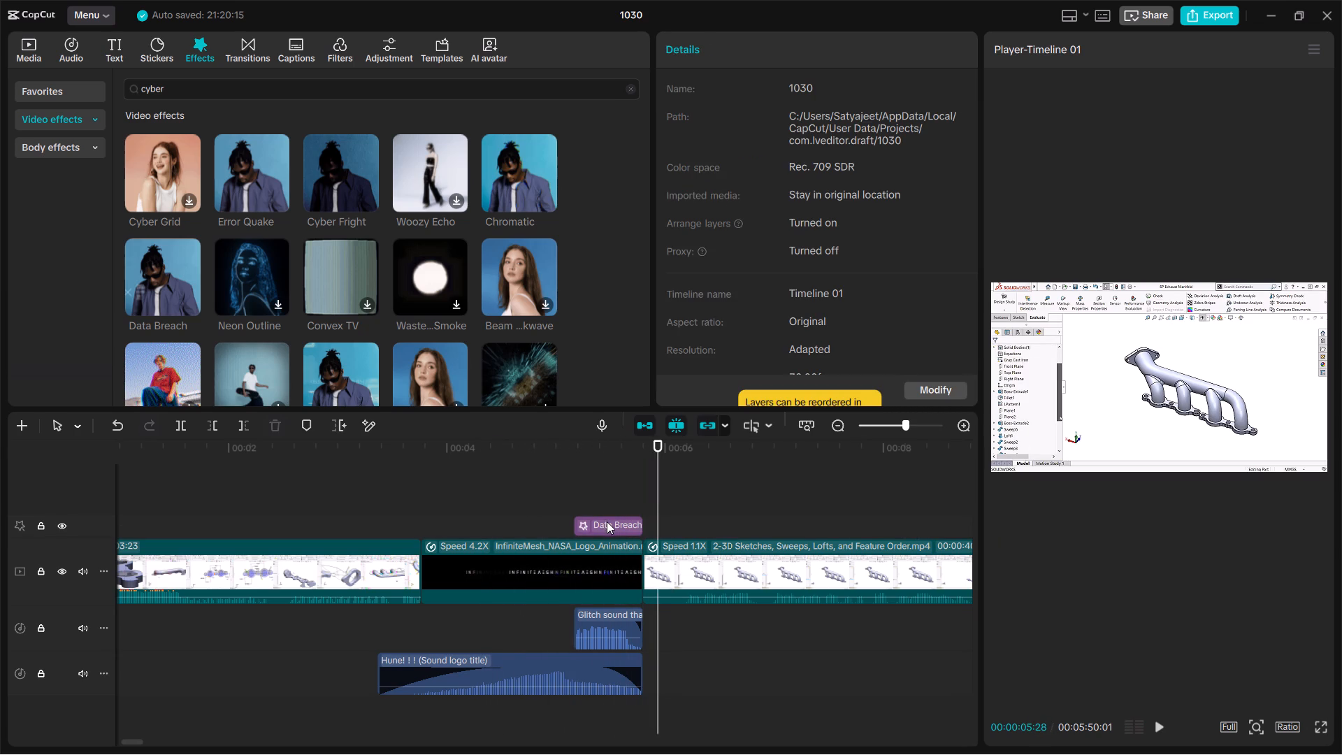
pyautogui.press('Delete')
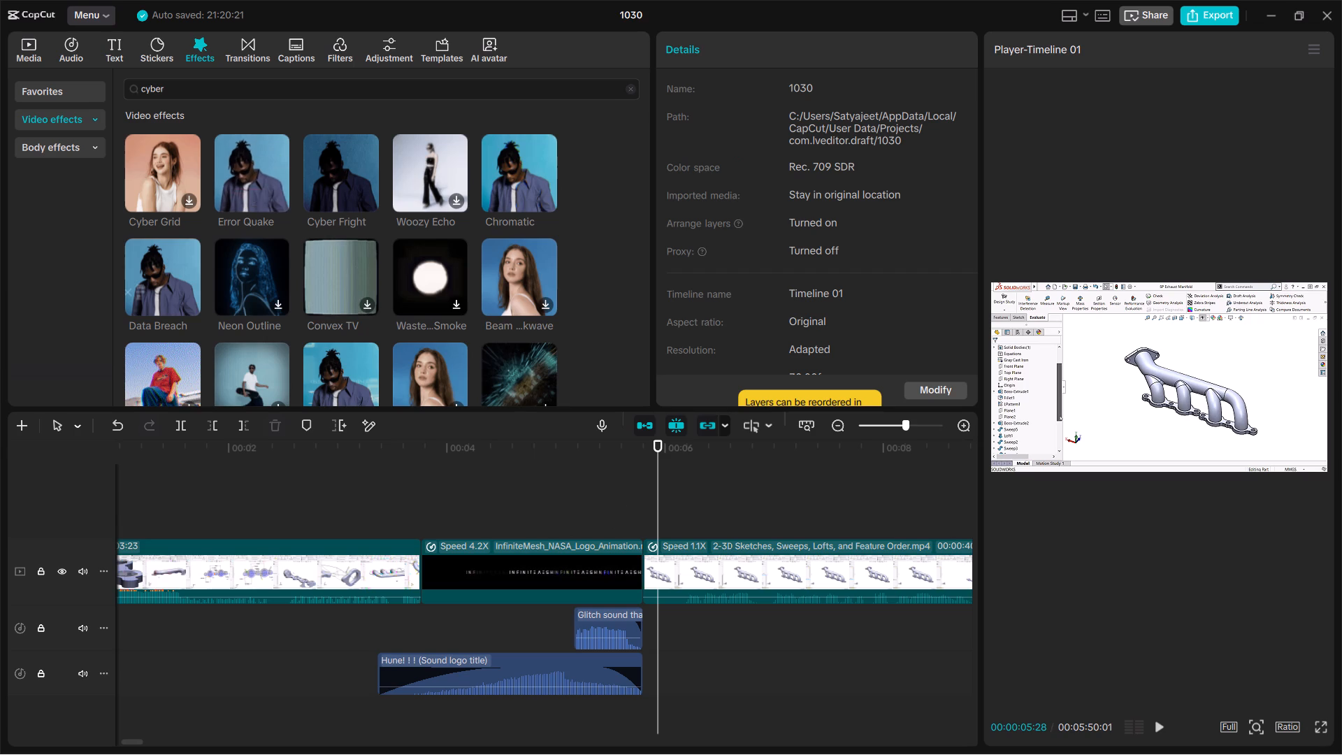
# Search the video effects for "red".
pyautogui.doubleClick(217, 82)
pyautogui.press('BackSpace')
pyautogui.press('BackSpace')
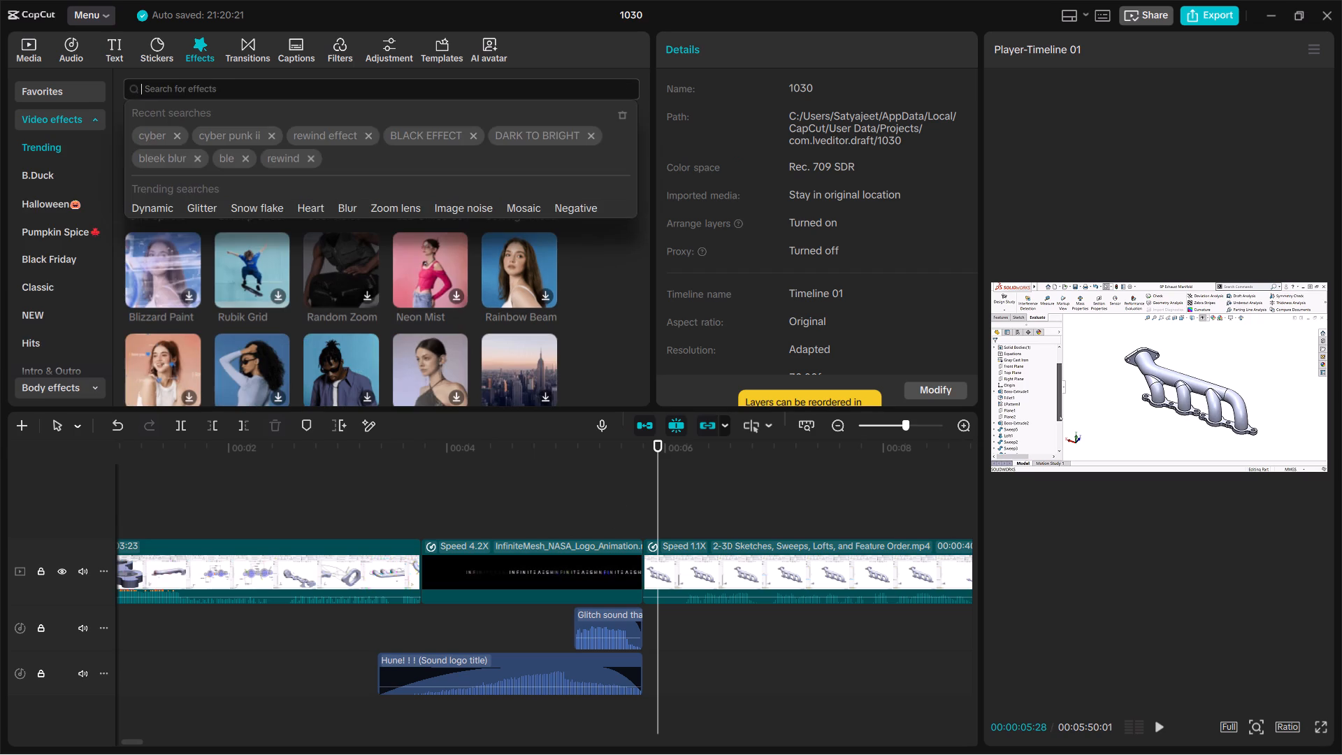
pyautogui.write('read')
pyautogui.press('space')
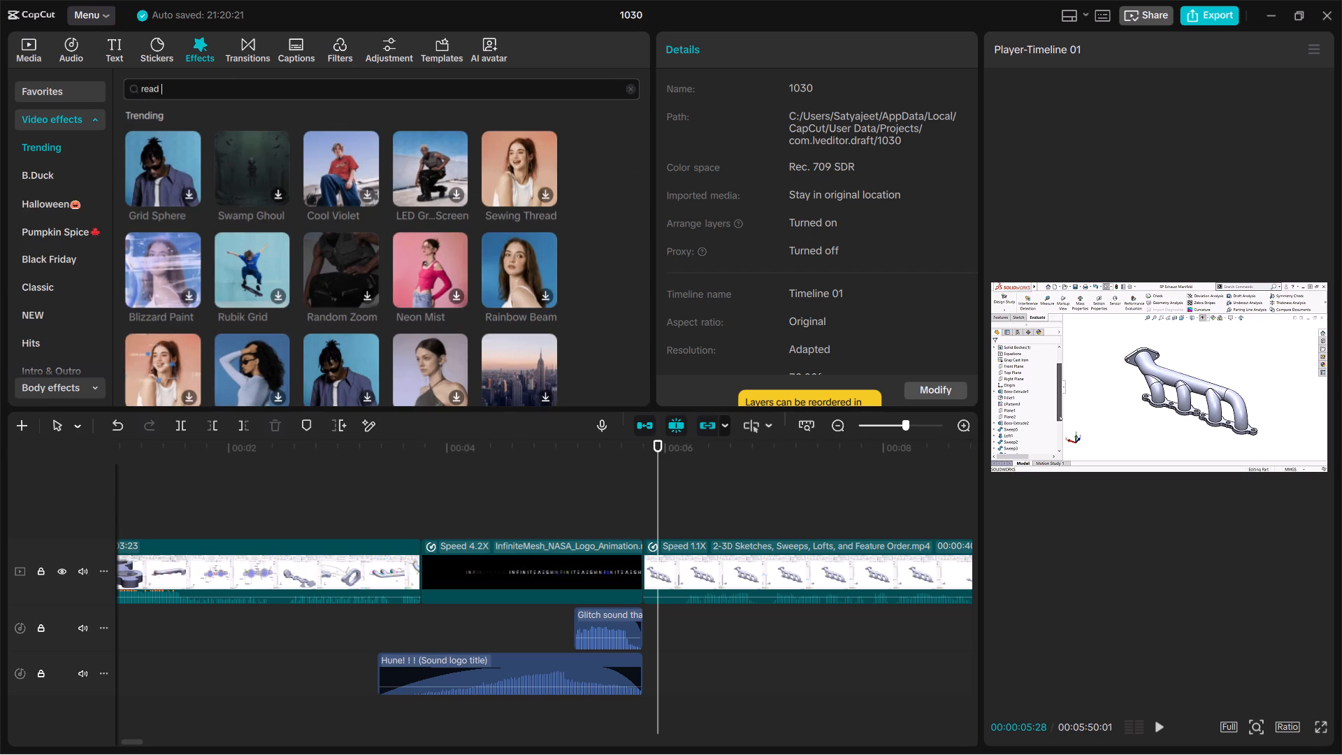
pyautogui.press('BackSpace')
pyautogui.press('BackSpace')
pyautogui.press('BackSpace')
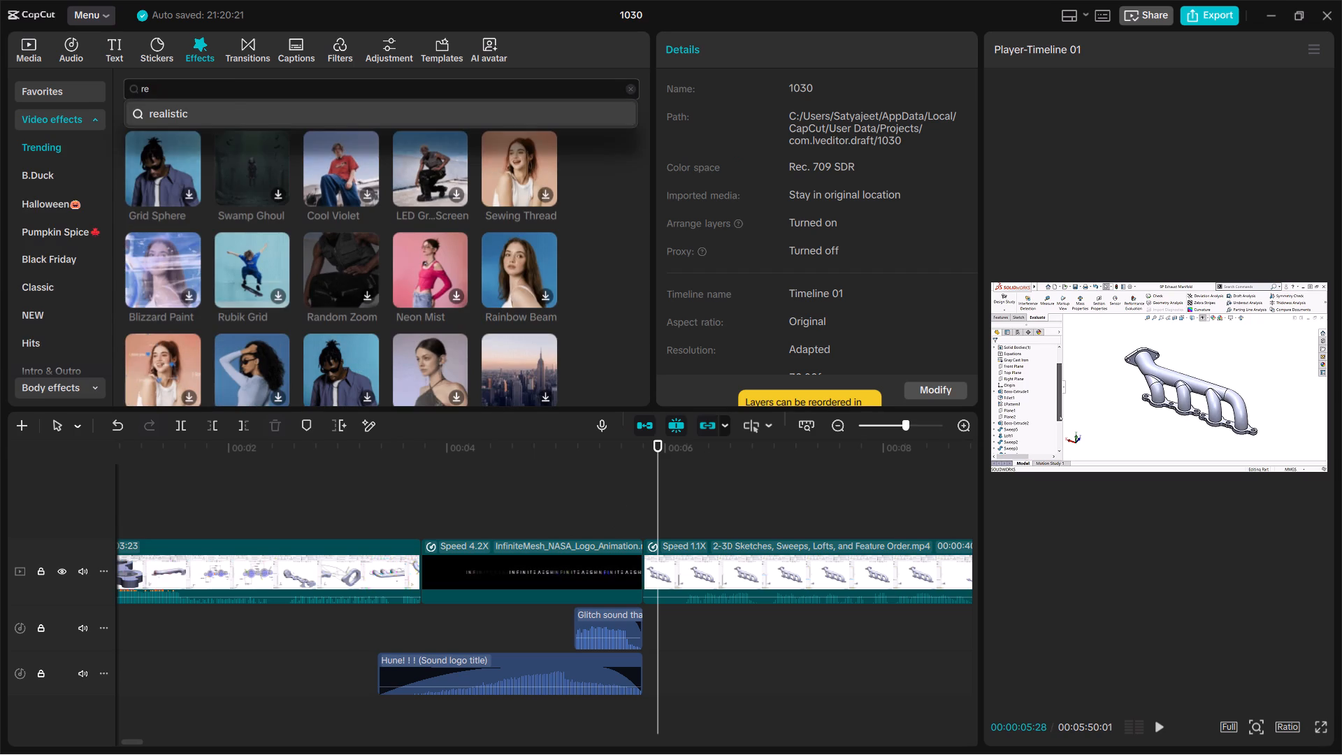
pyautogui.write('d')
pyautogui.press('space')
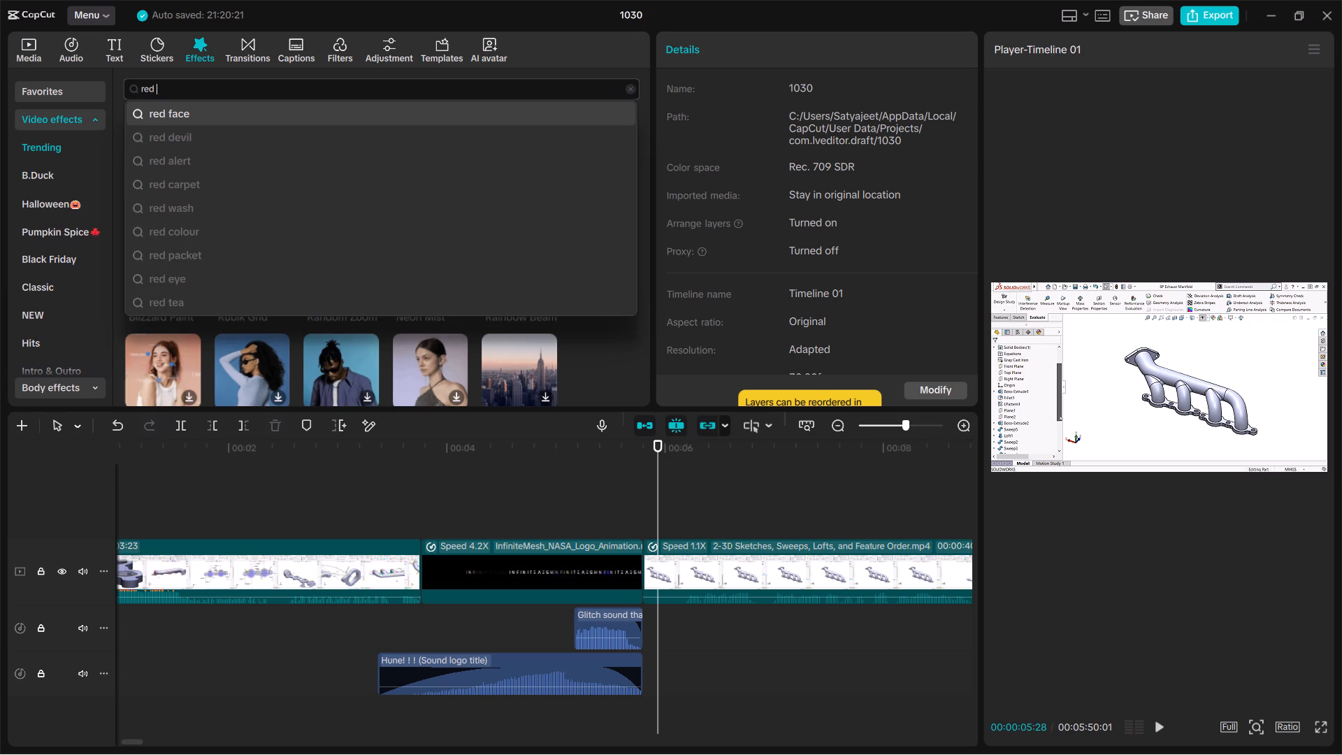
pyautogui.press('Return')
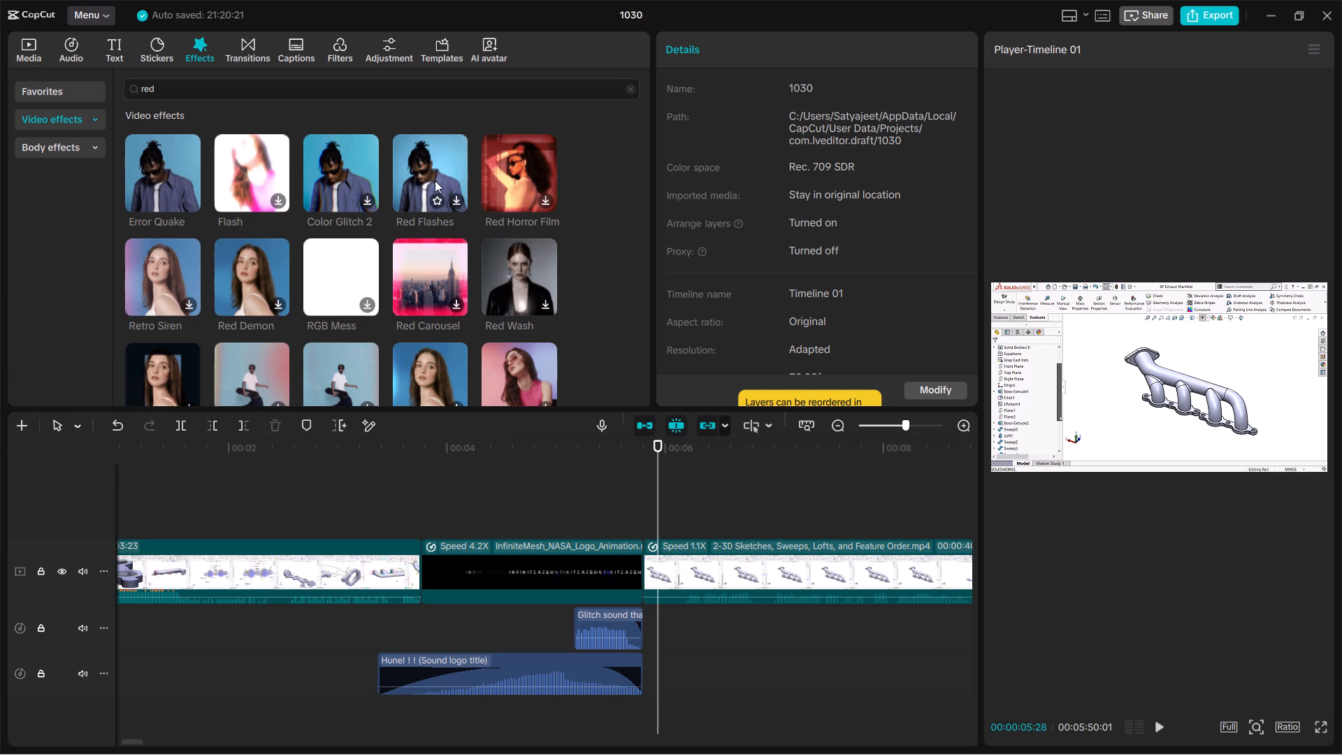
# Add the Red Flashes effect over about the last 0.6 s of the logo clip, matching the glitch sound, and review the playback.
pyautogui.click(354, 168)
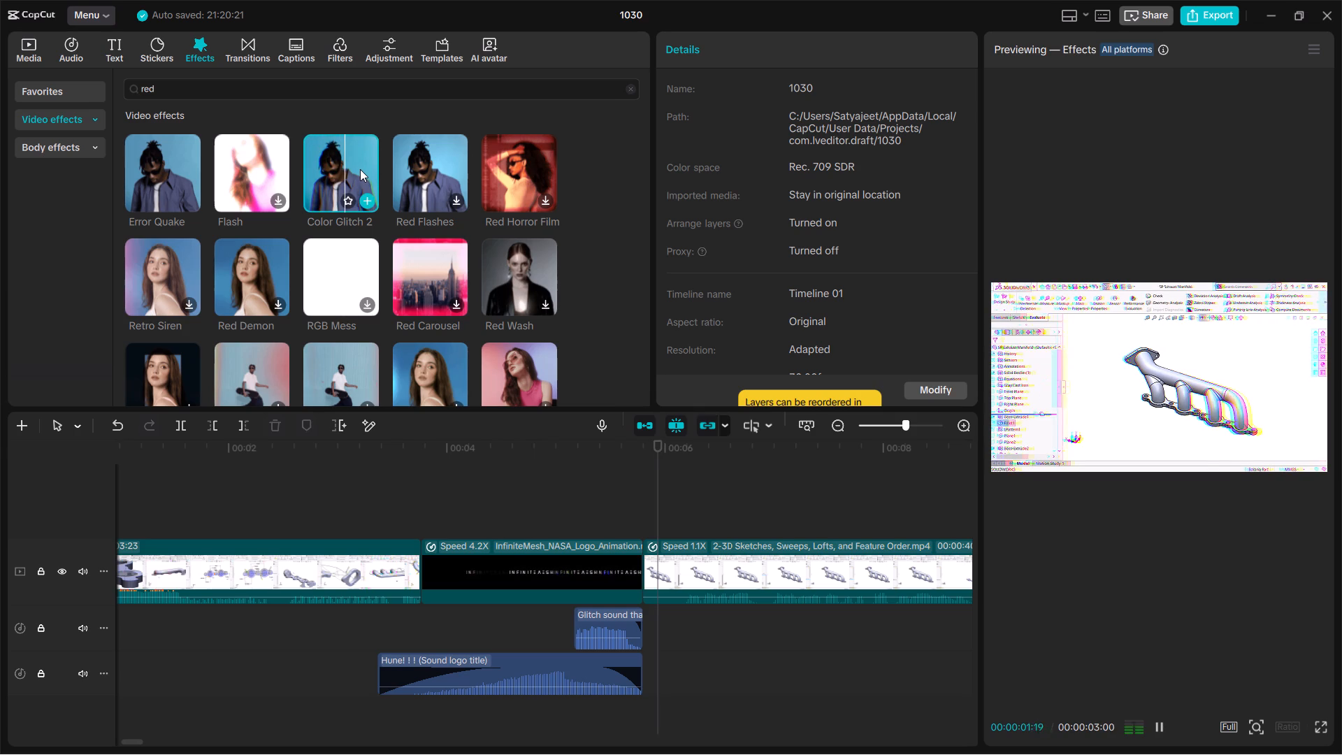
pyautogui.click(407, 169)
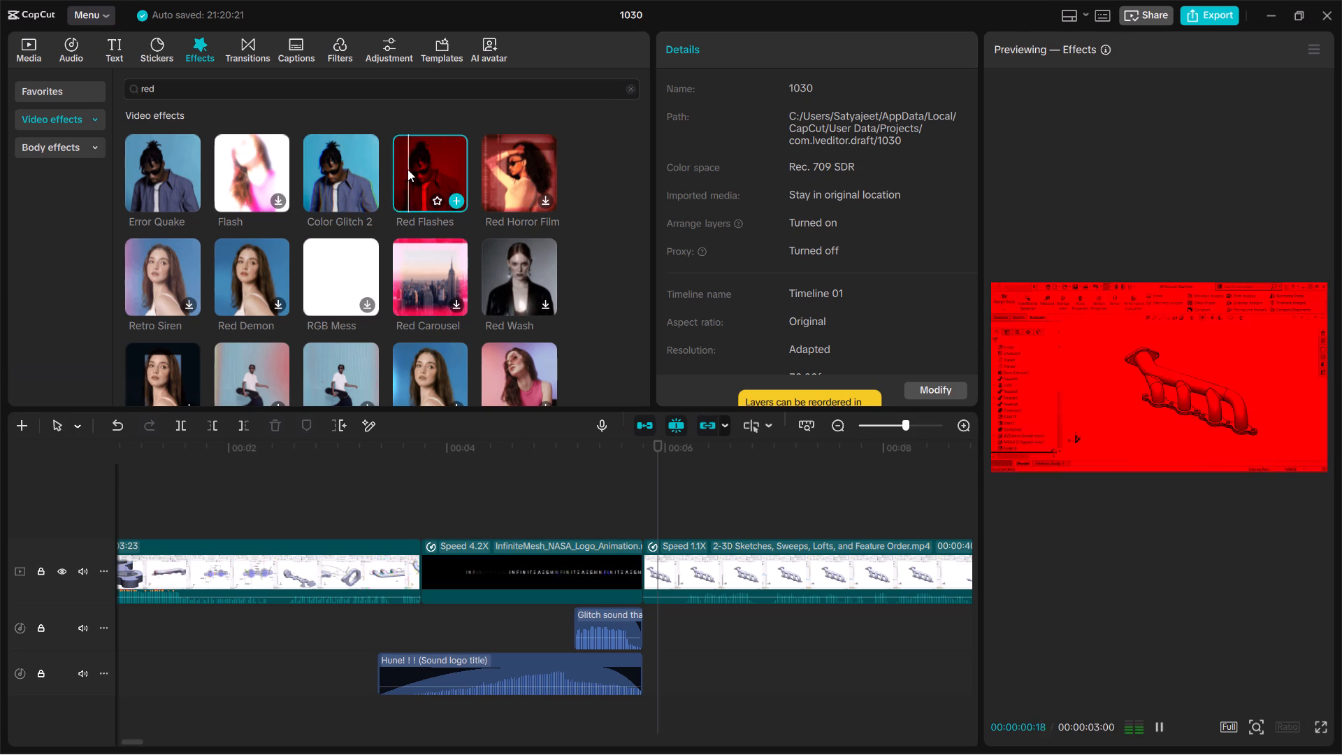
pyautogui.moveTo(407, 169); pyautogui.dragTo(558, 510)
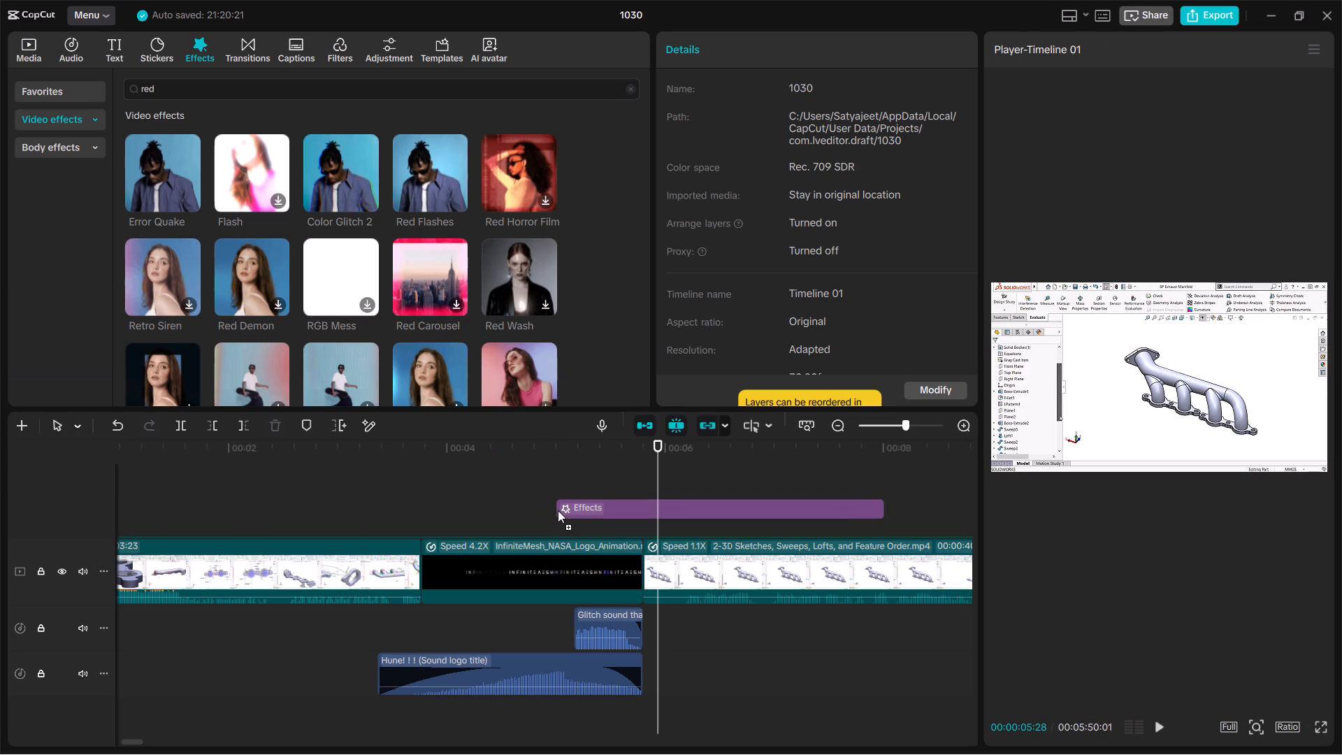
pyautogui.moveTo(558, 510); pyautogui.dragTo(574, 526)
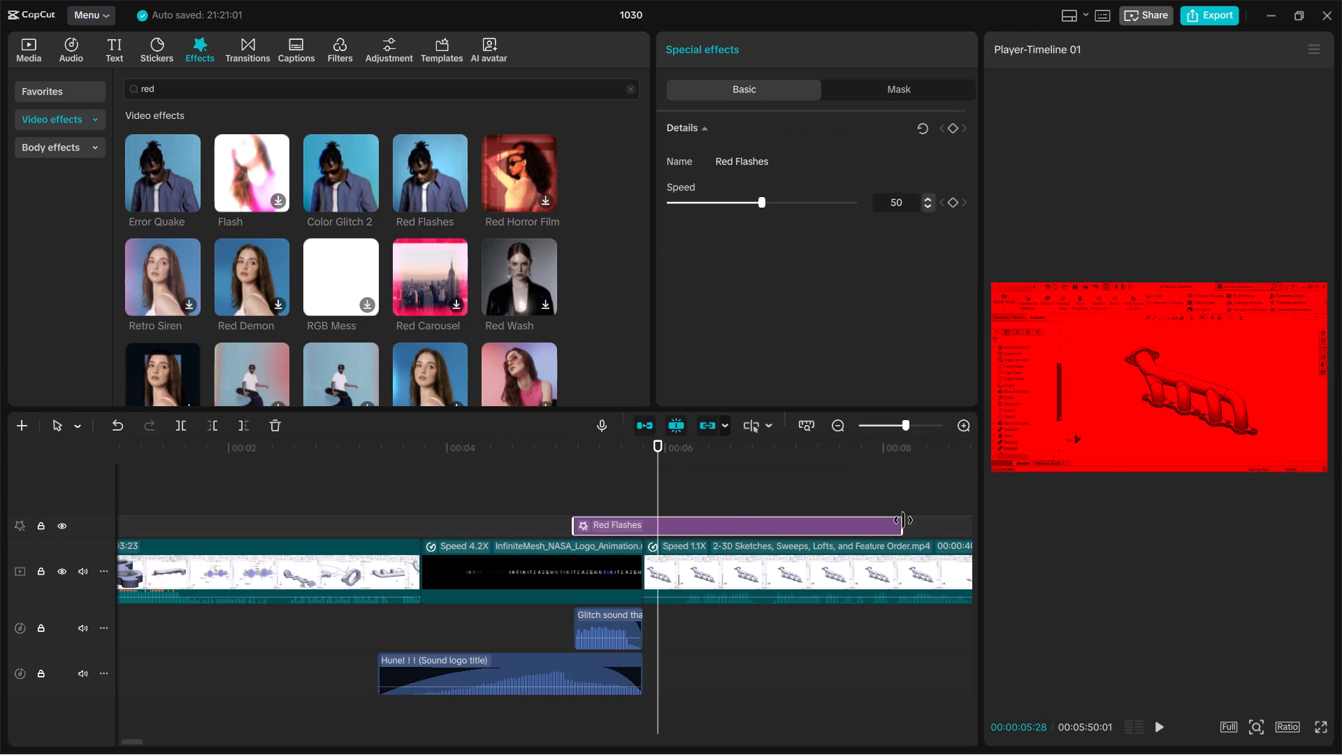
pyautogui.moveTo(903, 520); pyautogui.dragTo(640, 532)
pyautogui.moveTo(635, 489); pyautogui.dragTo(627, 498)
pyautogui.moveTo(656, 484); pyautogui.dragTo(577, 507)
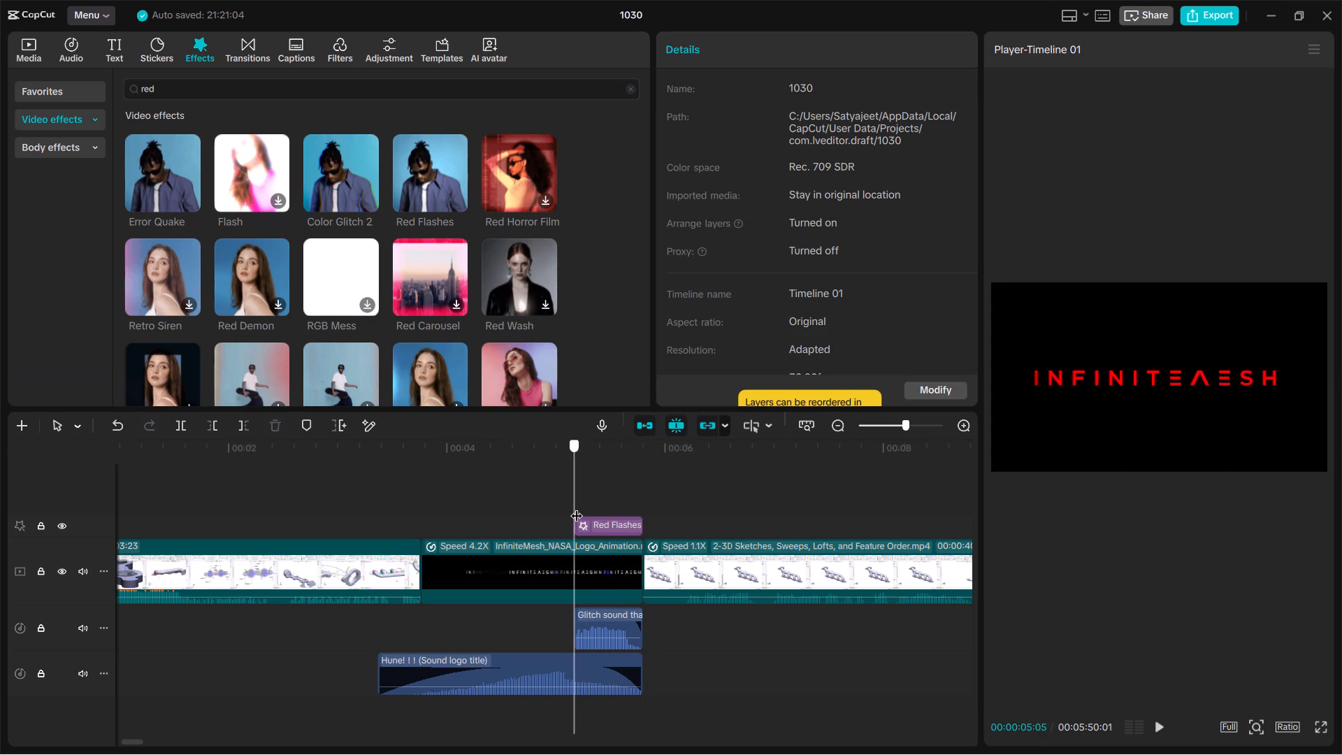
pyautogui.moveTo(577, 507); pyautogui.dragTo(594, 532)
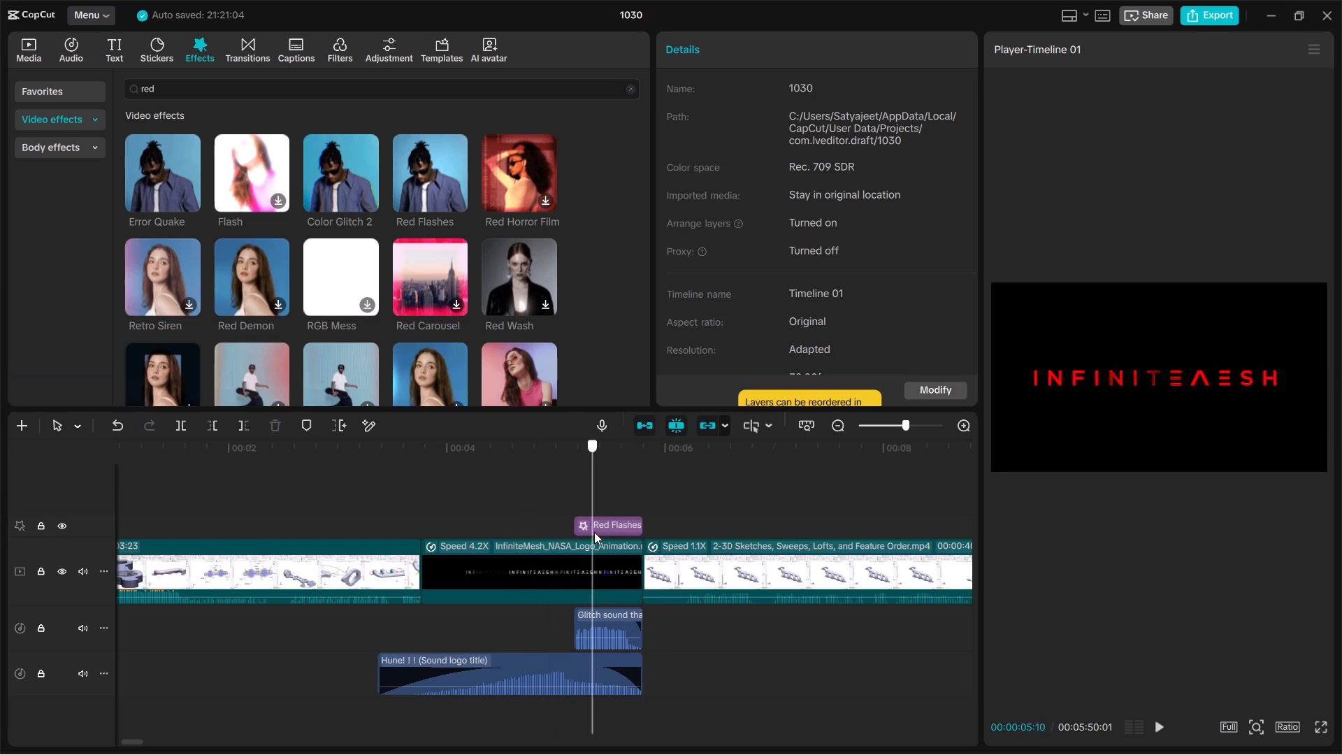
pyautogui.moveTo(594, 532); pyautogui.dragTo(415, 545)
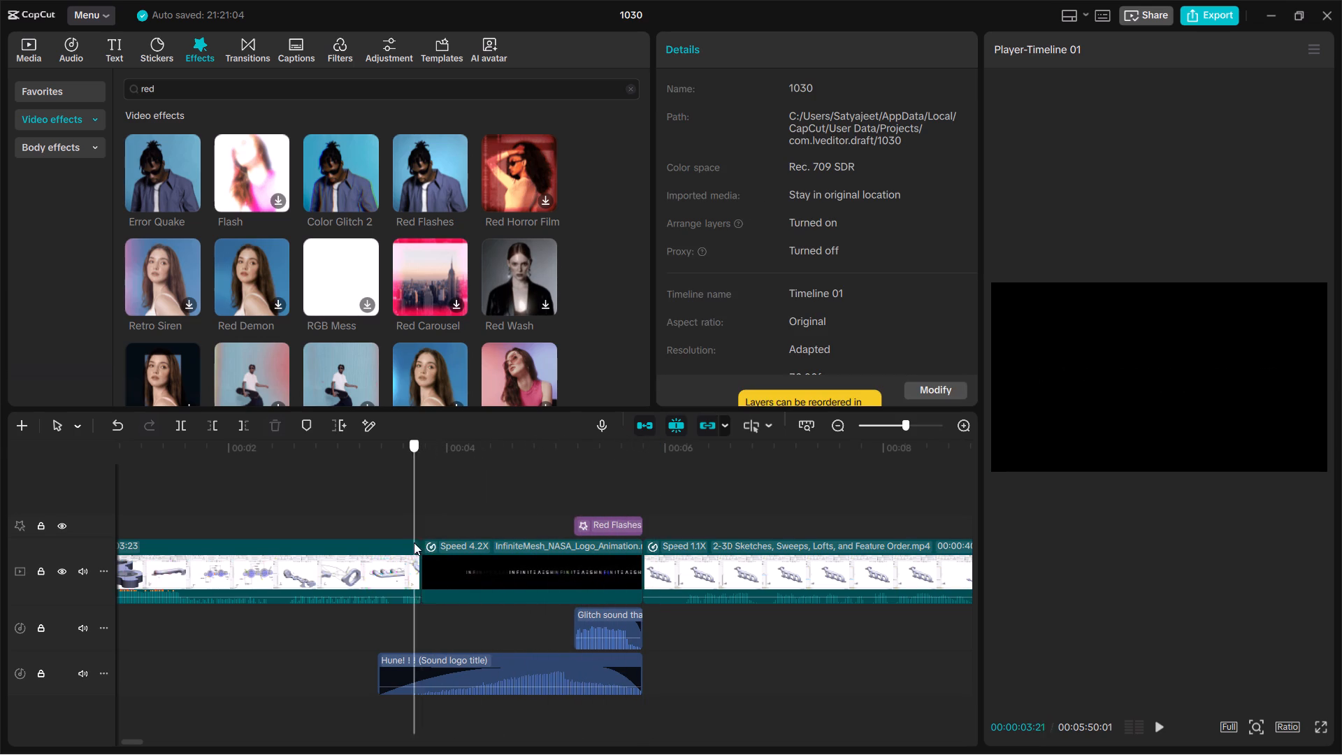
pyautogui.press('space')
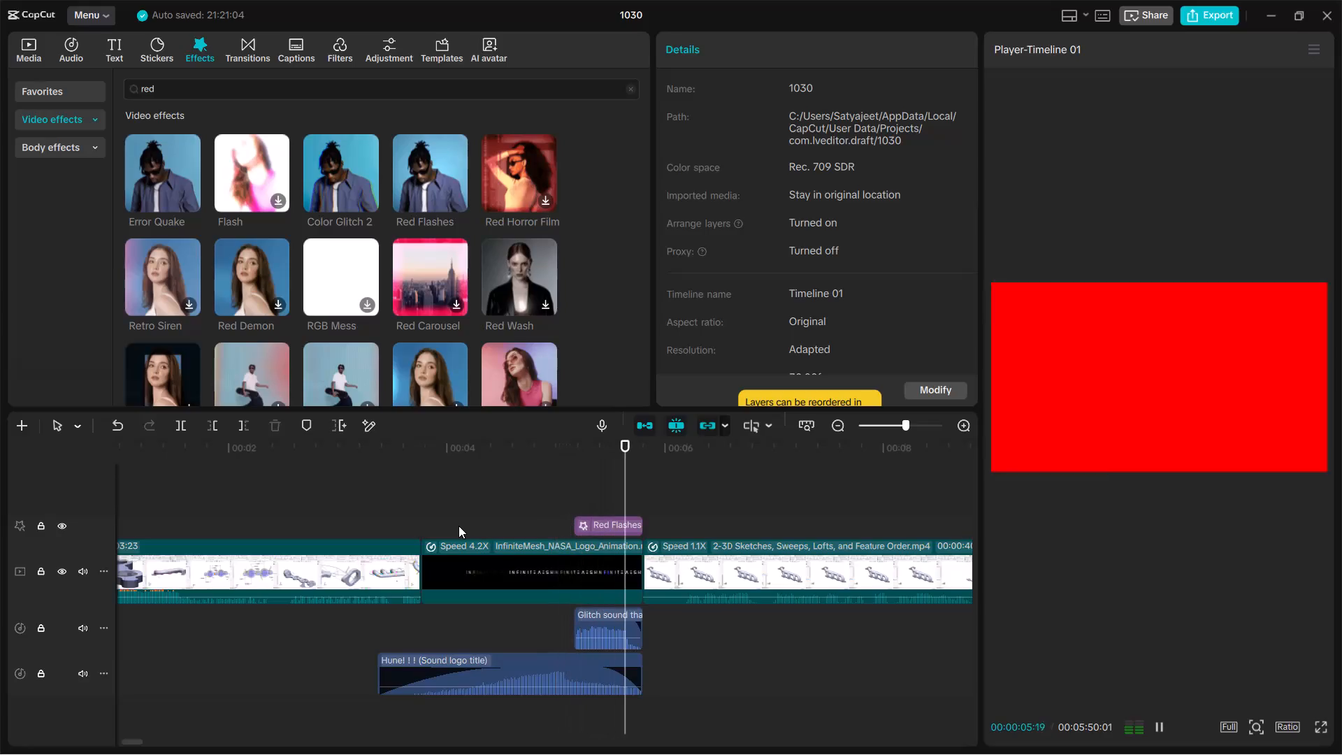
pyautogui.press('space')
# Layer an Error Quake effect about 0.3 s long above Red Flashes, starting at the same point, and scrub through the result.
pyautogui.moveTo(674, 480); pyautogui.dragTo(582, 498)
pyautogui.click(164, 163)
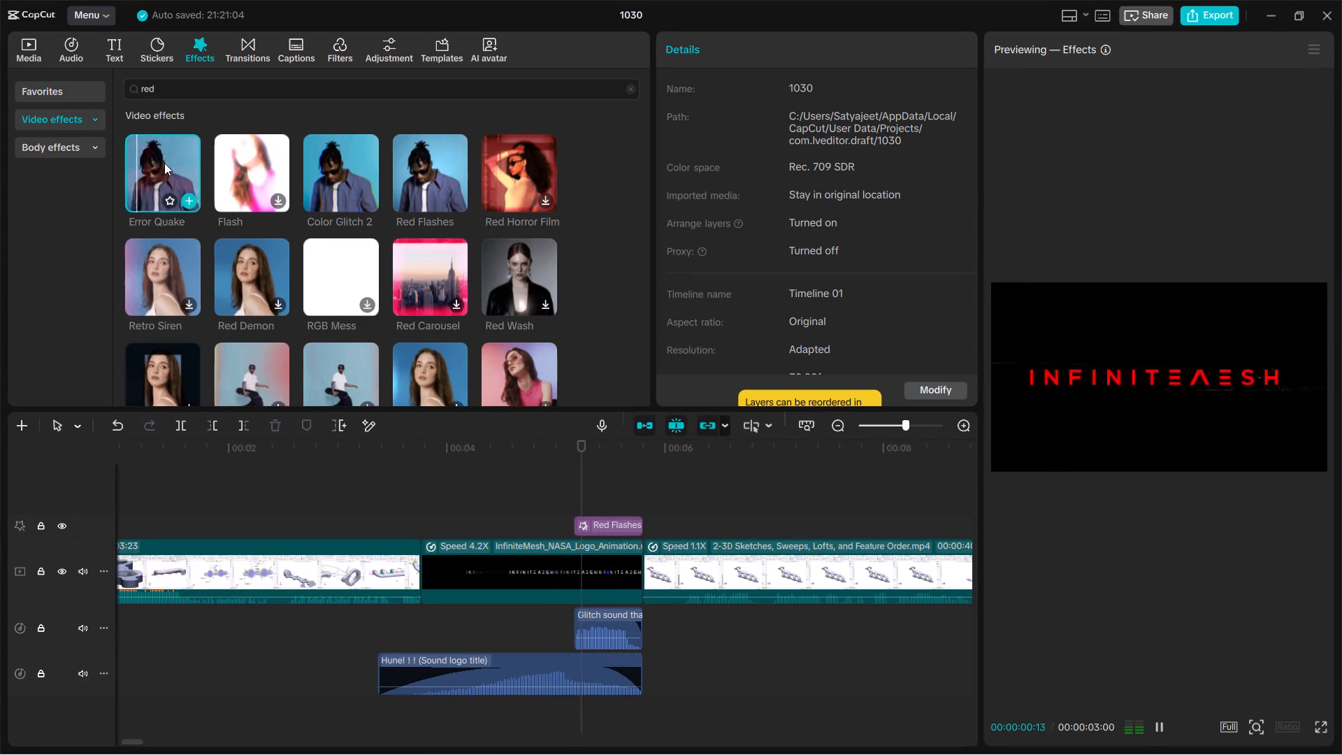
pyautogui.moveTo(164, 163); pyautogui.dragTo(582, 502)
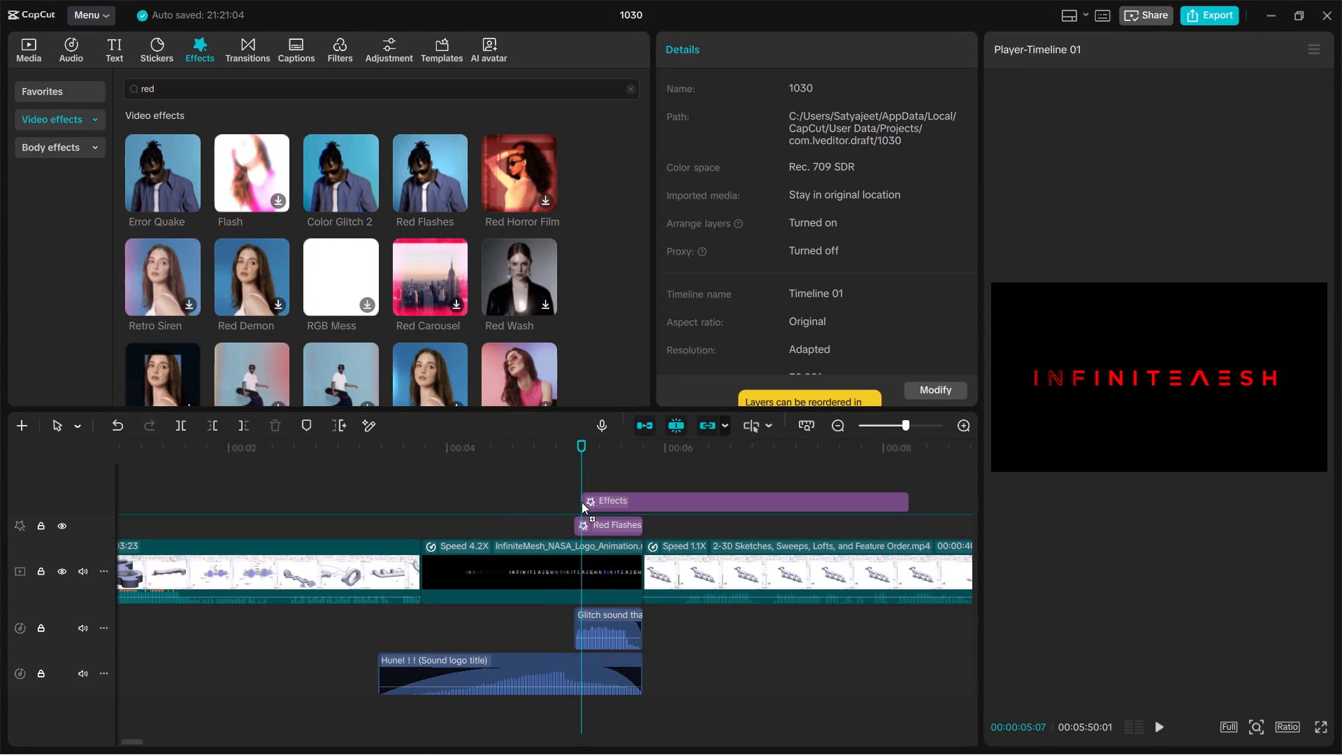
pyautogui.moveTo(582, 502); pyautogui.dragTo(588, 503)
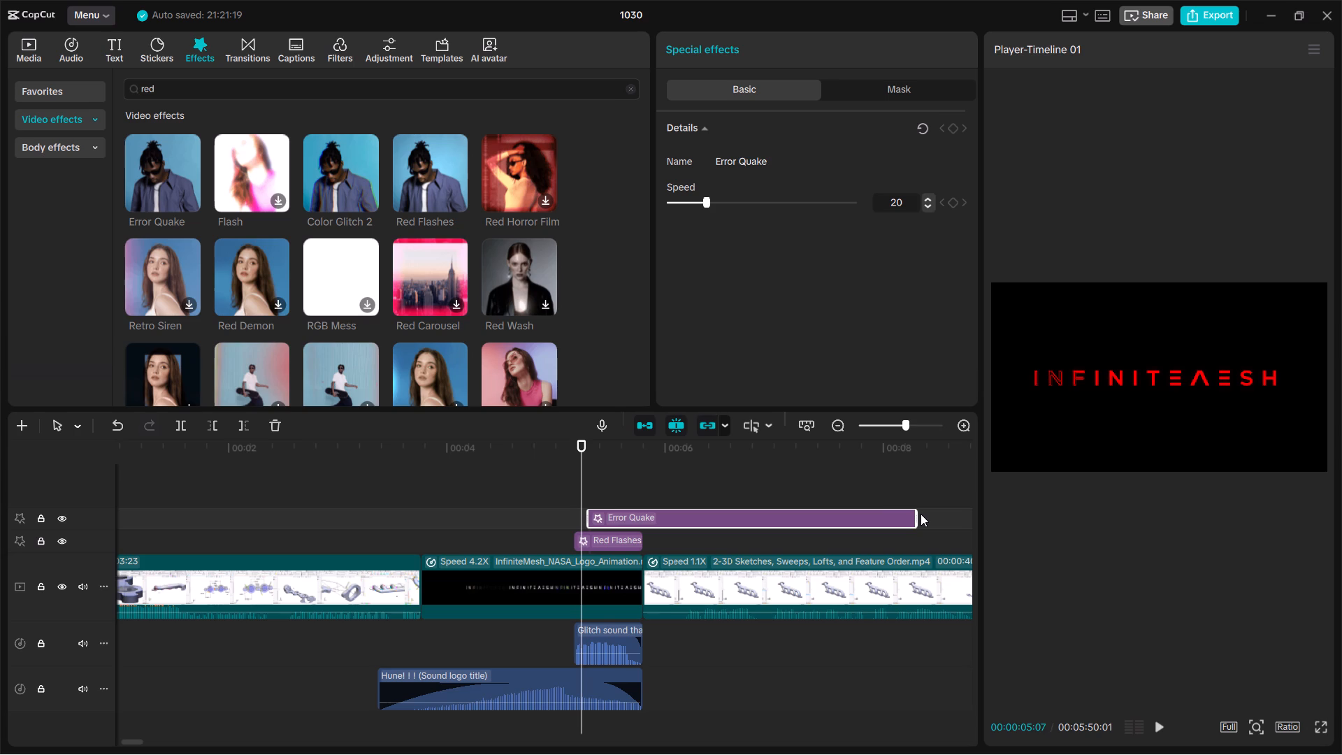
pyautogui.moveTo(916, 515); pyautogui.dragTo(621, 505)
pyautogui.moveTo(604, 516); pyautogui.dragTo(590, 517)
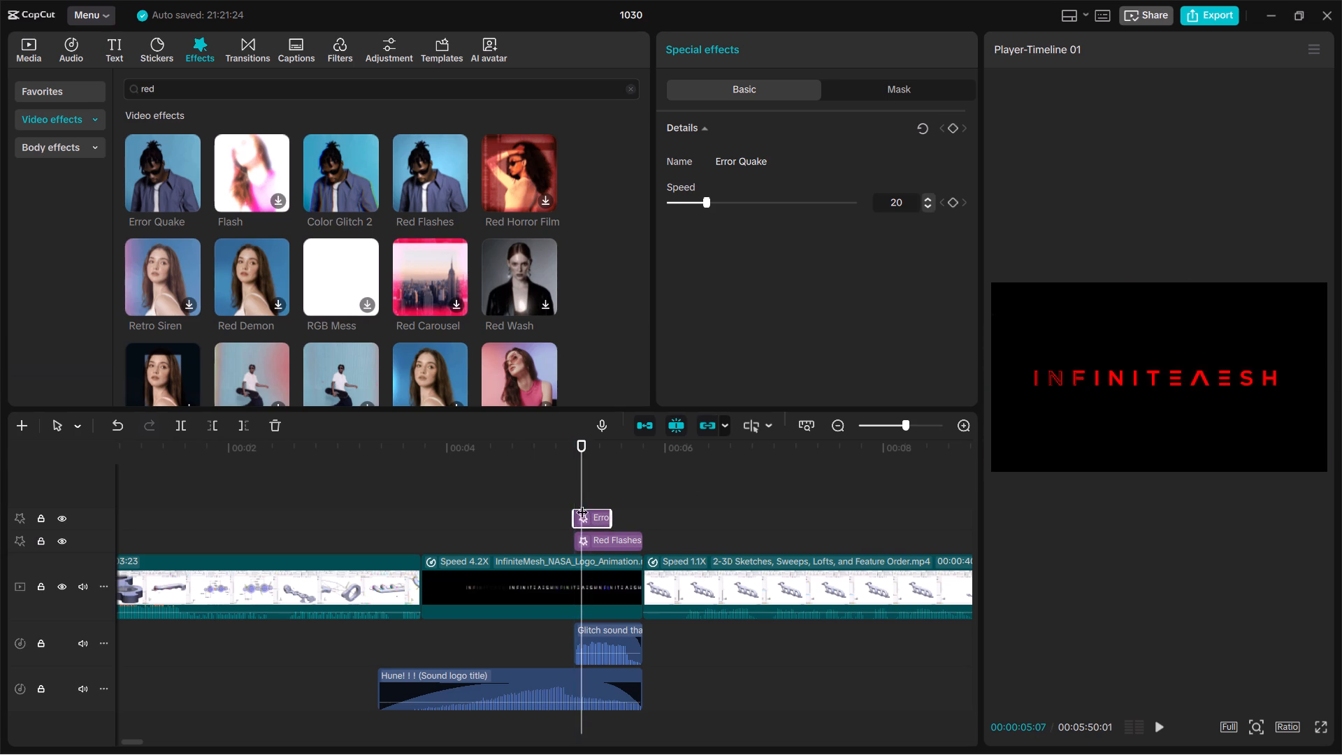
pyautogui.click(565, 481)
pyautogui.moveTo(569, 482); pyautogui.dragTo(558, 494)
pyautogui.moveTo(582, 477); pyautogui.dragTo(515, 506)
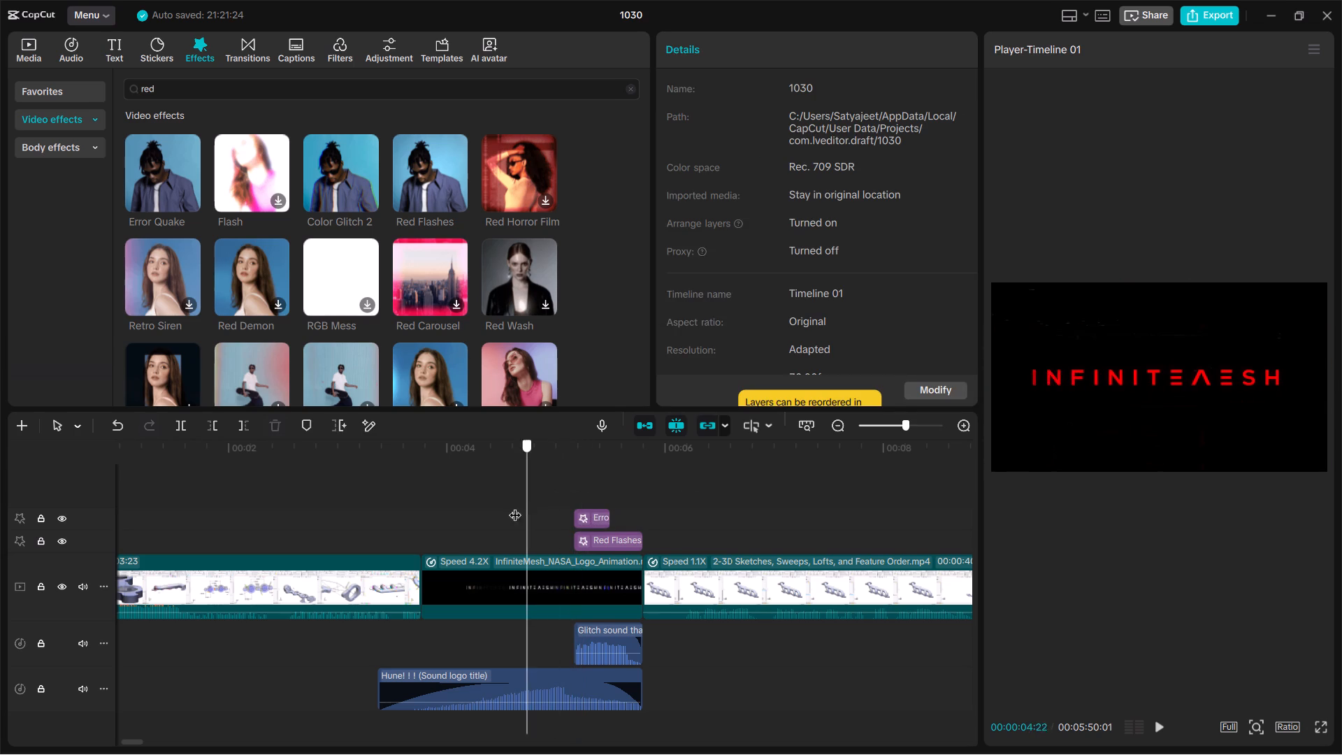
# Review the edited video in full screen from the start through the teaser, logo and opening of the main clip.
pyautogui.moveTo(515, 506); pyautogui.dragTo(0, 554)
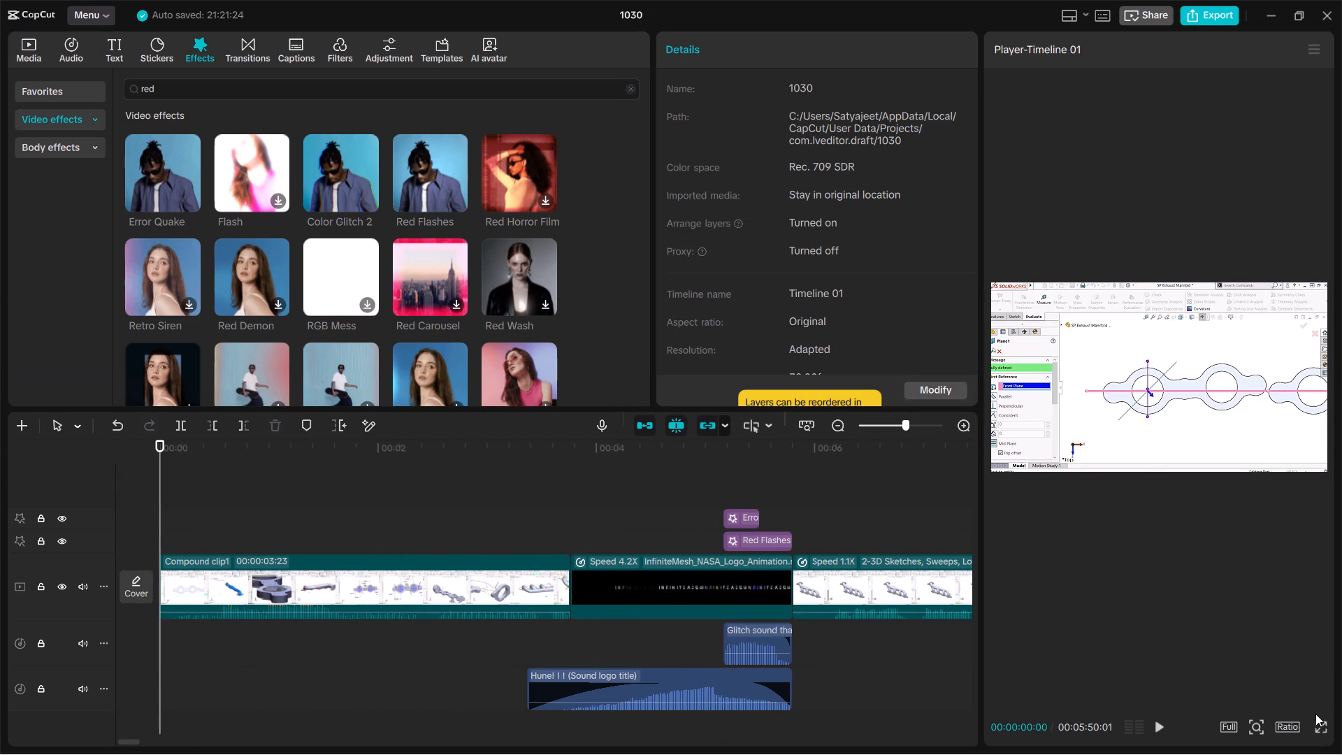
pyautogui.click(1321, 726)
pyautogui.press('space')
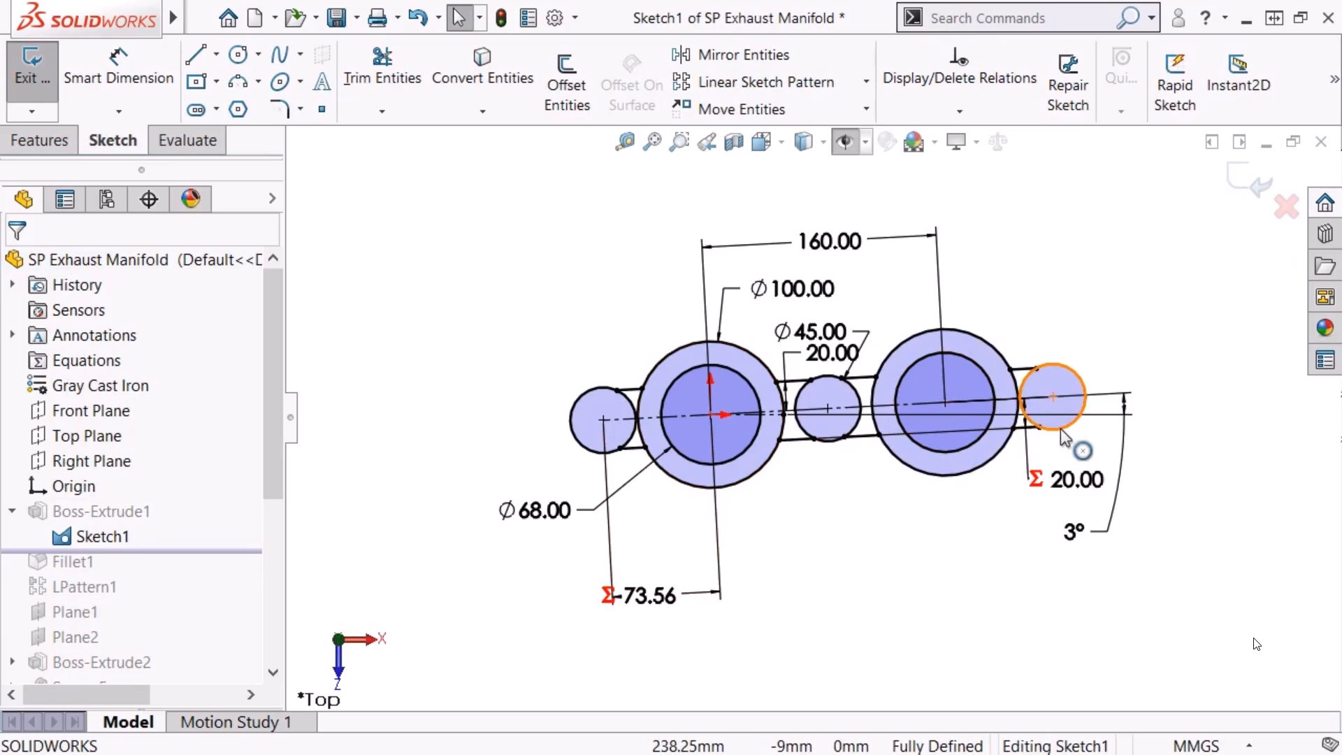
pyautogui.press('Escape')
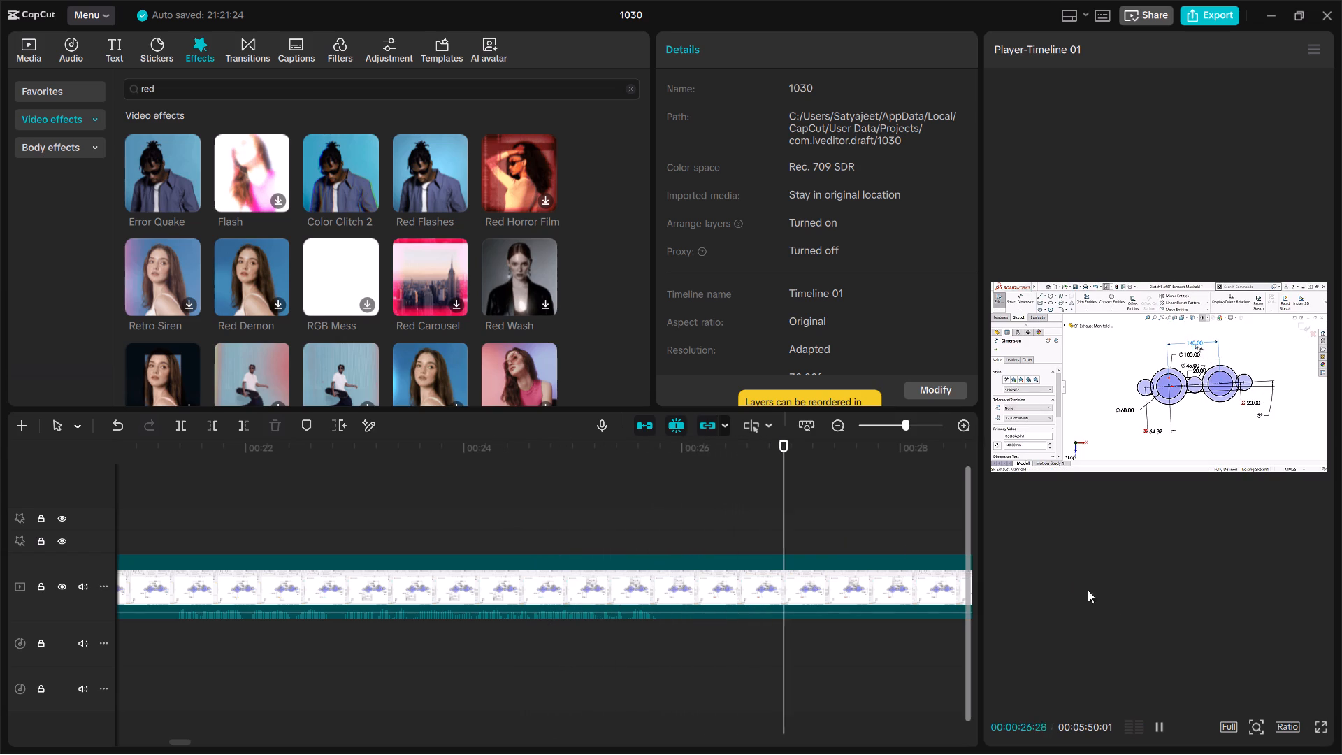
pyautogui.click(1330, 727)
pyautogui.click(1321, 726)
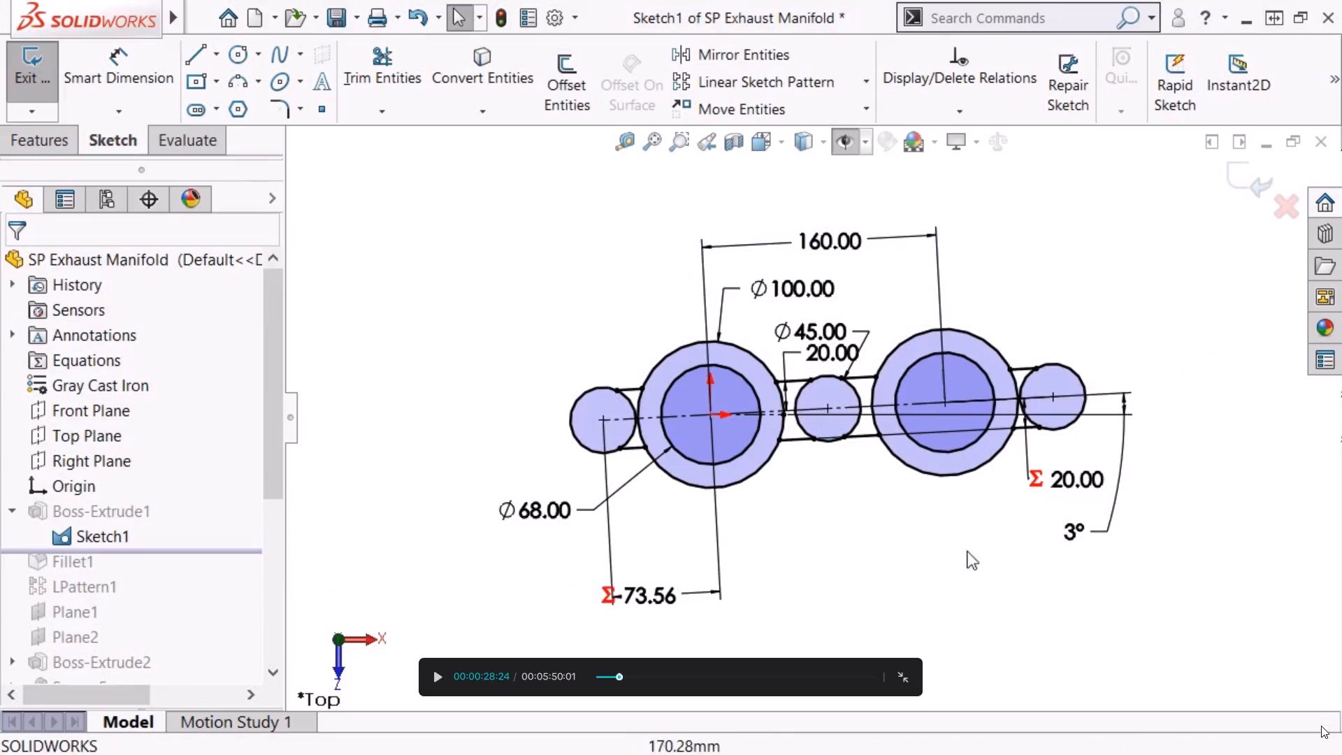
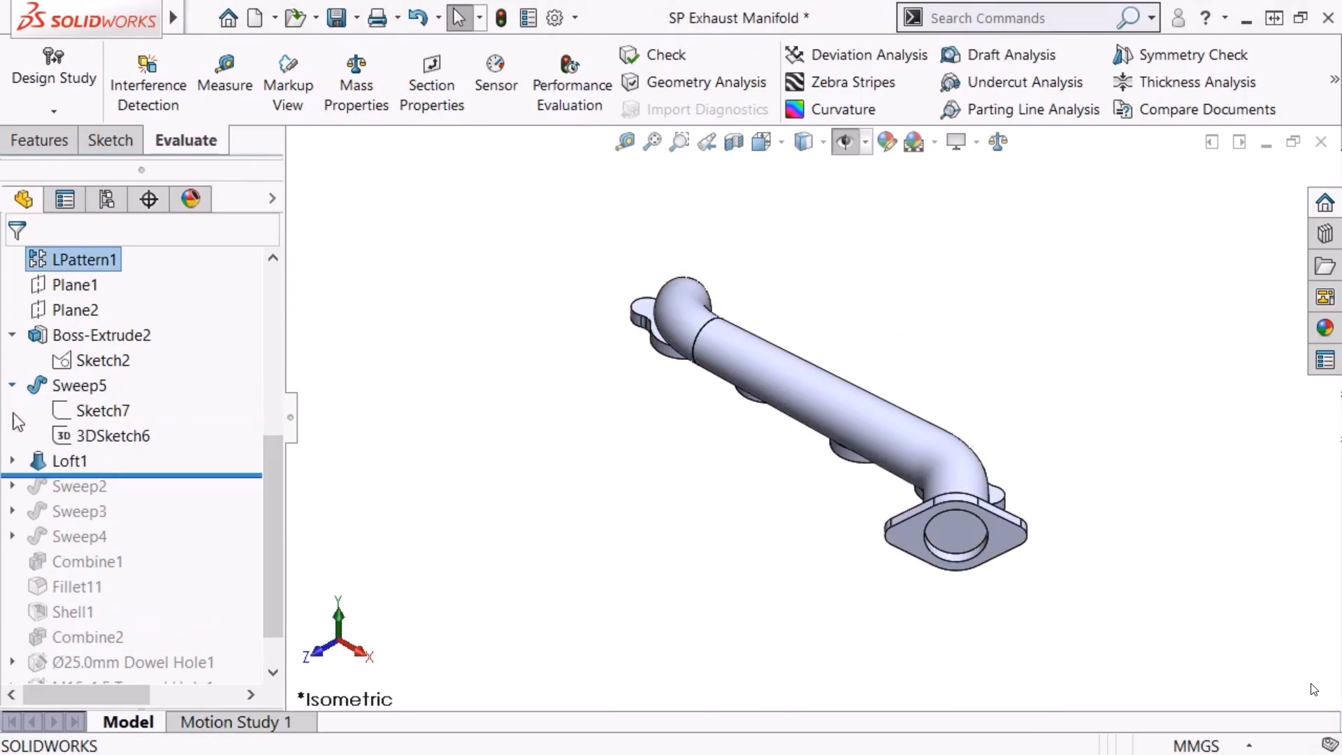
# Cut the stretch from 00:01:20:10 to 00:01:20:23, containing the slide from sketch view to isometric view, out of the main clip.
pyautogui.press('Escape')
pyautogui.press('space')
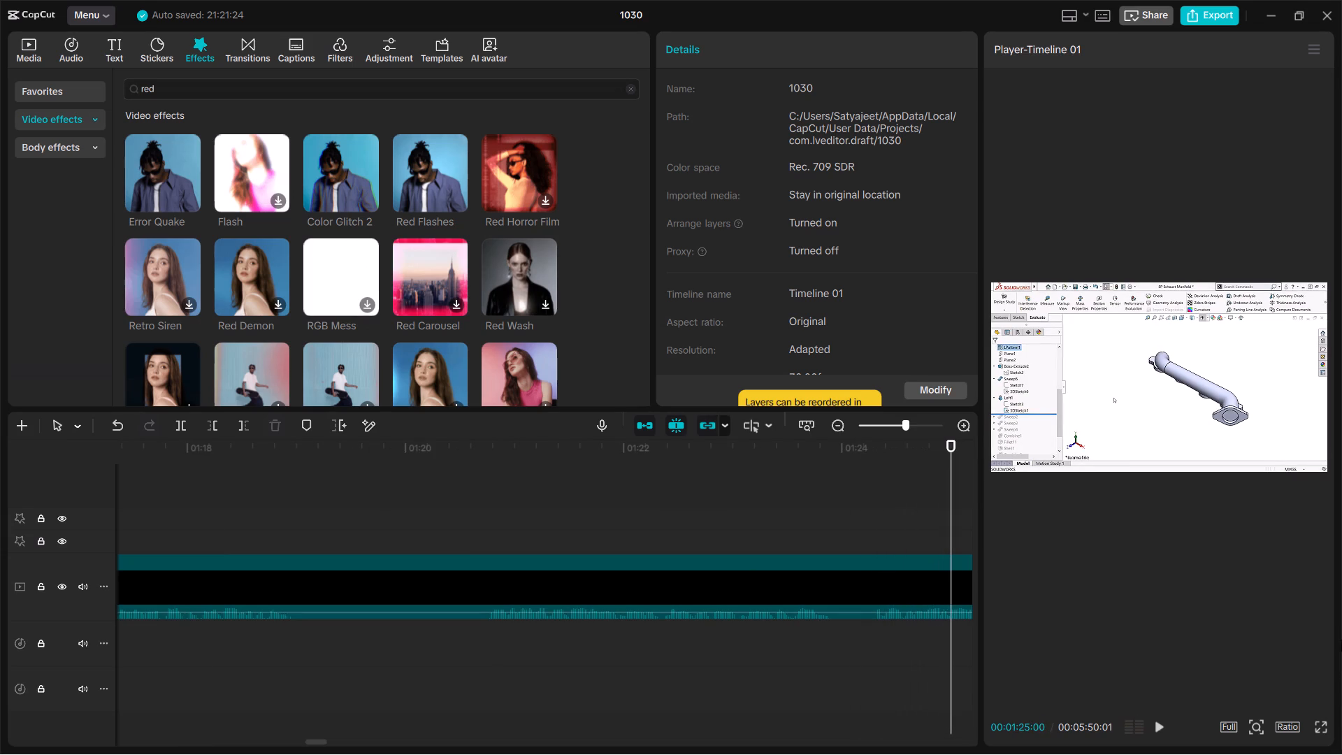
pyautogui.click(715, 496)
pyautogui.click(715, 496)
pyautogui.moveTo(715, 496); pyautogui.dragTo(442, 573)
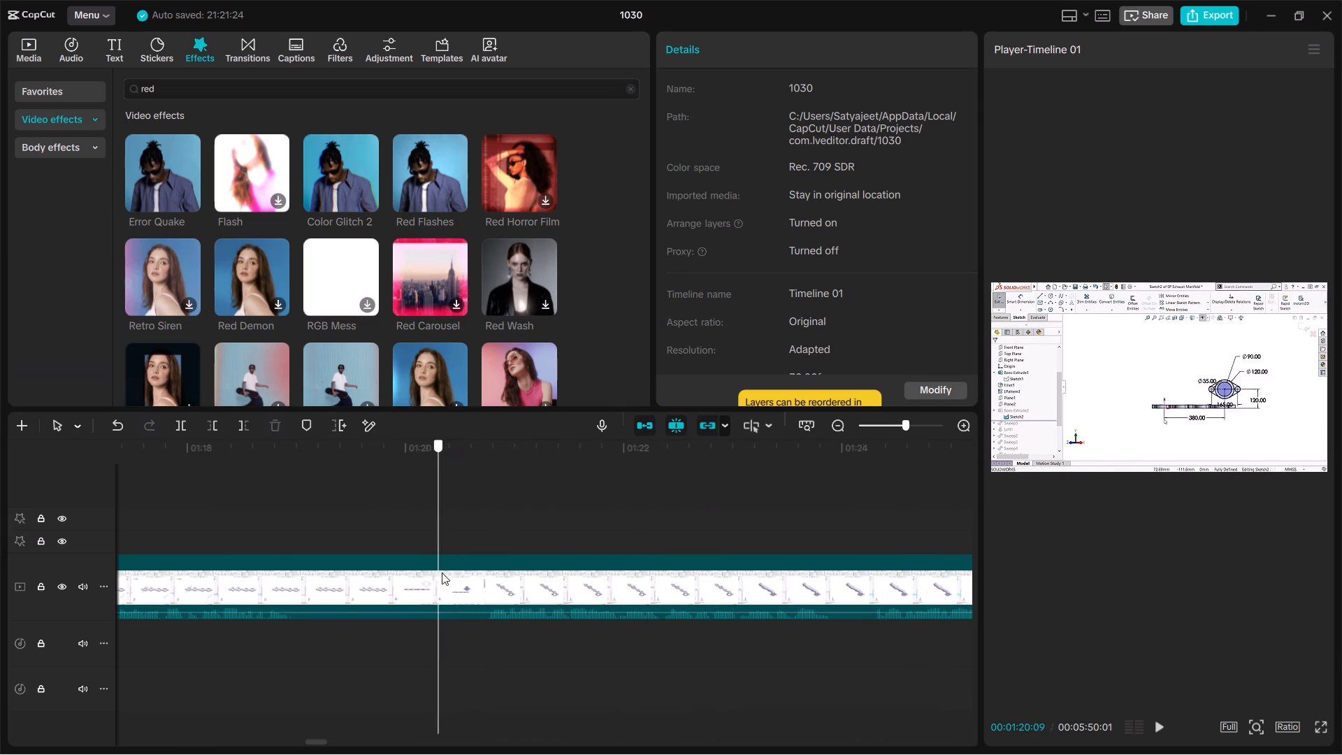
pyautogui.moveTo(442, 573); pyautogui.dragTo(440, 583)
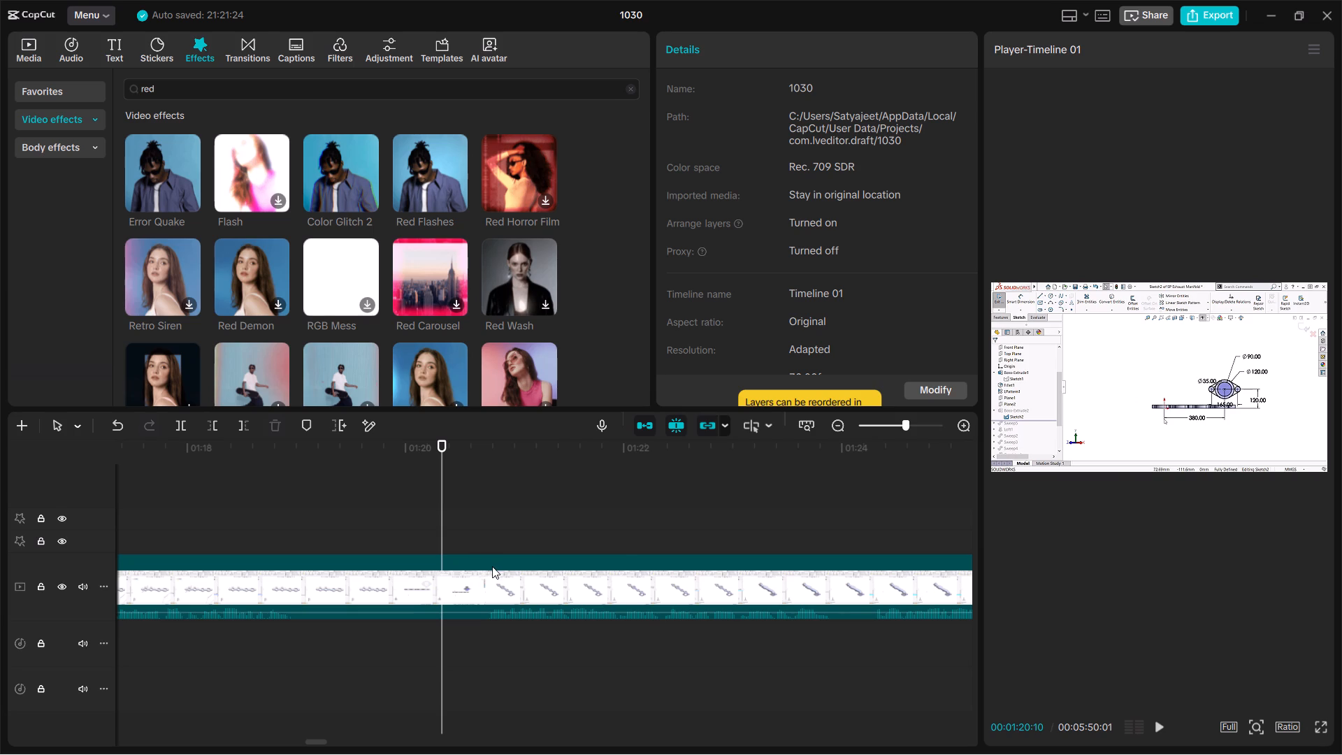
pyautogui.hotkey('ctrl', 'b')
pyautogui.moveTo(445, 533); pyautogui.dragTo(475, 553)
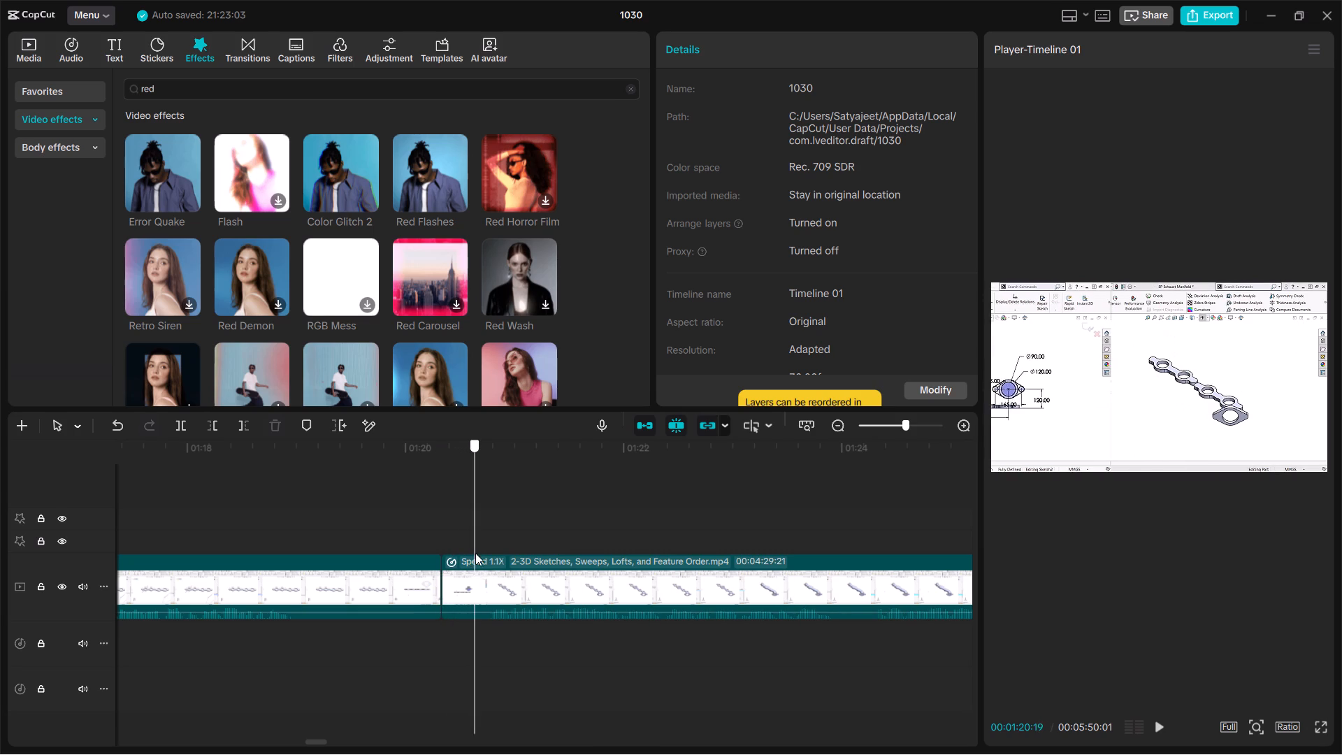
pyautogui.moveTo(475, 553); pyautogui.dragTo(491, 563)
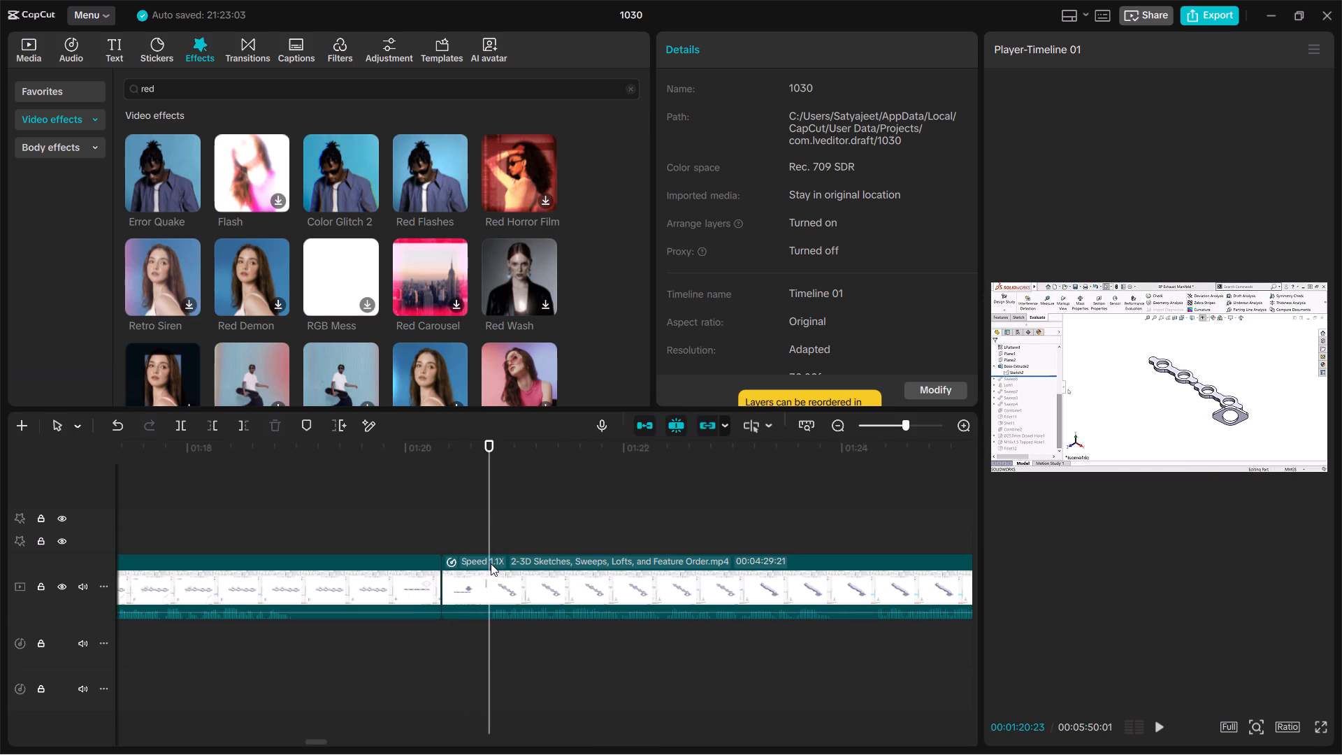
pyautogui.hotkey('ctrl', 'b')
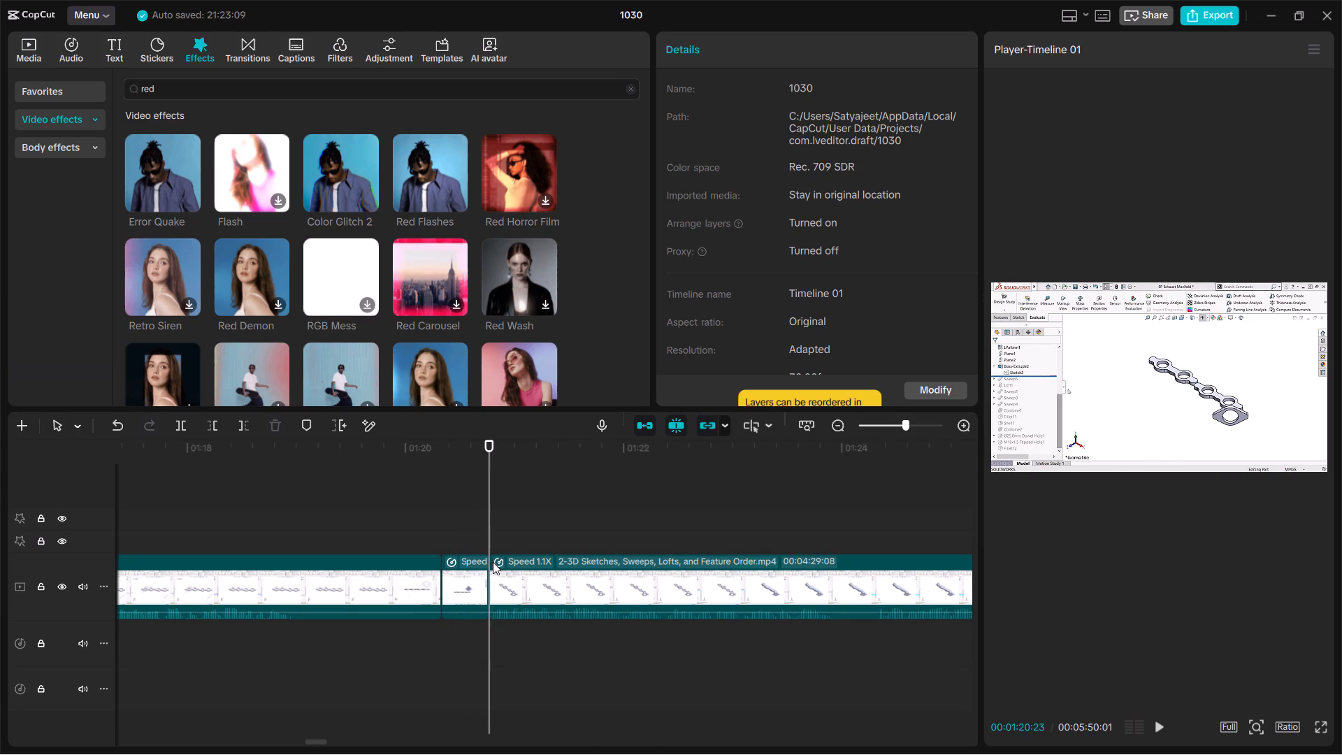
pyautogui.moveTo(466, 642); pyautogui.dragTo(466, 597)
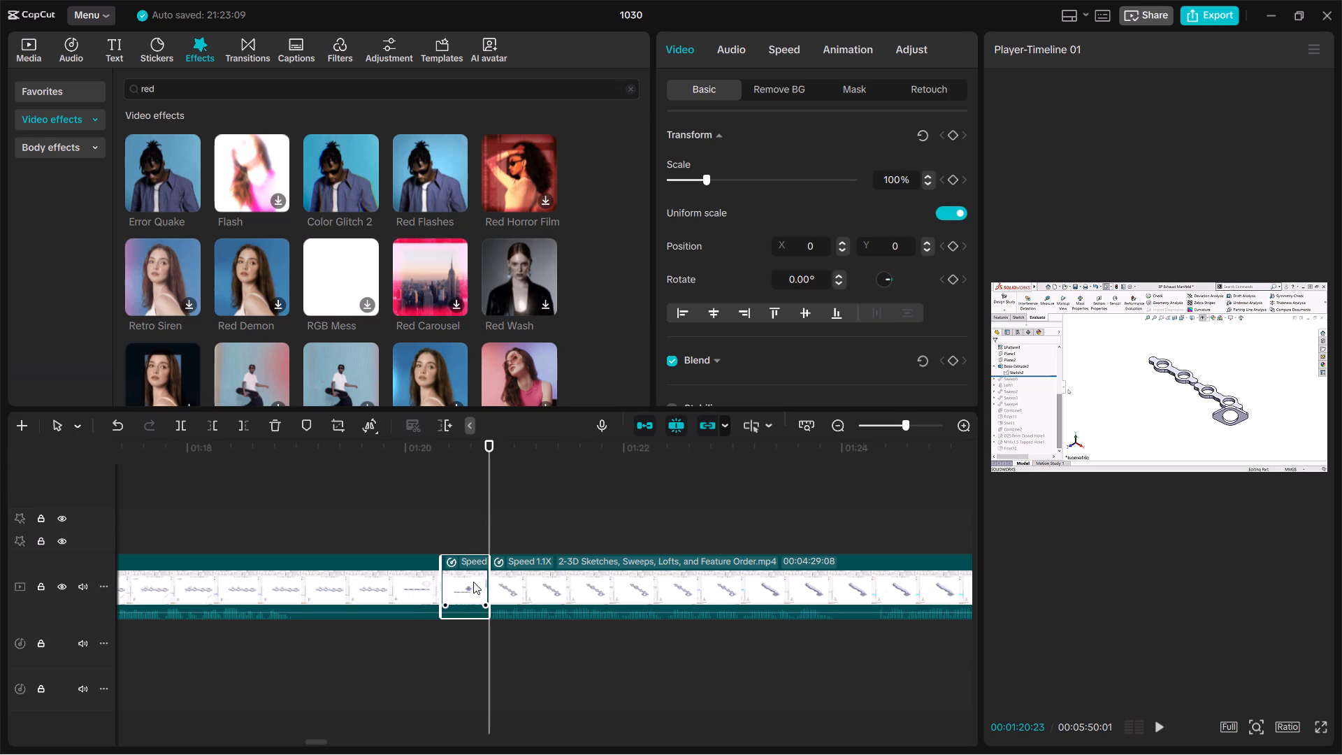
pyautogui.press('Delete')
# Review playback across the new cut to about 00:01:36, and replay the part from about 00:01:28 where the sweep and loft are highlighted.
pyautogui.moveTo(489, 526); pyautogui.dragTo(407, 547)
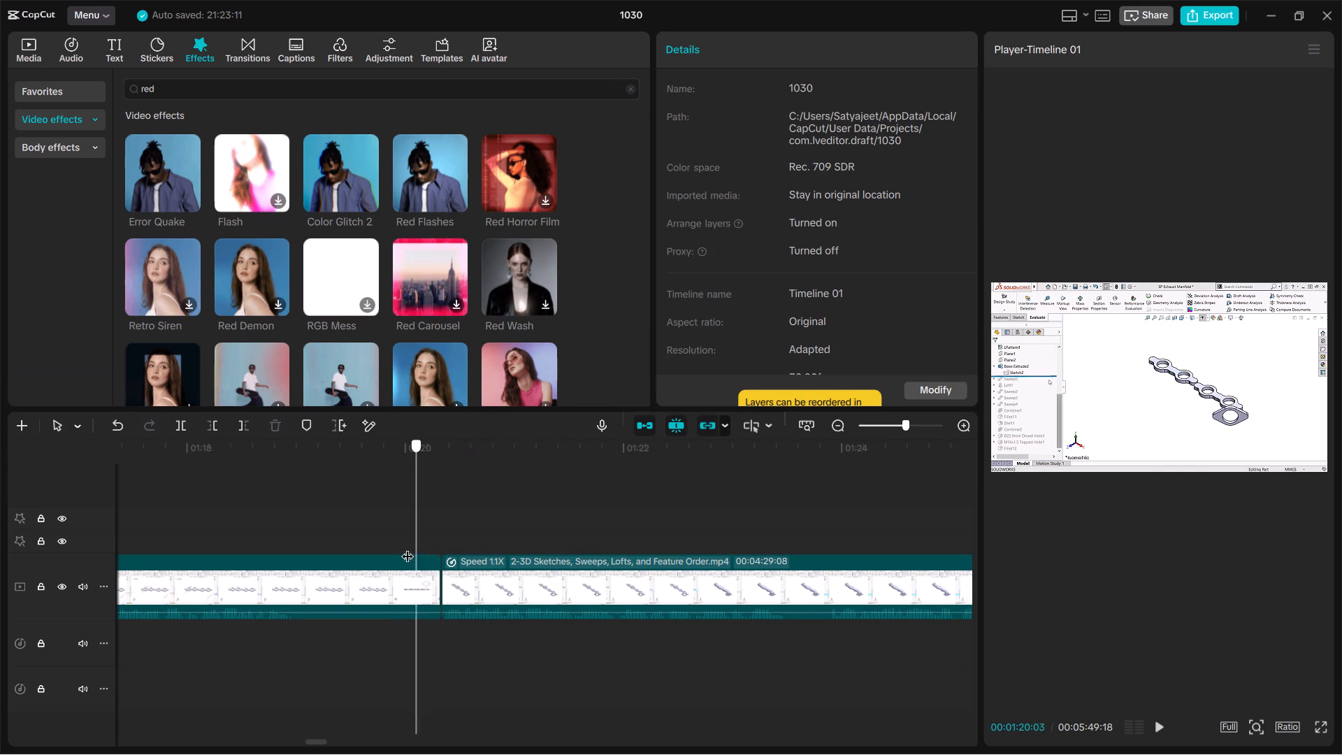
pyautogui.moveTo(407, 547); pyautogui.dragTo(333, 556)
pyautogui.press('space')
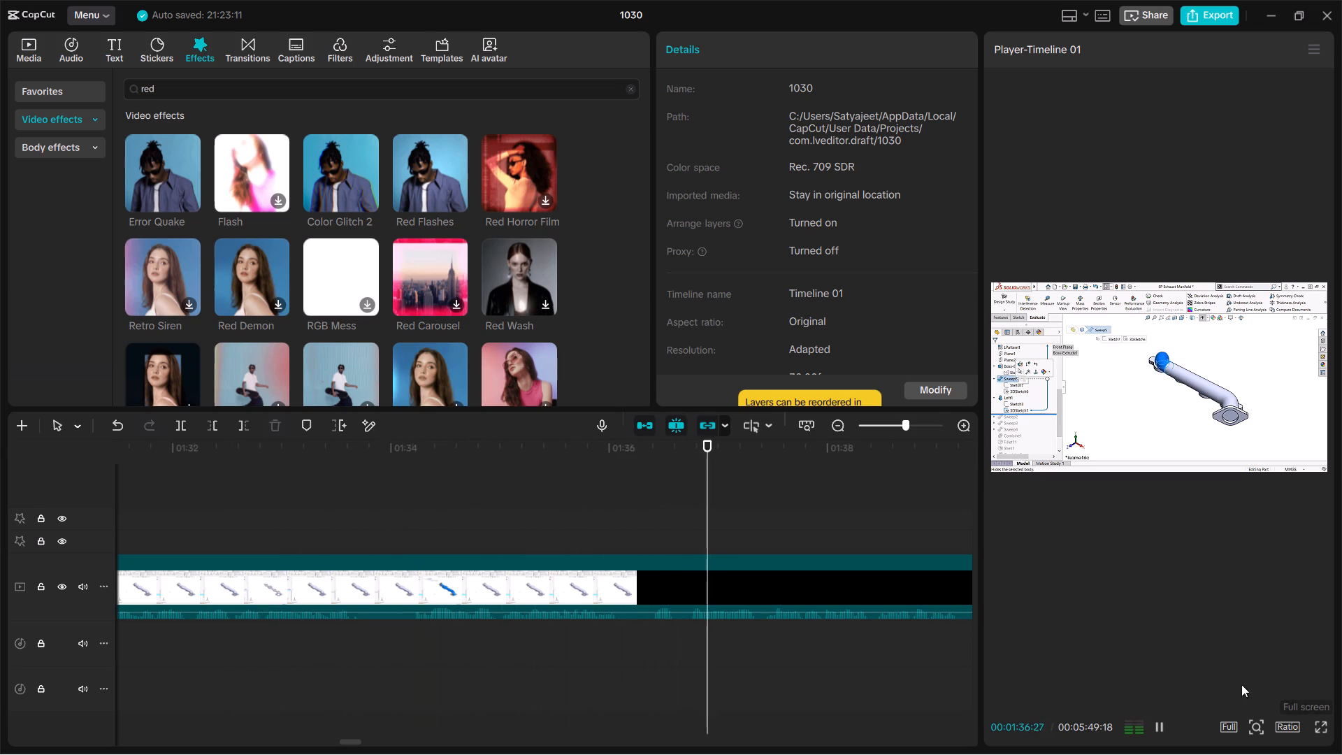
pyautogui.press('space')
pyautogui.click(832, 513)
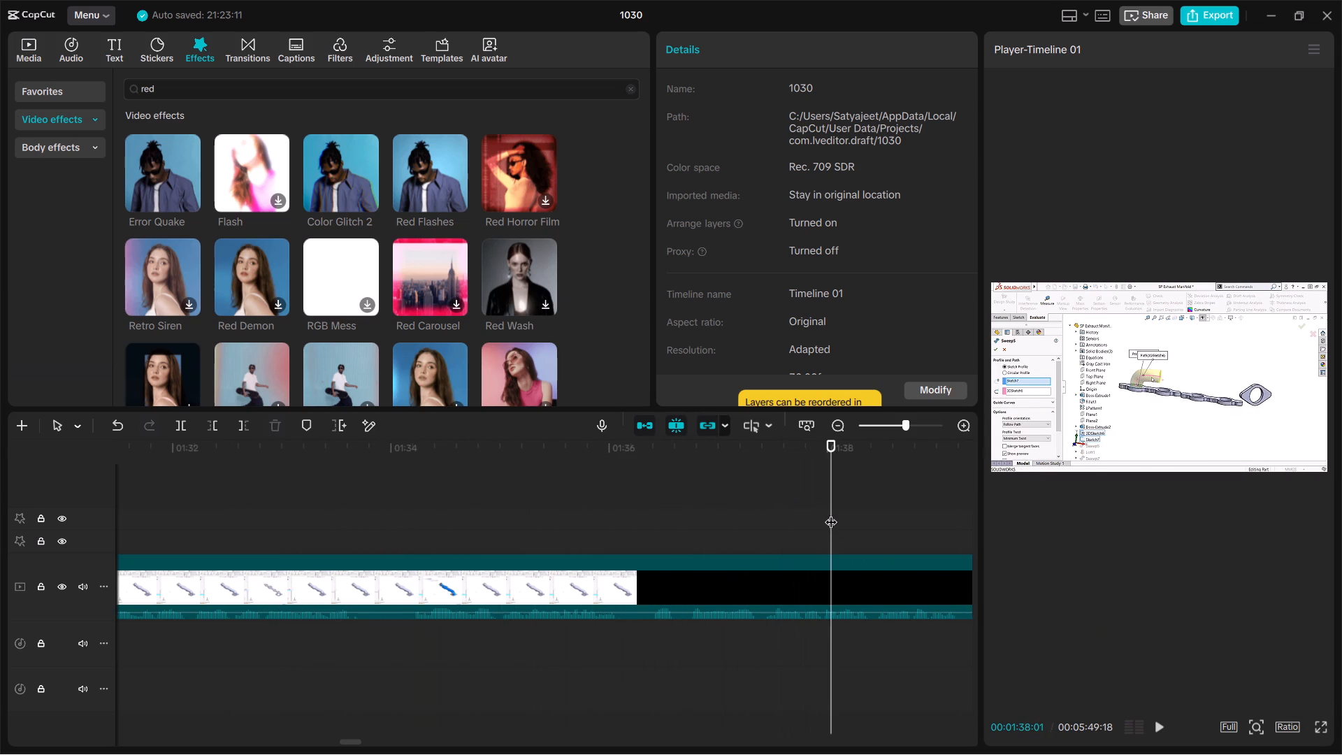
pyautogui.moveTo(831, 513); pyautogui.dragTo(187, 636)
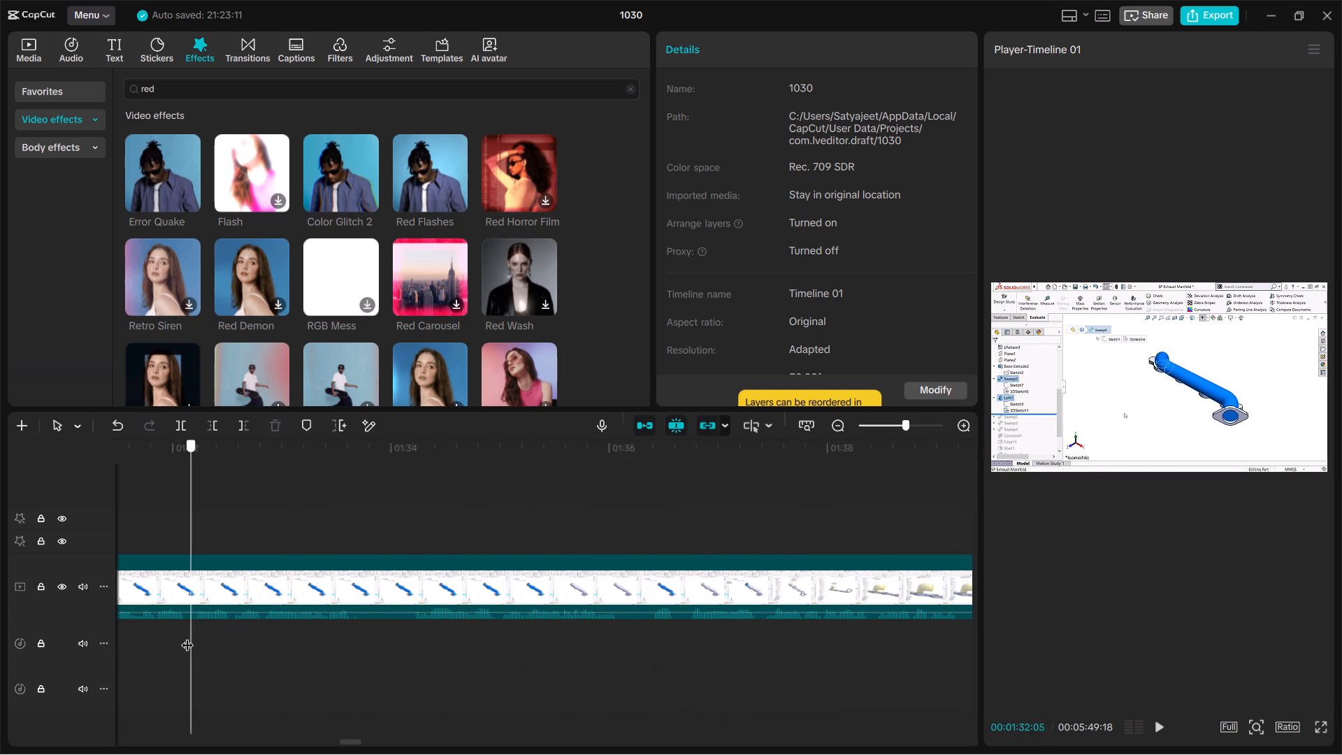
pyautogui.moveTo(187, 636); pyautogui.dragTo(134, 652)
pyautogui.press('space')
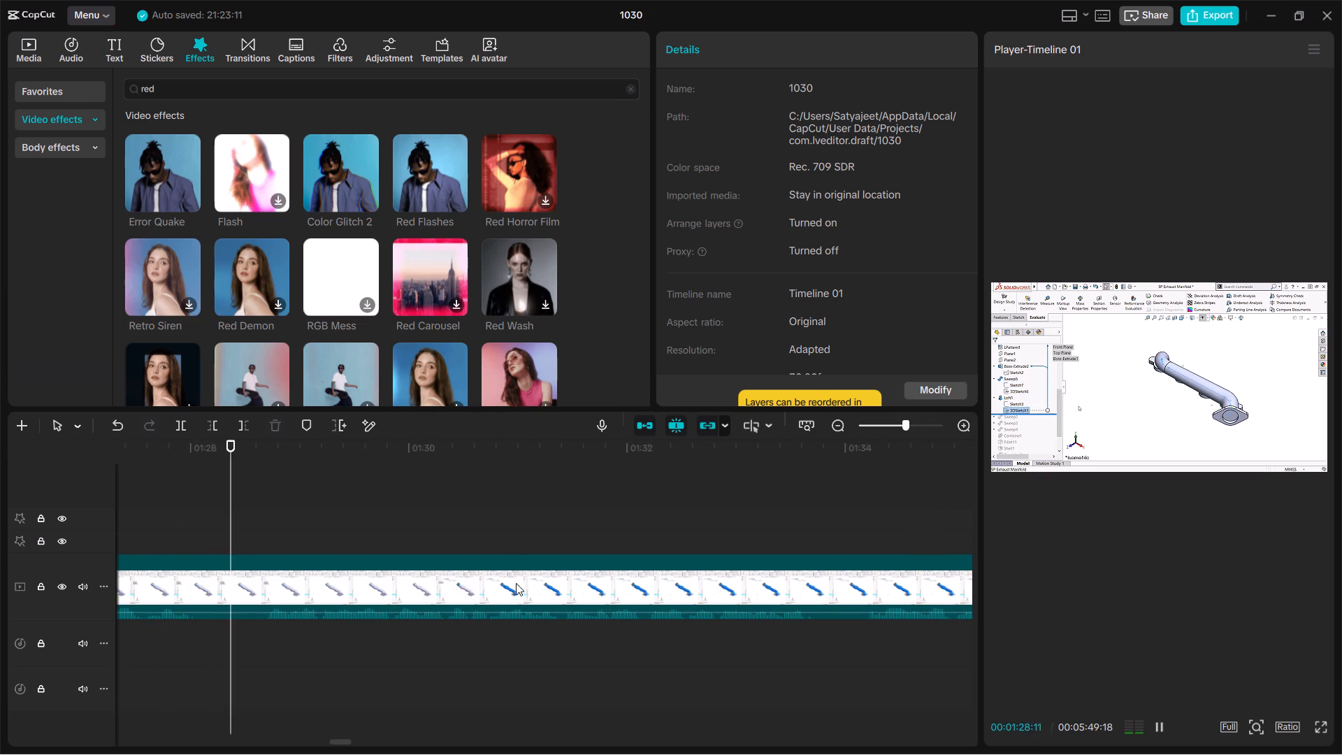
pyautogui.press('space')
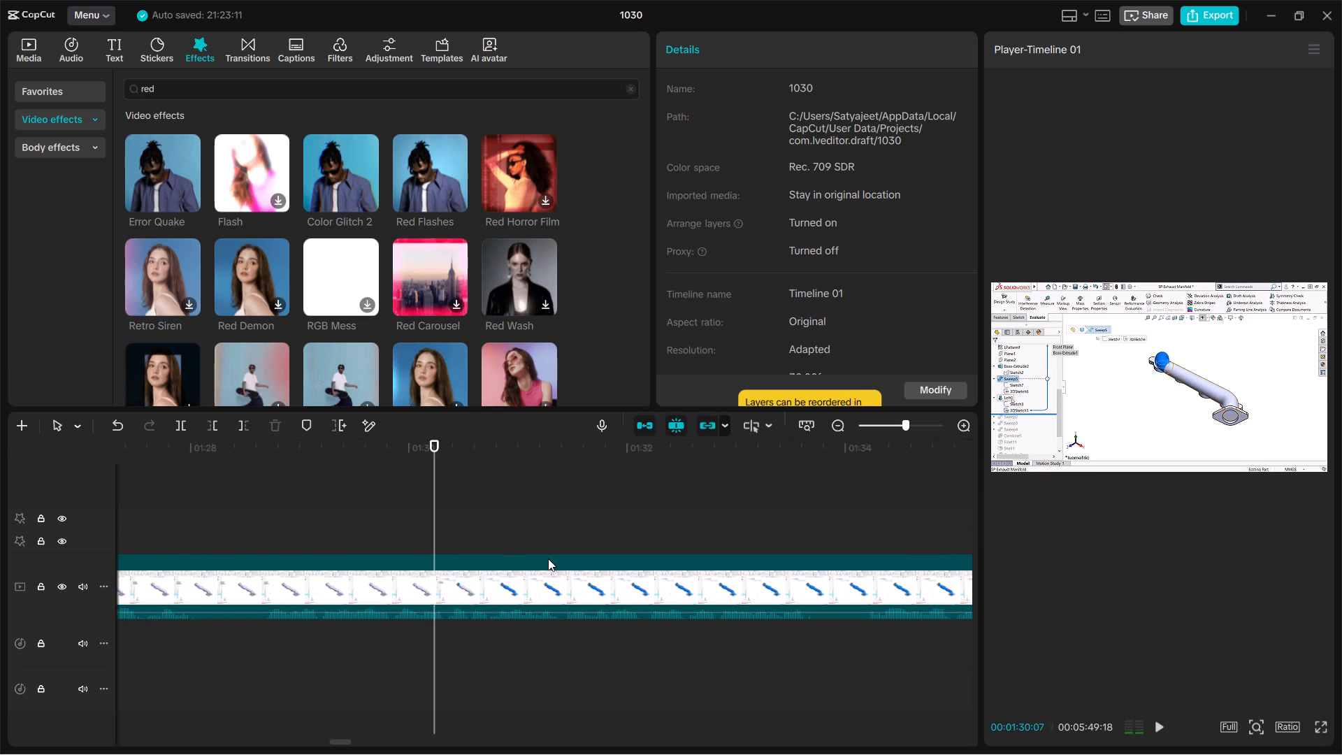
# Split the main clip at 00:01:28:15 and 00:01:33:27 to isolate the segment where the sweep and loft features get highlighted.
pyautogui.moveTo(432, 527); pyautogui.dragTo(340, 544)
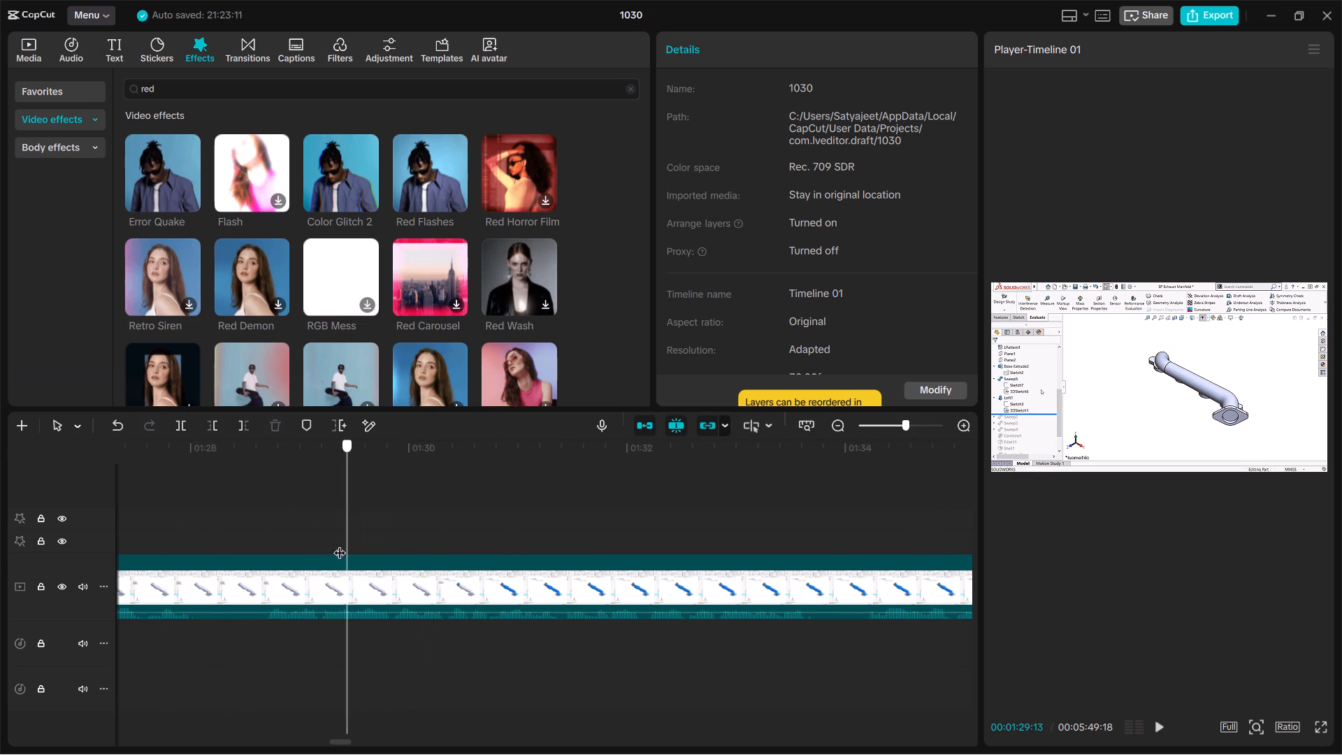
pyautogui.moveTo(340, 544); pyautogui.dragTo(244, 551)
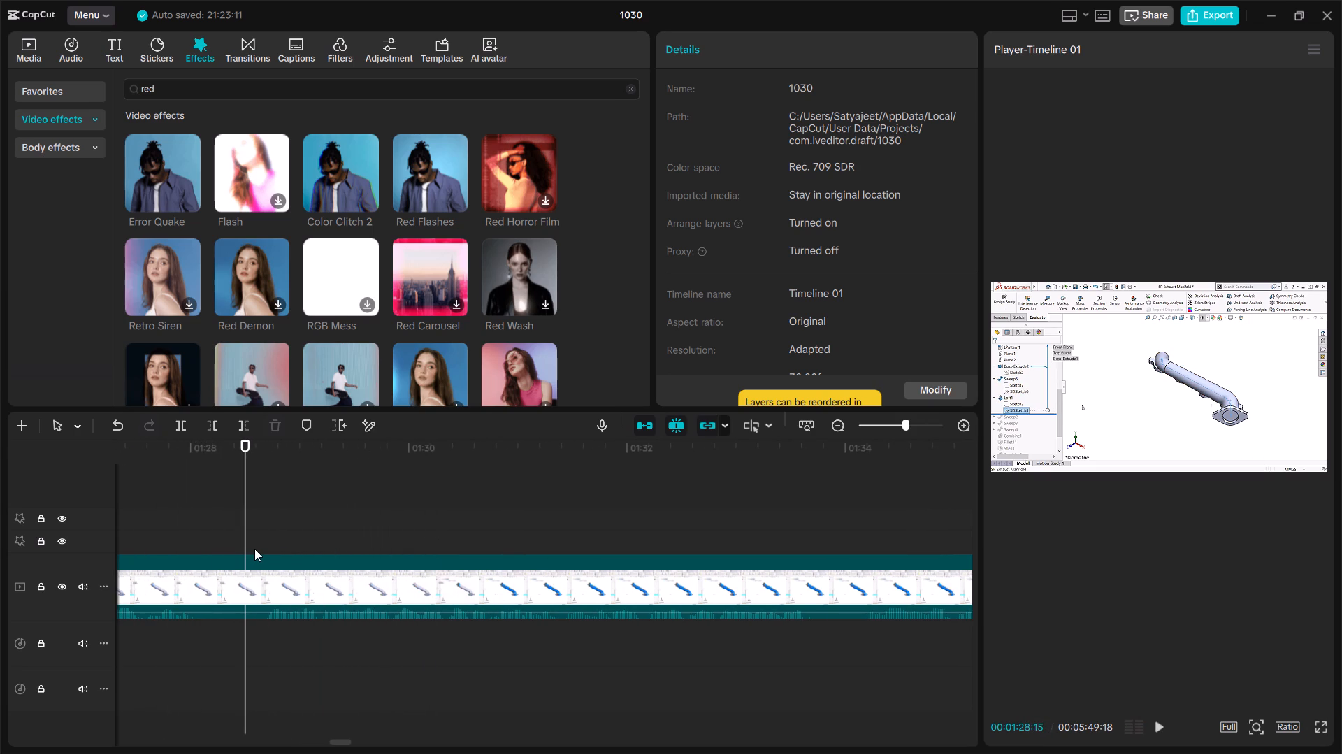
pyautogui.hotkey('ctrl', 'b')
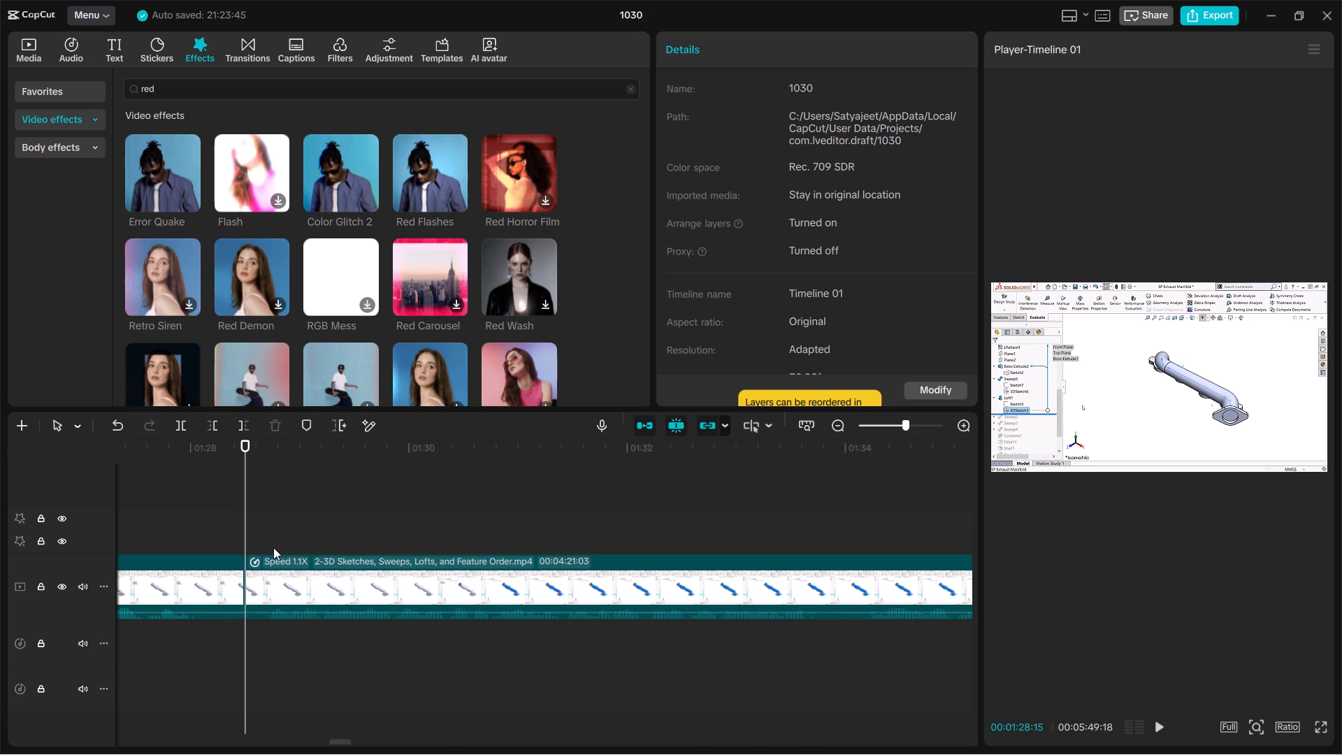
pyautogui.press('space')
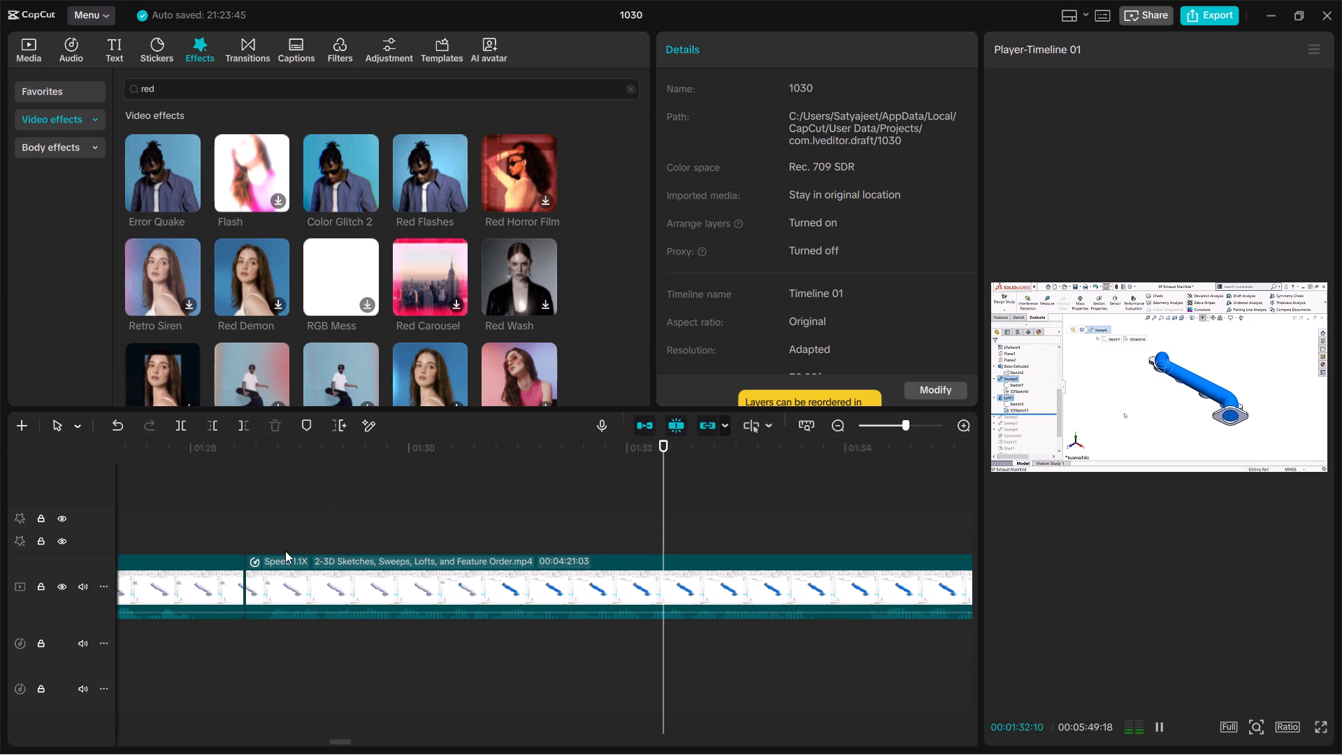
pyautogui.press('space')
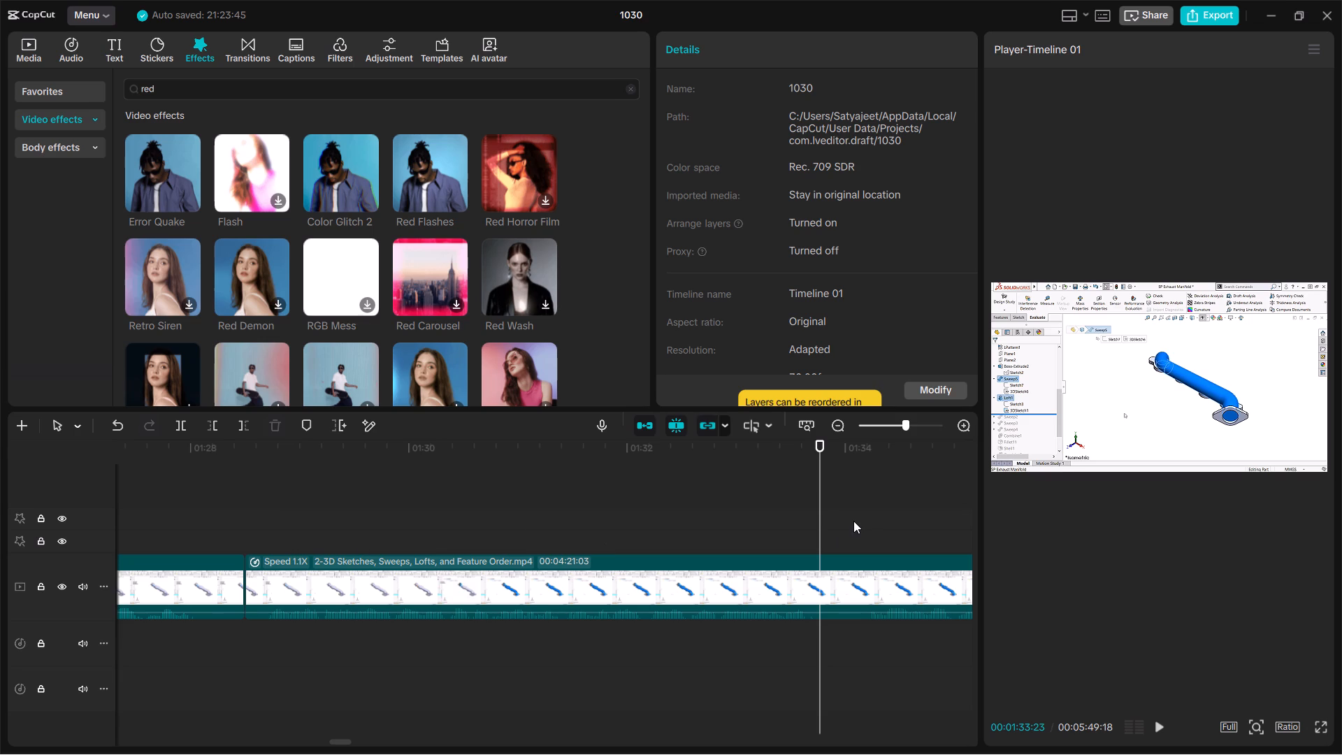
pyautogui.moveTo(816, 524); pyautogui.dragTo(833, 532)
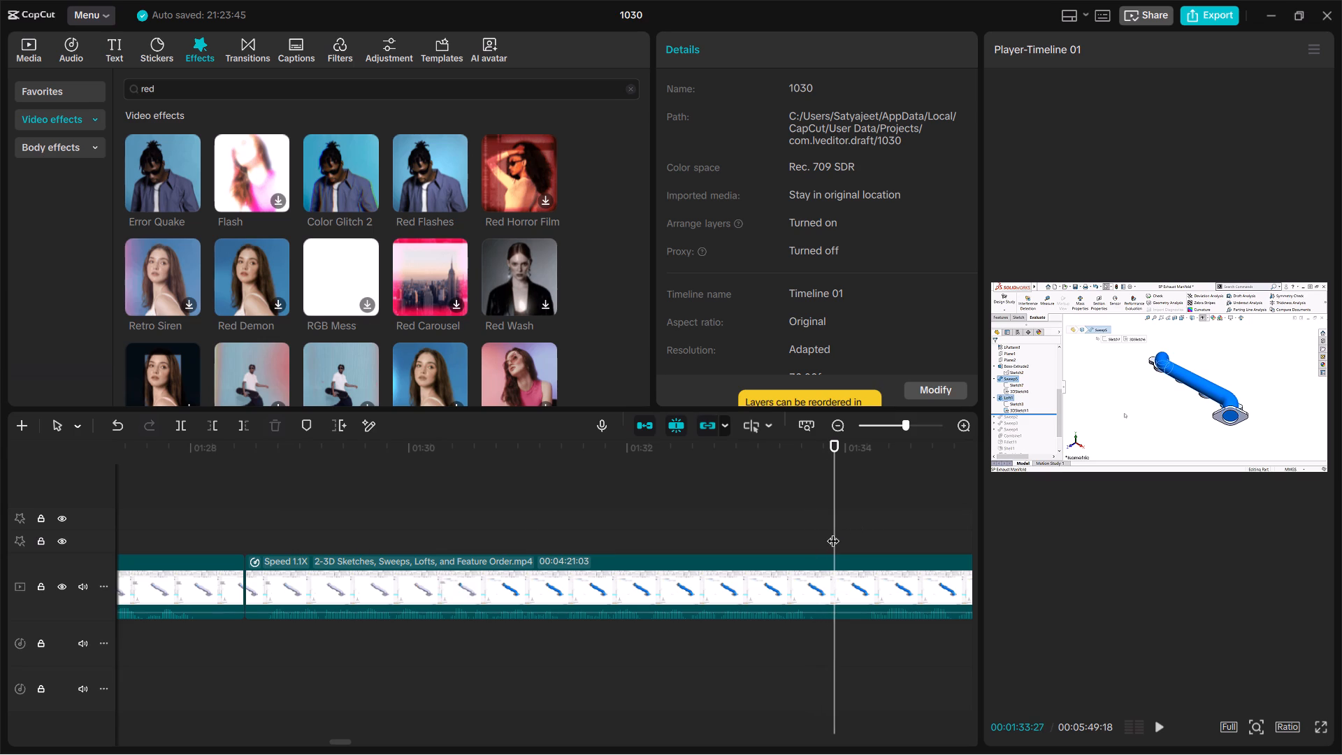
pyautogui.hotkey('ctrl', 'b')
pyautogui.hotkey('ctrl', 'space')
pyautogui.press('space')
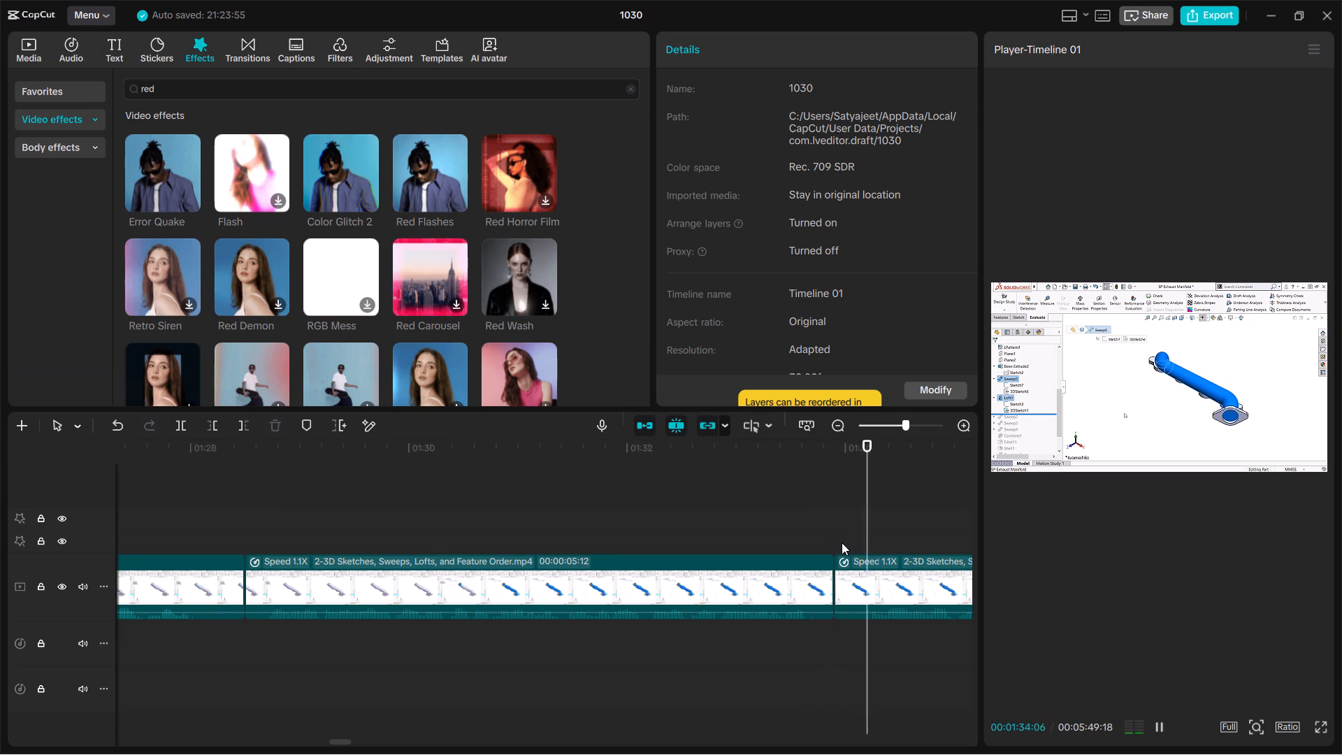
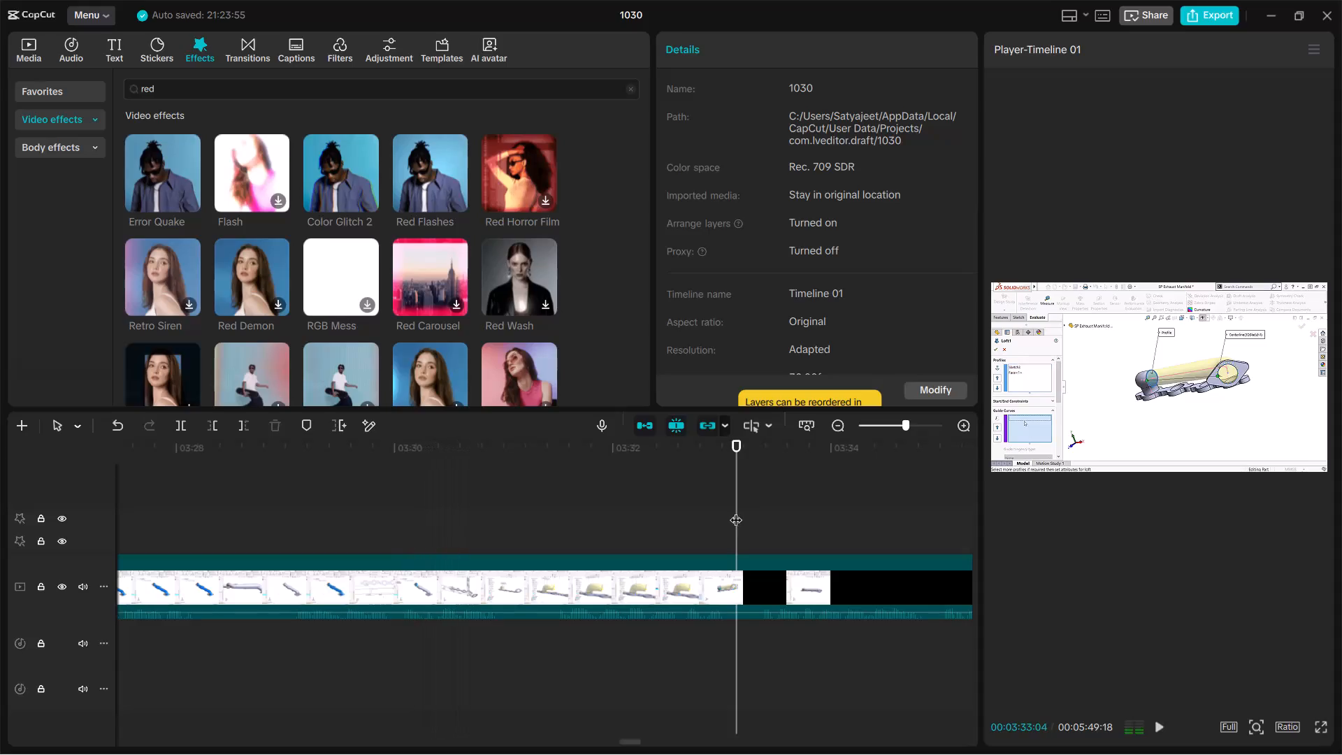
# Review the main clip from about 00:03:33 onward, playing from about 00:05:24 through the switch from drawing to model view near 00:05:37.
pyautogui.moveTo(736, 511); pyautogui.dragTo(876, 540)
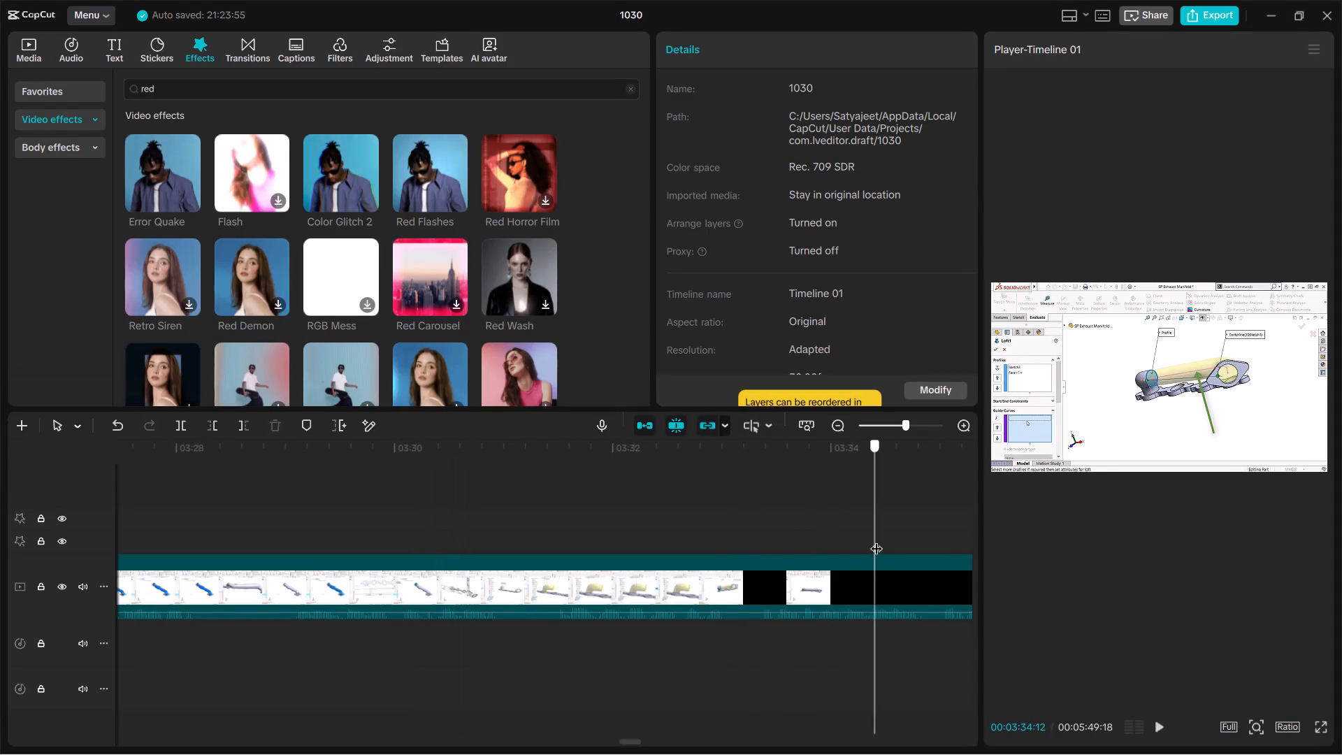
pyautogui.moveTo(876, 540); pyautogui.dragTo(968, 553)
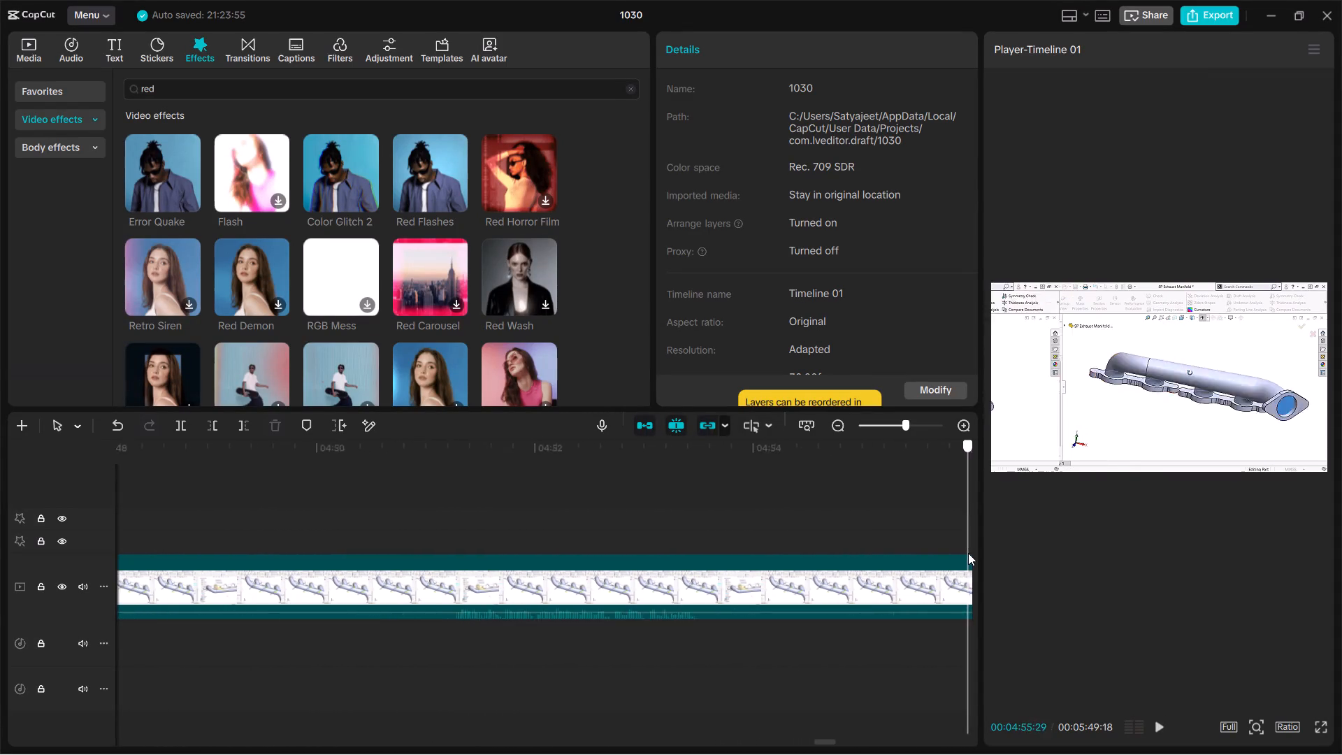
pyautogui.moveTo(968, 553); pyautogui.dragTo(538, 573)
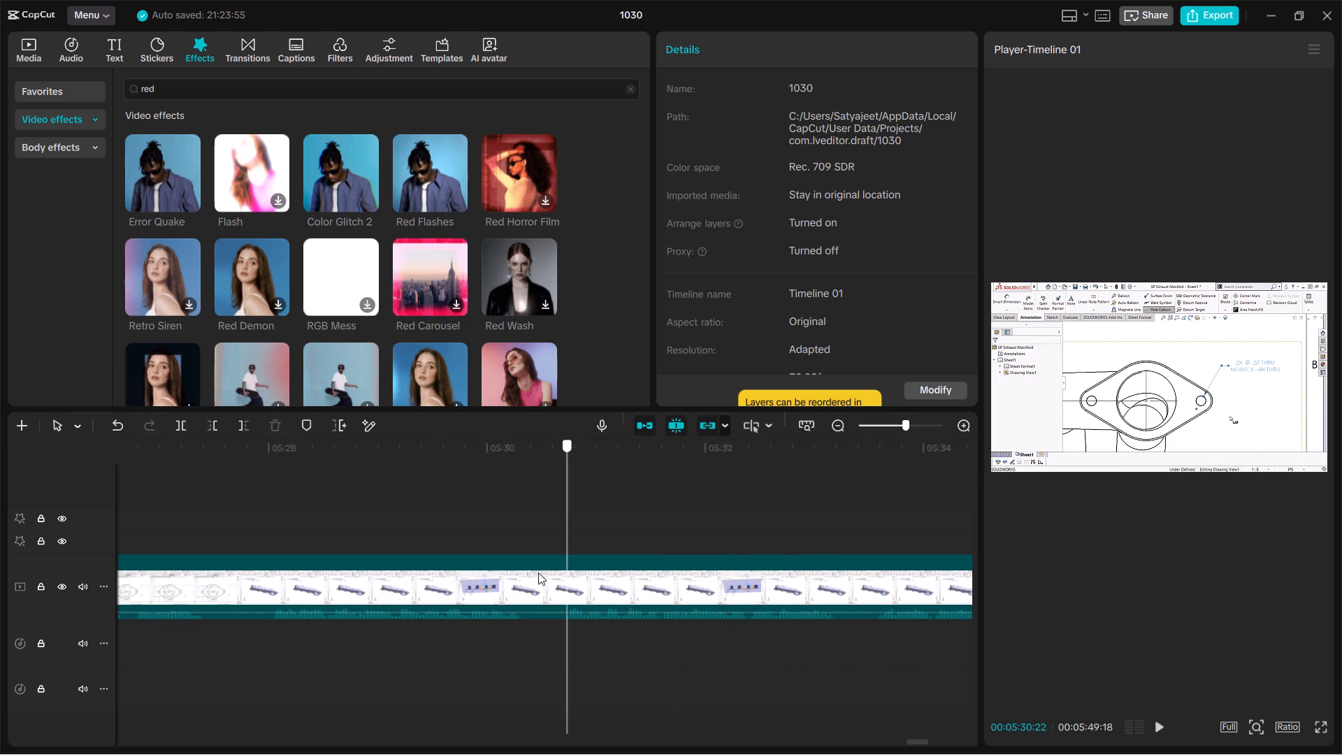
pyautogui.moveTo(538, 573); pyautogui.dragTo(160, 594)
pyautogui.press('space')
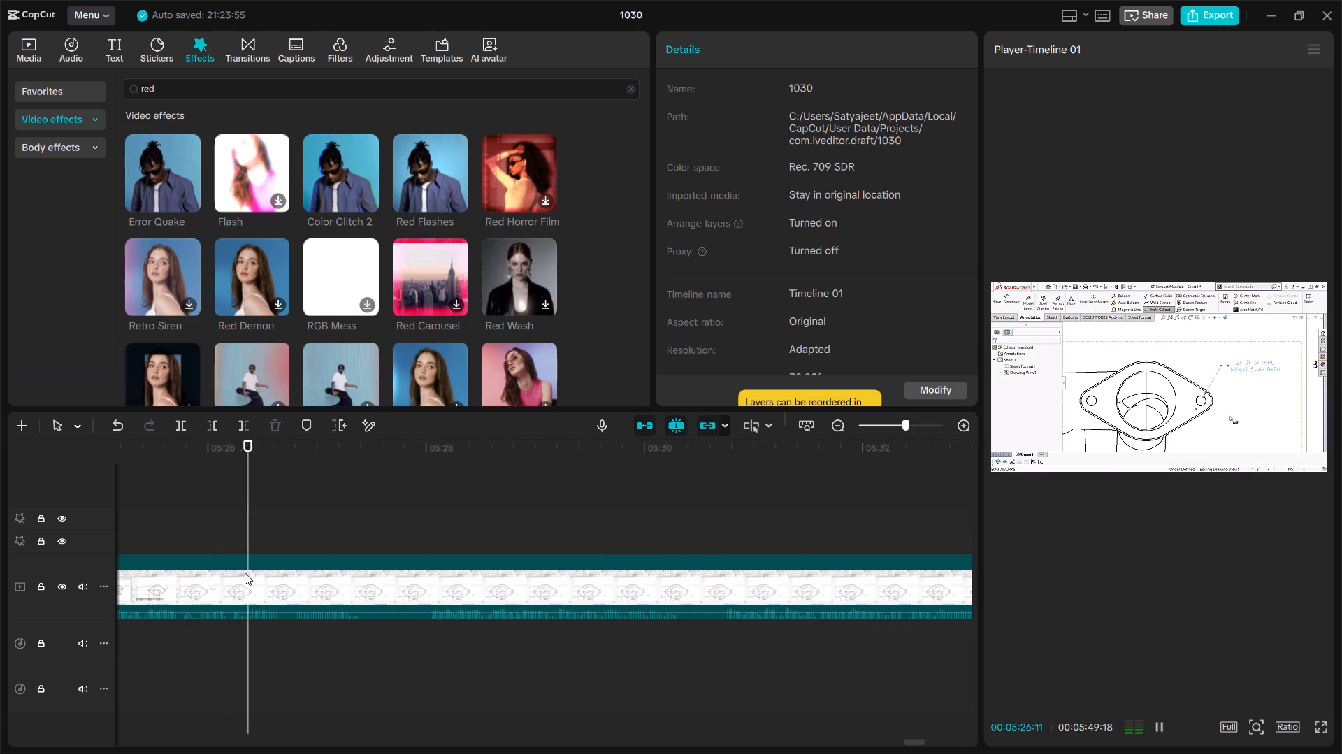
pyautogui.click(255, 570)
pyautogui.click(308, 529)
pyautogui.moveTo(308, 529); pyautogui.dragTo(122, 575)
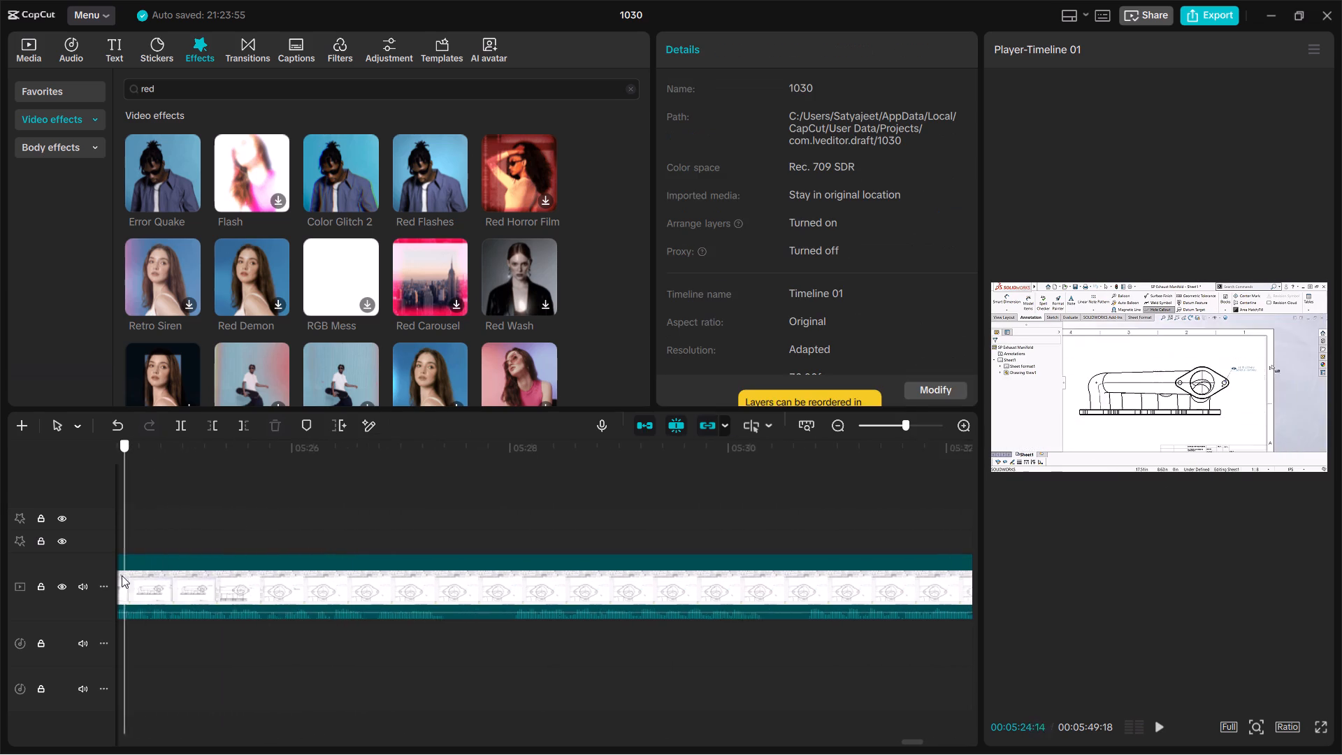
pyautogui.moveTo(122, 575); pyautogui.dragTo(94, 577)
pyautogui.press('space')
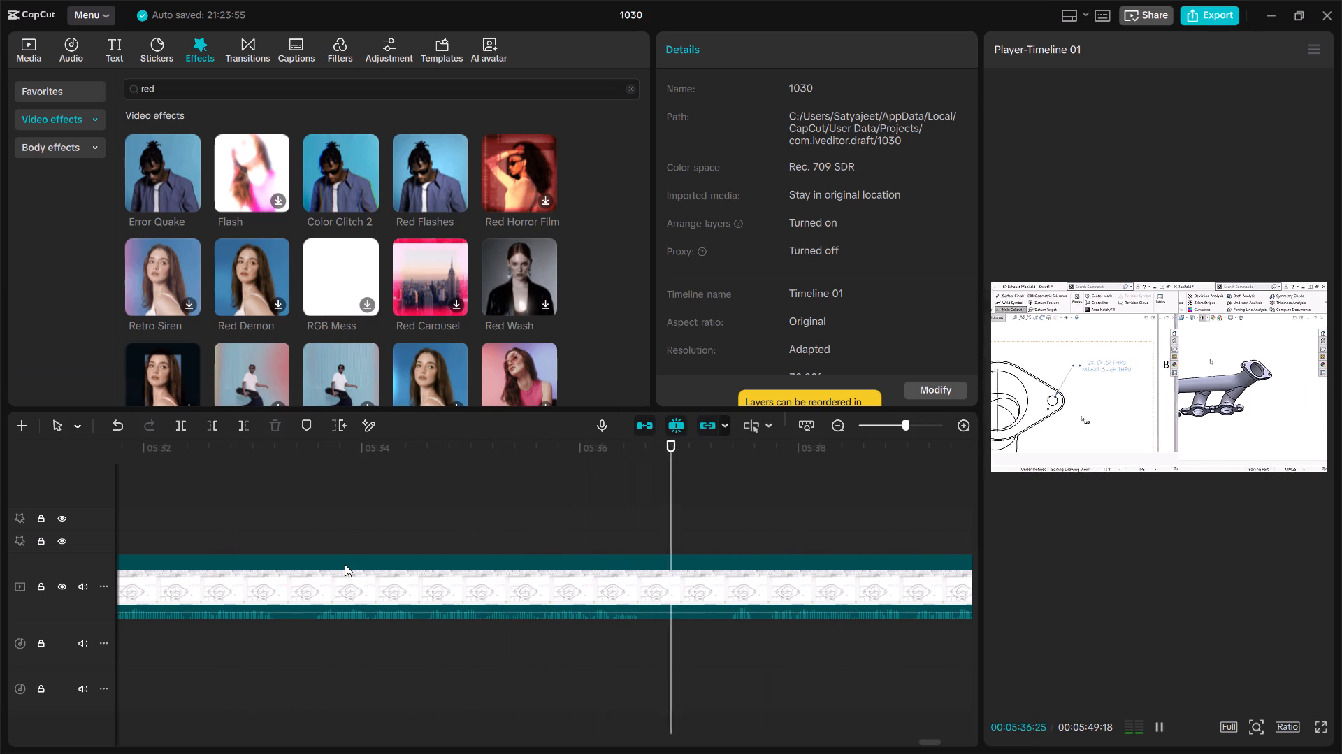
pyautogui.press('space')
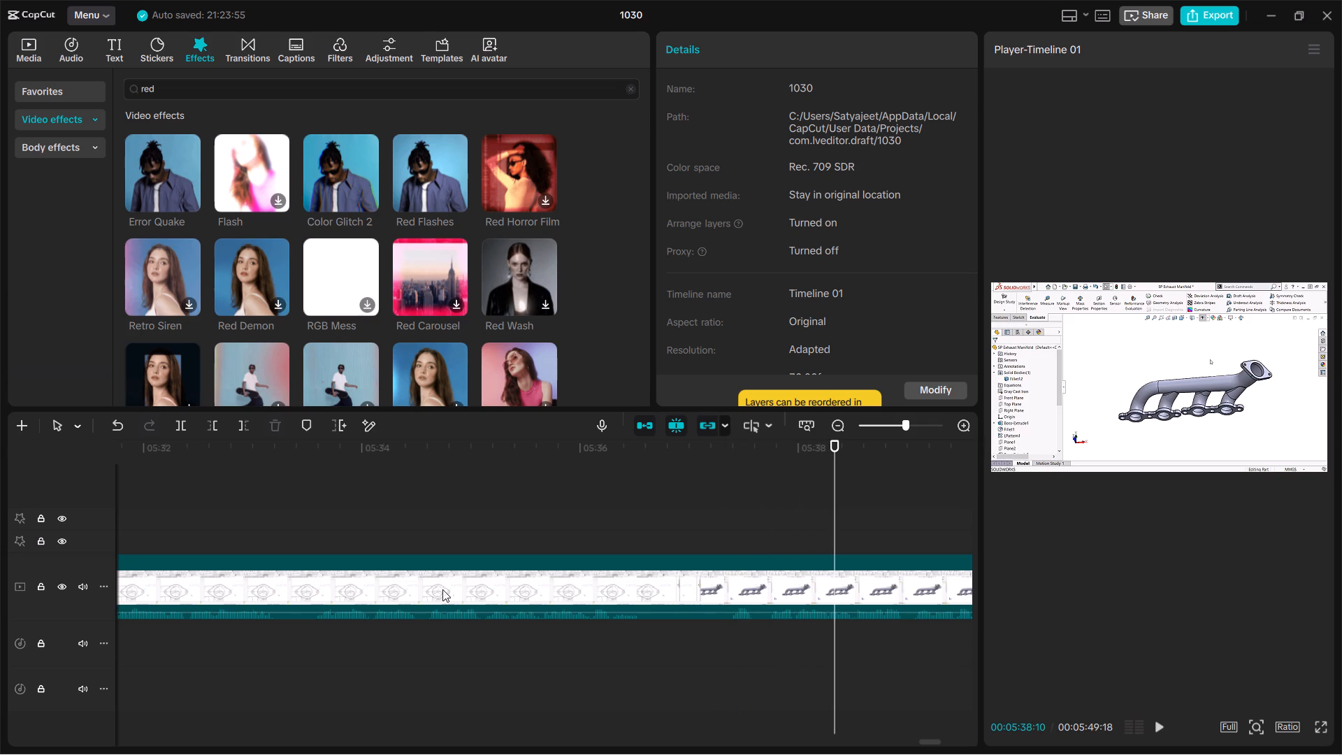
# Cut the slide from drawing to model view, 00:05:36:09 to 00:05:37:12, out of the main clip and play on to the end.
pyautogui.click(712, 489)
pyautogui.moveTo(710, 490); pyautogui.dragTo(694, 503)
pyautogui.click(697, 496)
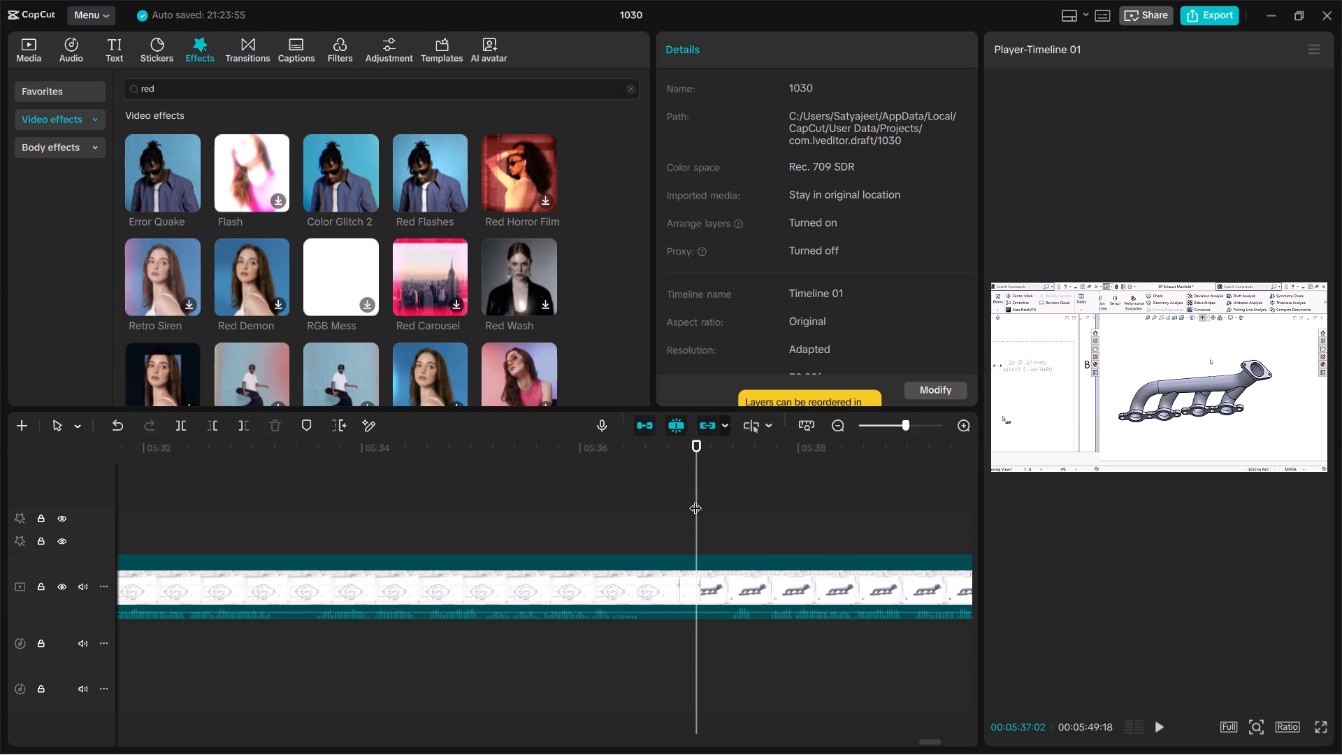
pyautogui.moveTo(695, 500); pyautogui.dragTo(641, 531)
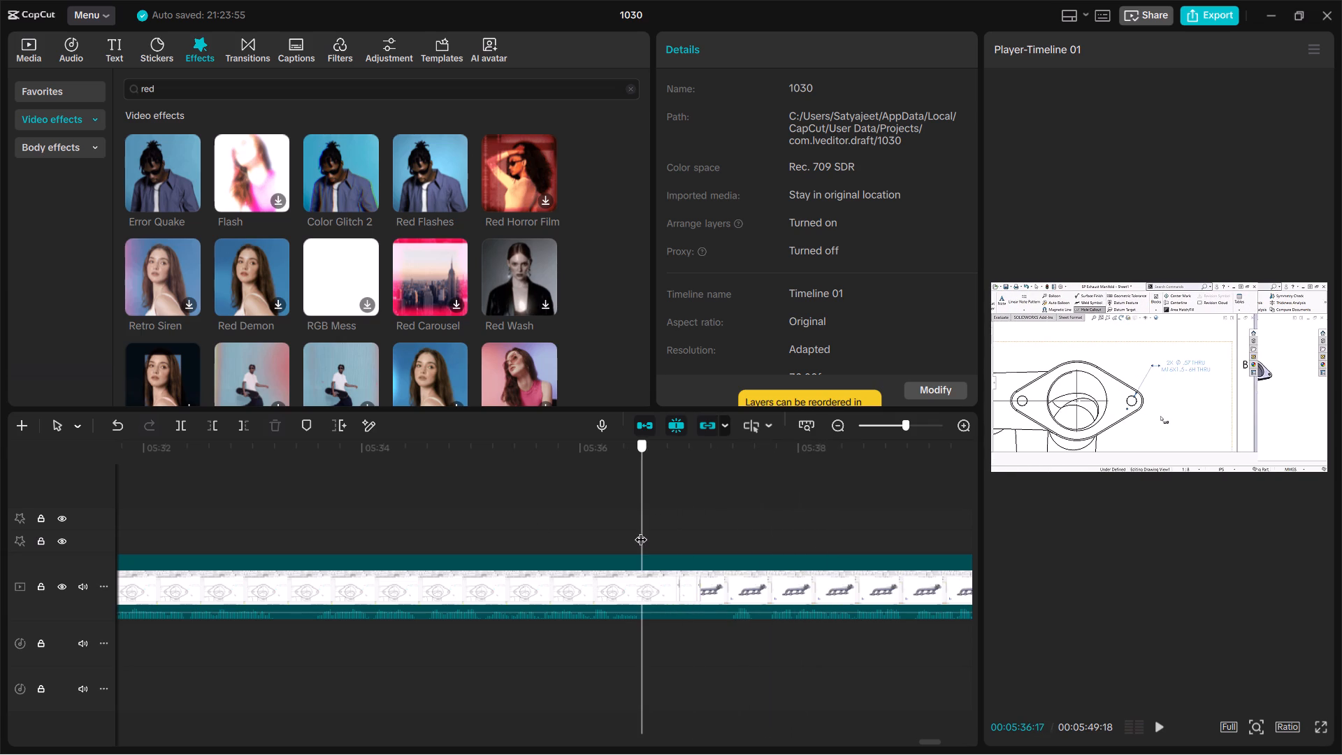
pyautogui.moveTo(641, 531); pyautogui.dragTo(593, 531)
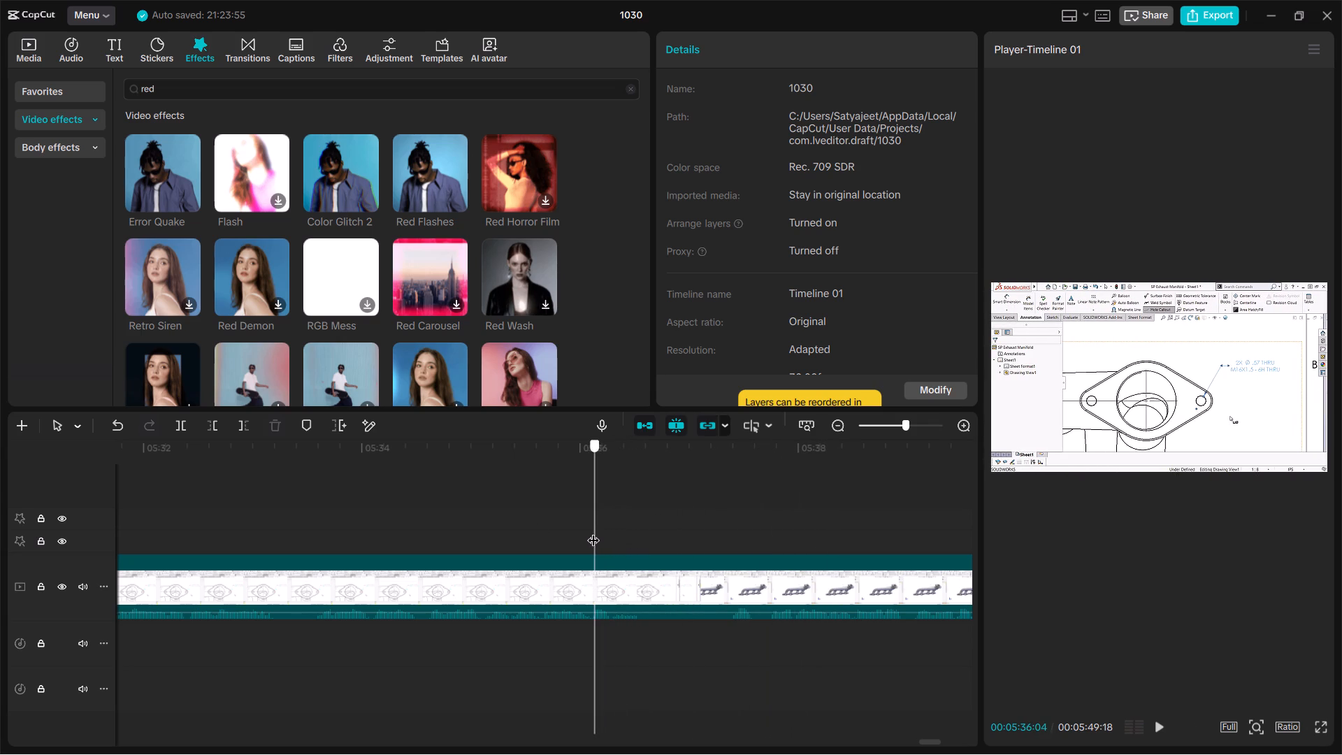
pyautogui.moveTo(593, 531); pyautogui.dragTo(614, 538)
pyautogui.press('space')
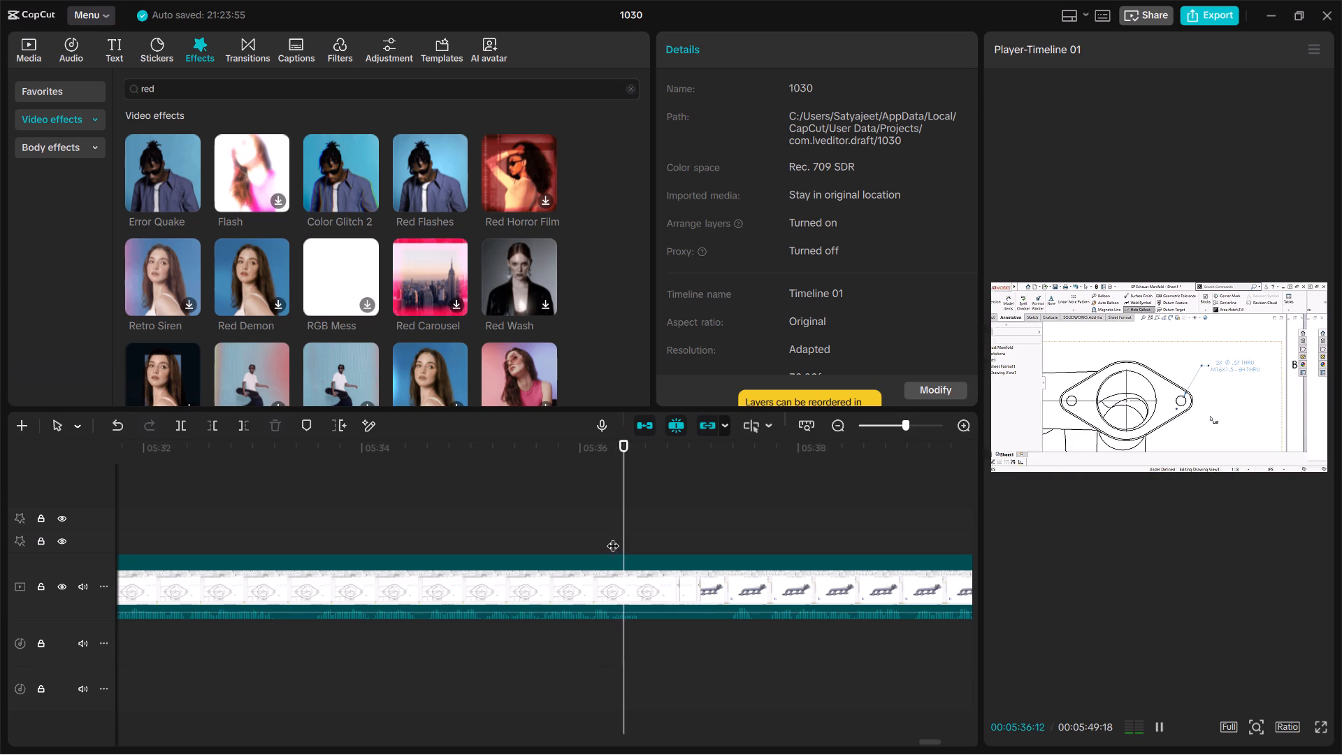
pyautogui.press('space')
pyautogui.moveTo(659, 530); pyautogui.dragTo(634, 540)
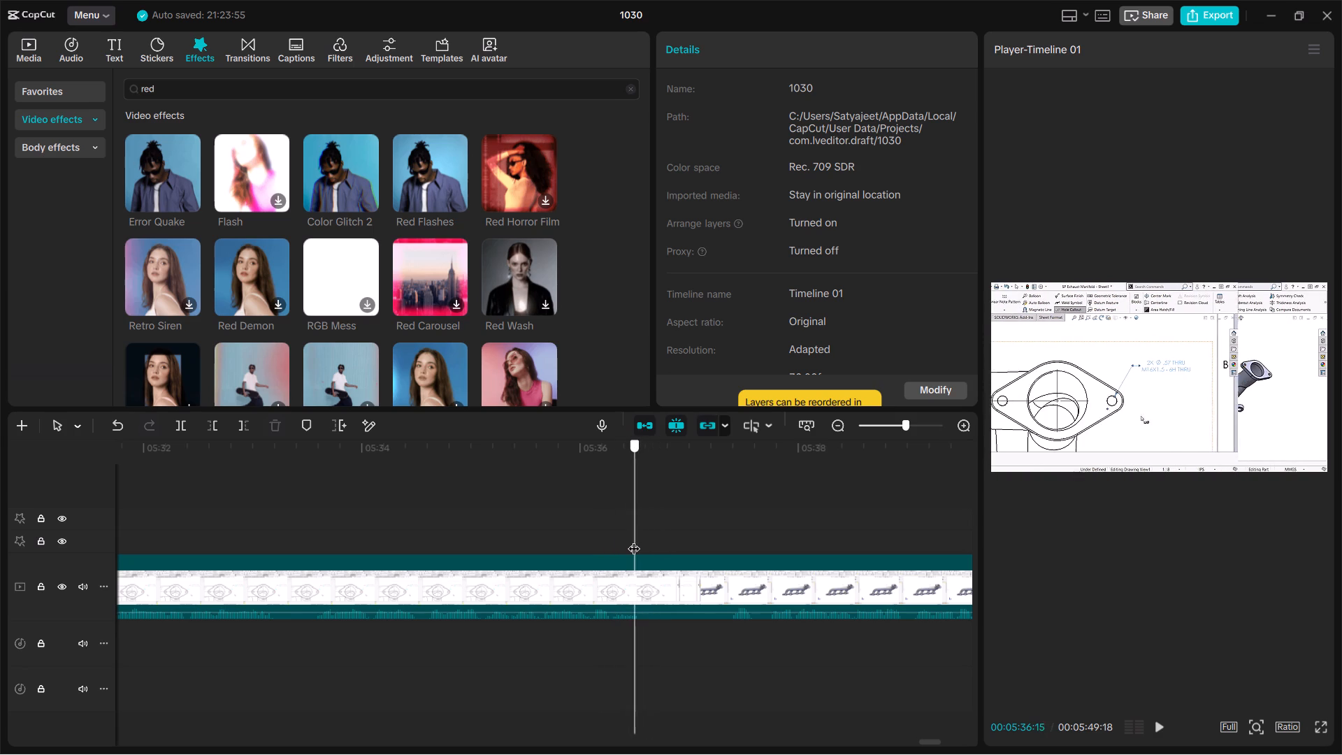
pyautogui.moveTo(634, 540); pyautogui.dragTo(612, 540)
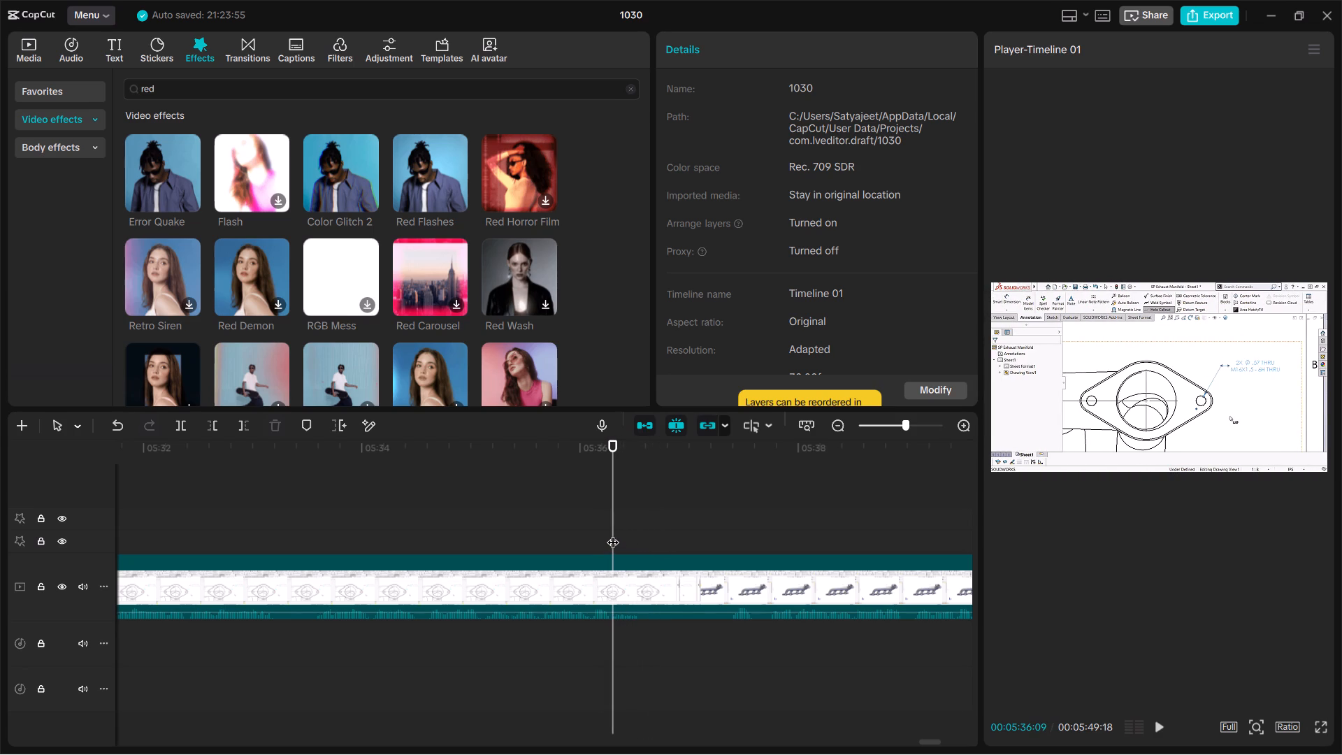
pyautogui.hotkey('ctrl', 'b')
pyautogui.press('space')
pyautogui.press('space')
pyautogui.press('space')
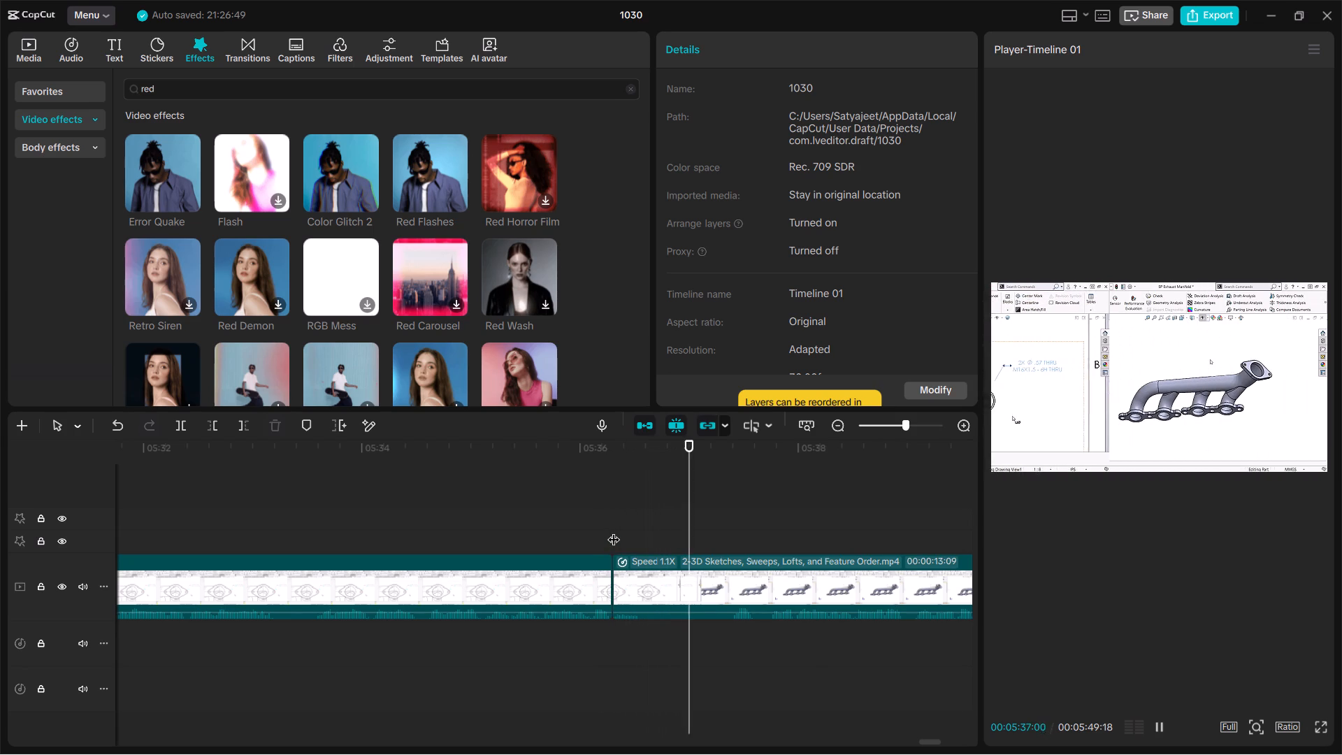
pyautogui.press('space')
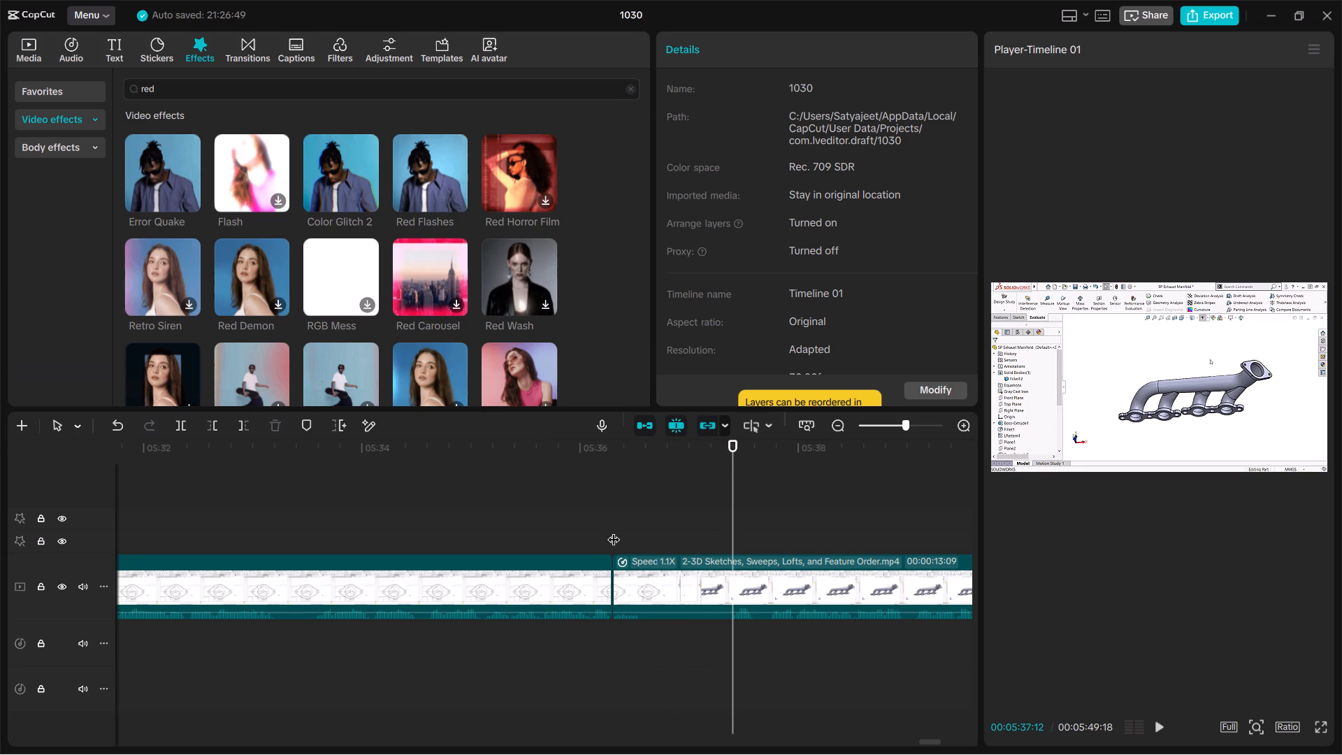
pyautogui.write('q')
pyautogui.press('space')
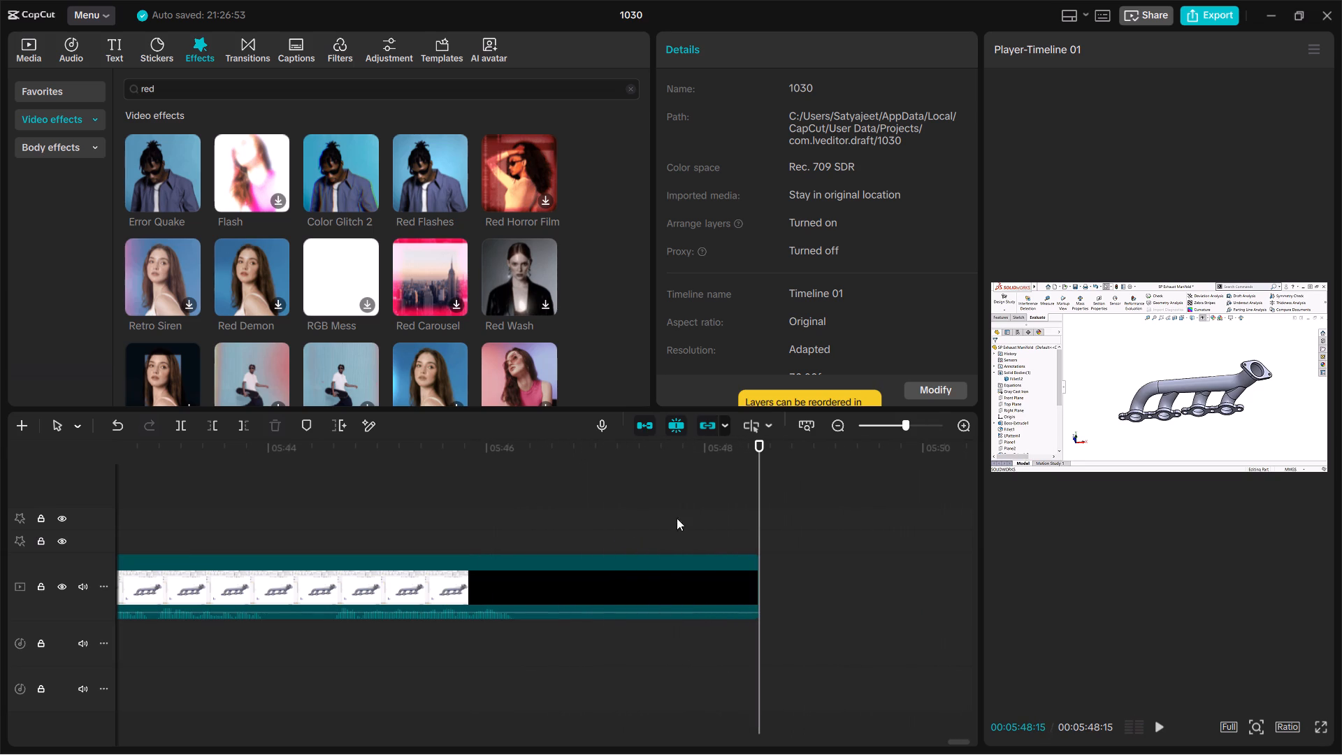
# Browse the red video effects for the closing seconds near 00:05:46 and preview the Footage Glitch effect.
pyautogui.moveTo(760, 511); pyautogui.dragTo(656, 507)
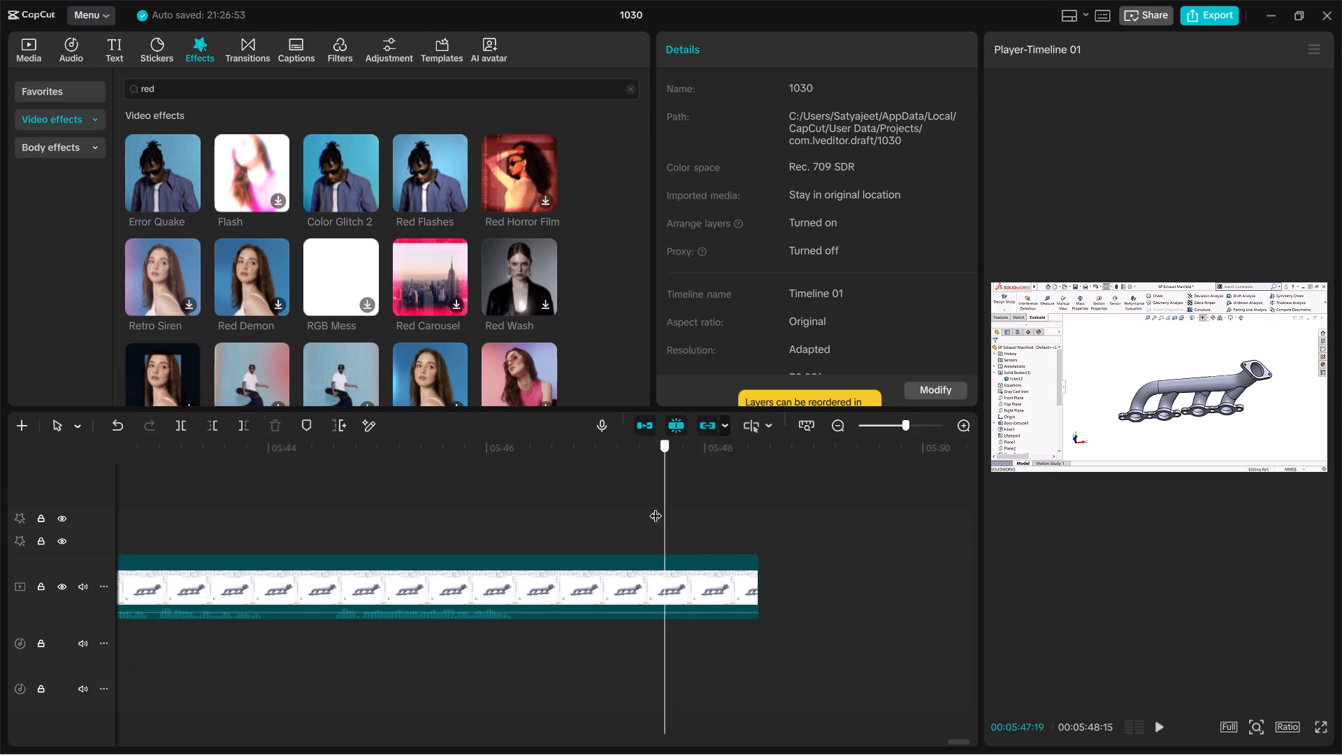
pyautogui.moveTo(656, 507); pyautogui.dragTo(533, 505)
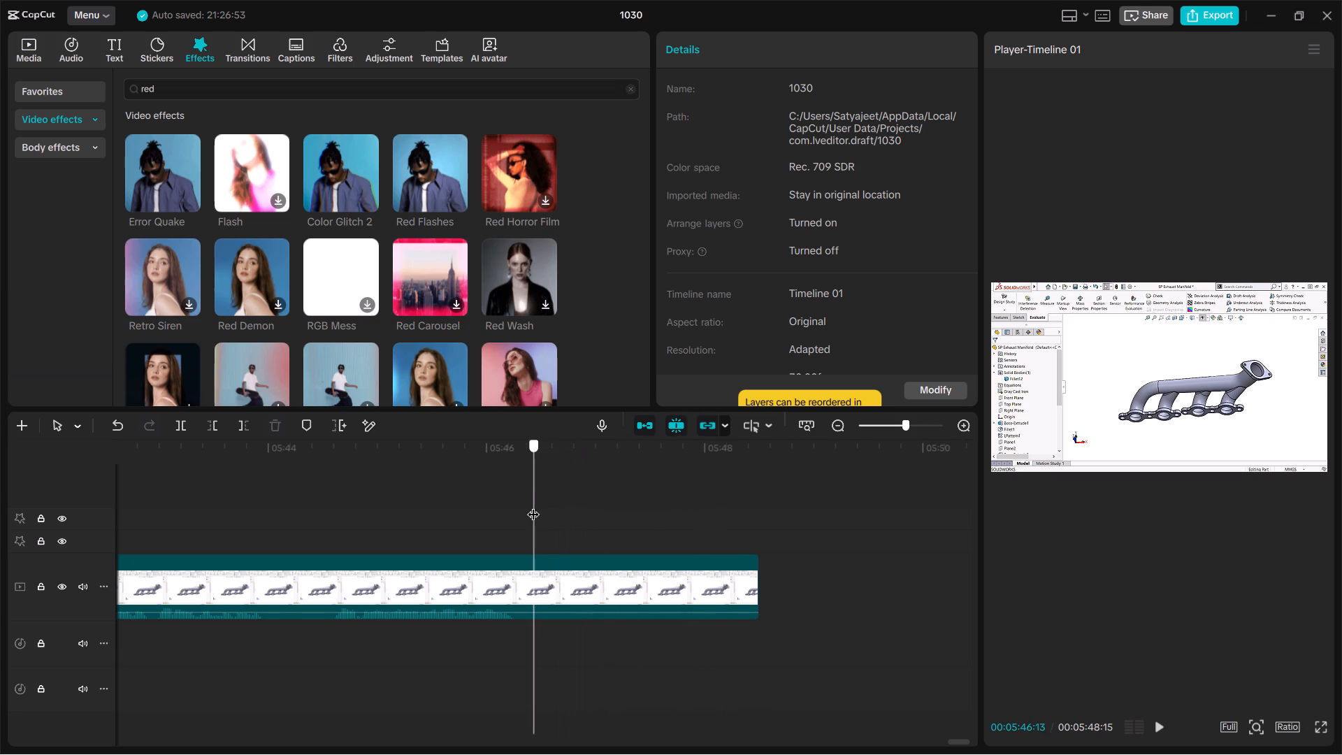
pyautogui.moveTo(533, 505); pyautogui.dragTo(521, 506)
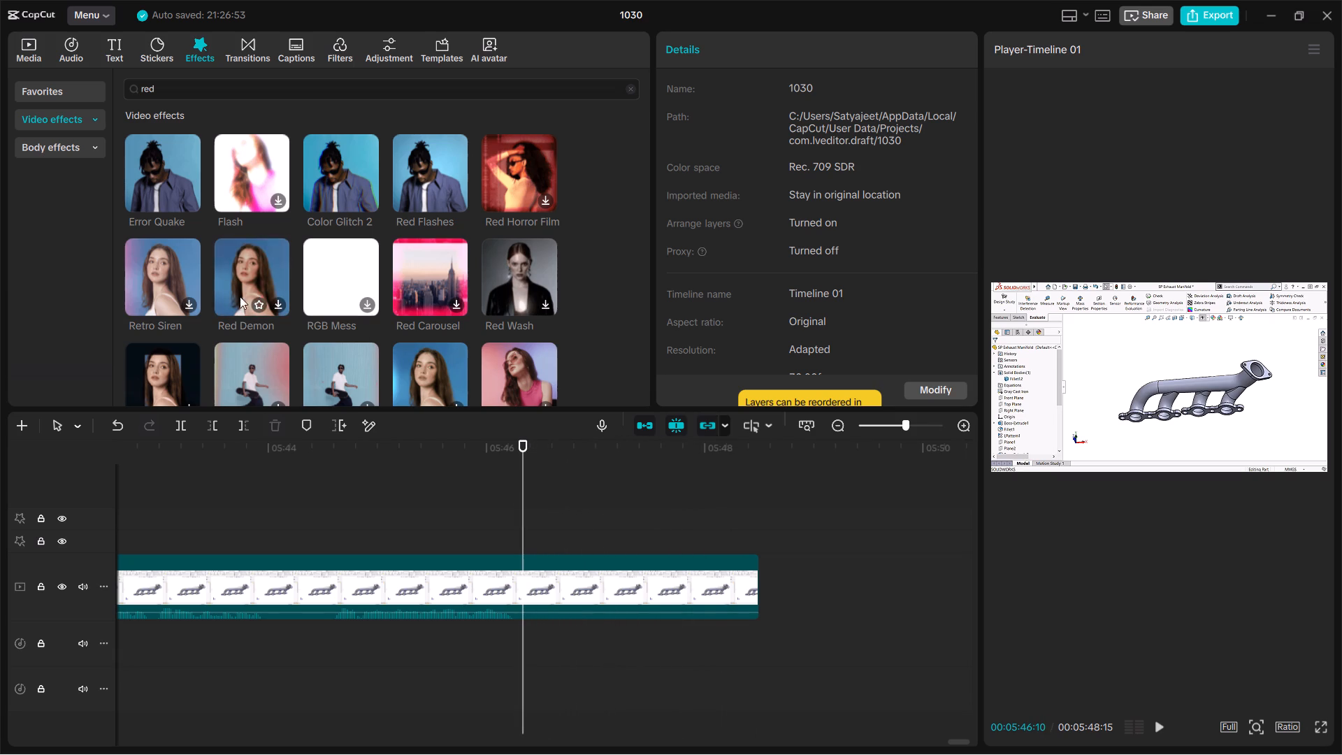
pyautogui.scroll(-2, 248, 358)
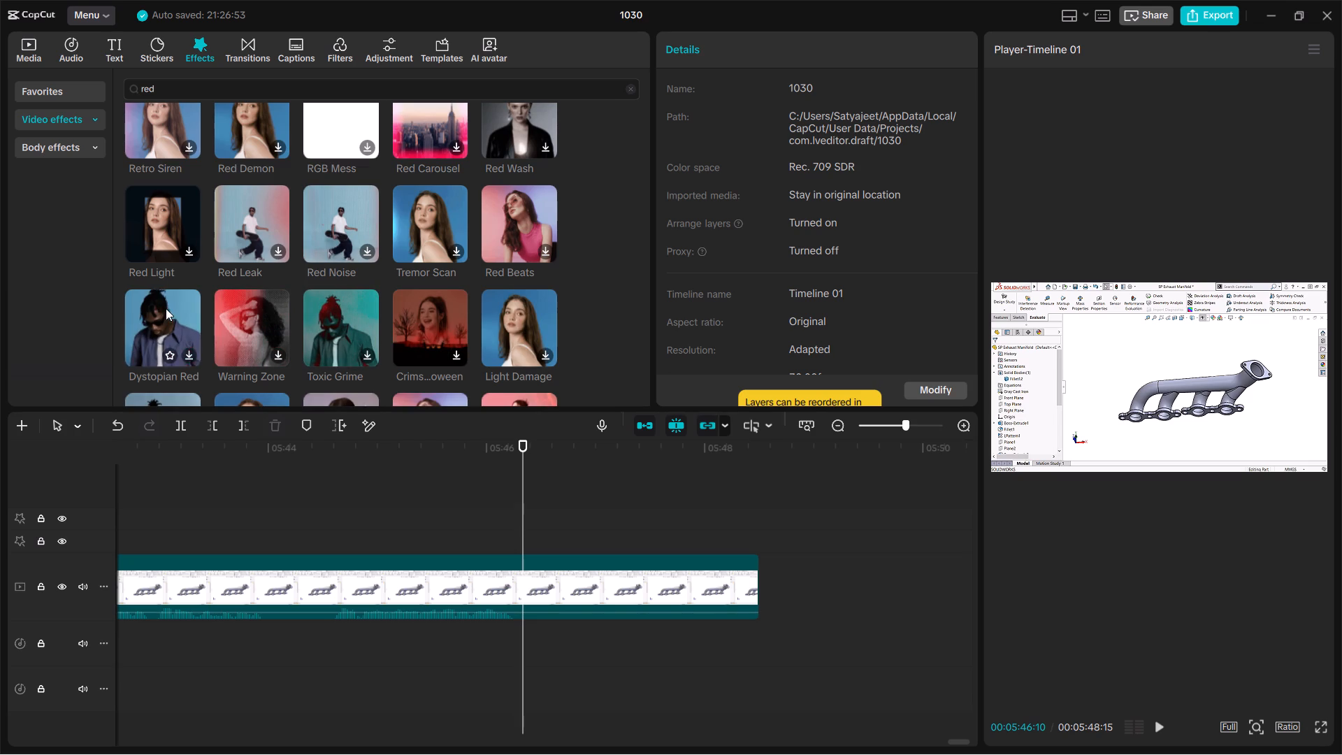
pyautogui.scroll(-2, 166, 308)
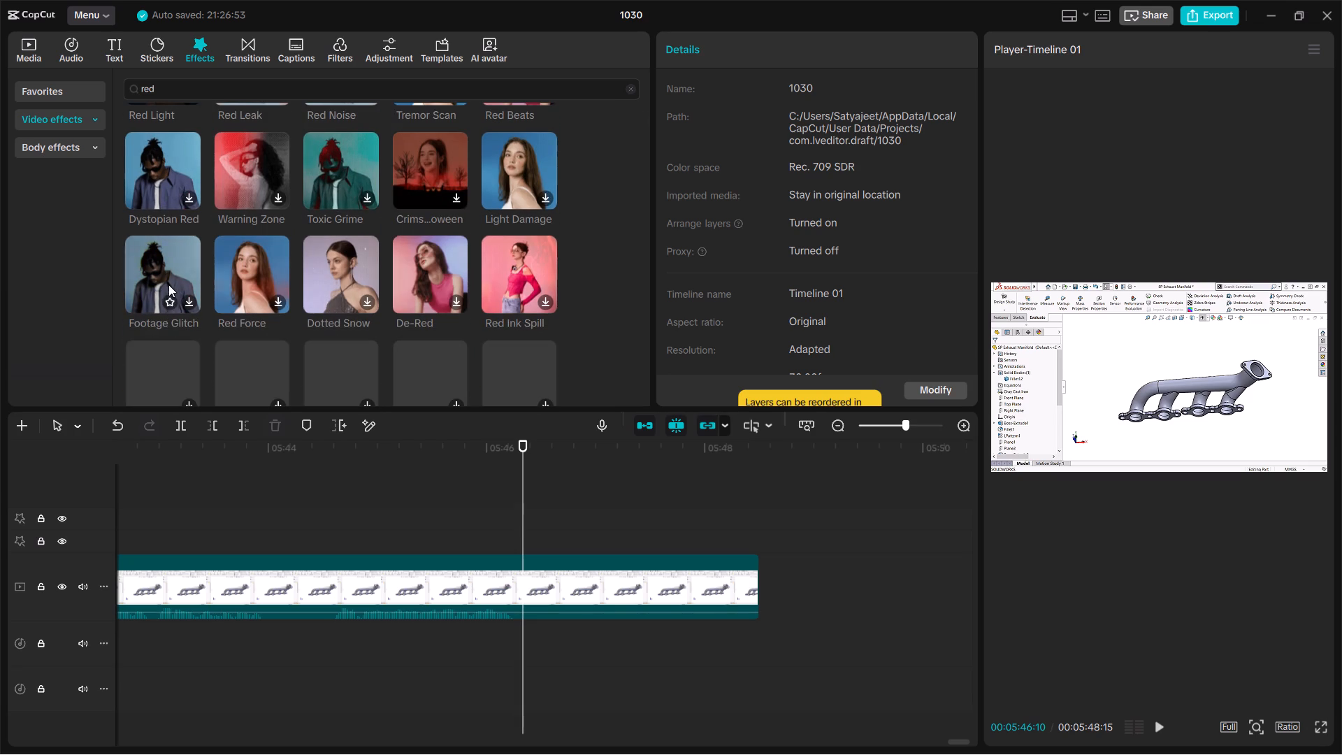
pyautogui.click(159, 250)
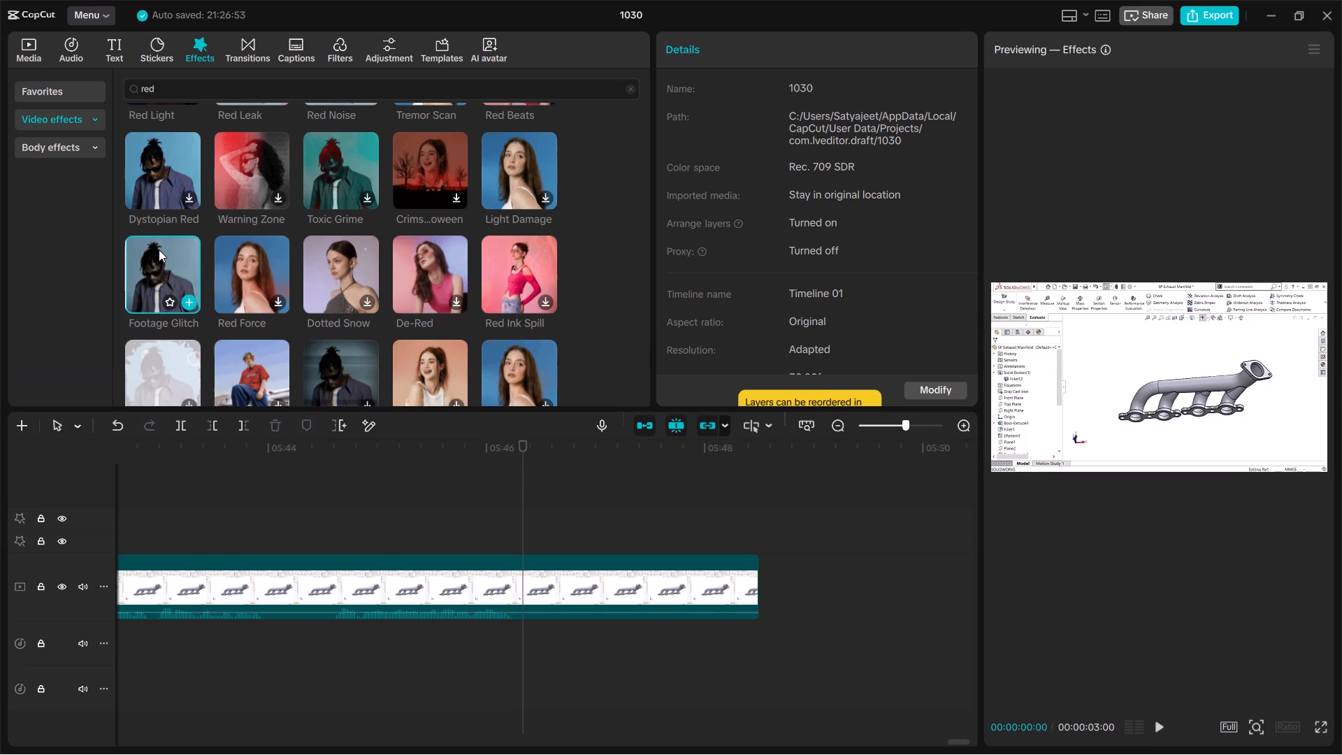
# Look back through the edit from the ending to 00:00:00, checking the cuts around 00:01:20 to 00:01:34 and the overall clip layout.
pyautogui.click(524, 499)
pyautogui.moveTo(524, 500); pyautogui.dragTo(192, 531)
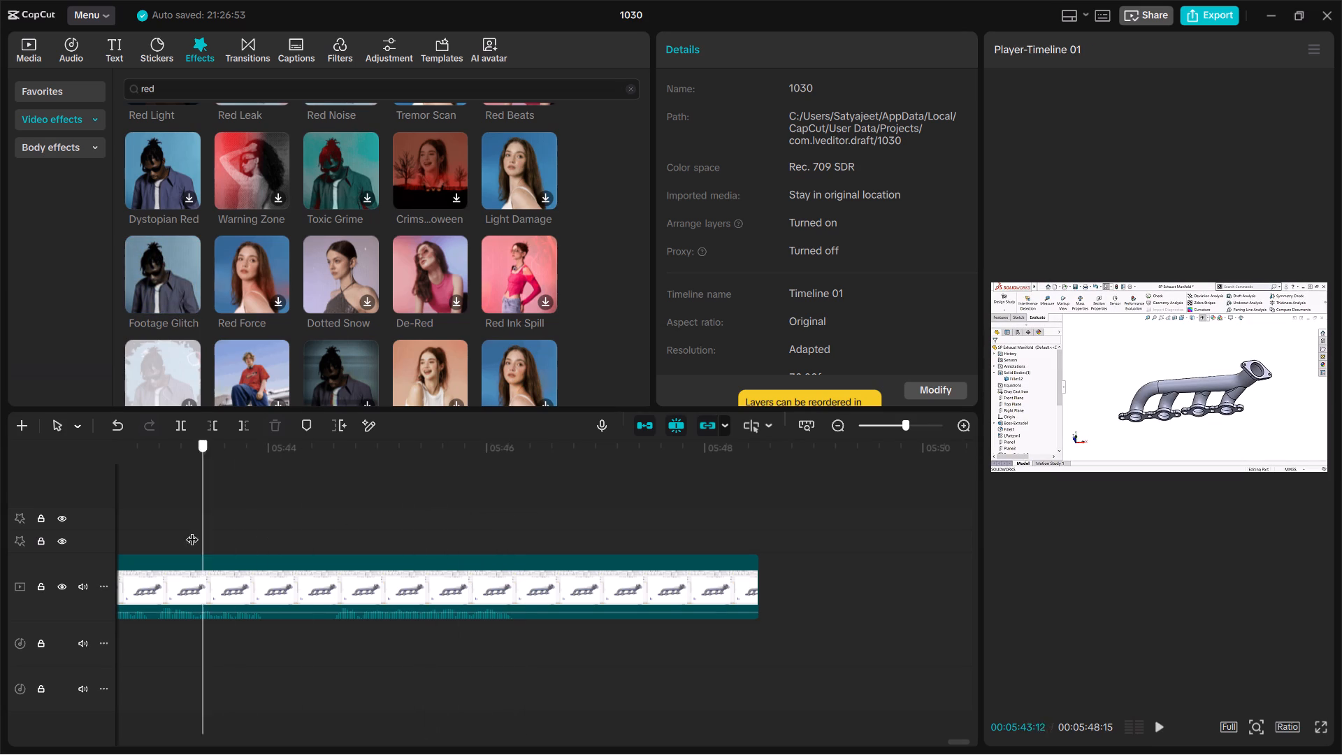
pyautogui.moveTo(192, 531); pyautogui.dragTo(523, 604)
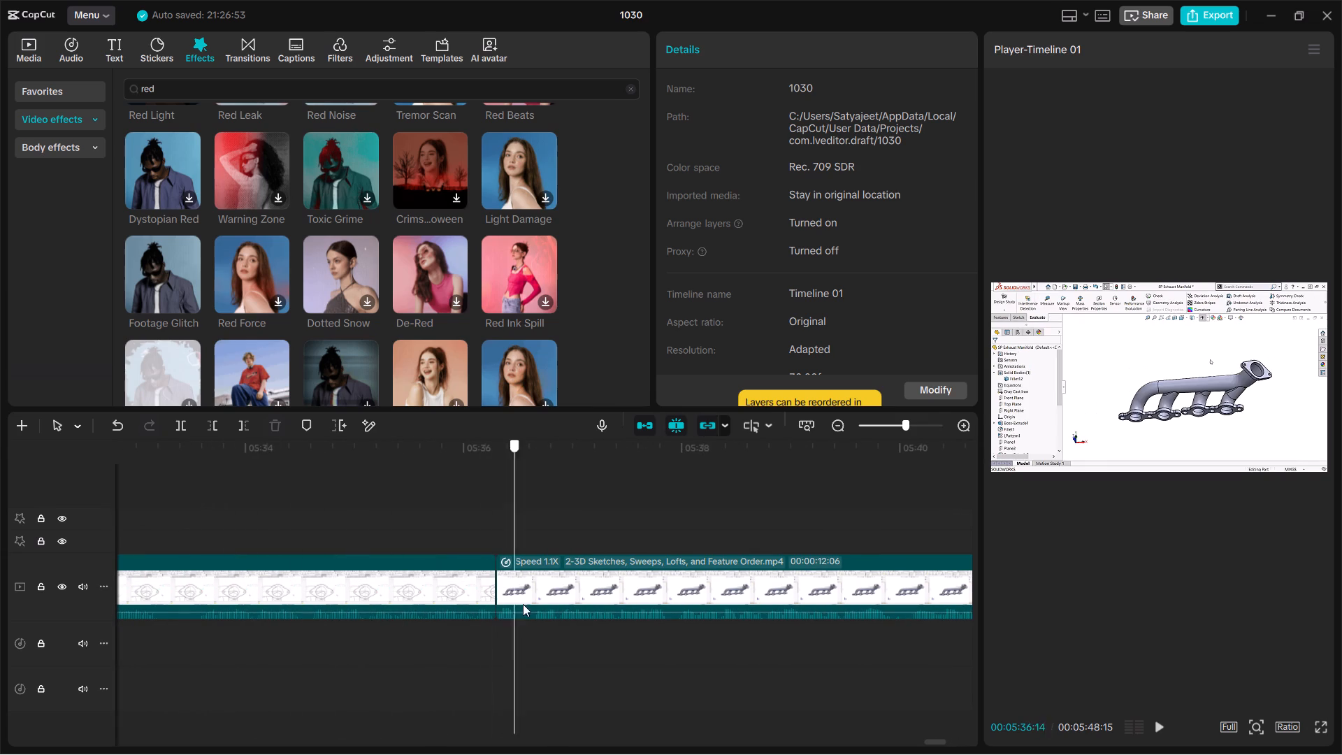
pyautogui.moveTo(523, 604); pyautogui.dragTo(230, 612)
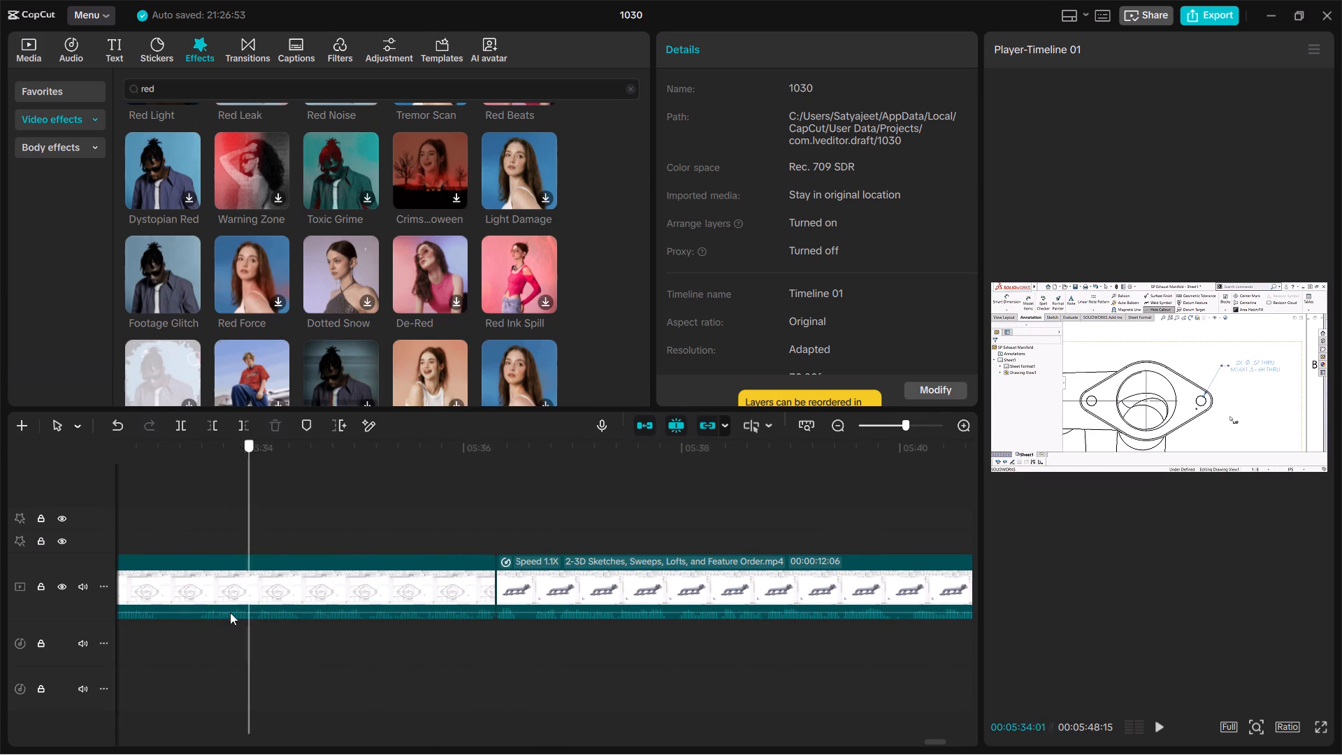
pyautogui.moveTo(230, 612); pyautogui.dragTo(159, 607)
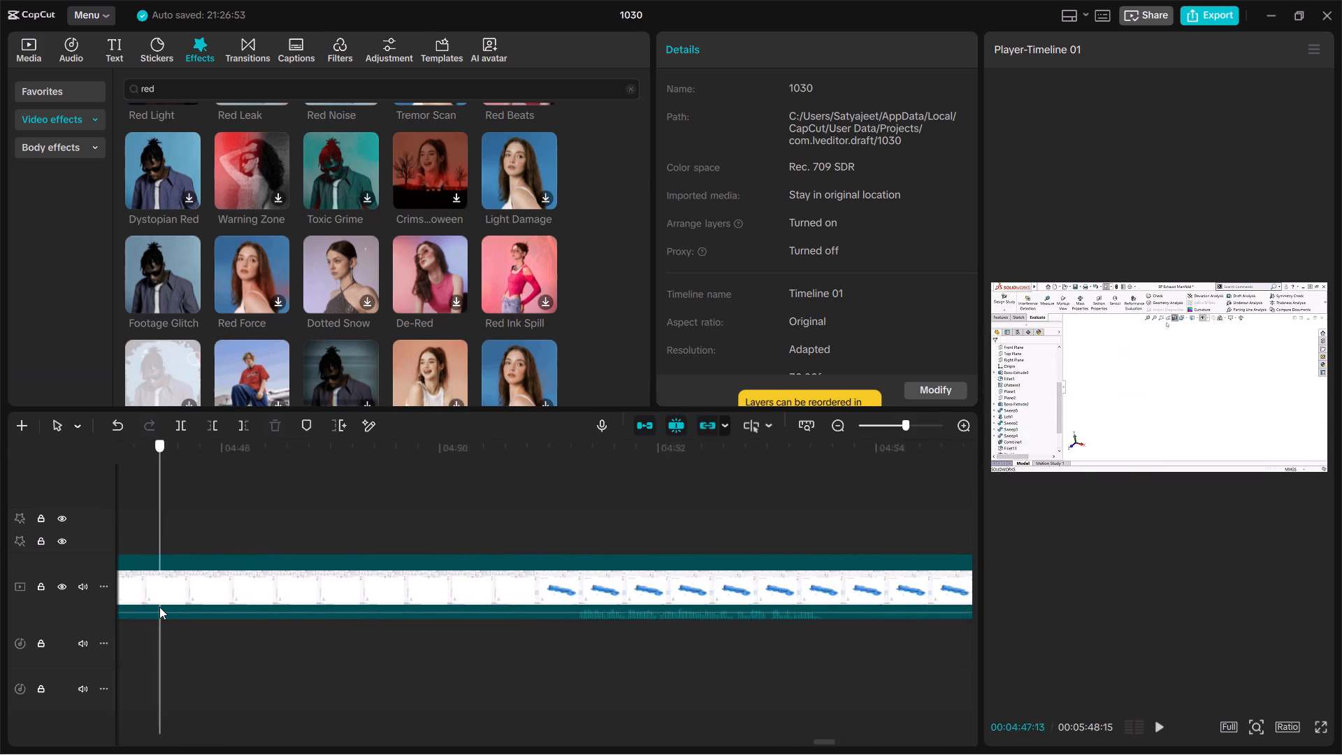
pyautogui.moveTo(159, 607); pyautogui.dragTo(129, 603)
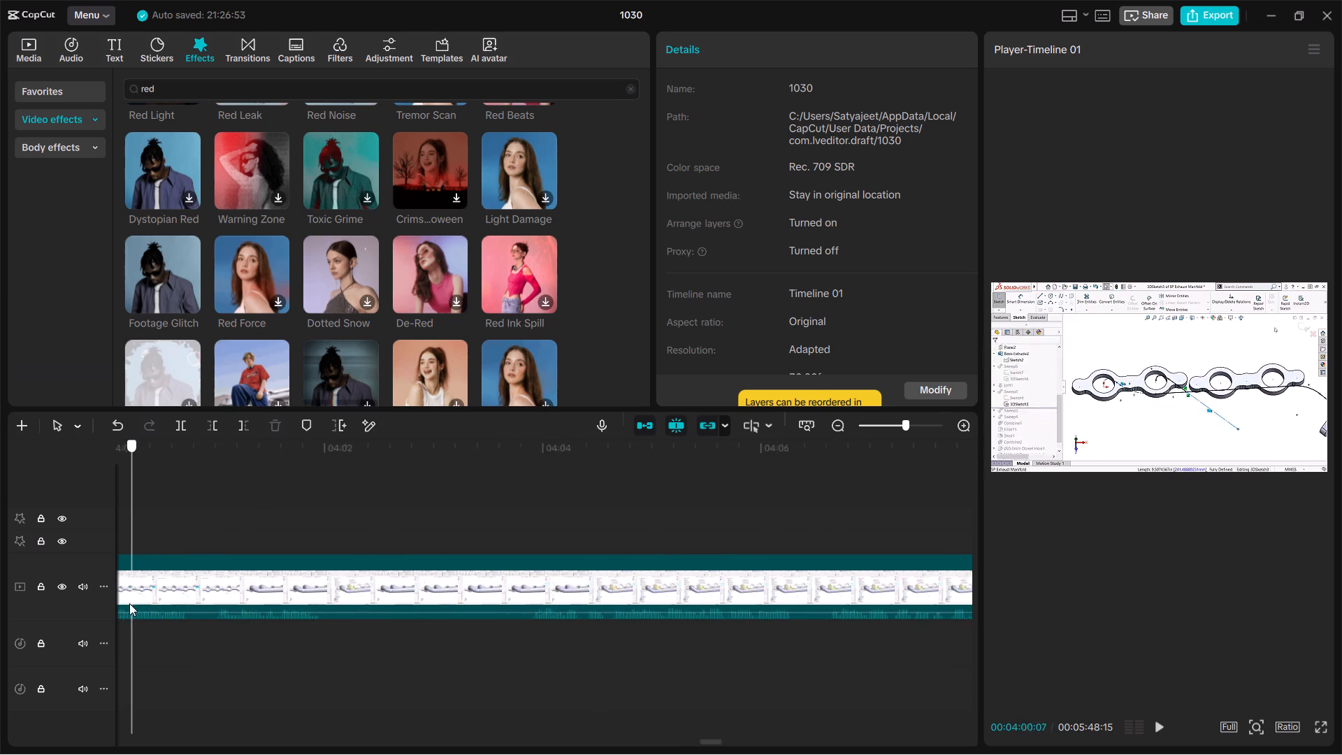
pyautogui.moveTo(129, 603); pyautogui.dragTo(103, 601)
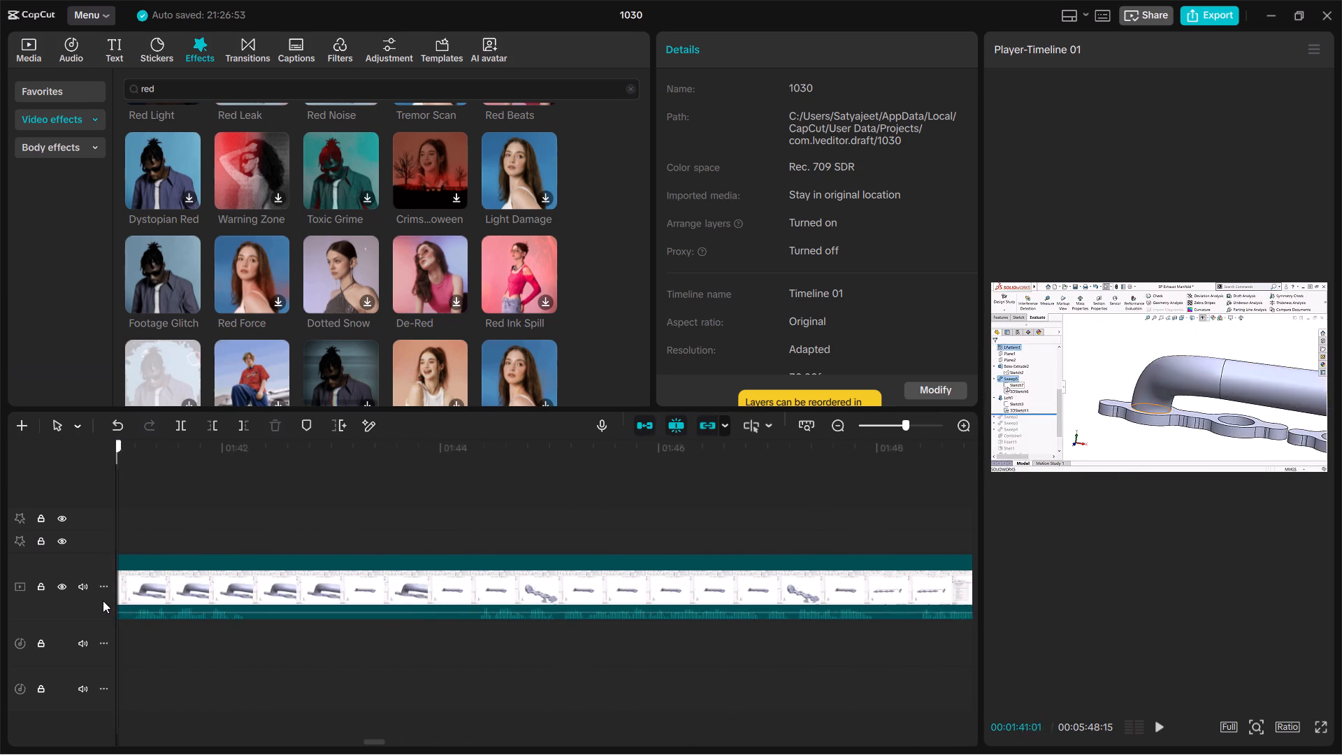
pyautogui.moveTo(103, 601); pyautogui.dragTo(1022, 750)
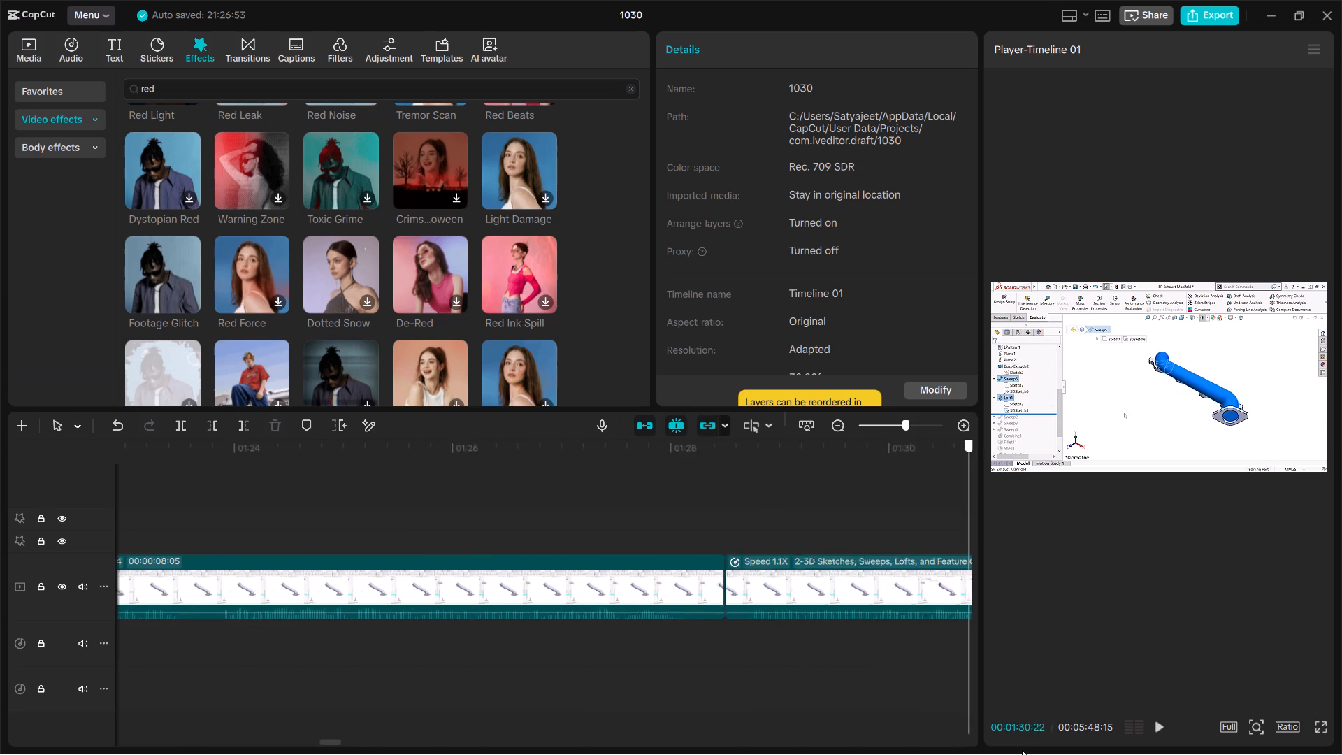
pyautogui.moveTo(1022, 750); pyautogui.dragTo(303, 645)
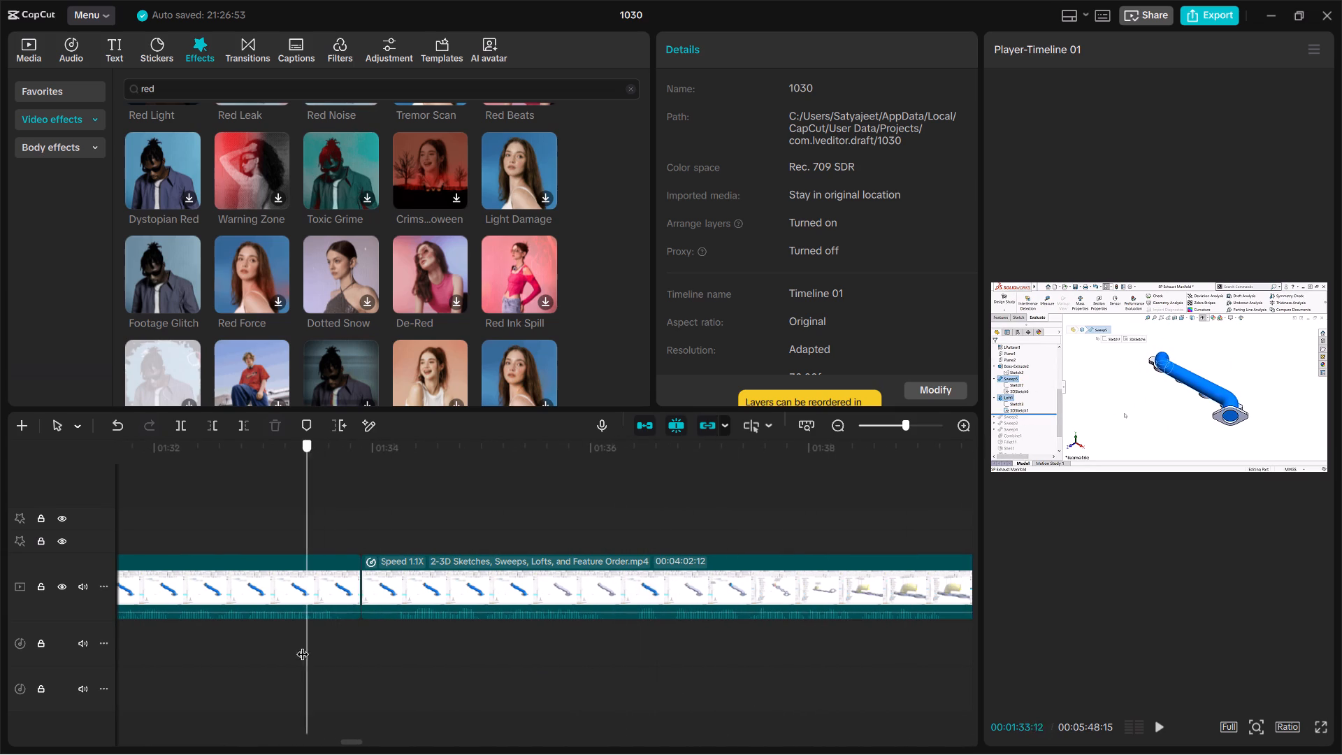
pyautogui.moveTo(303, 645); pyautogui.dragTo(646, 683)
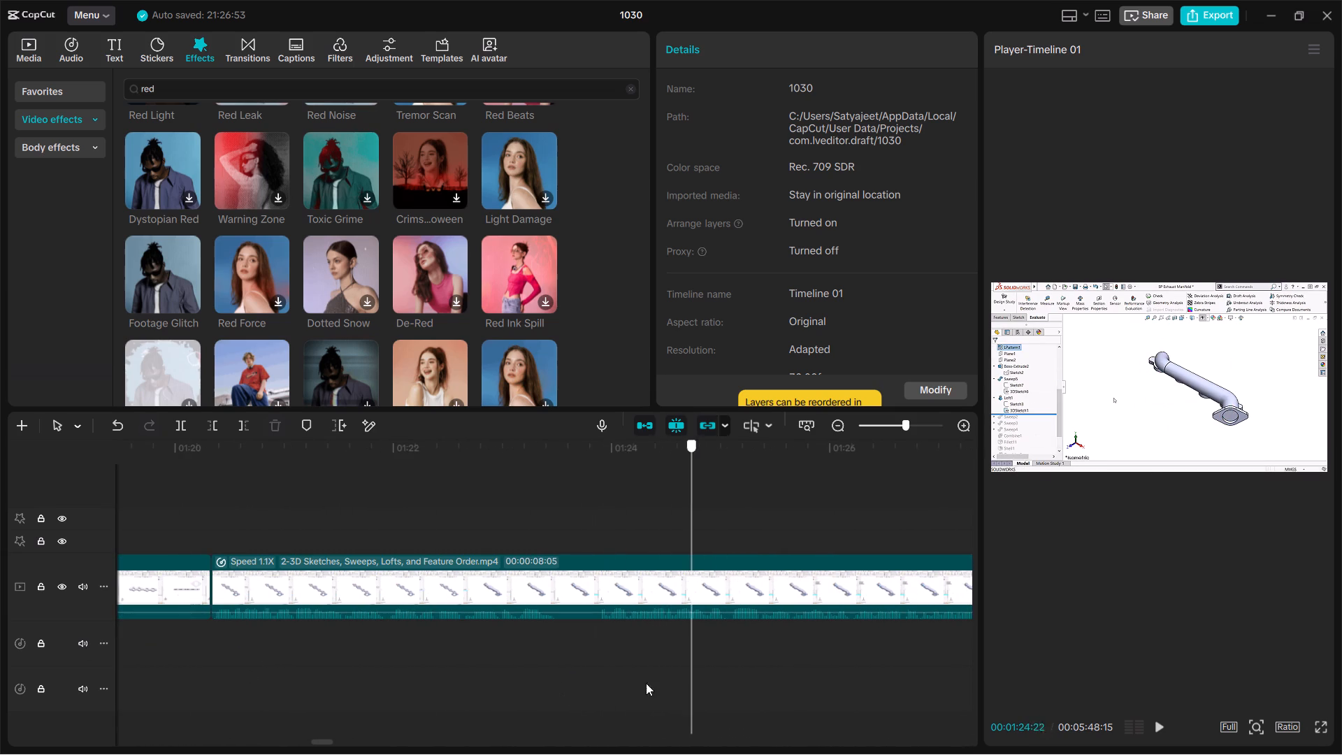
pyautogui.moveTo(646, 683); pyautogui.dragTo(131, 641)
pyautogui.keyDown('ctrl'); pyautogui.scroll(-10, 686, 653); pyautogui.keyUp('ctrl')
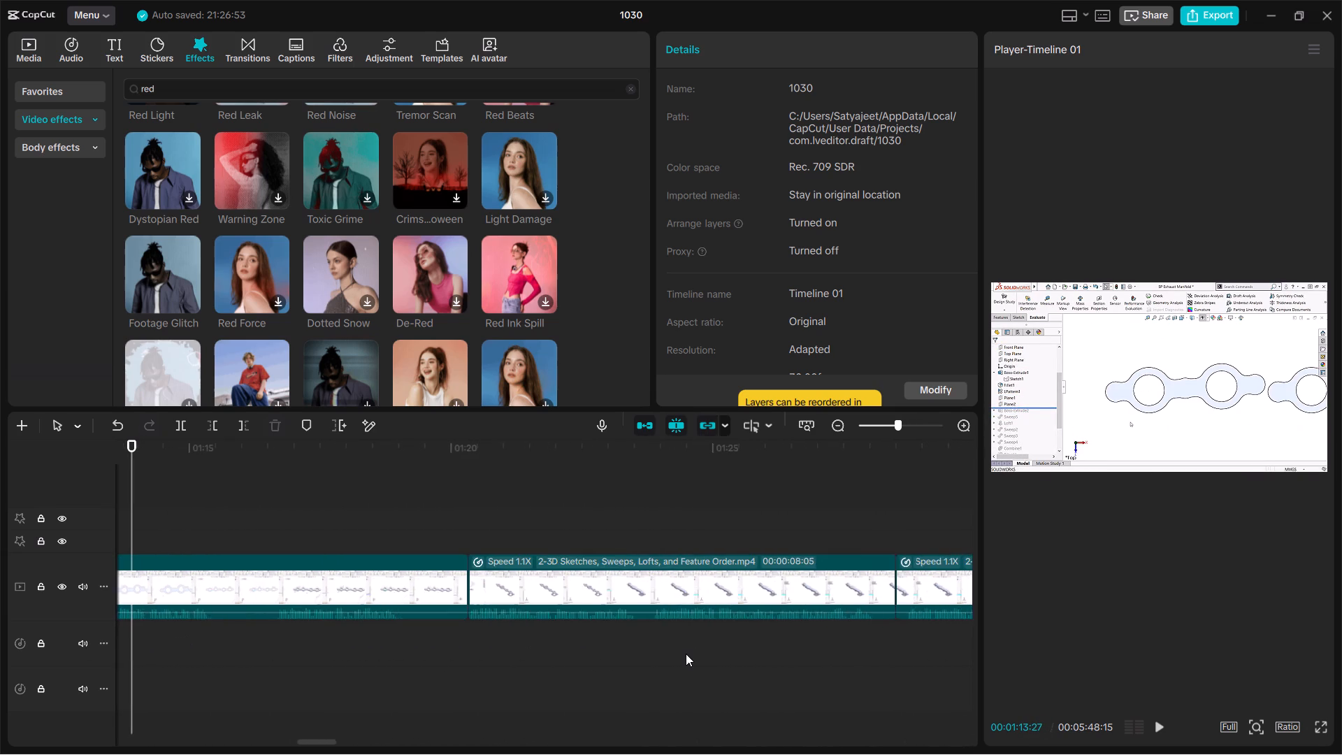
pyautogui.keyDown('ctrl'); pyautogui.scroll(-20, 686, 654); pyautogui.keyUp('ctrl')
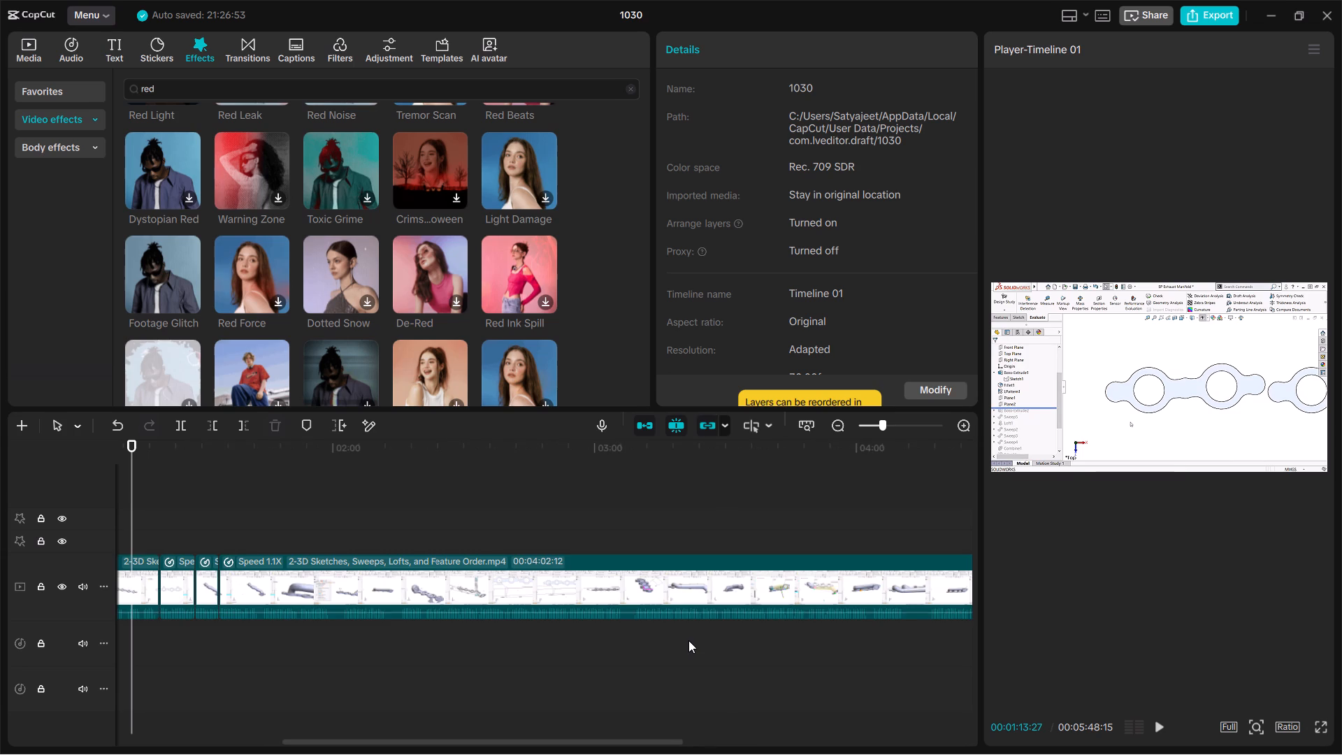
pyautogui.keyDown('ctrl'); pyautogui.scroll(-6, 688, 640); pyautogui.keyUp('ctrl')
pyautogui.keyDown('ctrl'); pyautogui.scroll(6, 688, 640); pyautogui.keyUp('ctrl')
pyautogui.click(461, 538)
pyautogui.moveTo(456, 528); pyautogui.dragTo(109, 568)
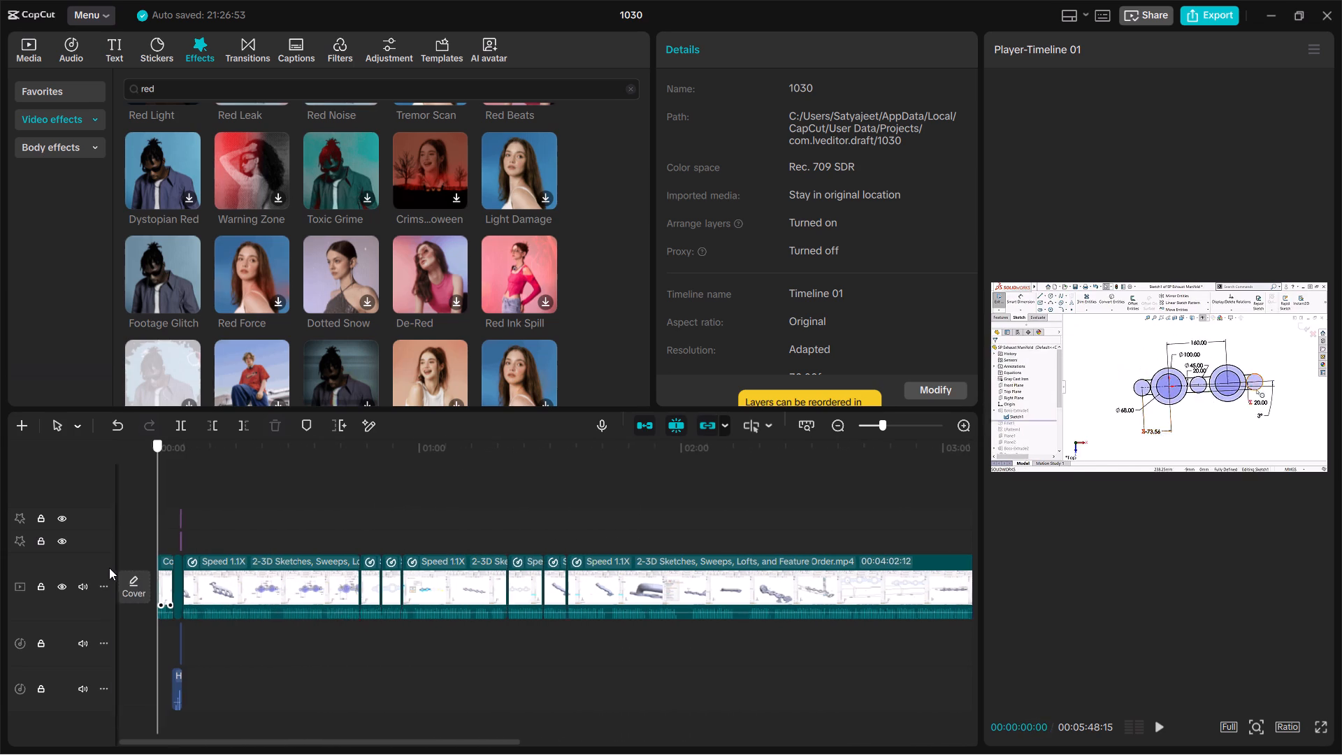
# Review the main clip from the start, then play from about 00:01:14 to 00:01:30 to find the narration about the two pipe features.
pyautogui.moveTo(109, 568); pyautogui.dragTo(316, 605)
pyautogui.press('space')
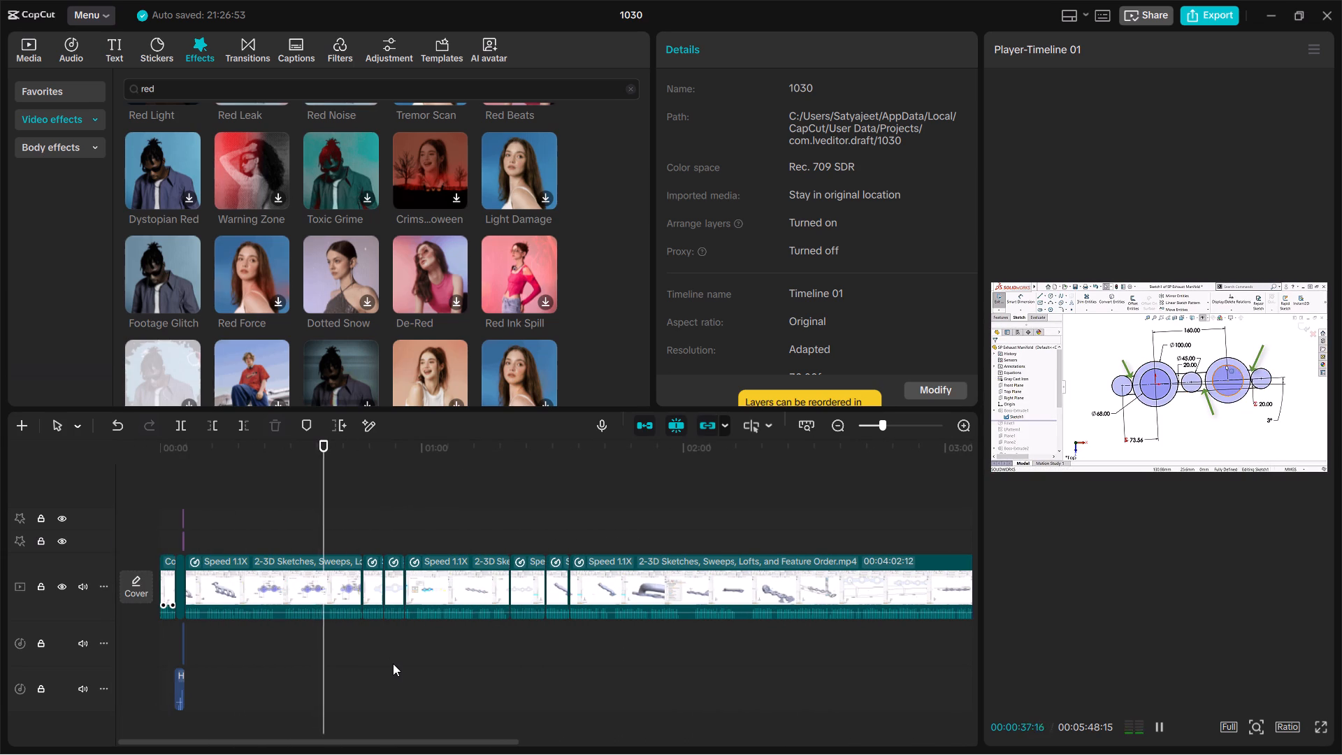
pyautogui.click(361, 656)
pyautogui.moveTo(361, 657); pyautogui.dragTo(518, 677)
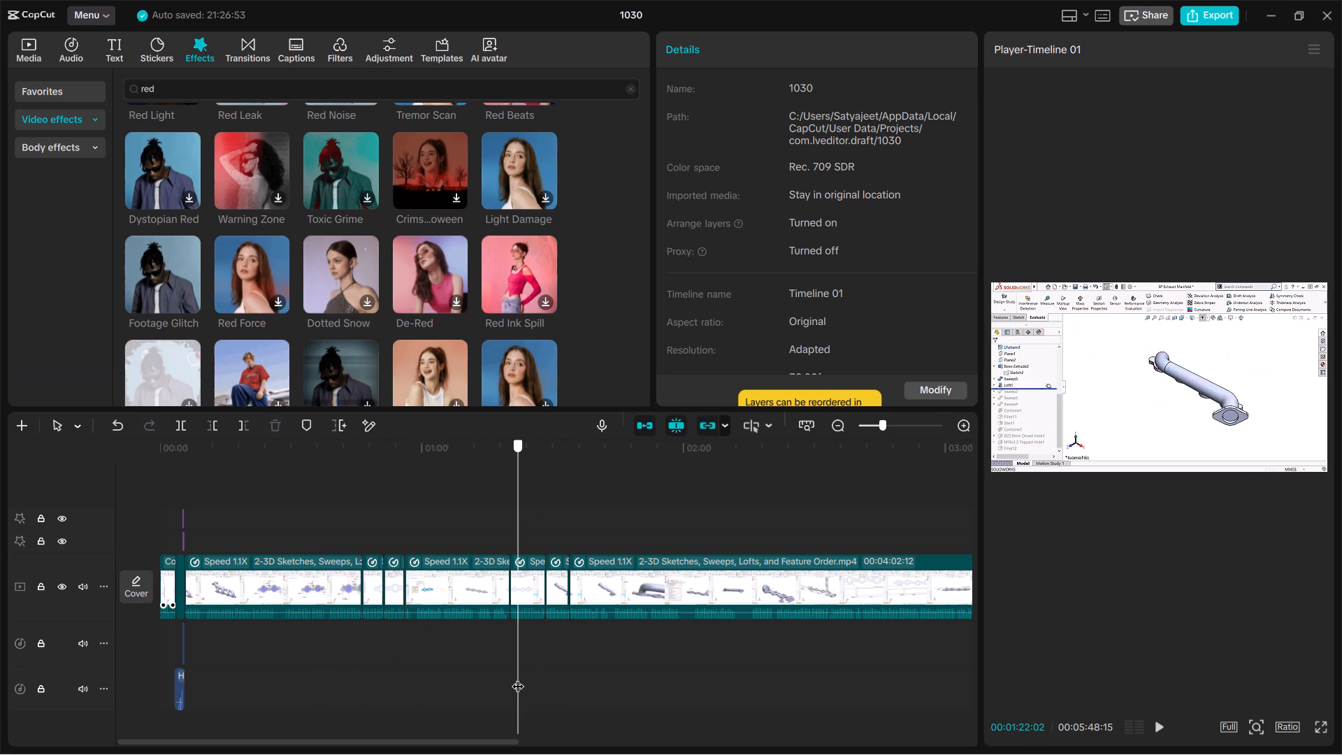
pyautogui.moveTo(518, 677); pyautogui.dragTo(482, 674)
pyautogui.press('space')
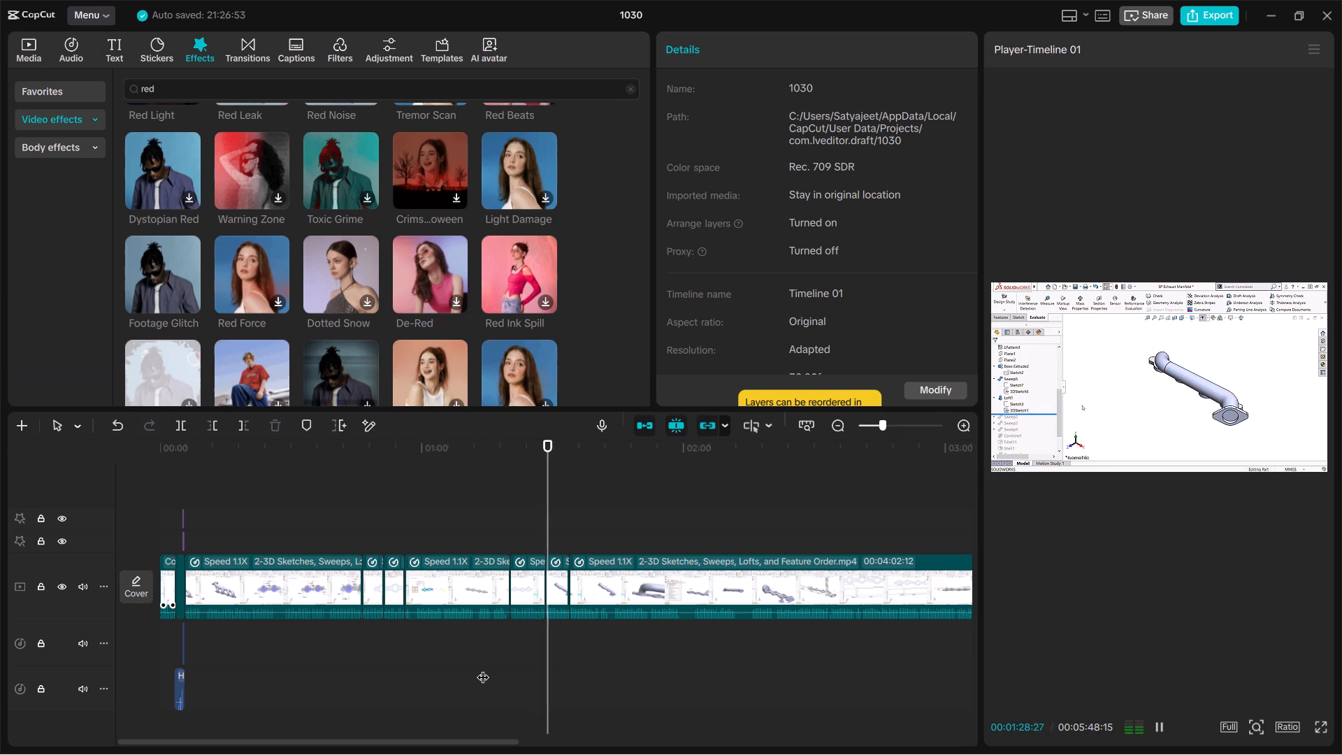
pyautogui.press('space')
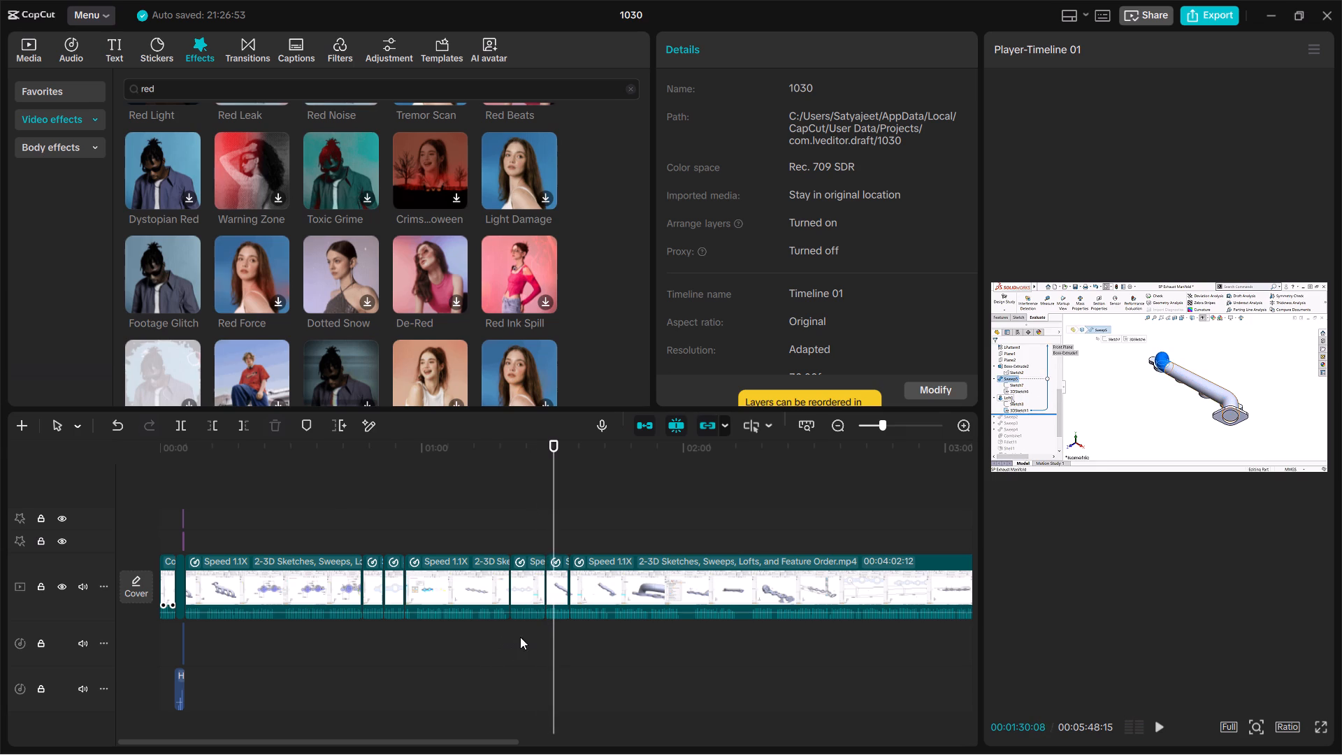
# Split the main clip at 00:01:34:05, just after the existing cut where the whole pipe is highlighted blue.
pyautogui.keyDown('ctrl'); pyautogui.scroll(13, 548, 628); pyautogui.keyUp('ctrl')
pyautogui.doubleClick(566, 584)
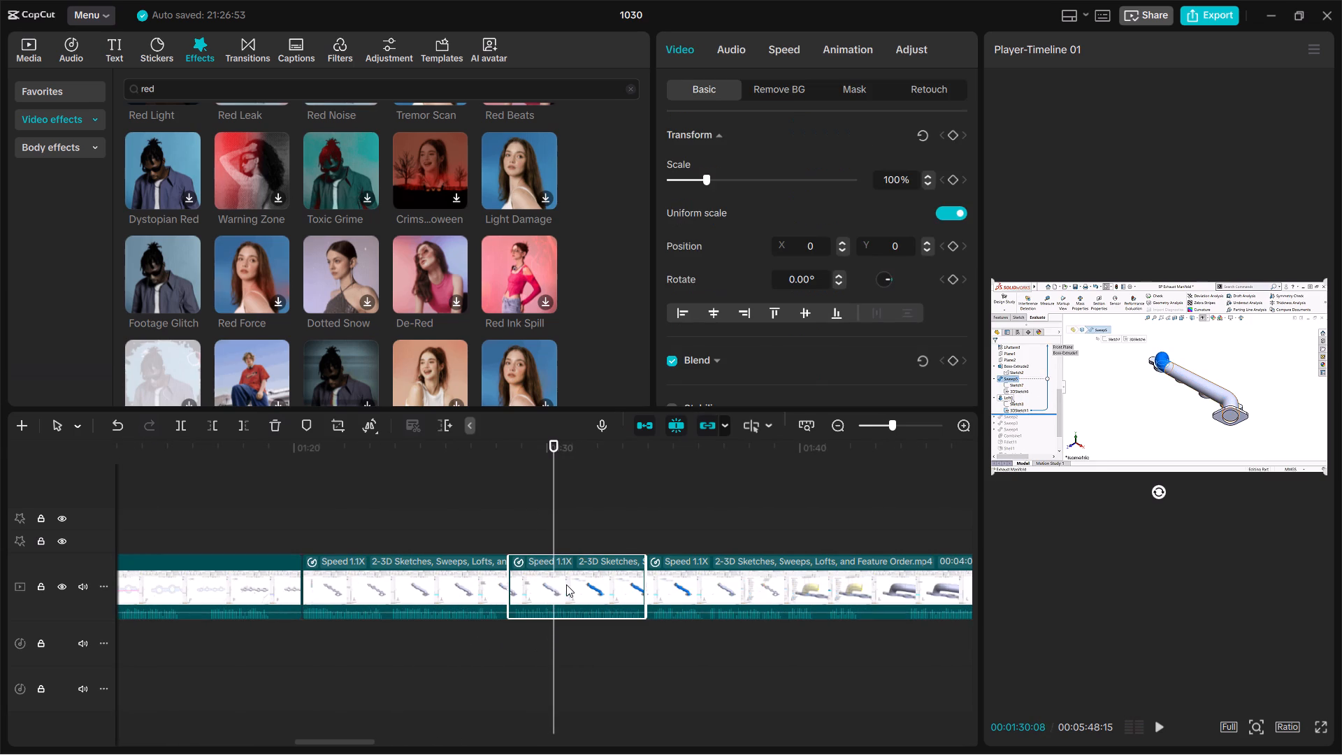
pyautogui.tripleClick(566, 584)
pyautogui.click(566, 584)
pyautogui.rightClick(566, 584)
pyautogui.click(520, 656)
pyautogui.moveTo(554, 660); pyautogui.dragTo(652, 679)
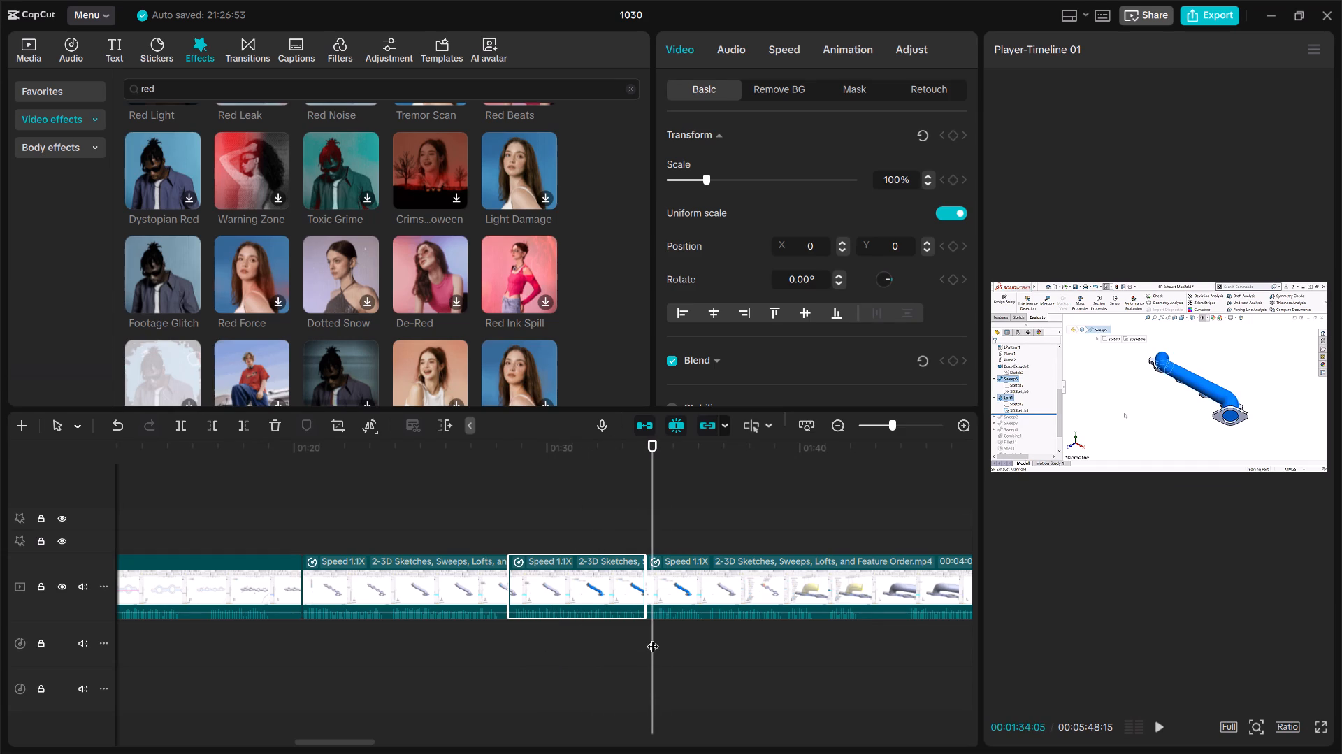
pyautogui.hotkey('ctrl', 'b')
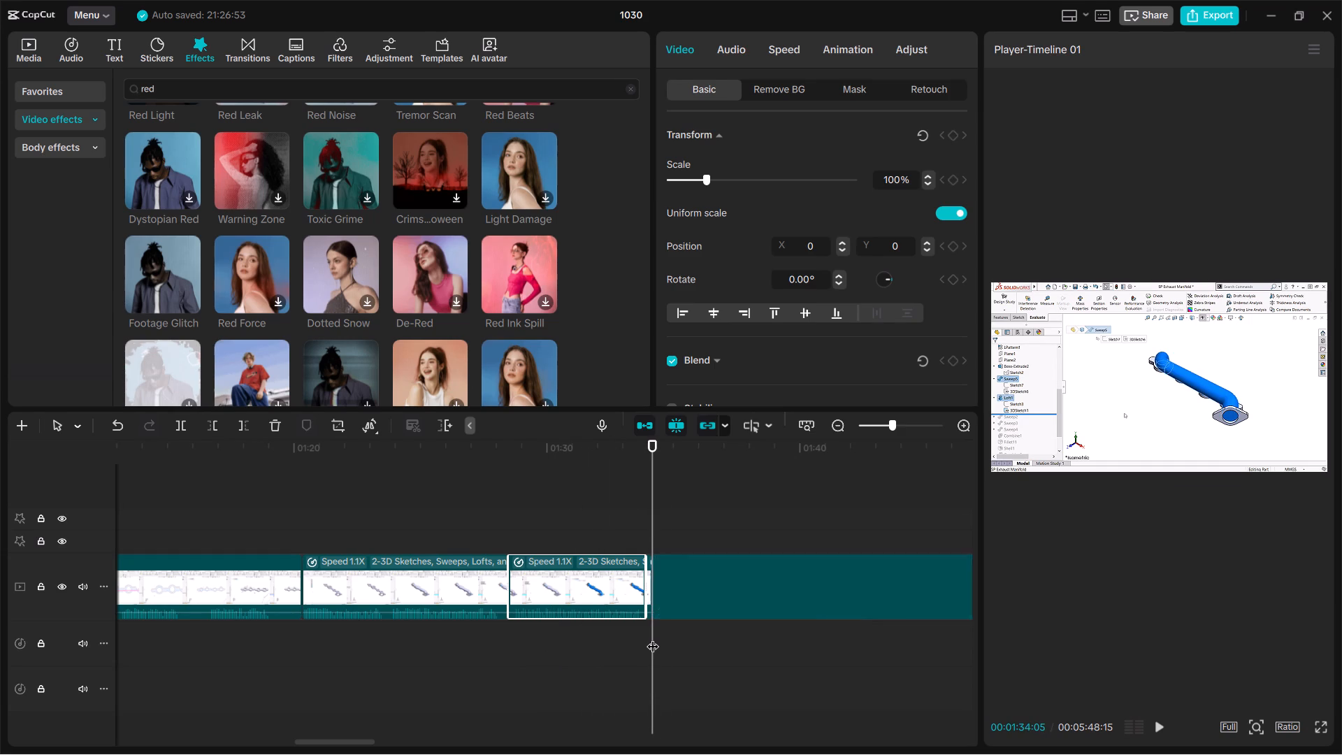
# Combine the two adjacent pieces between about 00:01:28 and 00:01:34:05 into one compound clip.
pyautogui.click(616, 645)
pyautogui.moveTo(578, 651); pyautogui.dragTo(631, 625)
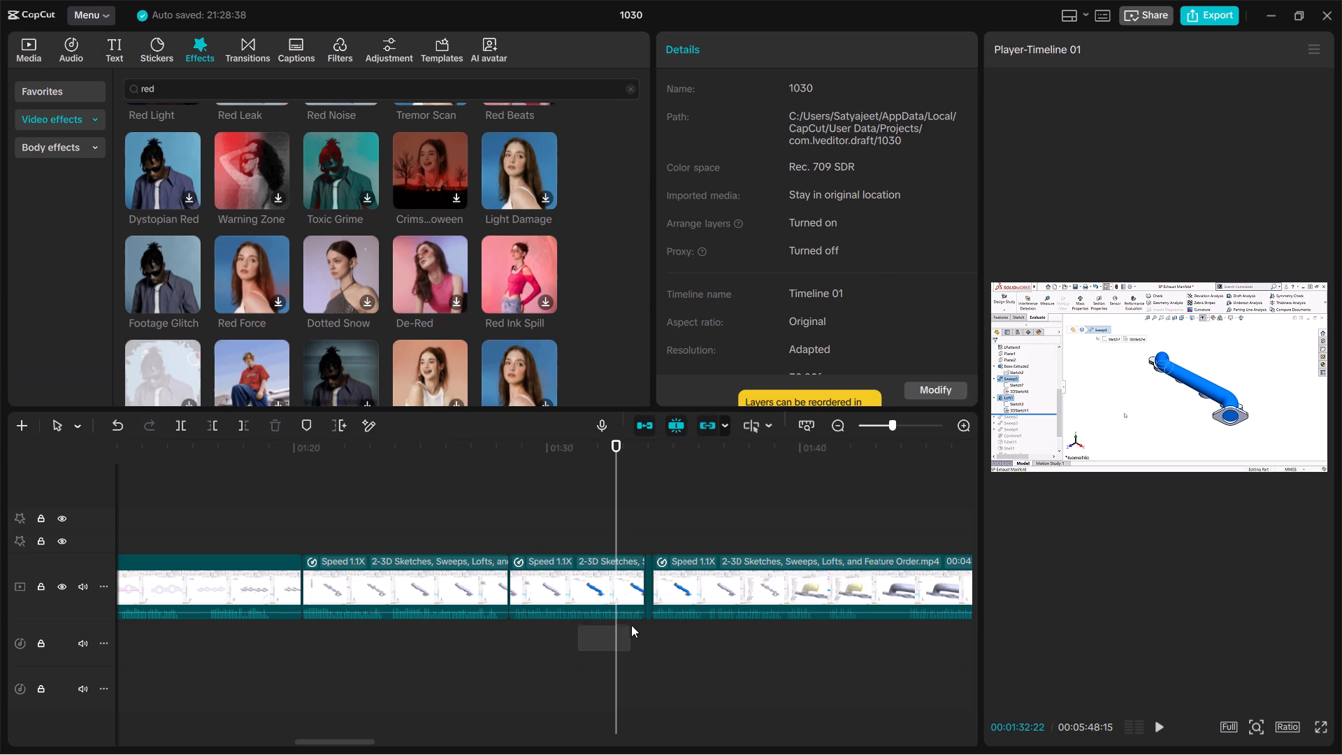
pyautogui.moveTo(631, 625); pyautogui.dragTo(647, 611)
pyautogui.rightClick(625, 596)
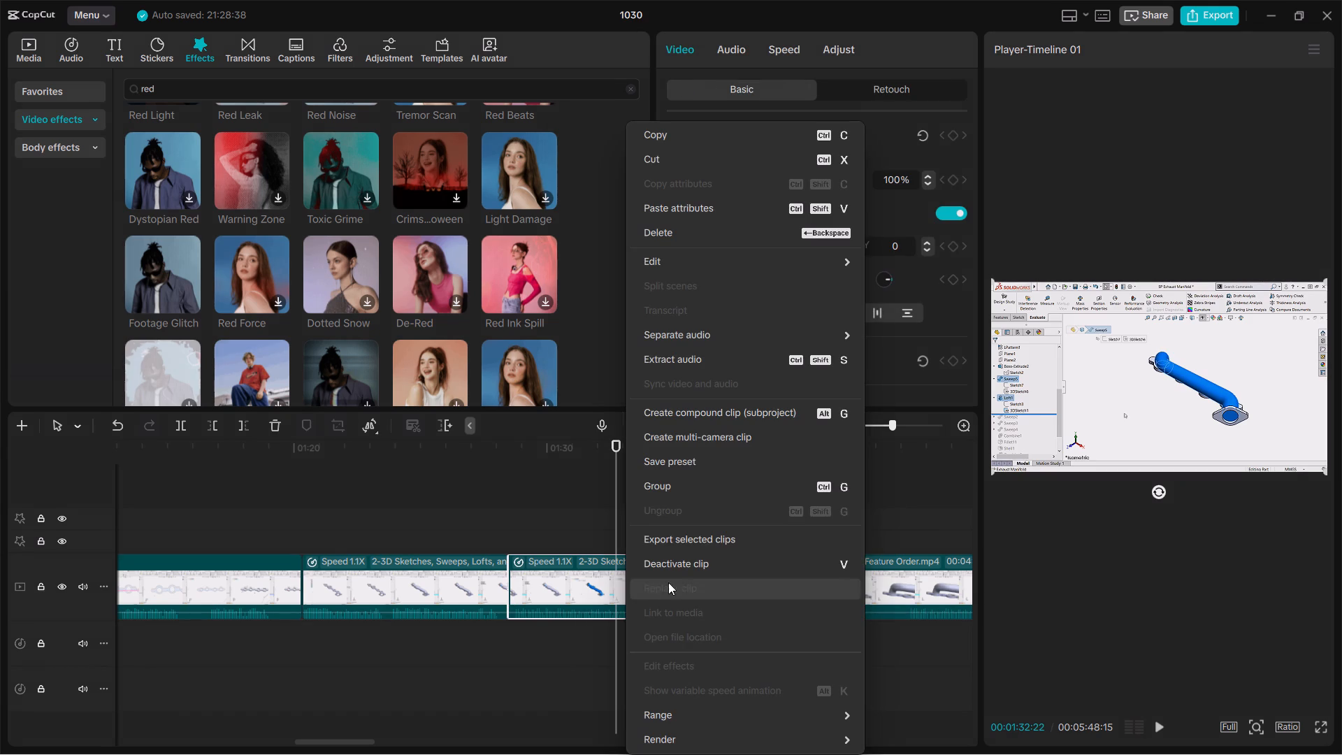
pyautogui.click(757, 416)
# Open the new compound clip and generate auto captions for its narration with automatic language detection.
pyautogui.doubleClick(593, 591)
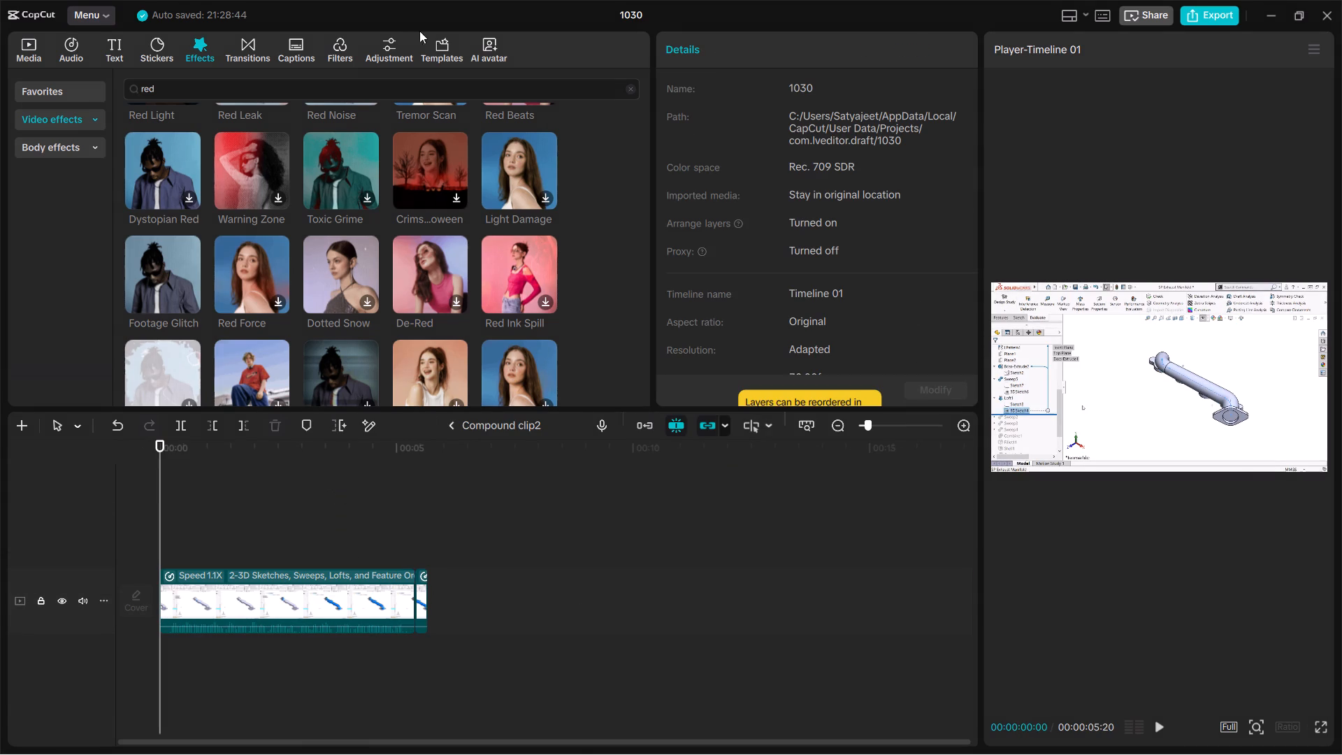
pyautogui.click(285, 43)
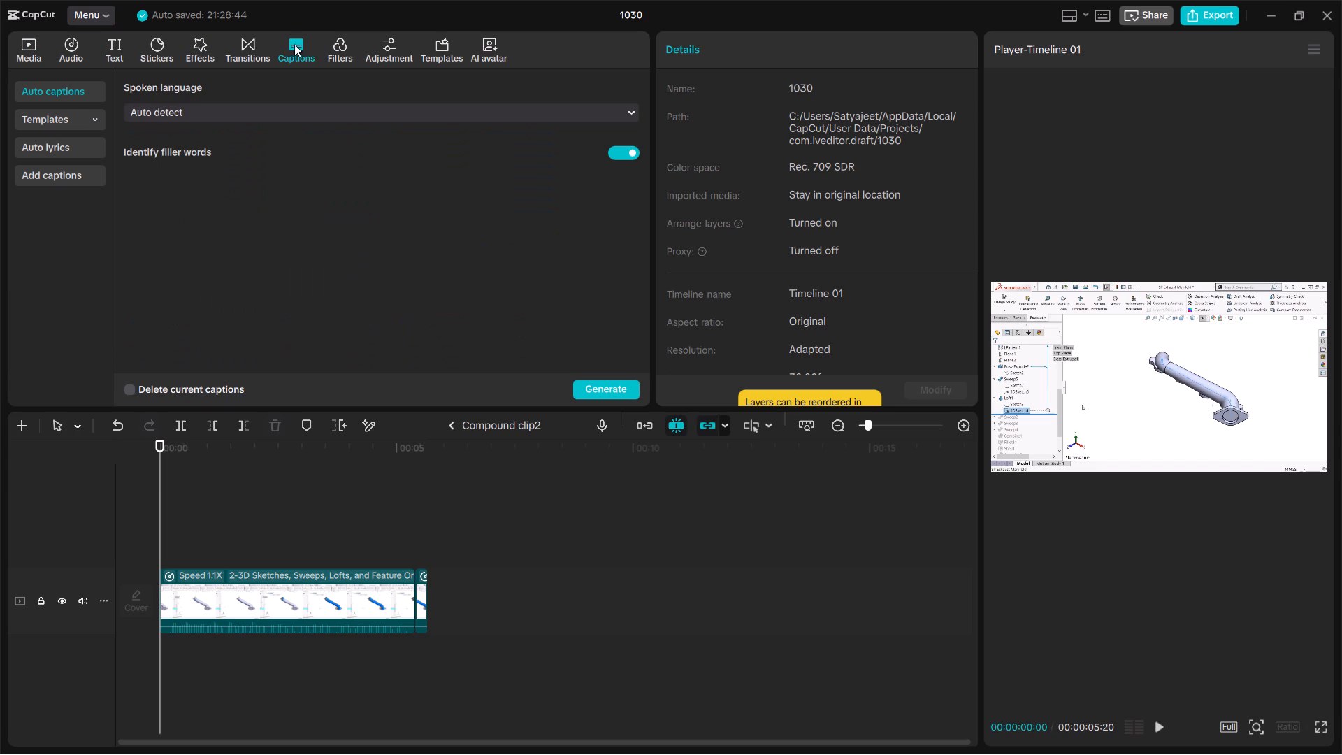
pyautogui.click(593, 380)
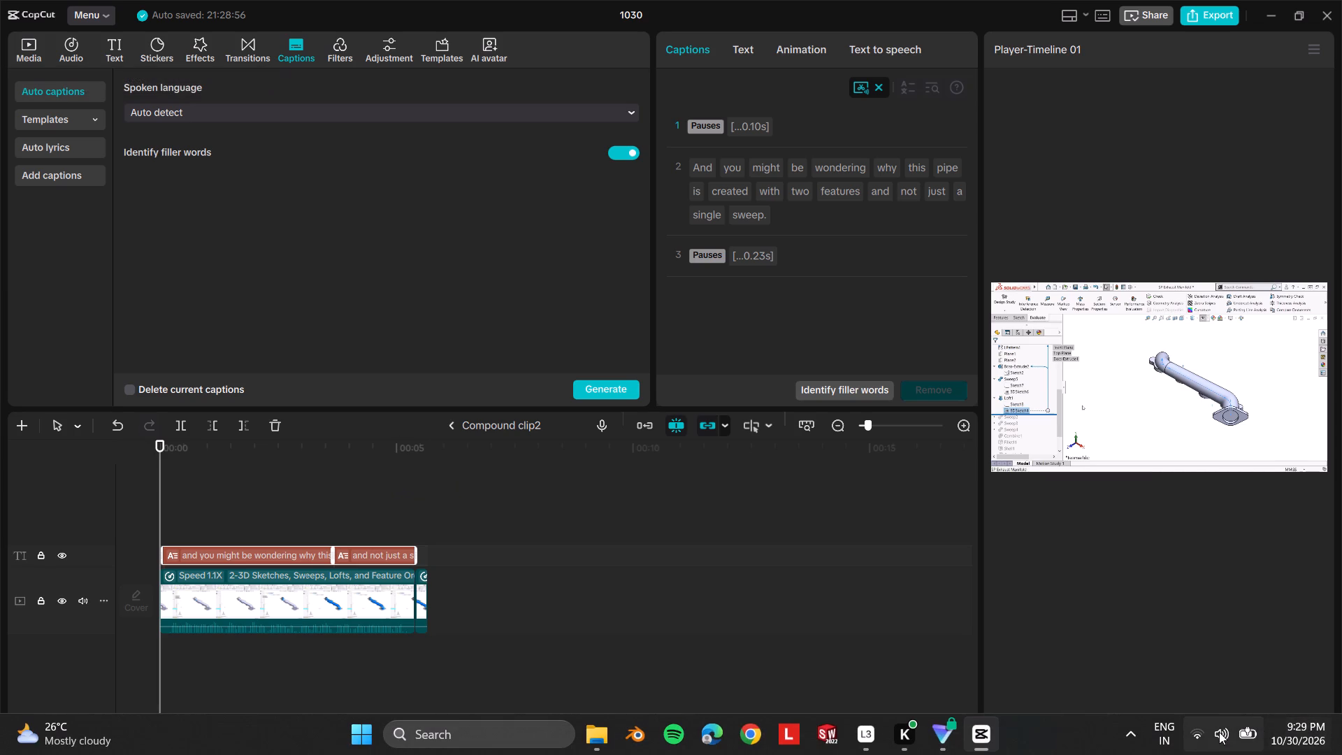
# Check the pipe footage under the captions and select the first caption, "and you might be wondering why this pipe is created with two features".
pyautogui.click(340, 511)
pyautogui.moveTo(340, 511); pyautogui.dragTo(222, 564)
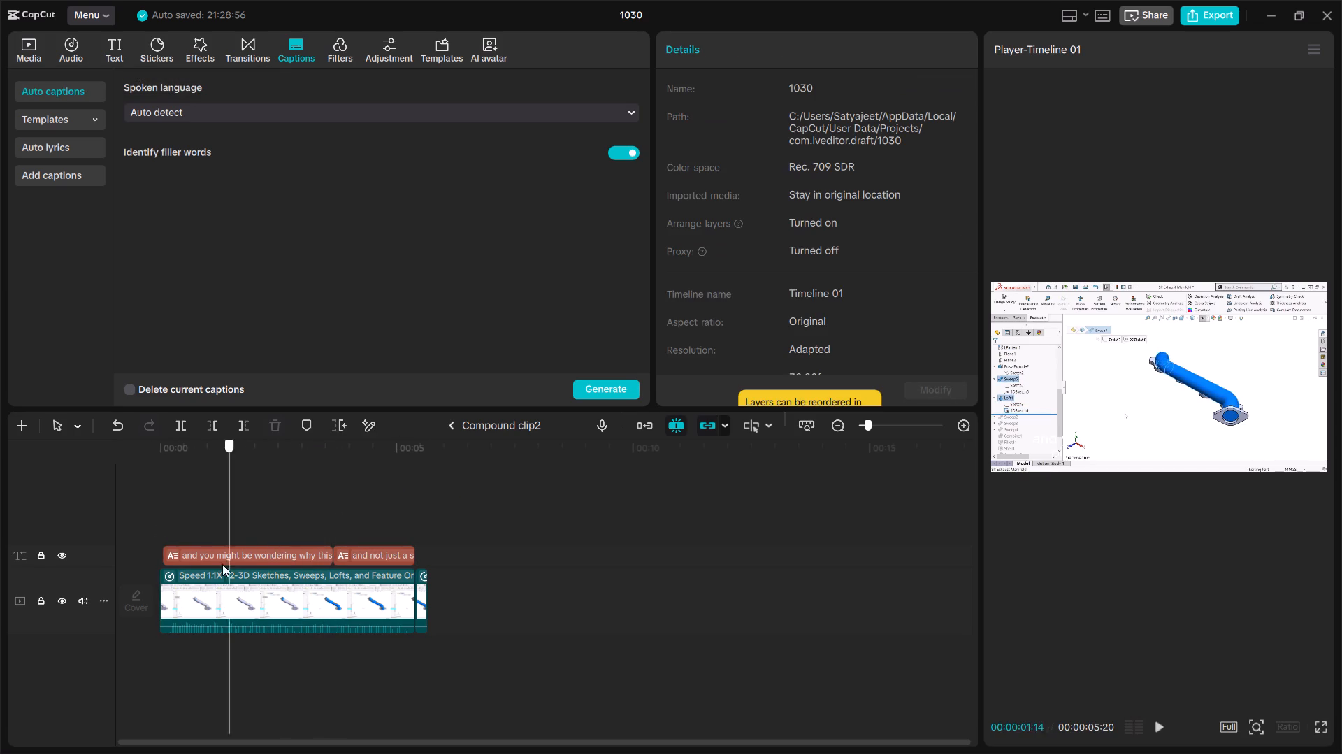
pyautogui.moveTo(222, 564); pyautogui.dragTo(197, 566)
pyautogui.click(286, 565)
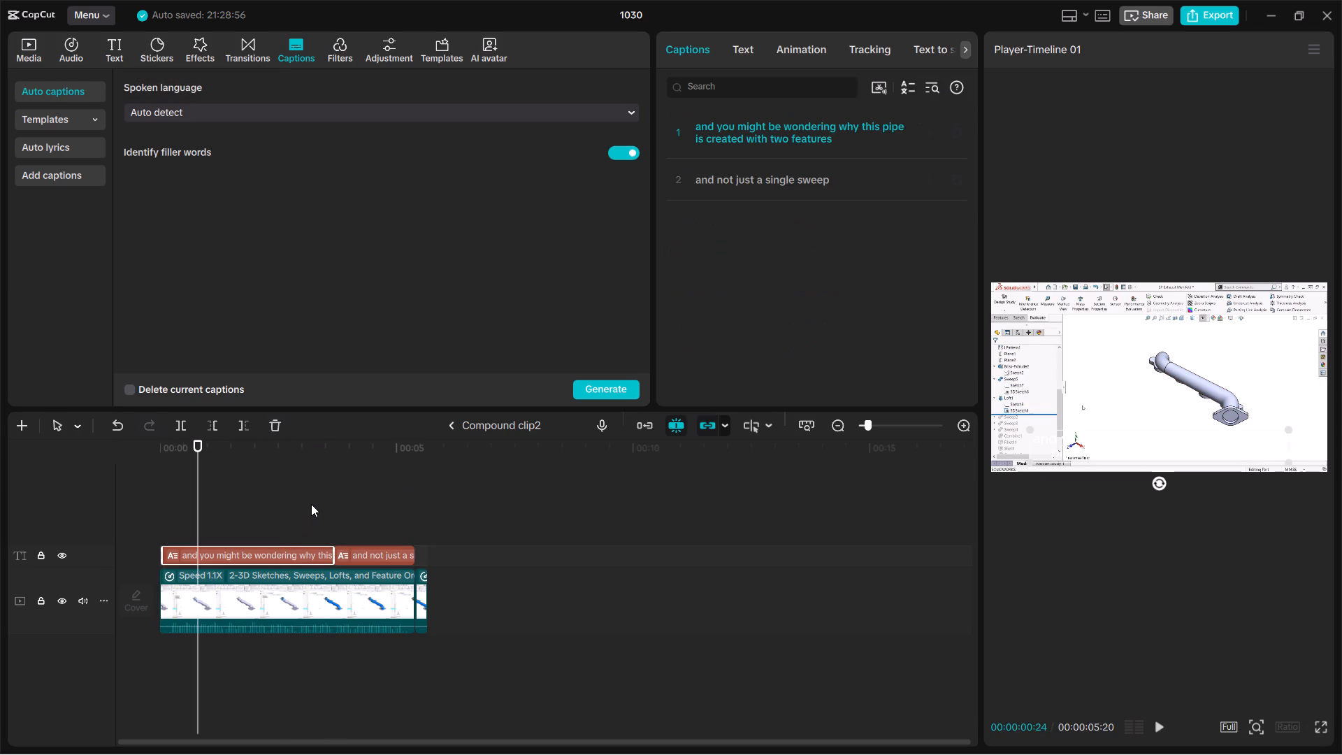
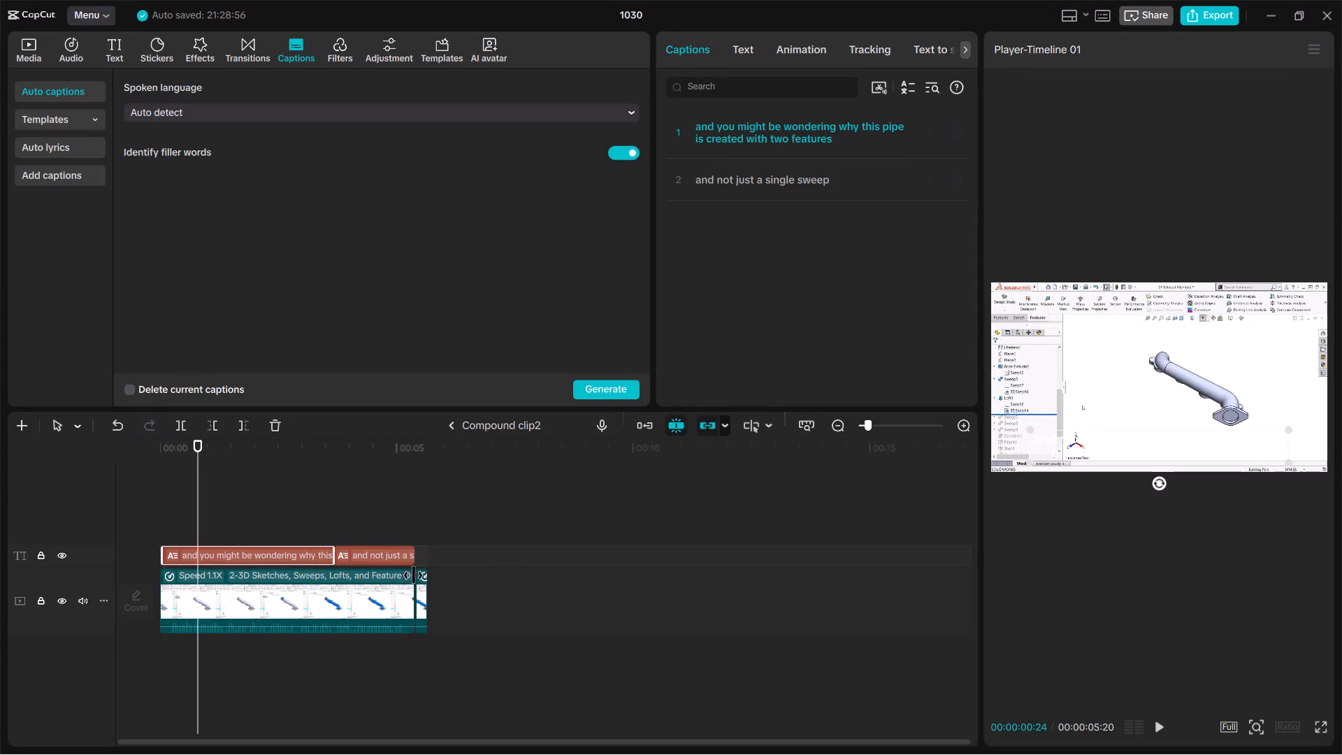
# Scrub through the captioned pipe footage and examine the text and animation options of the first caption.
pyautogui.click(377, 512)
pyautogui.moveTo(377, 512); pyautogui.dragTo(379, 512)
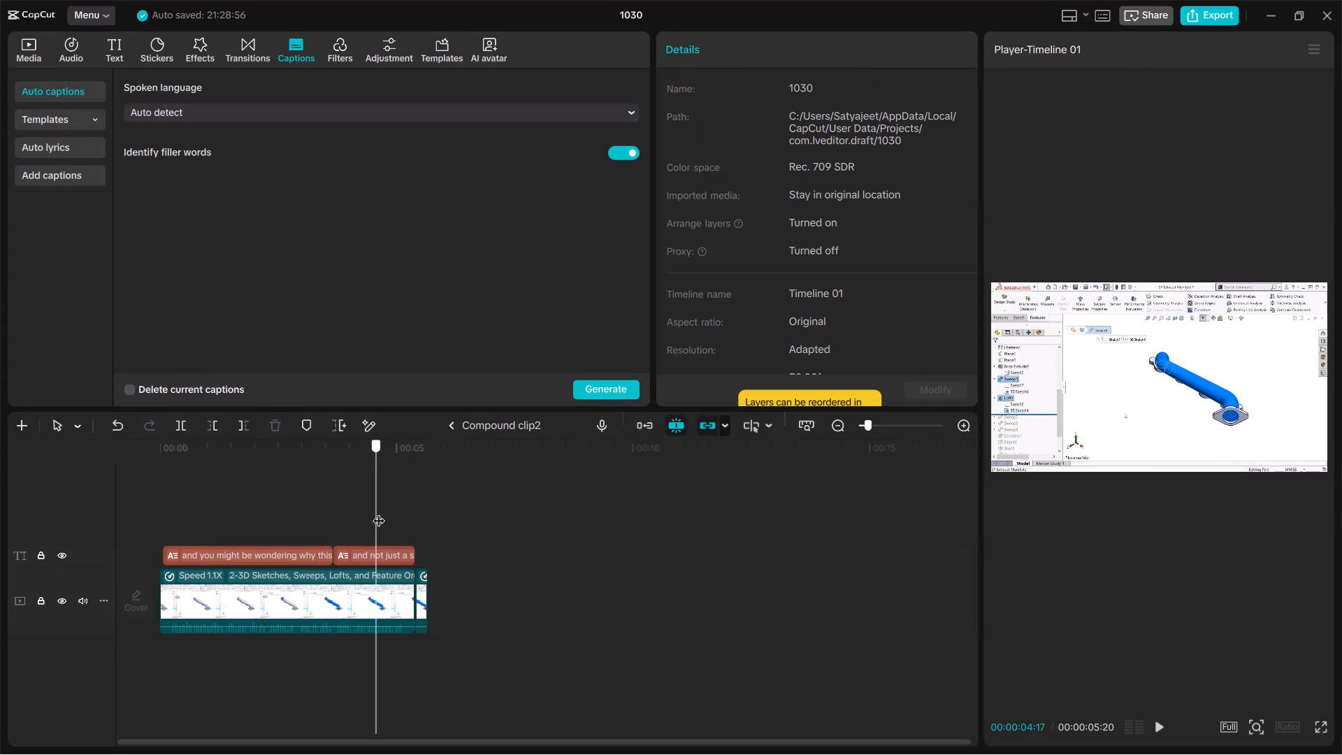
pyautogui.moveTo(379, 512); pyautogui.dragTo(223, 518)
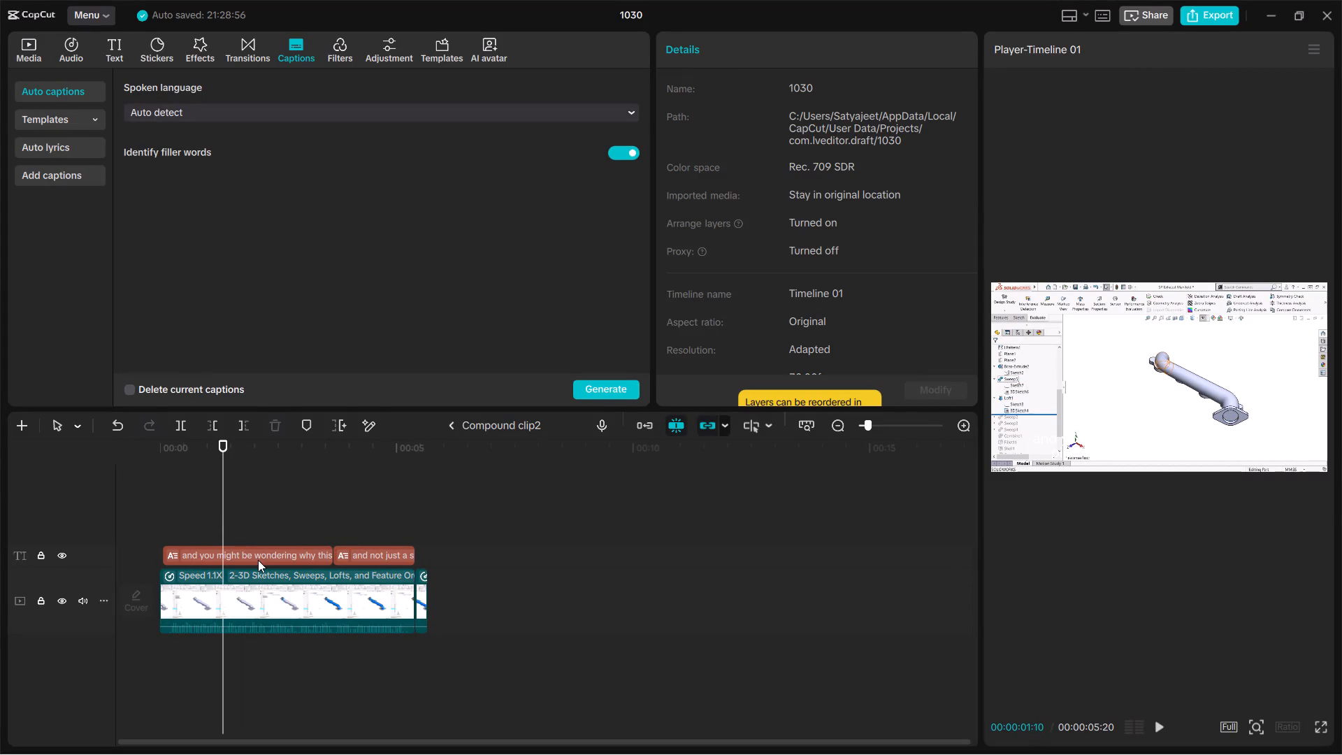
pyautogui.click(258, 560)
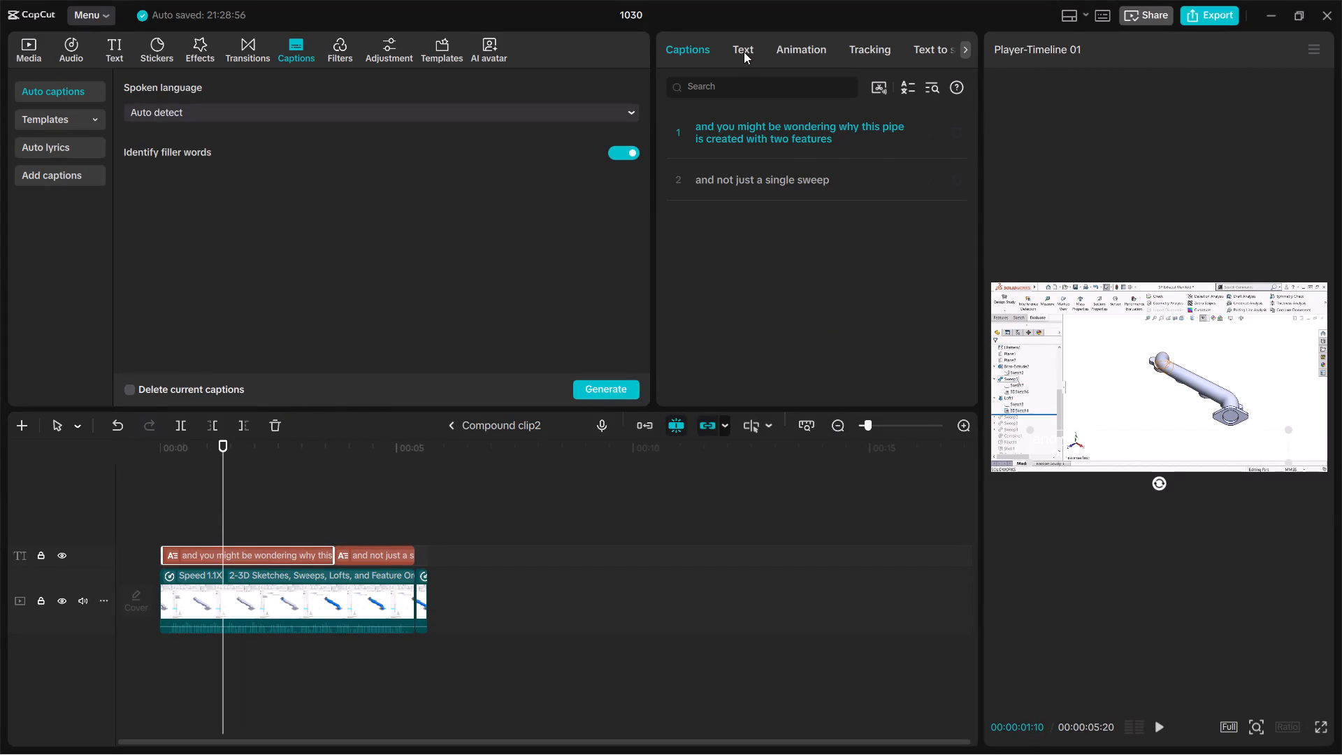
pyautogui.click(744, 52)
pyautogui.click(794, 49)
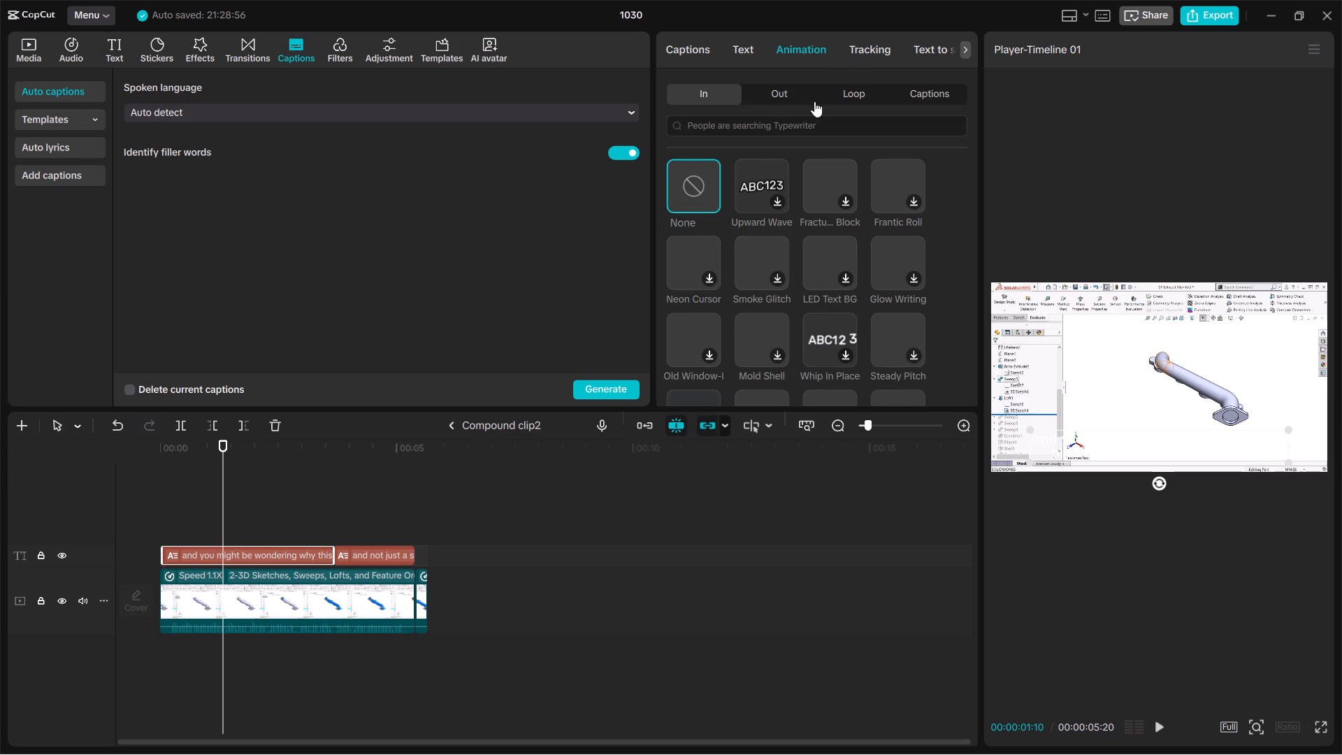
pyautogui.click(688, 48)
# Browse the Trending and Classic caption templates and preview the bold white single-word Classic template on the pipe footage.
pyautogui.click(64, 120)
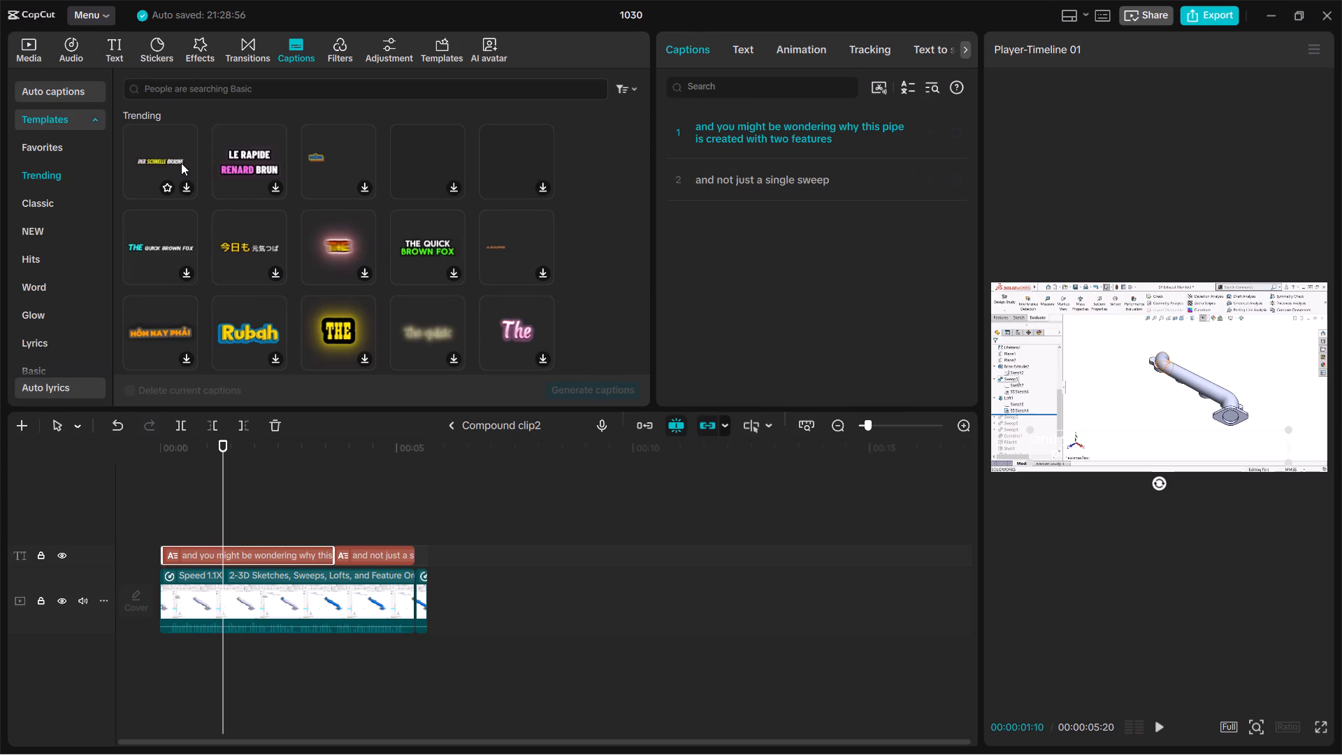
pyautogui.scroll(-3, 432, 294)
pyautogui.scroll(3, 431, 273)
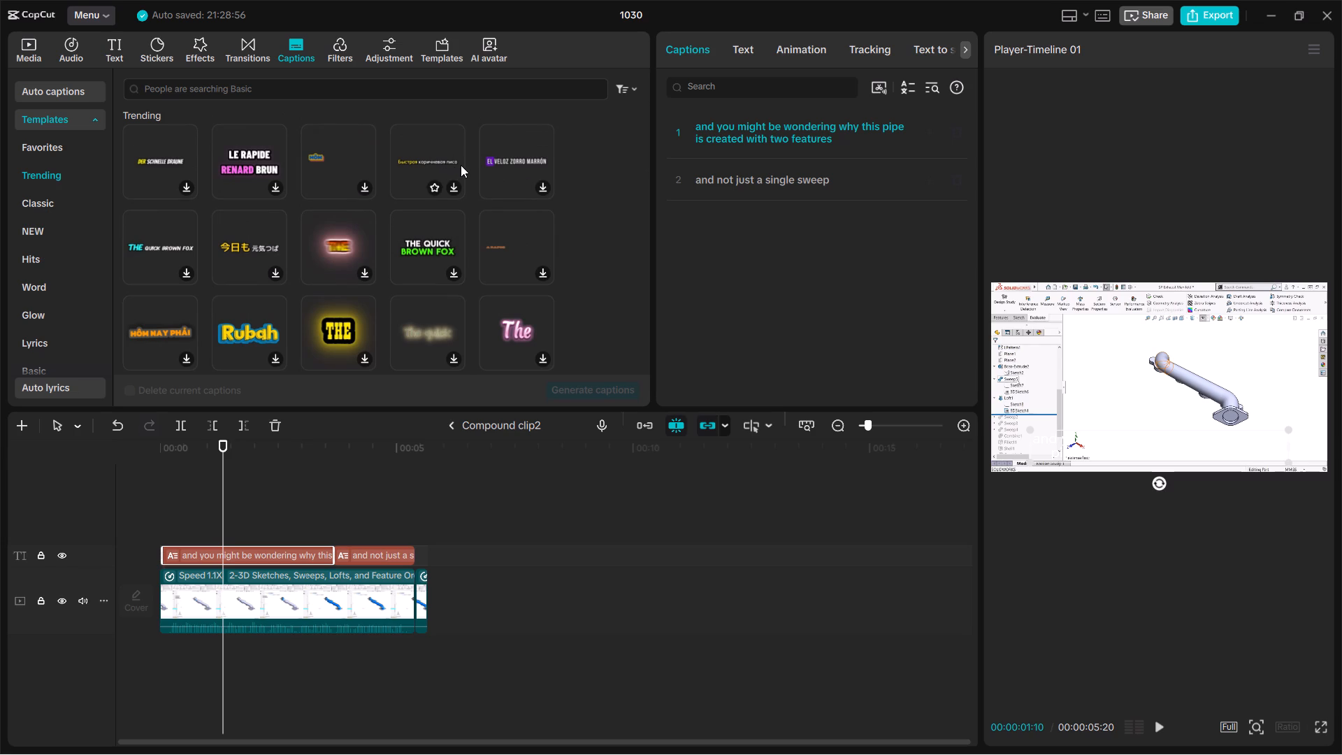
pyautogui.scroll(-3, 458, 265)
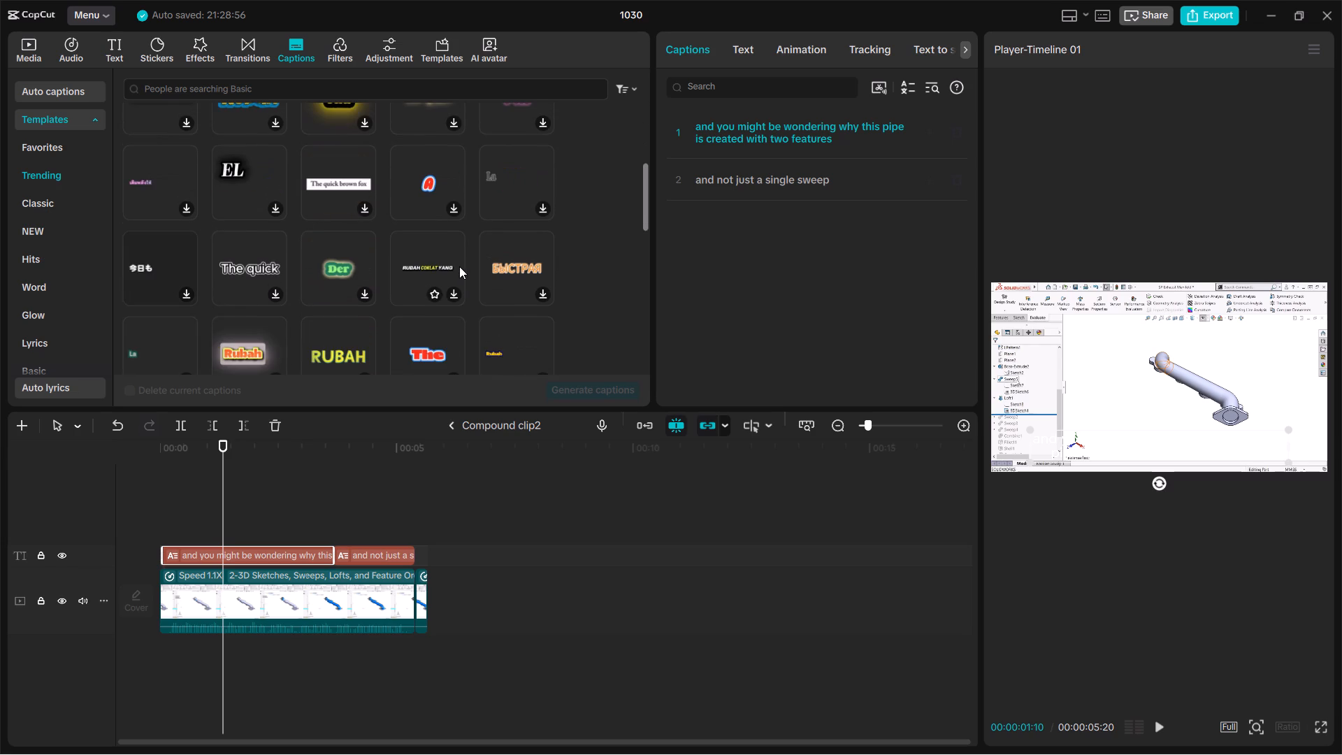
pyautogui.scroll(-1, 412, 249)
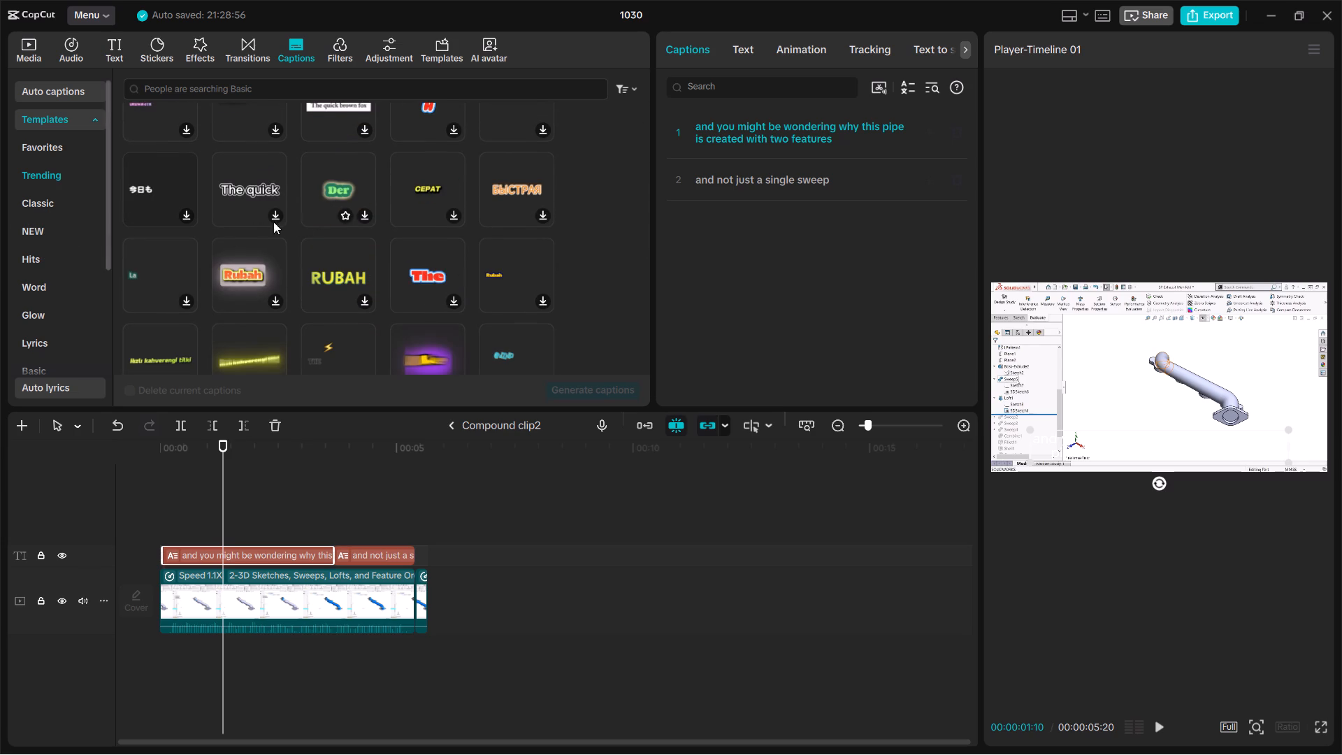
pyautogui.scroll(-2, 412, 265)
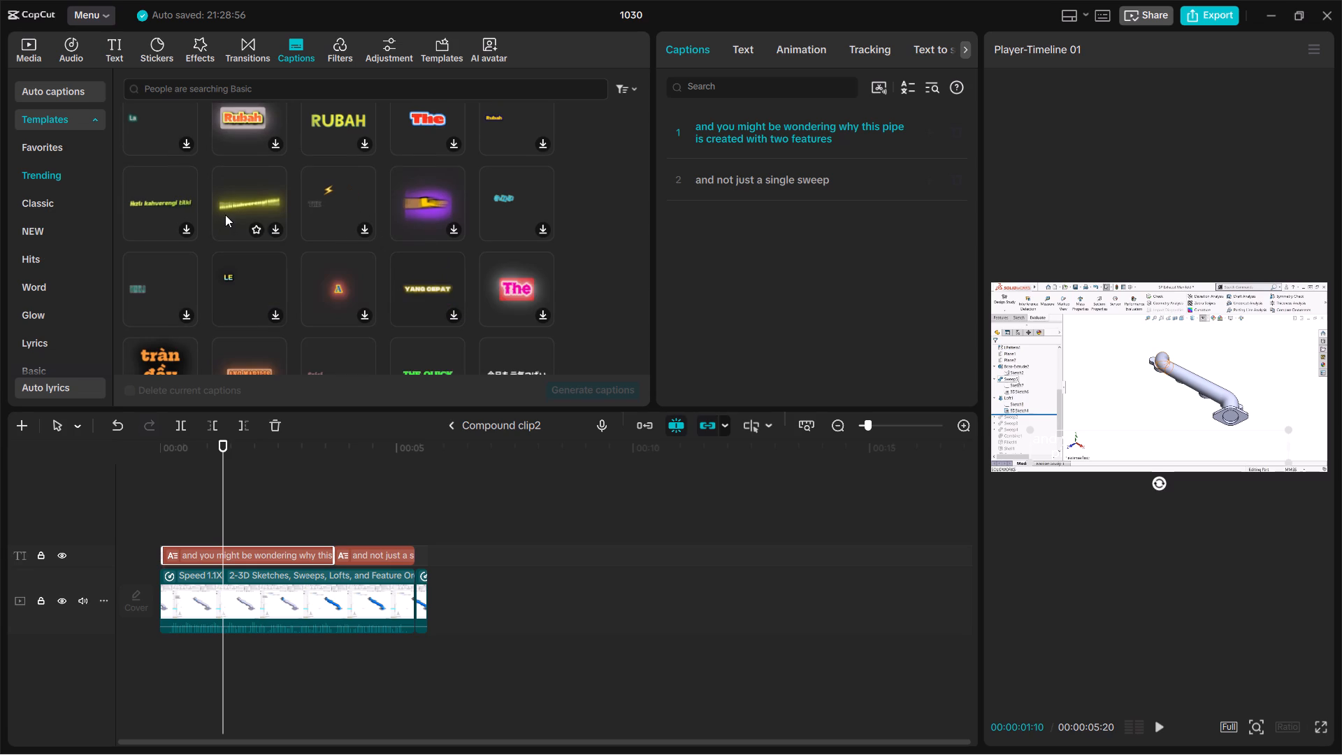
pyautogui.scroll(-3, 322, 318)
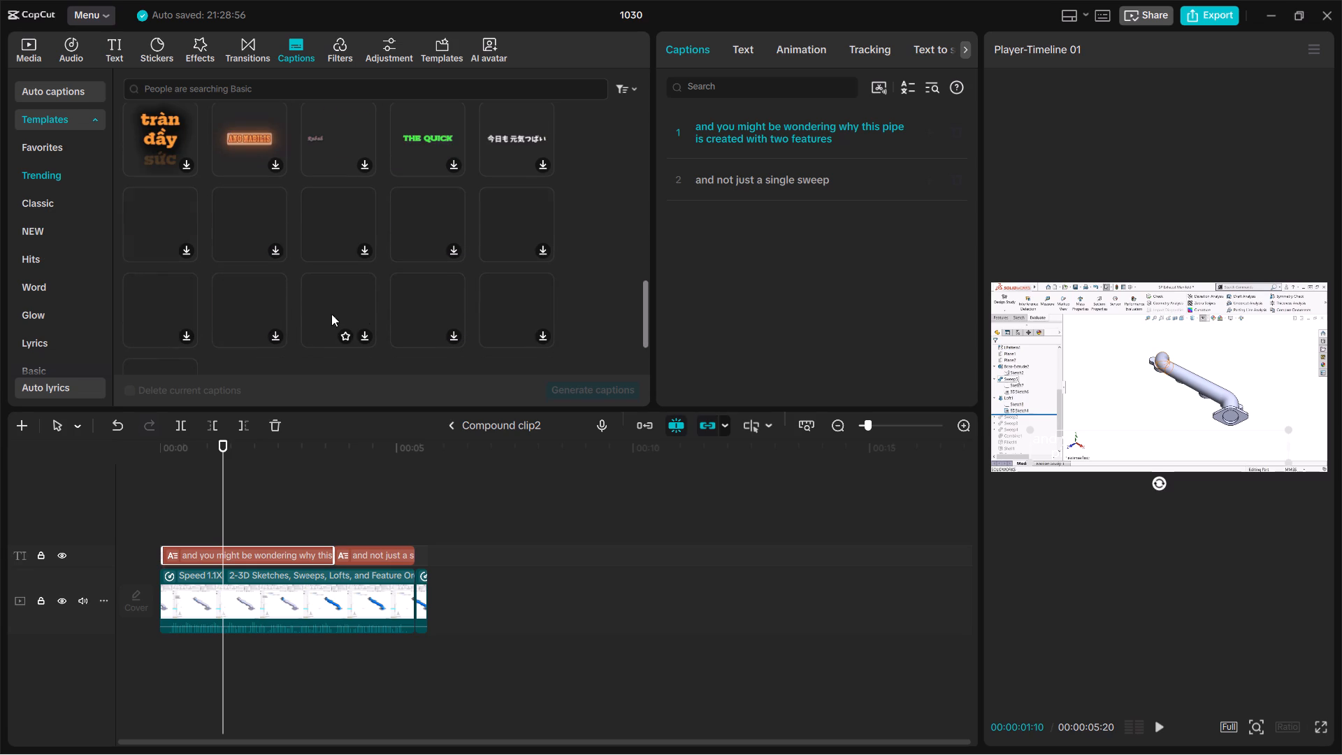
pyautogui.scroll(-2, 315, 257)
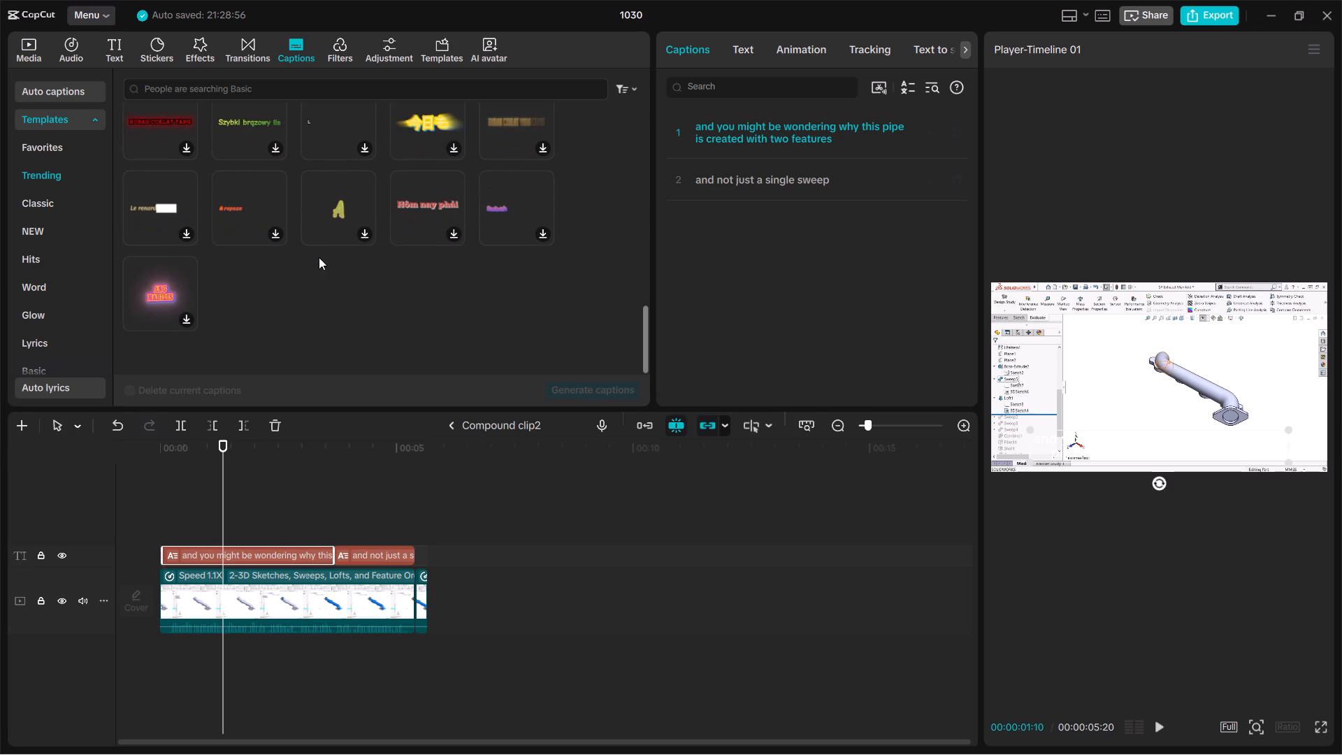
pyautogui.scroll(-3, 325, 257)
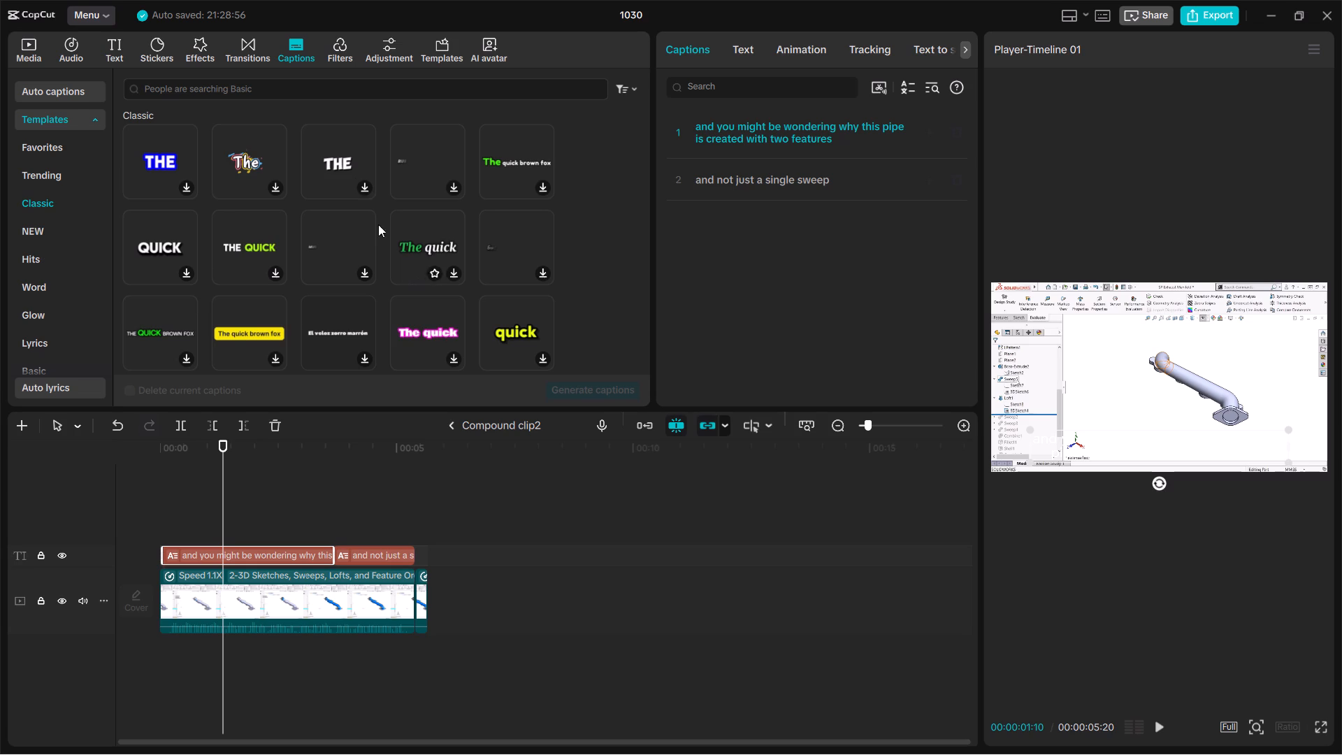
pyautogui.click(361, 144)
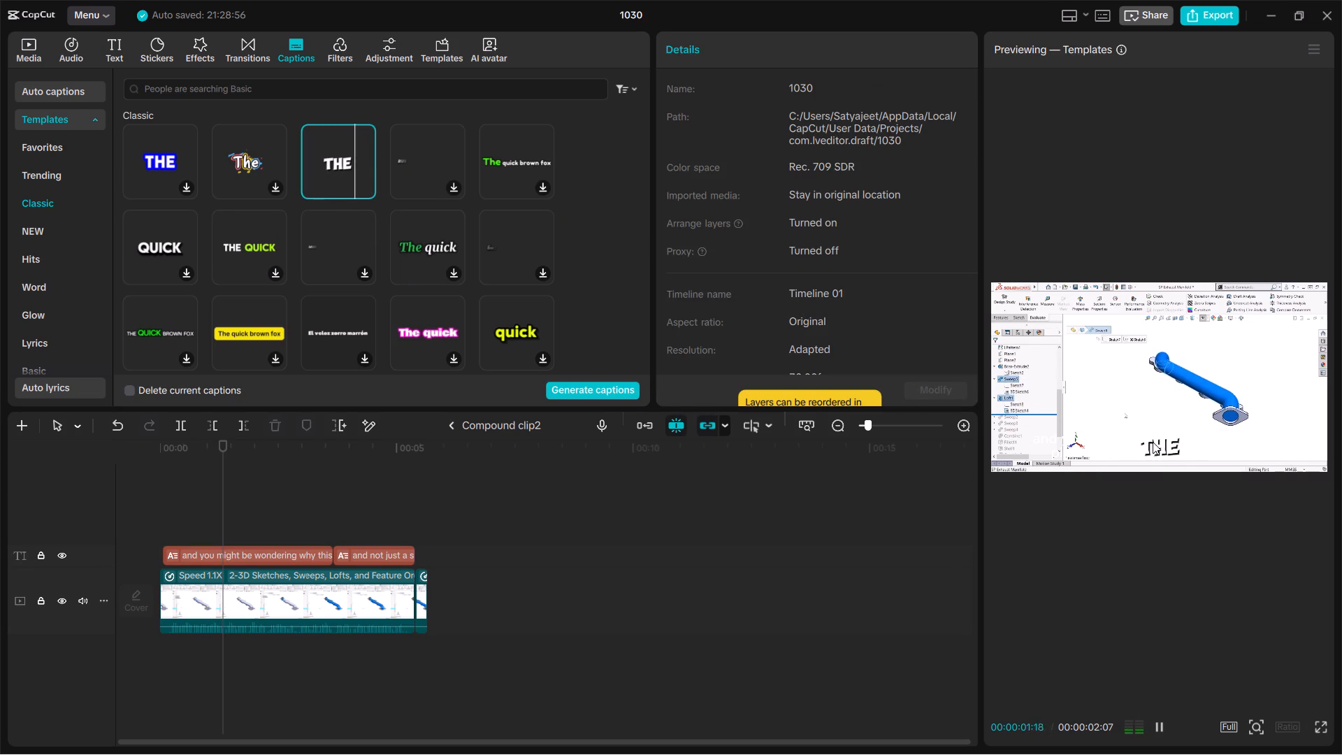
pyautogui.moveTo(1154, 443); pyautogui.dragTo(1155, 410)
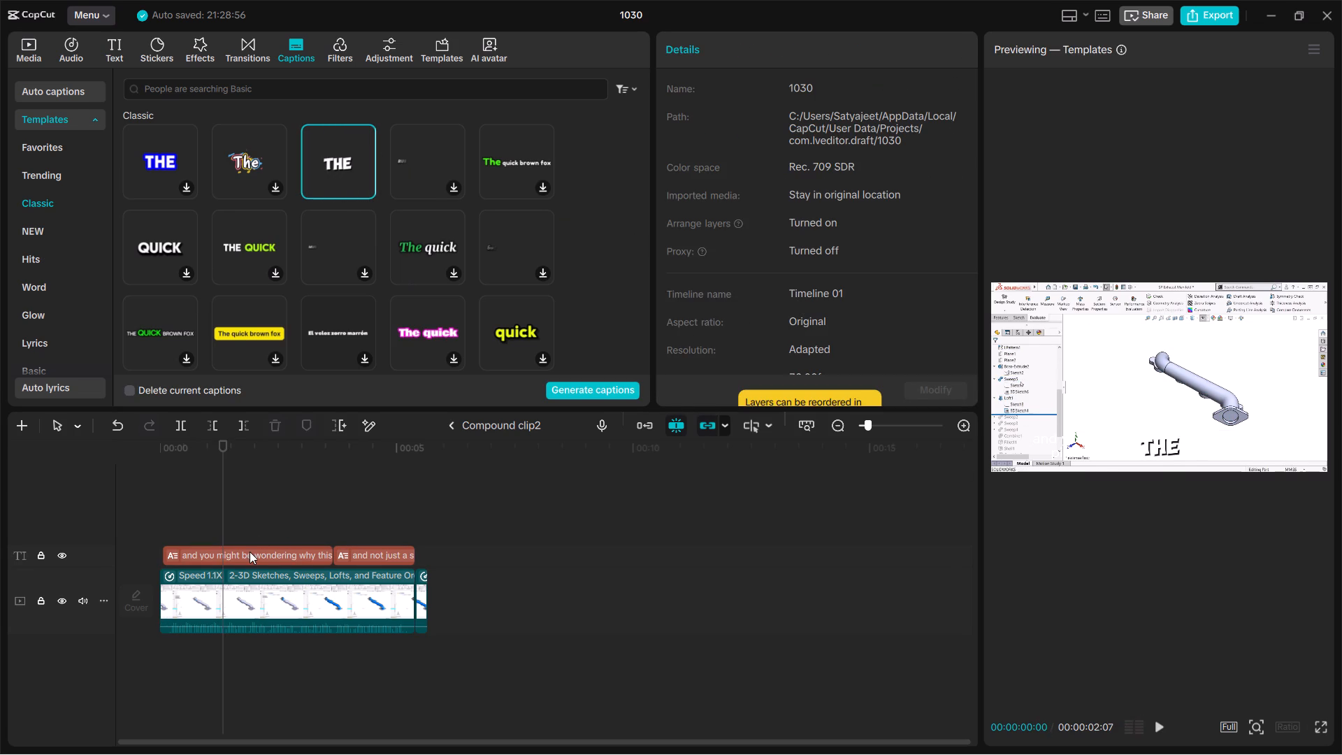
# Move the captions up to the middle of the frame over the pipe, applied to all main captions, and check them along the clip.
pyautogui.click(250, 552)
pyautogui.click(719, 50)
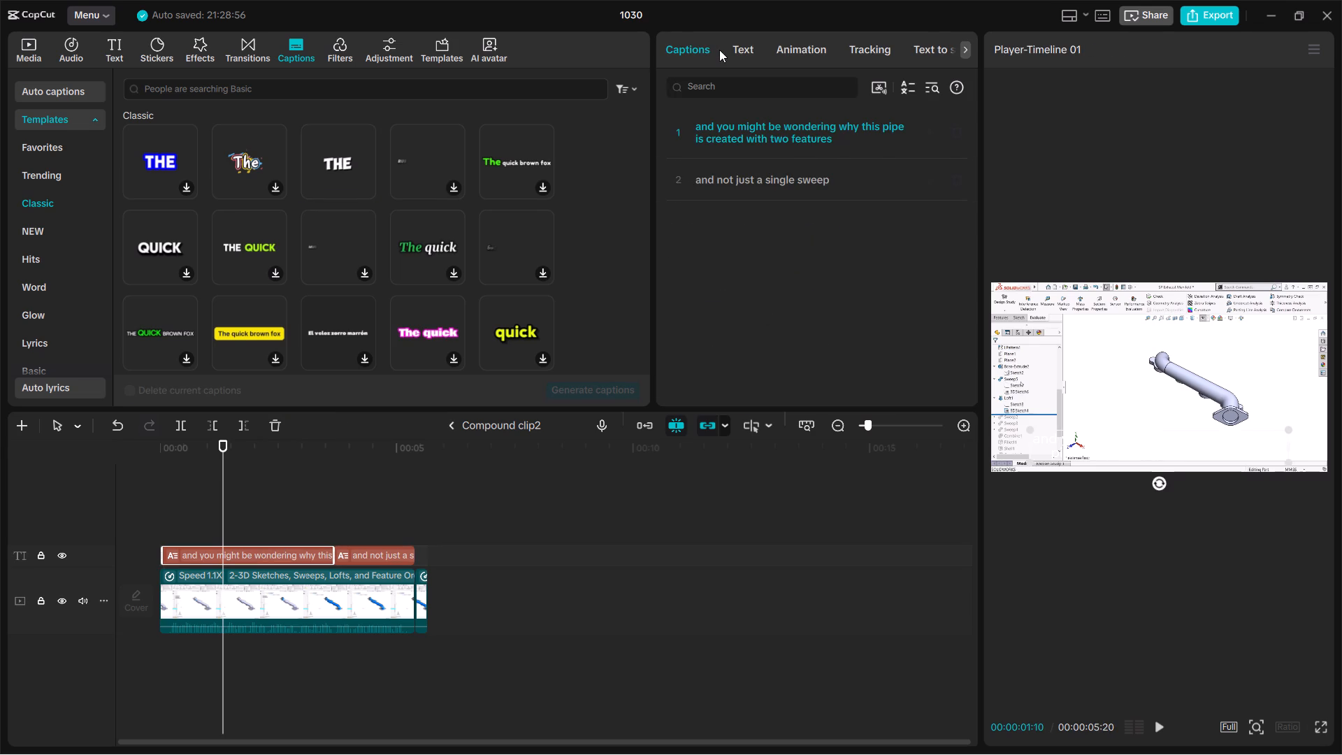
pyautogui.click(744, 49)
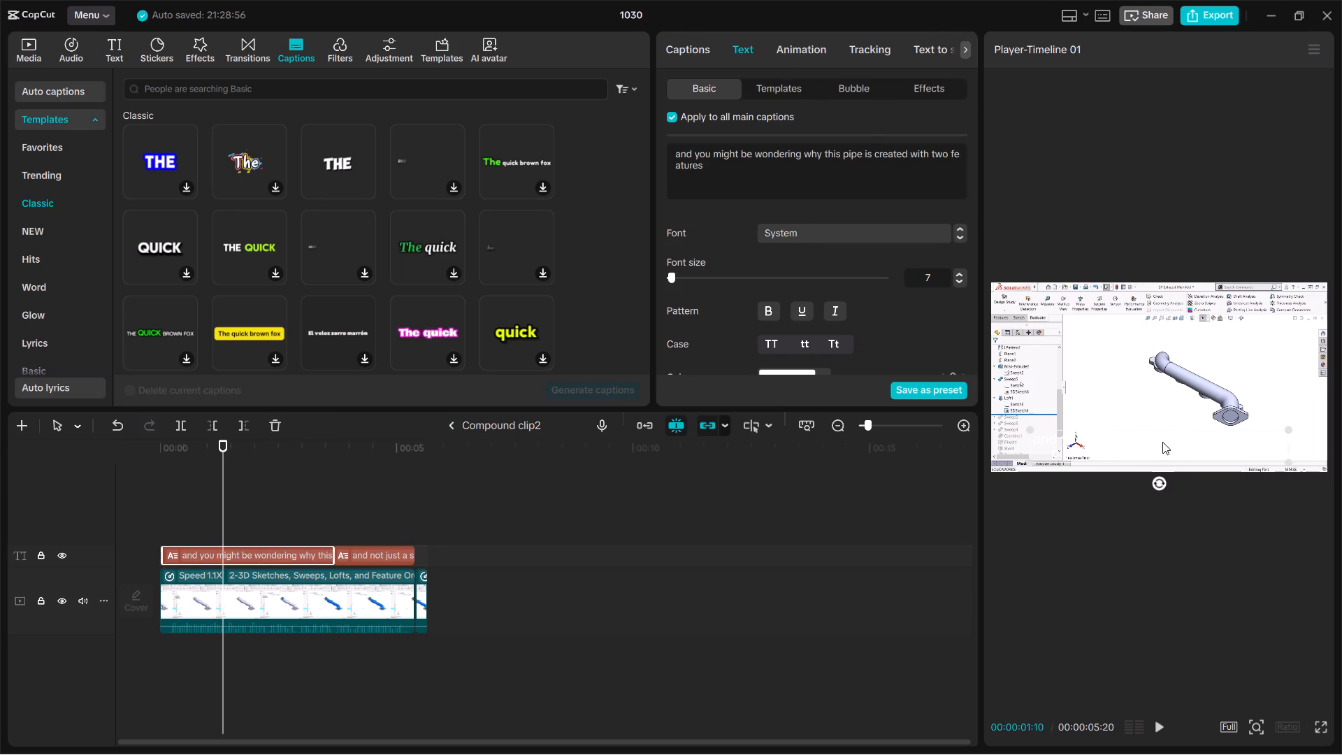
pyautogui.moveTo(1160, 456); pyautogui.dragTo(1156, 384)
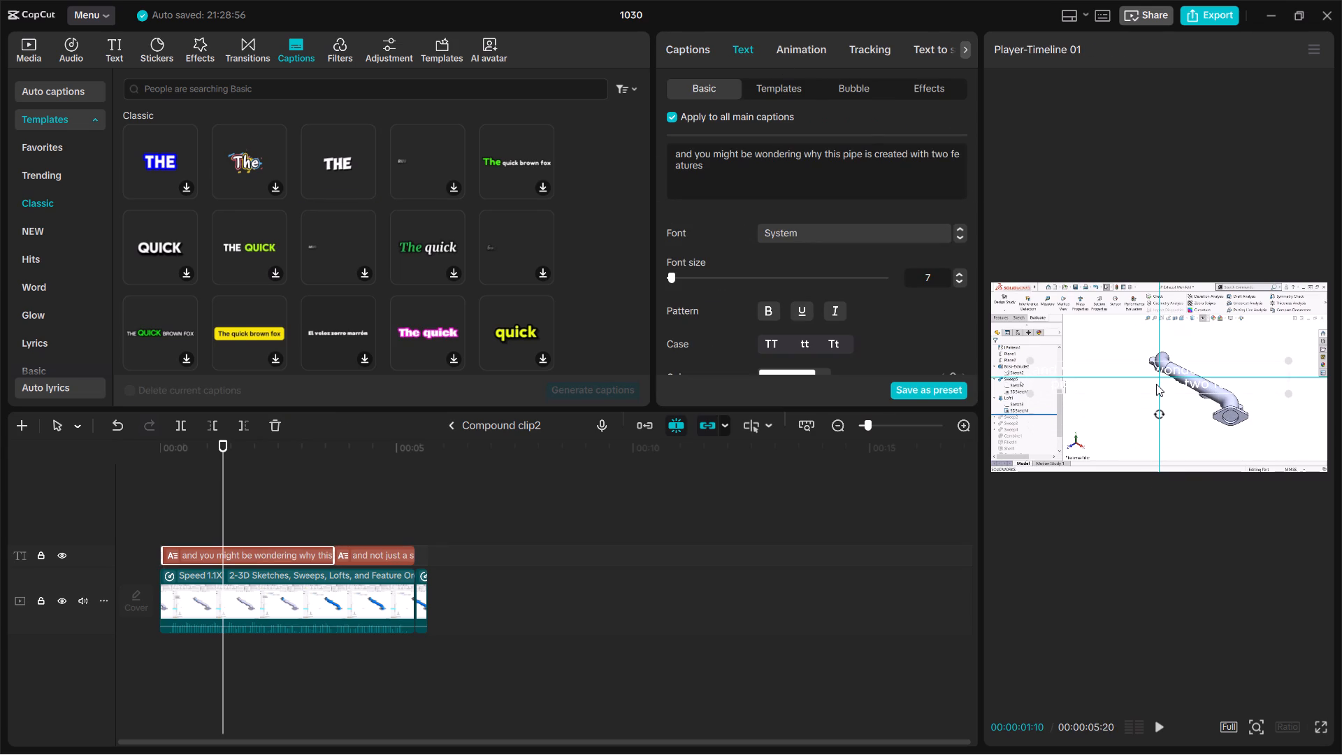
pyautogui.moveTo(1156, 384); pyautogui.dragTo(1155, 387)
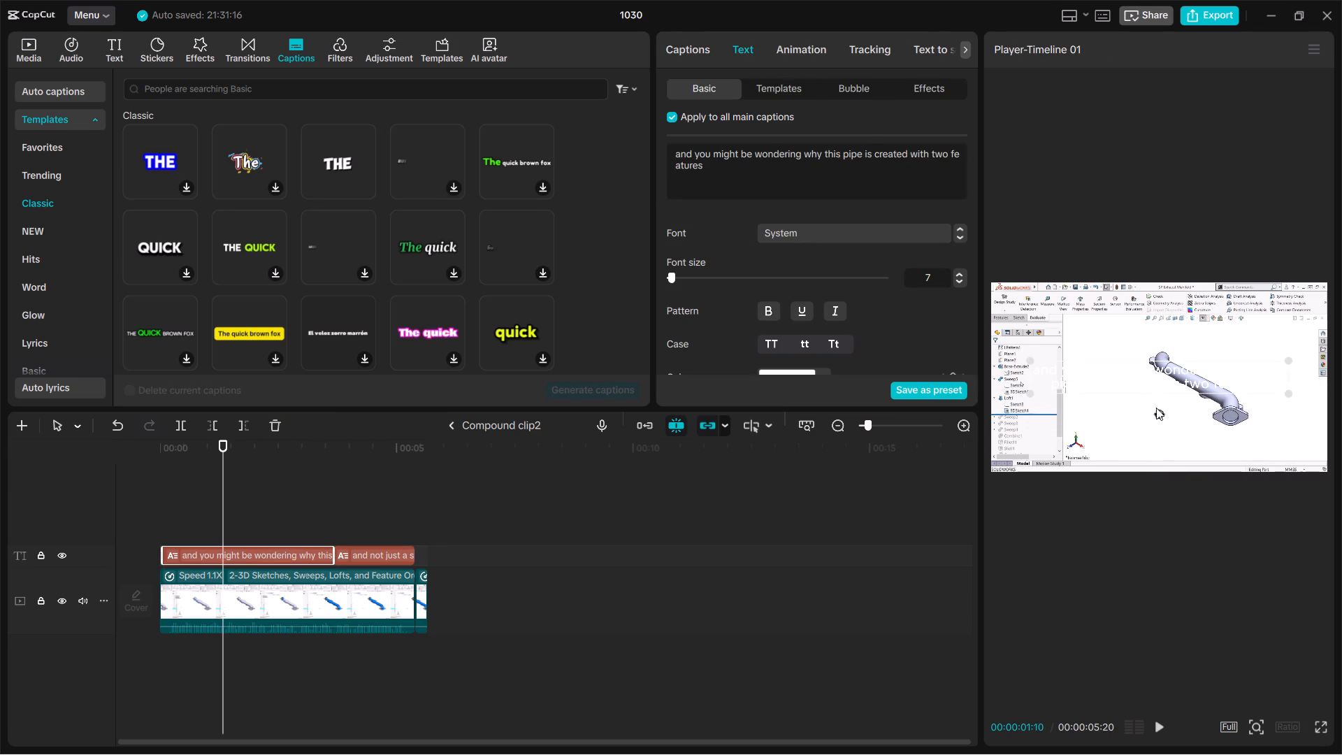
pyautogui.click(361, 523)
pyautogui.moveTo(361, 523); pyautogui.dragTo(393, 528)
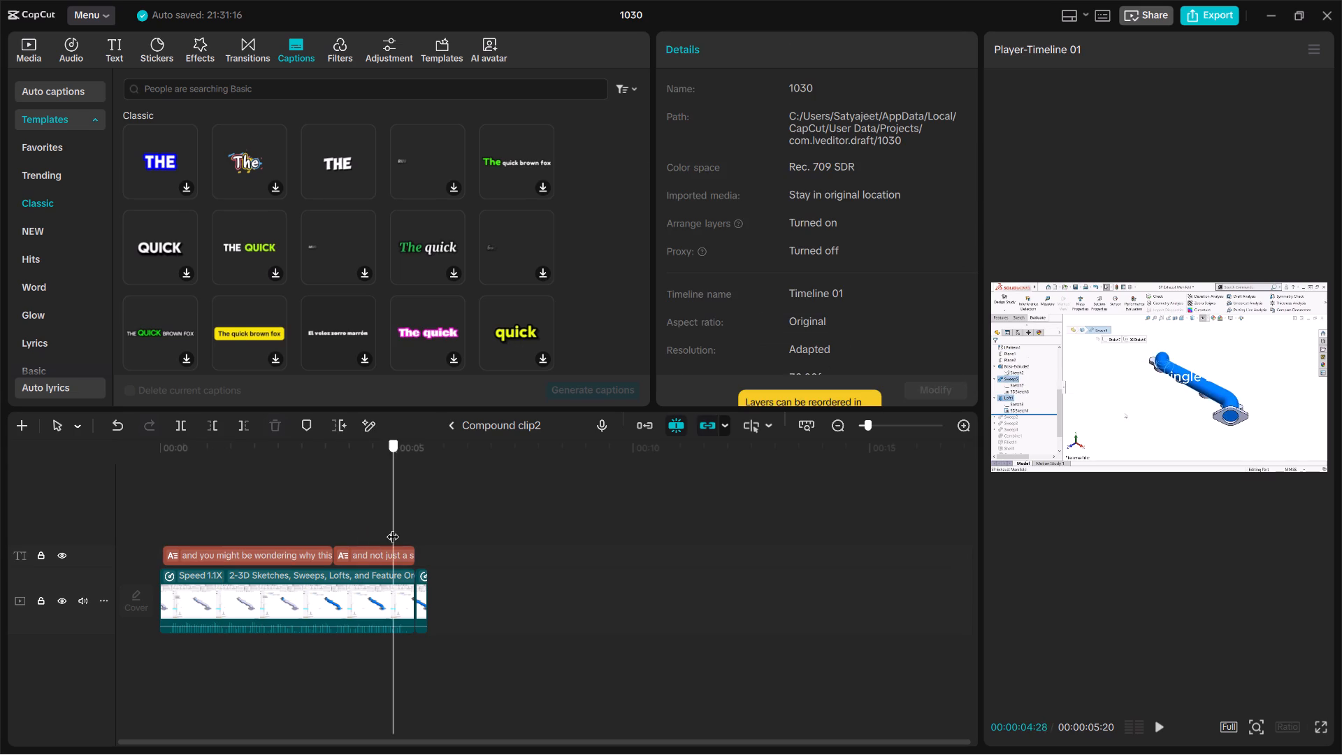
pyautogui.moveTo(393, 528); pyautogui.dragTo(139, 545)
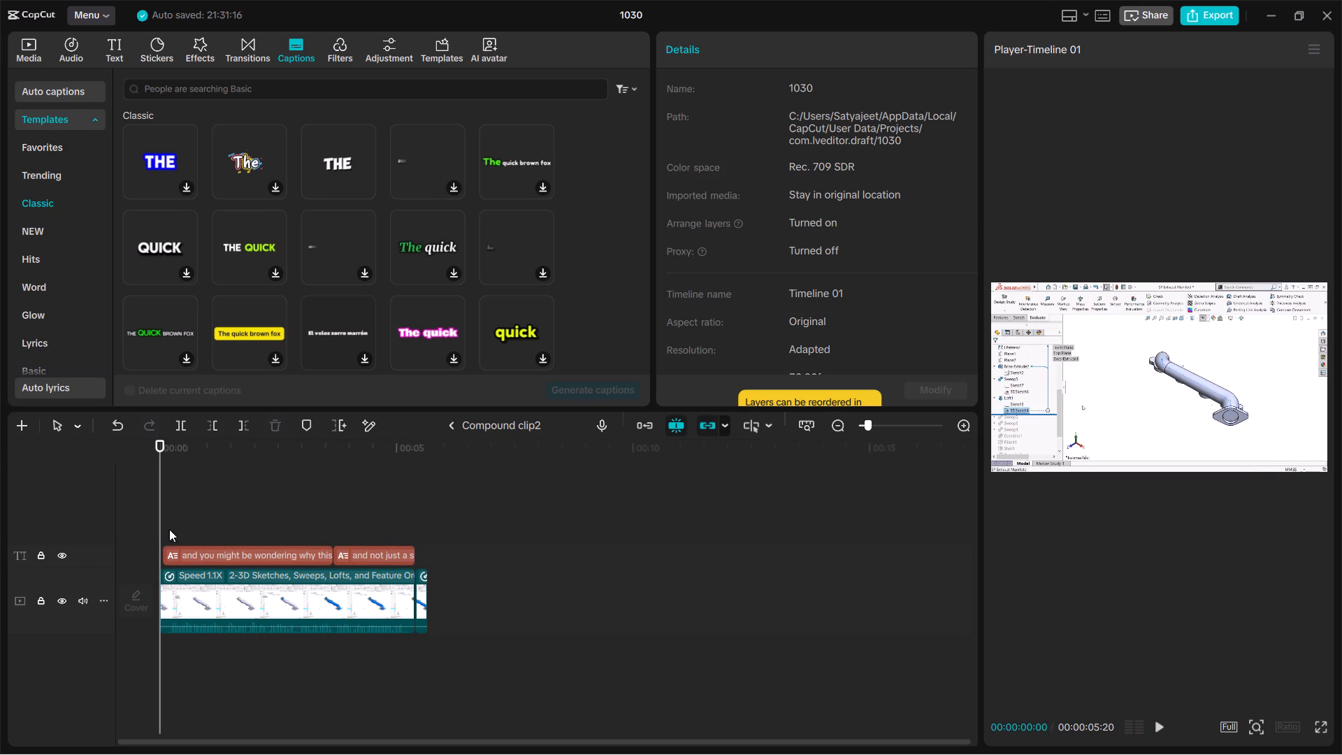
# Preview the bold white single-word Classic template again and examine the rest of the Classic caption templates.
pyautogui.click(332, 170)
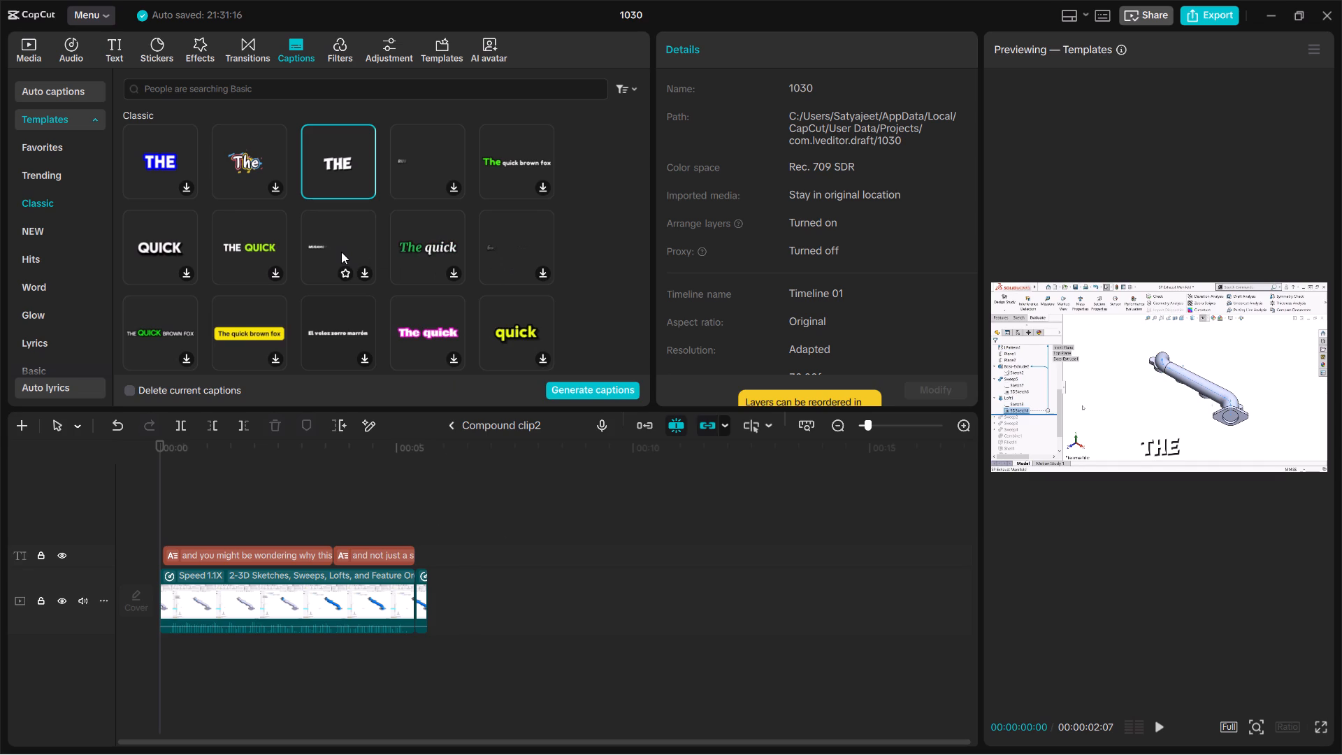
pyautogui.scroll(-1, 349, 255)
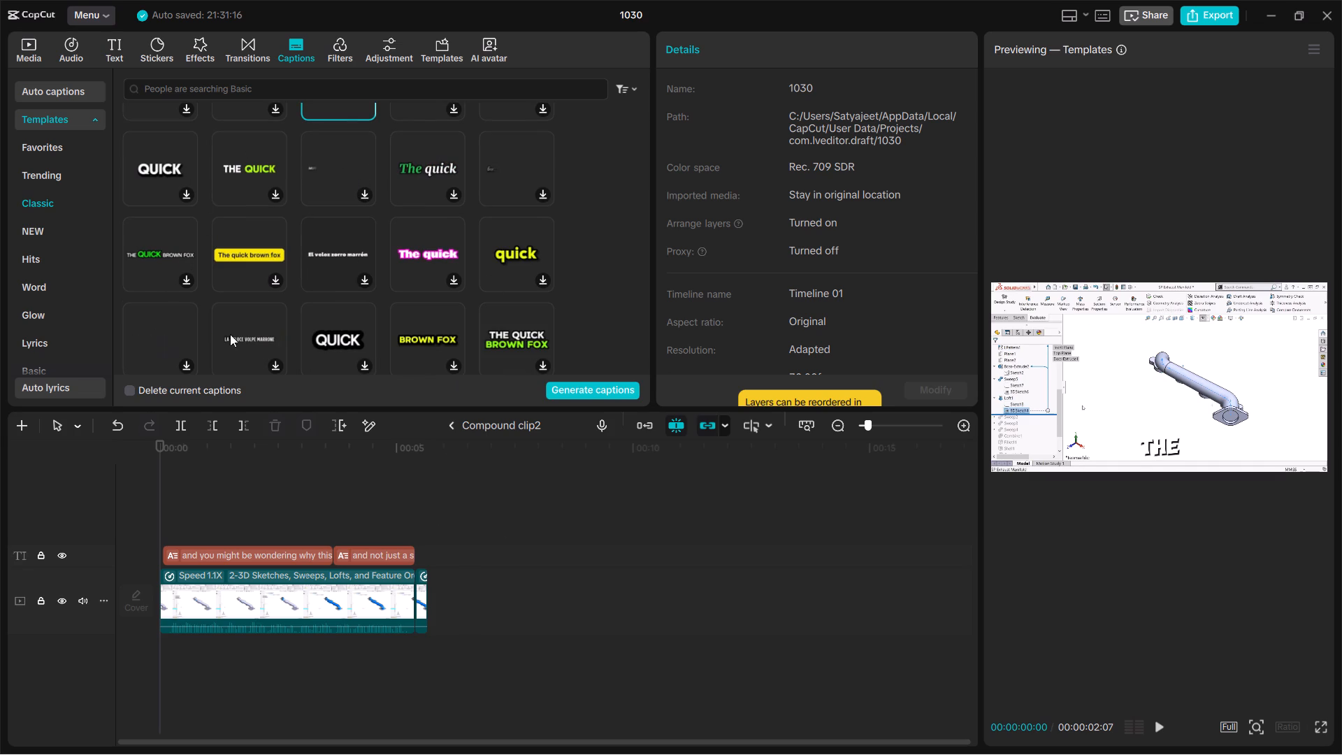
pyautogui.scroll(-2, 418, 339)
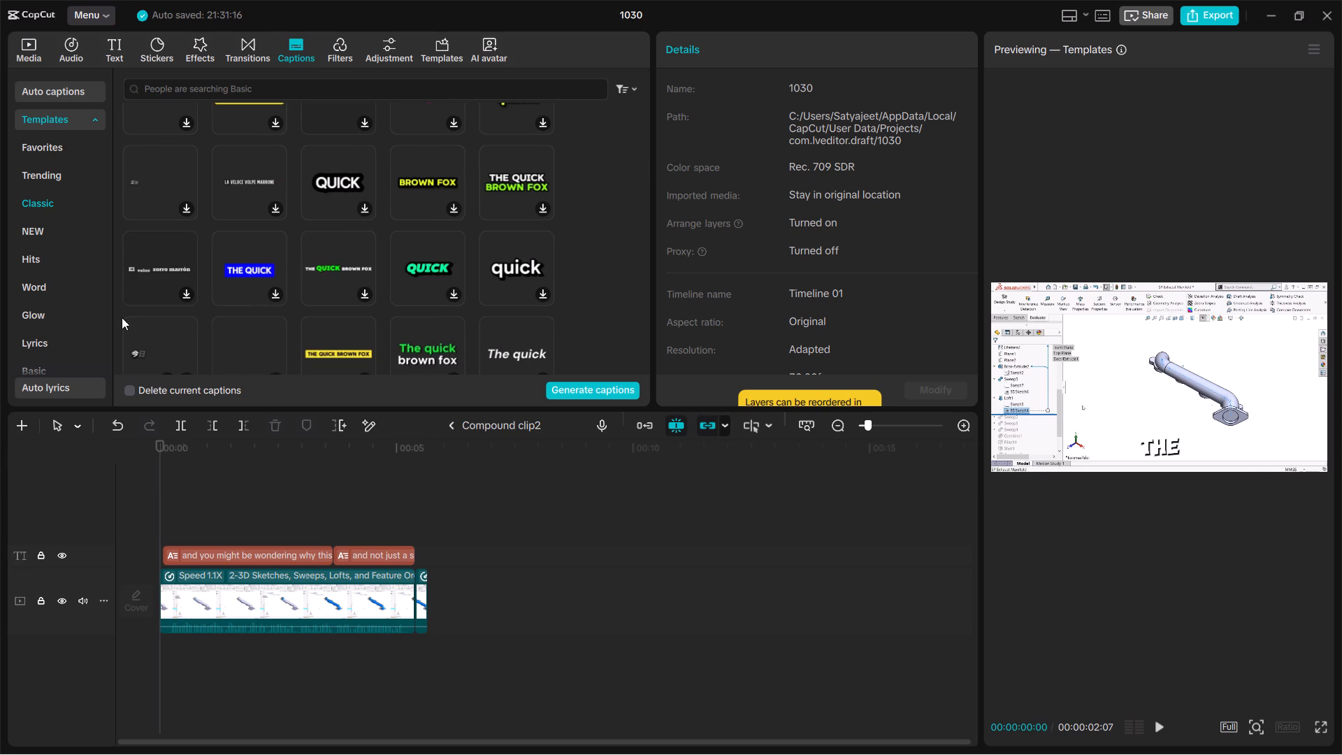
pyautogui.scroll(-1, 191, 264)
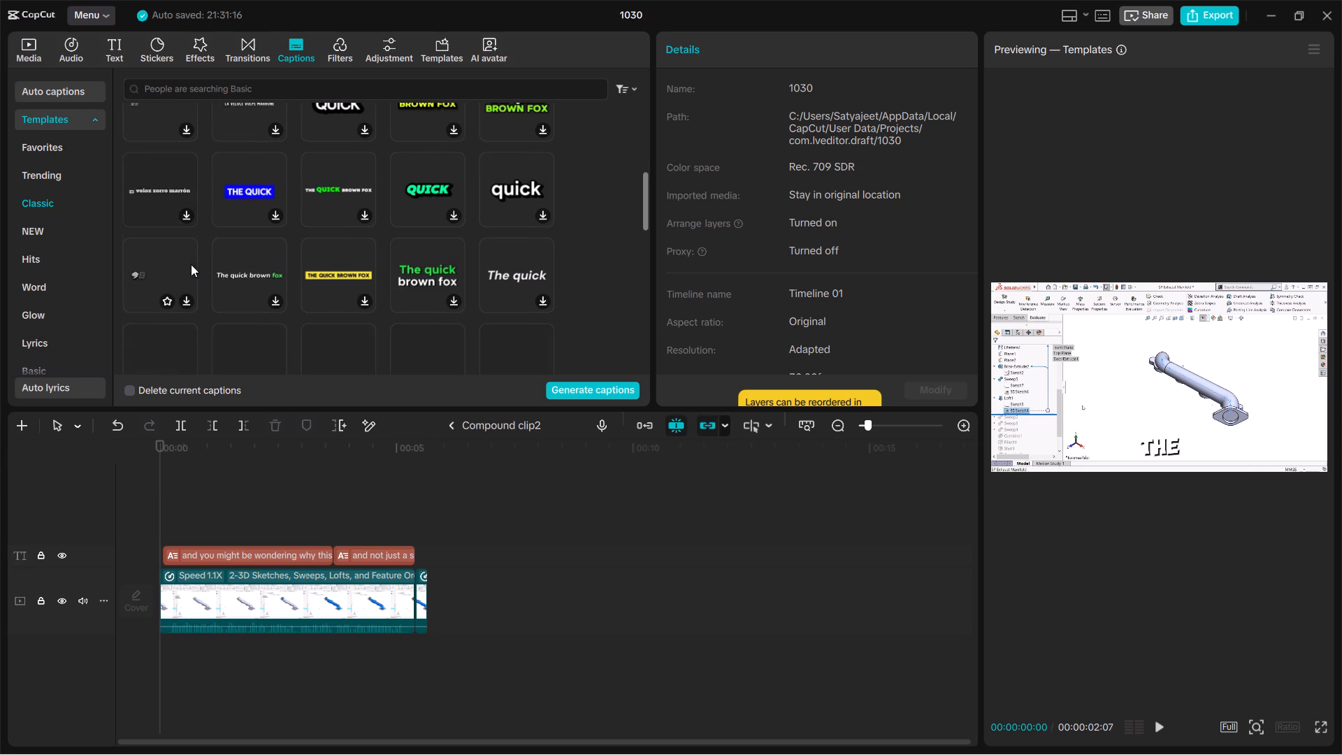
pyautogui.scroll(-2, 261, 277)
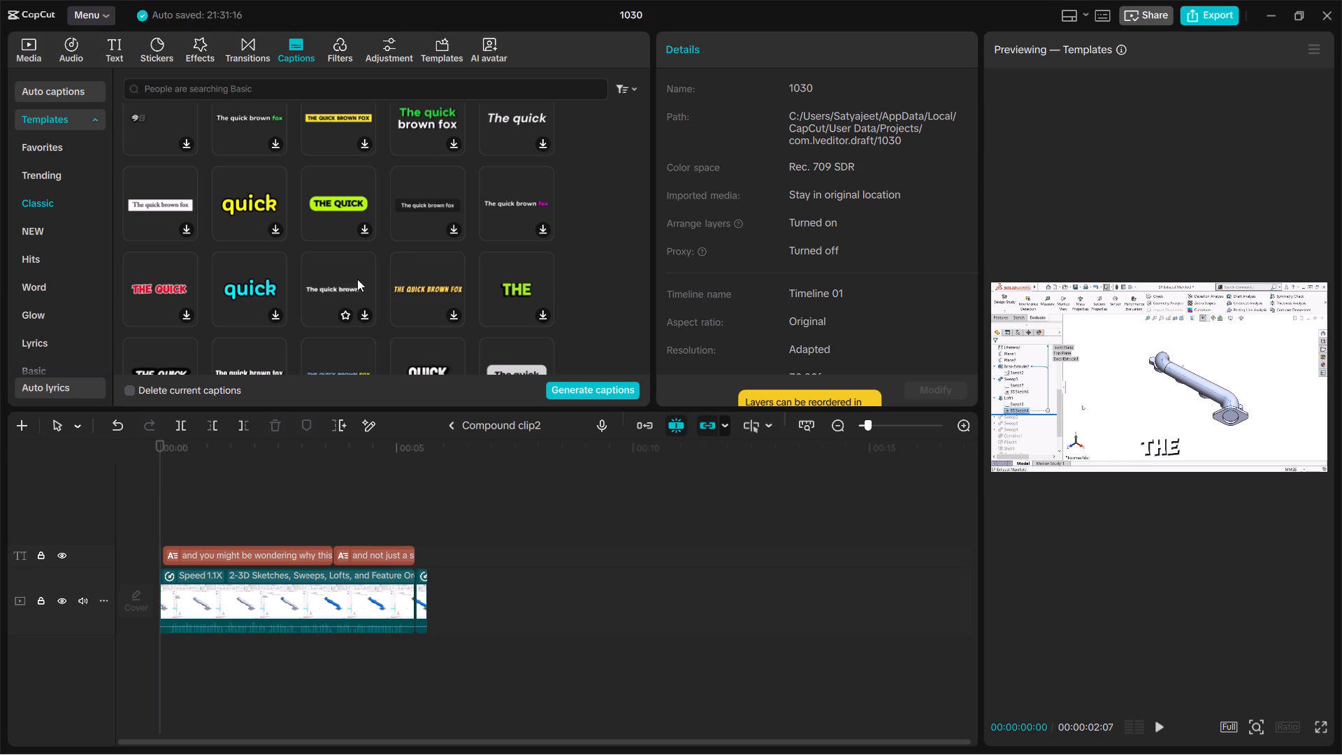
pyautogui.scroll(-4, 414, 271)
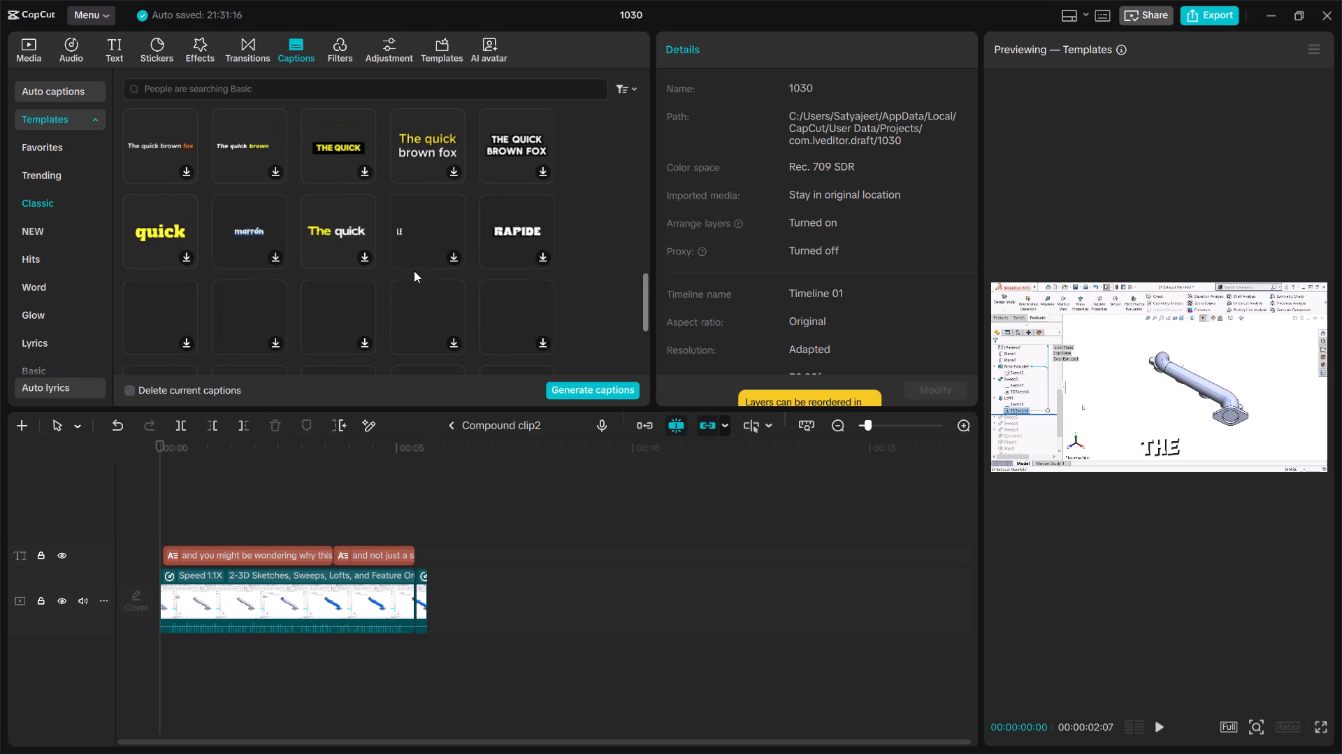
pyautogui.scroll(-3, 414, 271)
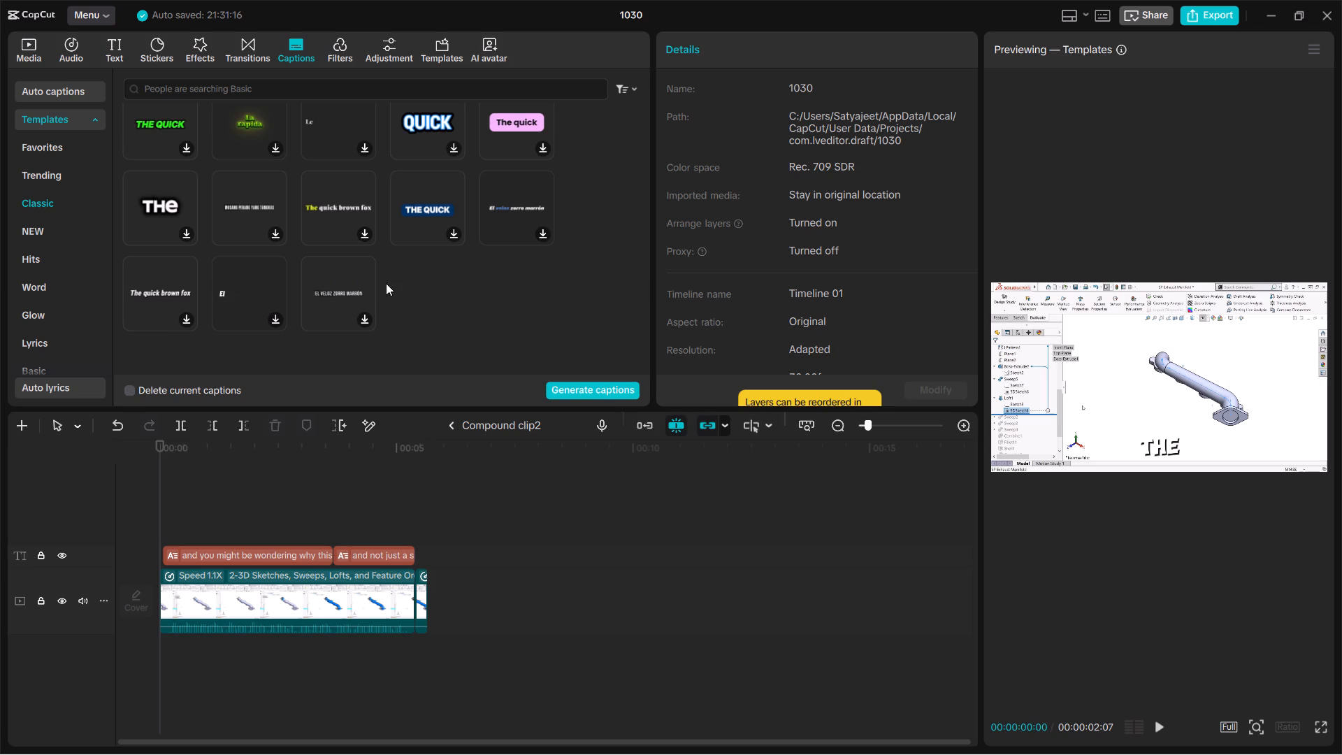
# Preview the yellow-highlight and purple-highlight Trending caption templates on the pipe footage and examine the rest of the Trending templates.
pyautogui.click(581, 300)
pyautogui.scroll(8, 606, 312)
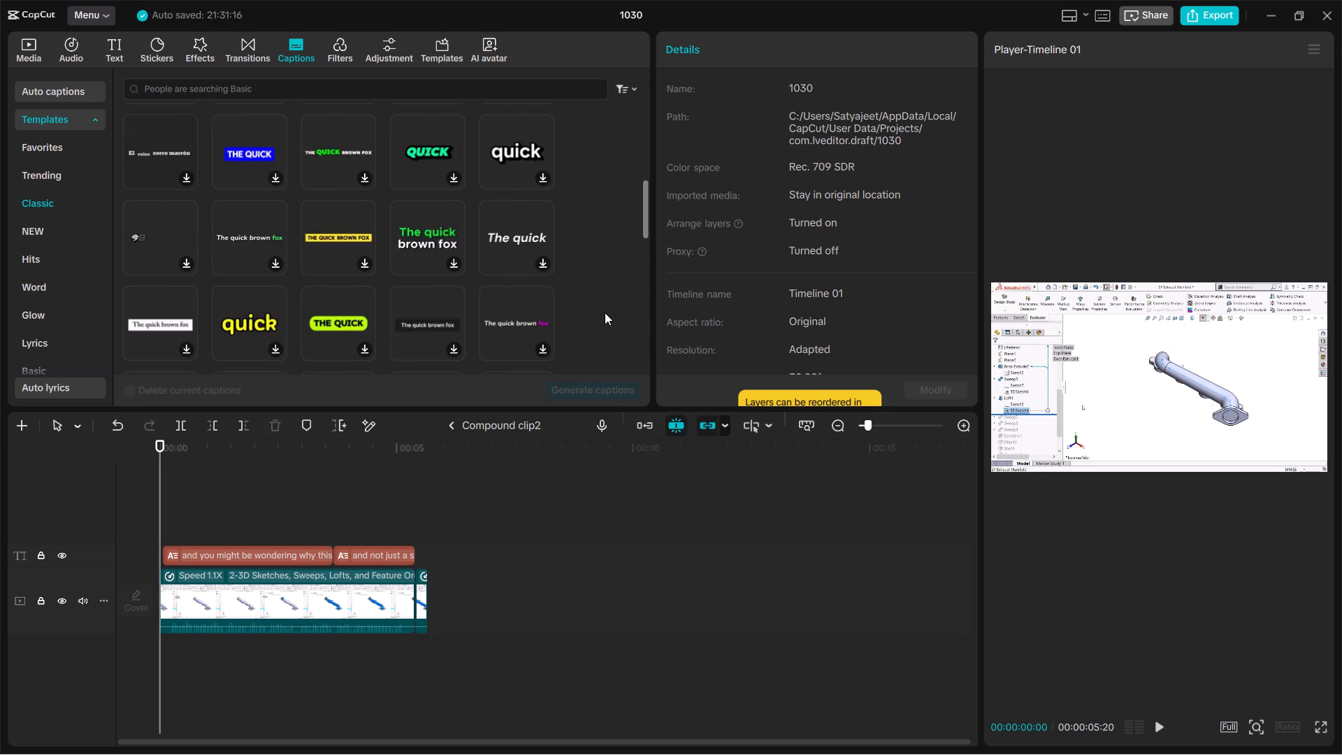
pyautogui.scroll(13, 605, 312)
pyautogui.scroll(11, 597, 309)
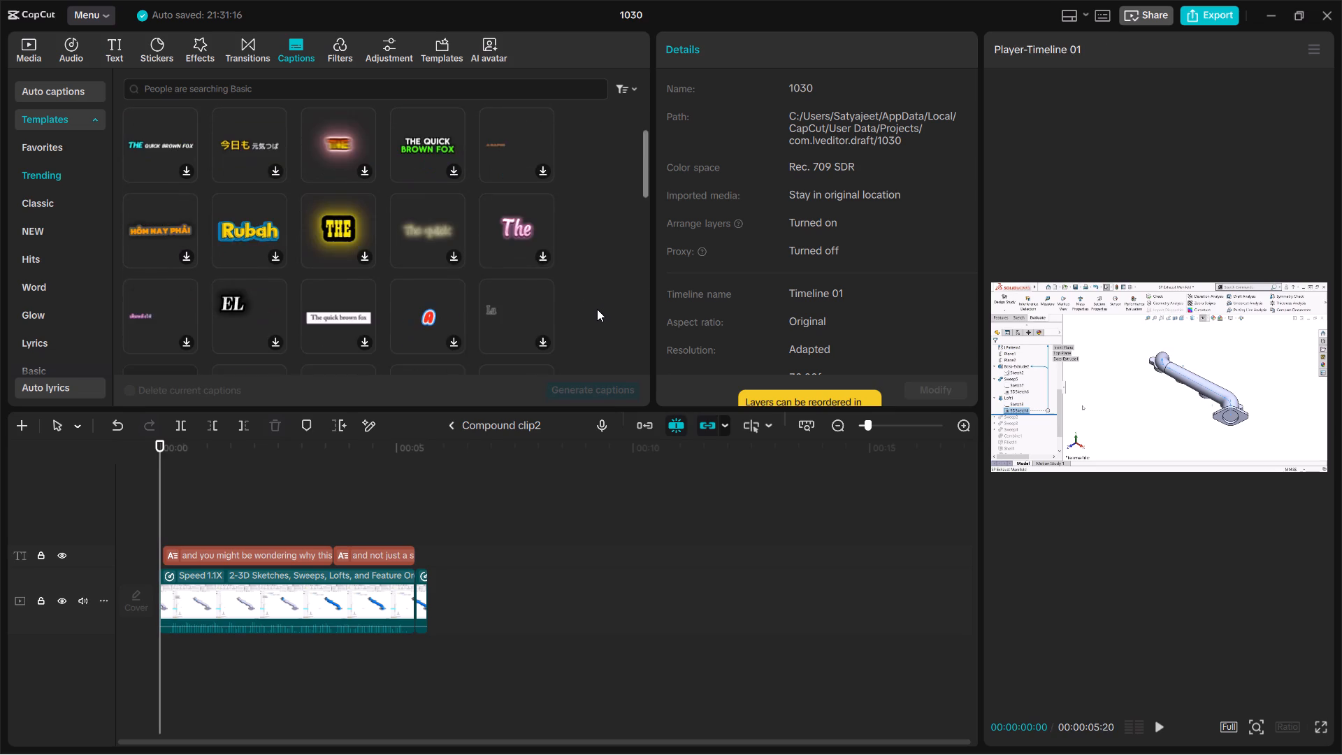
pyautogui.scroll(16, 597, 309)
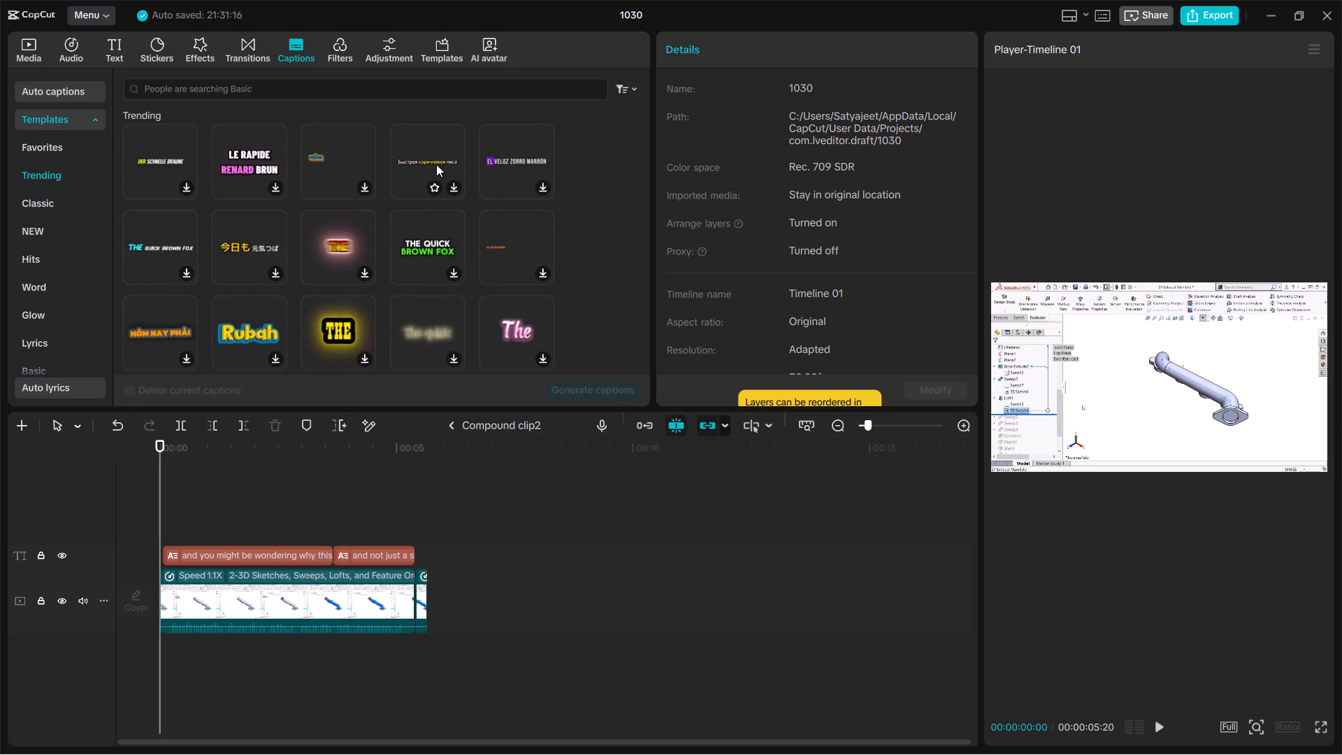
pyautogui.click(436, 164)
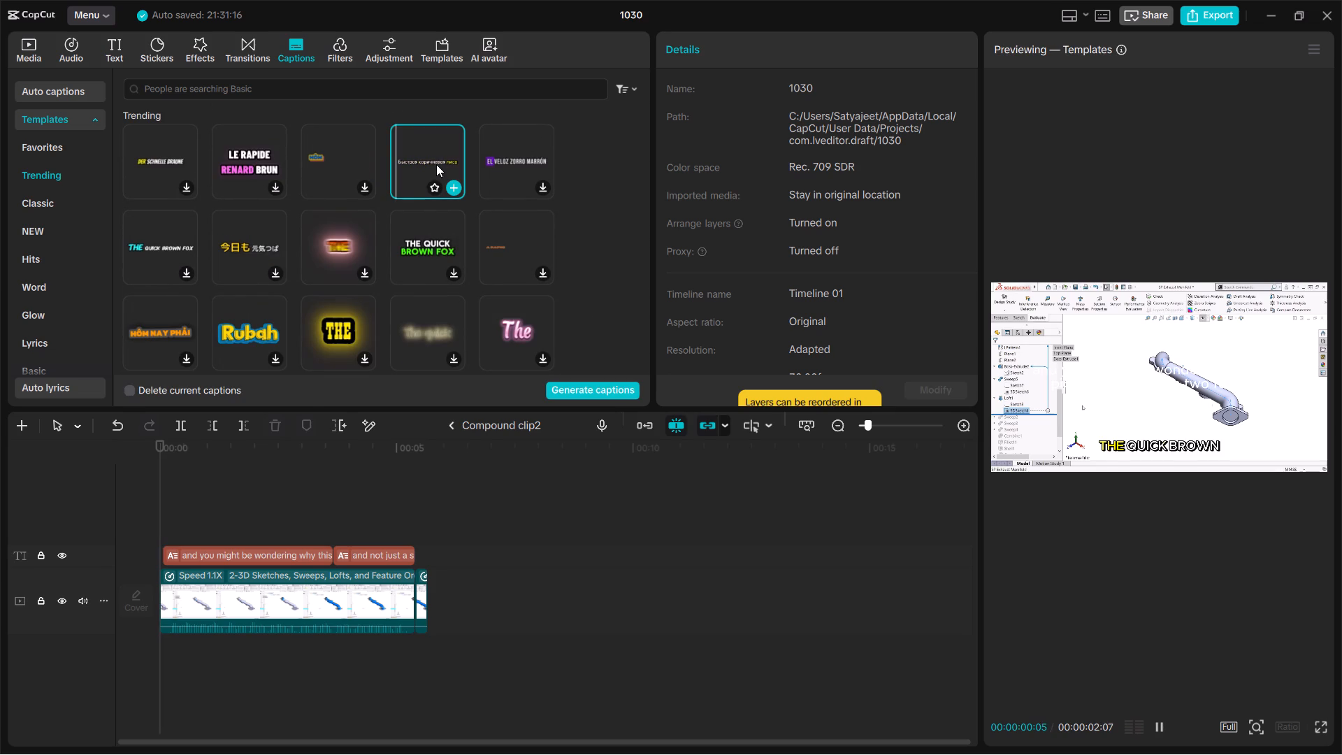
pyautogui.click(496, 161)
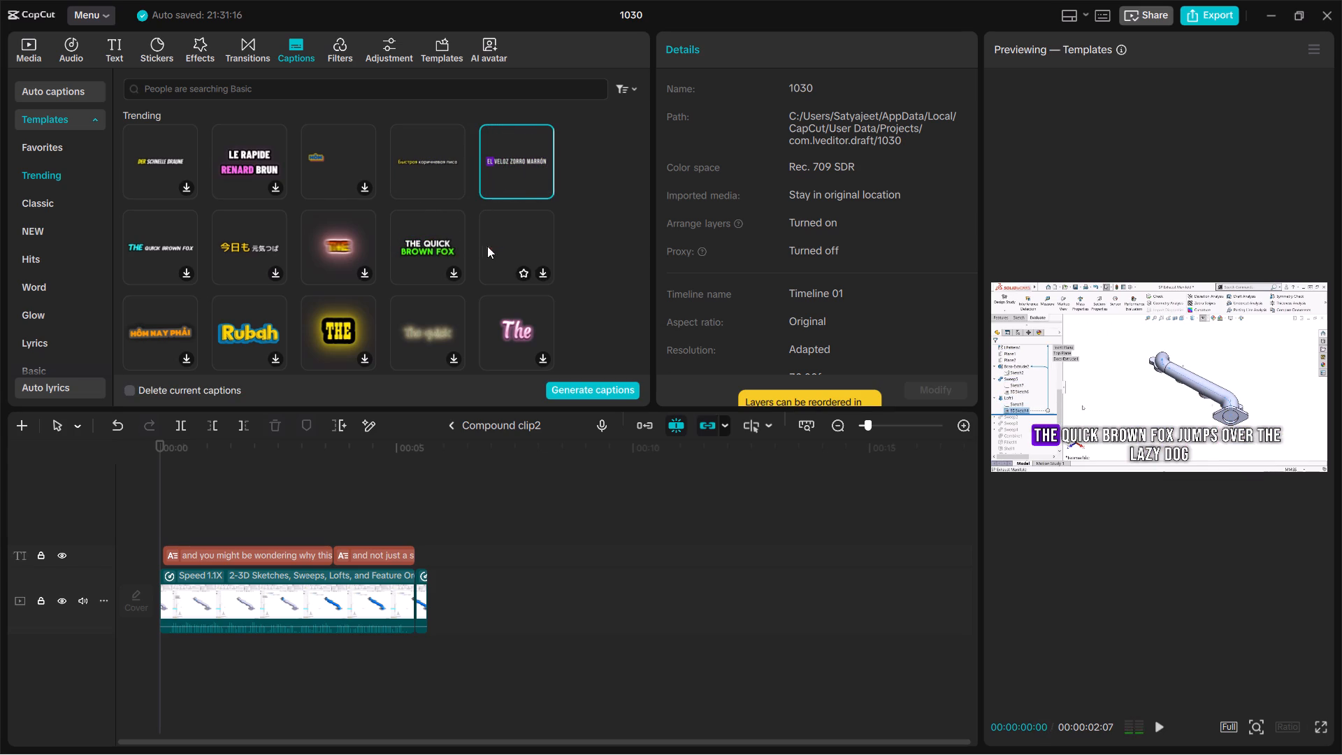
pyautogui.scroll(-2, 303, 260)
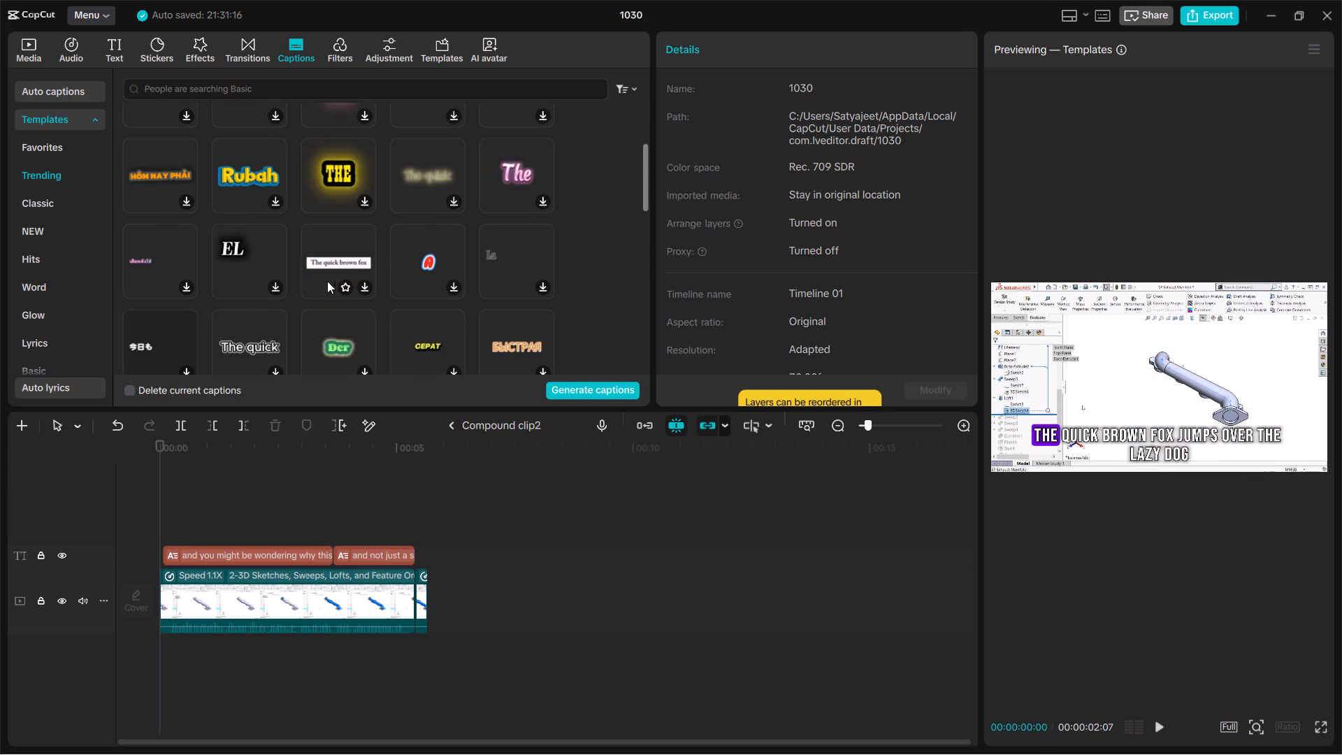
pyautogui.scroll(-1, 352, 260)
pyautogui.scroll(-1, 248, 264)
pyautogui.scroll(-2, 315, 248)
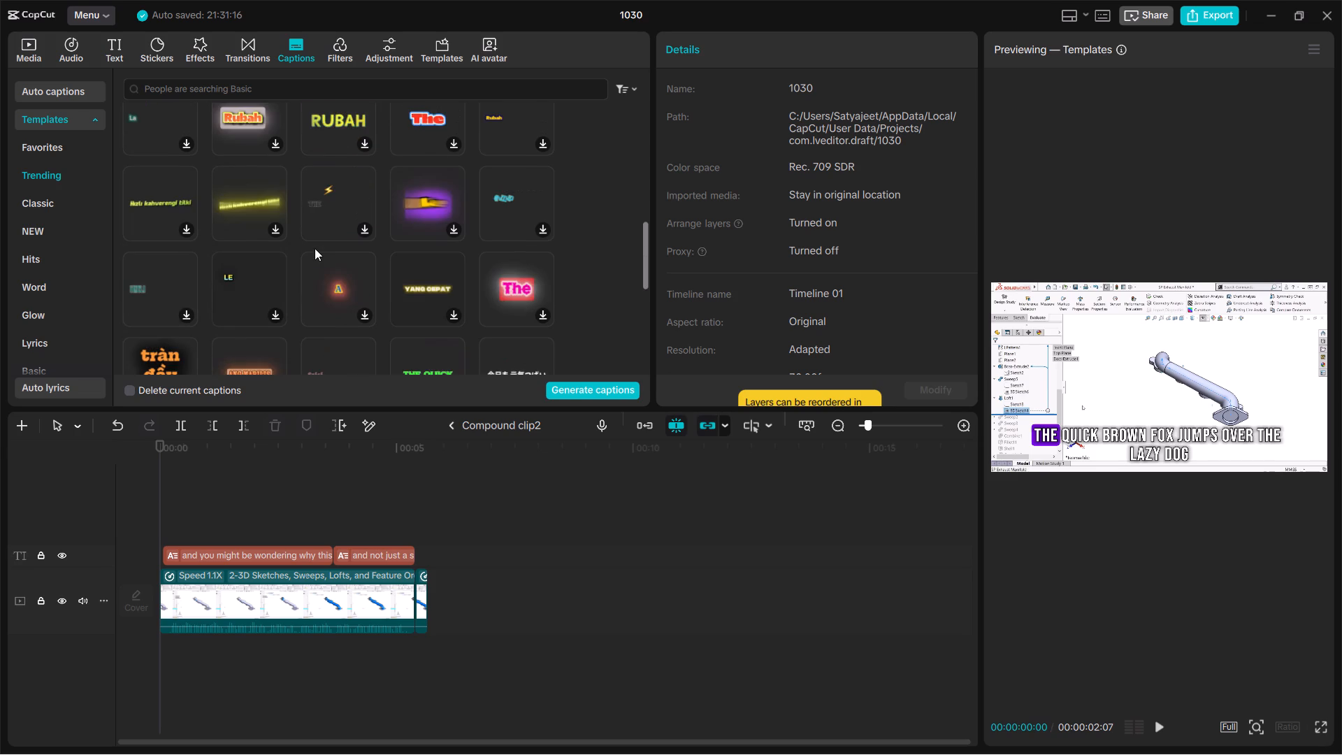
pyautogui.scroll(-3, 321, 248)
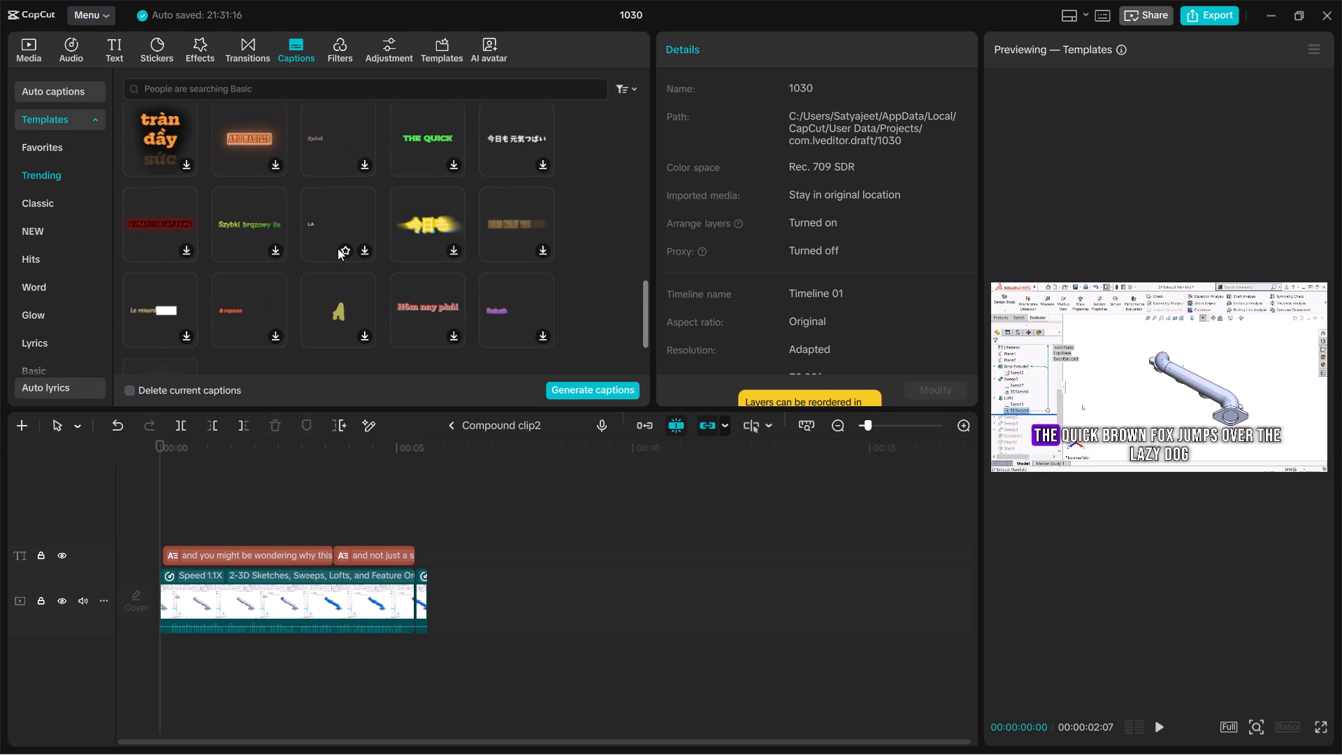
pyautogui.scroll(-3, 338, 248)
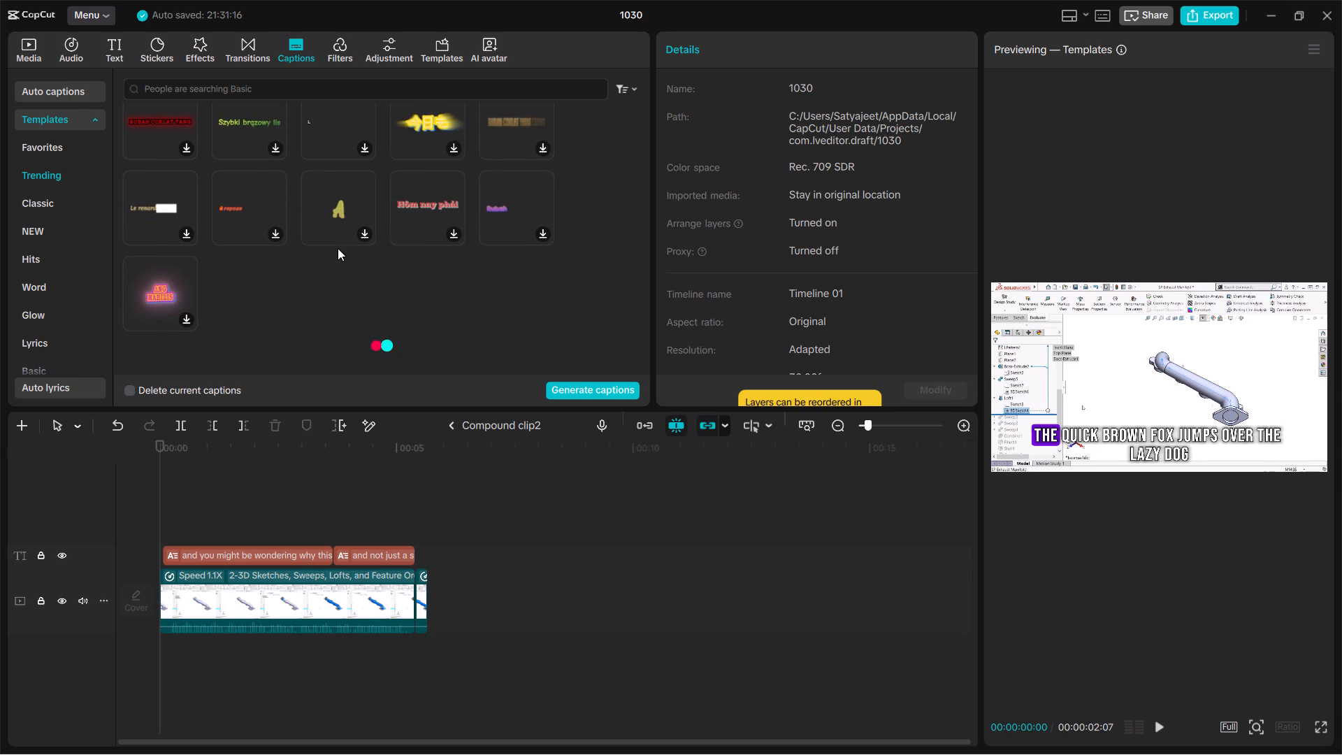
# Add the bold white single-word Classic caption template at the clip's start and extend it to match the first caption's length.
pyautogui.click(336, 165)
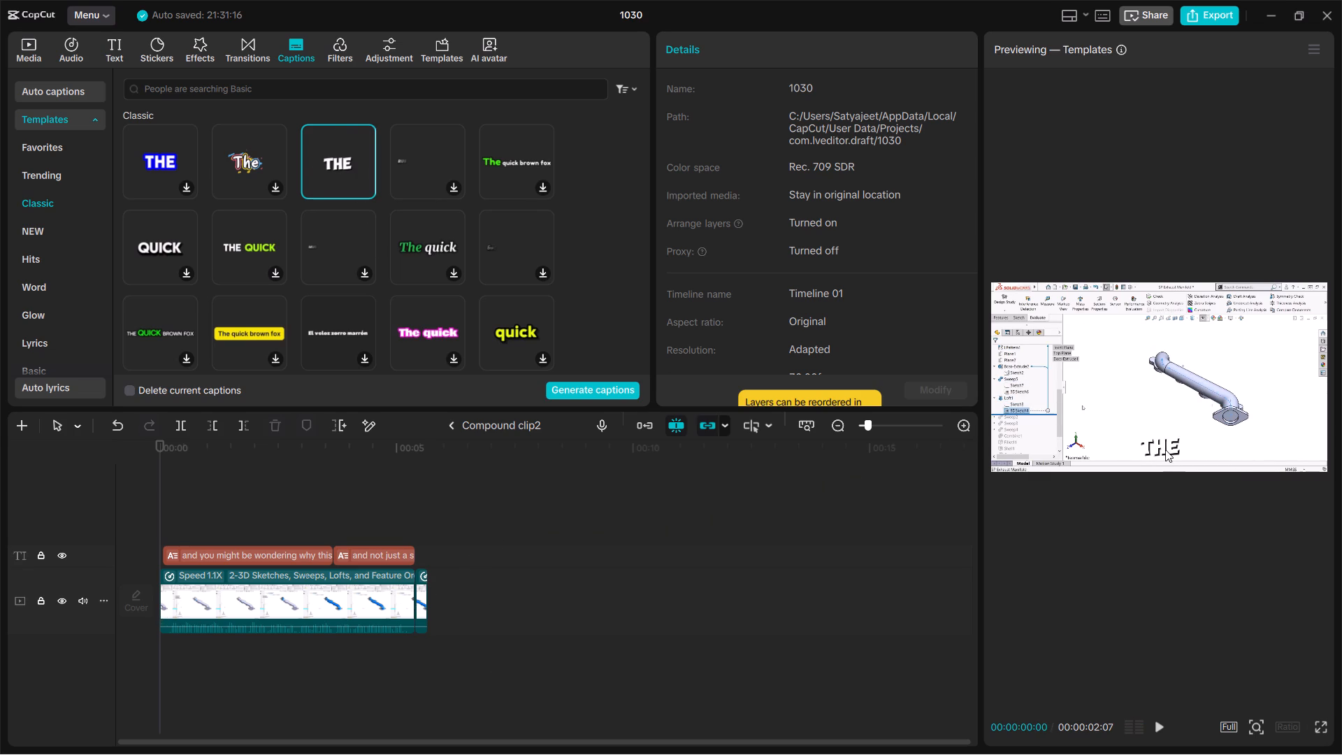
pyautogui.click(332, 175)
pyautogui.click(363, 188)
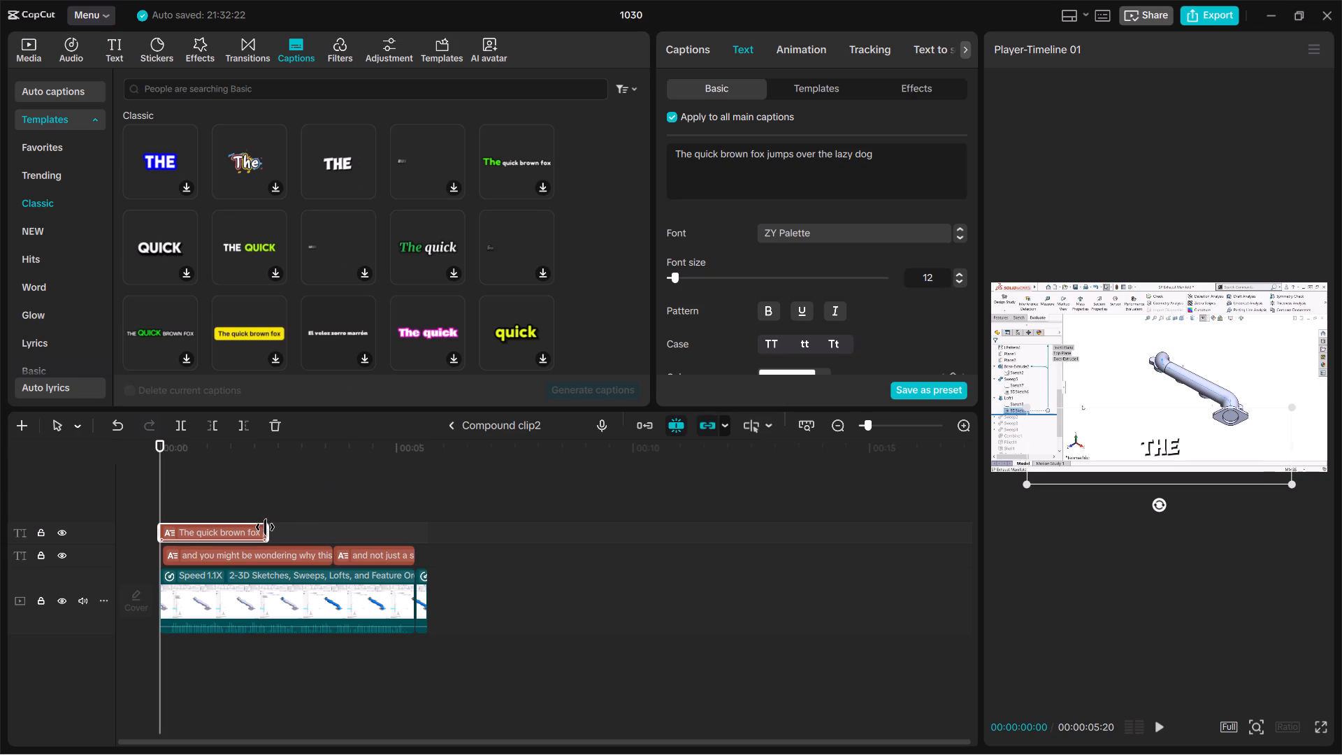
pyautogui.moveTo(265, 527); pyautogui.dragTo(327, 527)
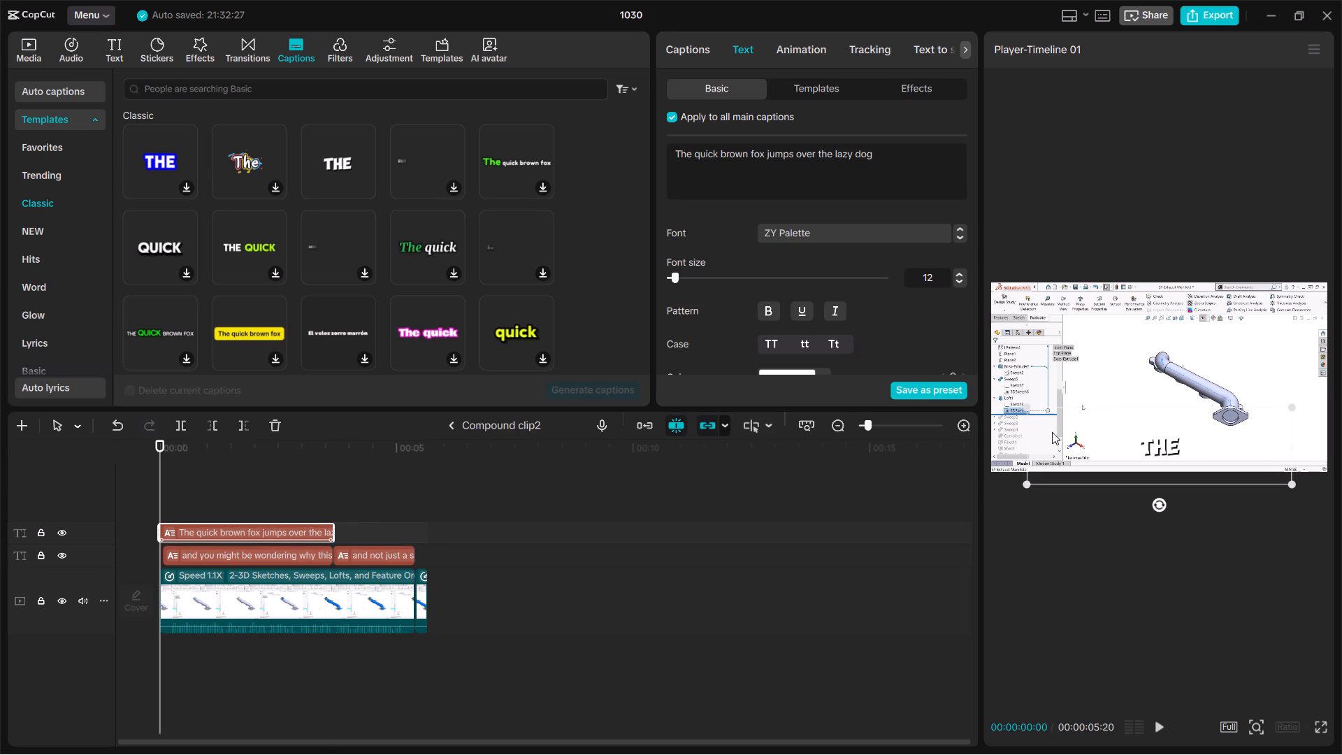
# Delete the original "and you might be wondering why this pipe is created with two features" caption and play back the template caption.
pyautogui.click(289, 556)
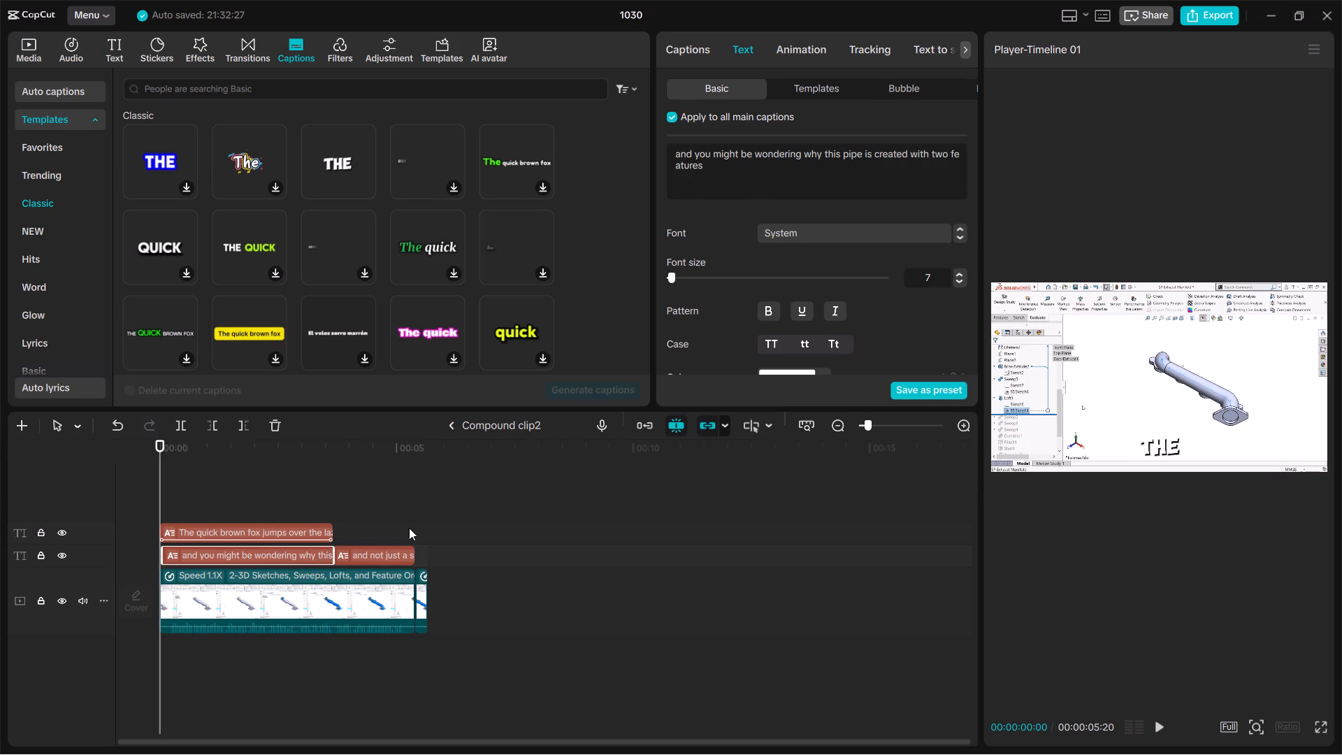
pyautogui.press('Delete')
pyautogui.press('space')
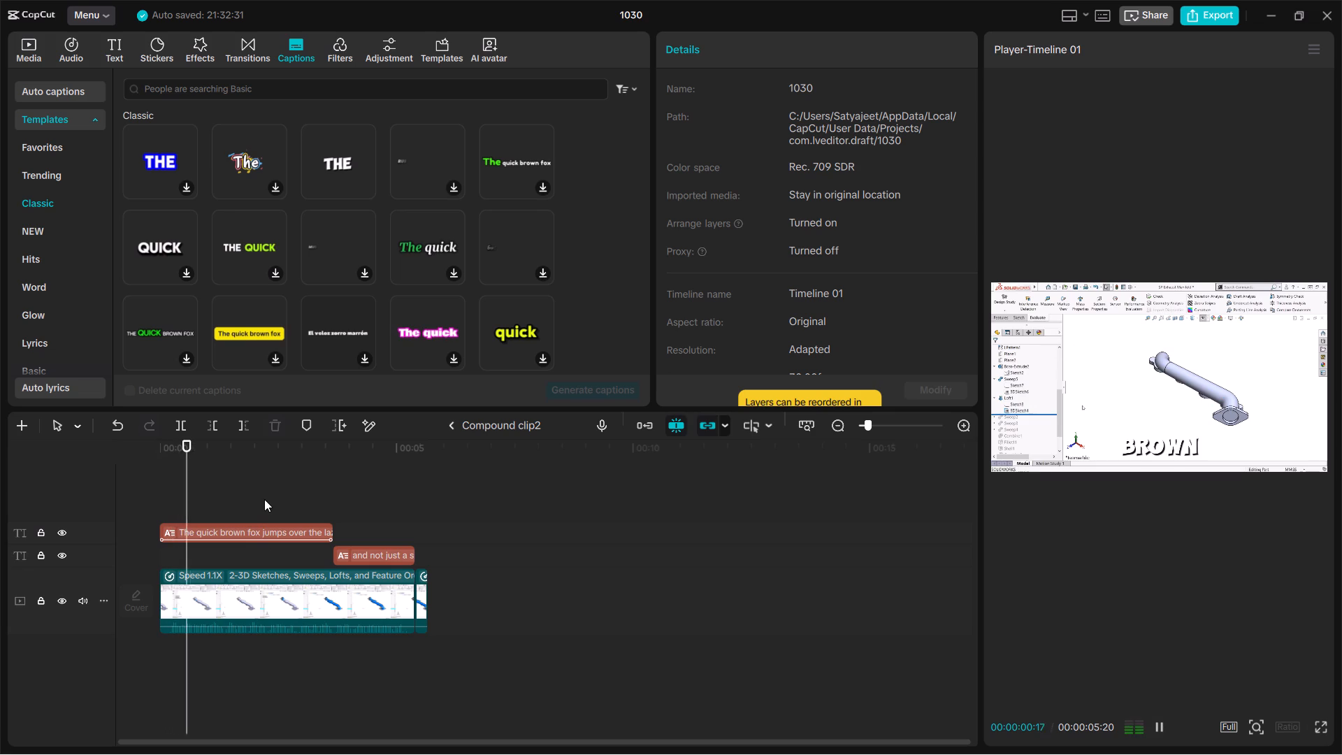
pyautogui.press('space')
# Preview the white single-word template again and check the clip around the "and not just a single sweep" caption.
pyautogui.click(349, 553)
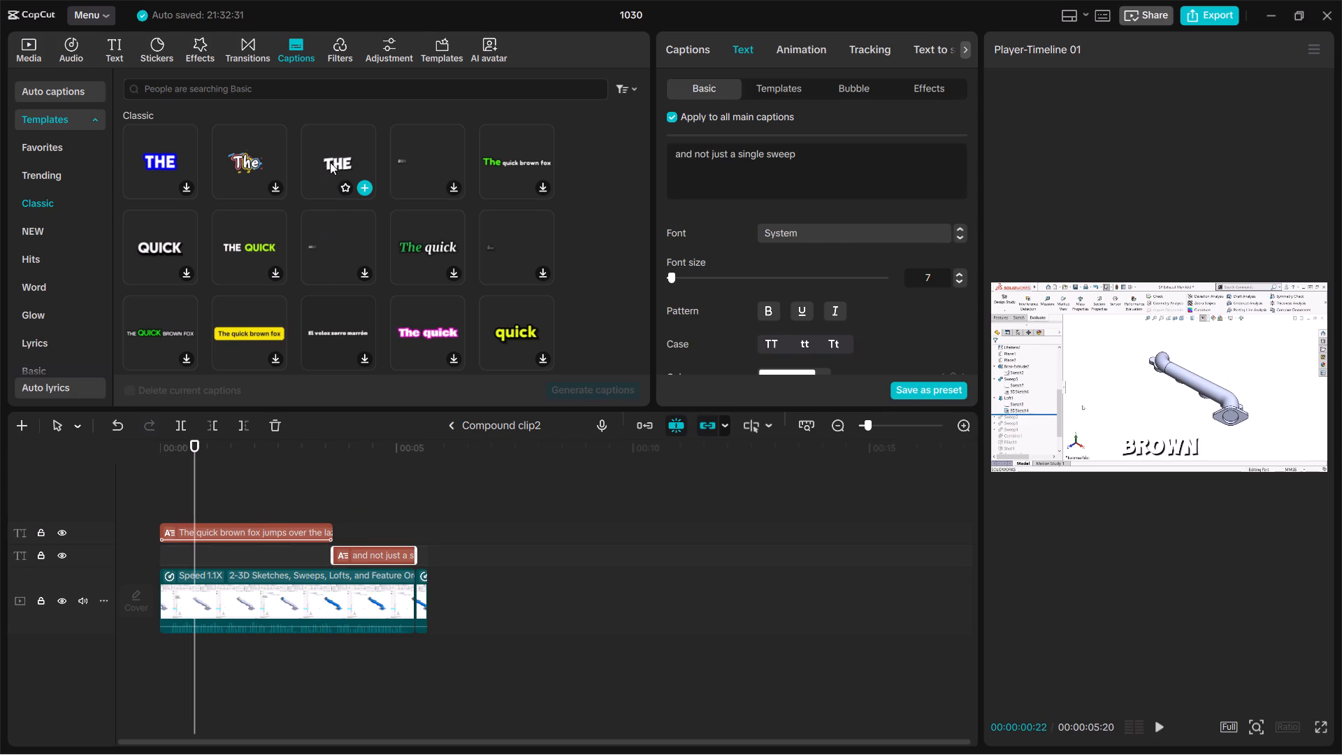
pyautogui.click(330, 162)
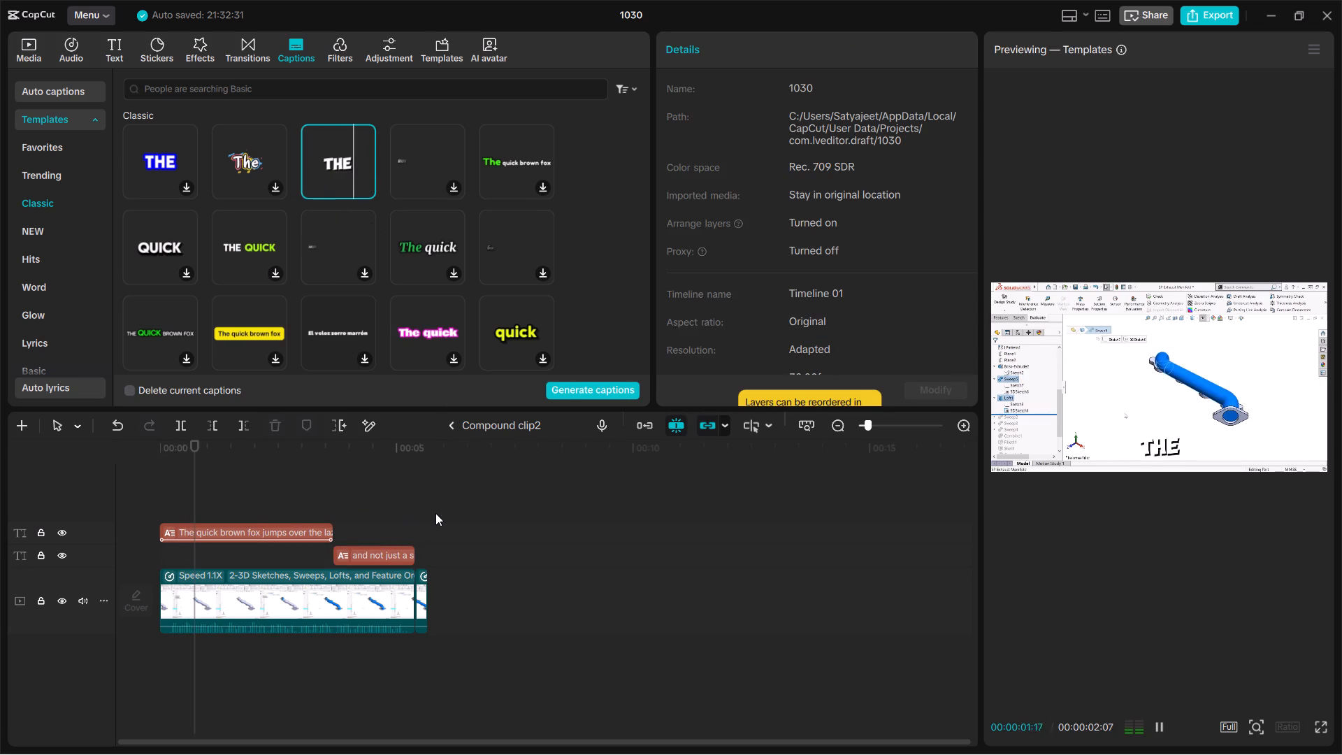
pyautogui.moveTo(328, 533); pyautogui.dragTo(365, 540)
pyautogui.moveTo(319, 535); pyautogui.dragTo(287, 528)
pyautogui.click(332, 529)
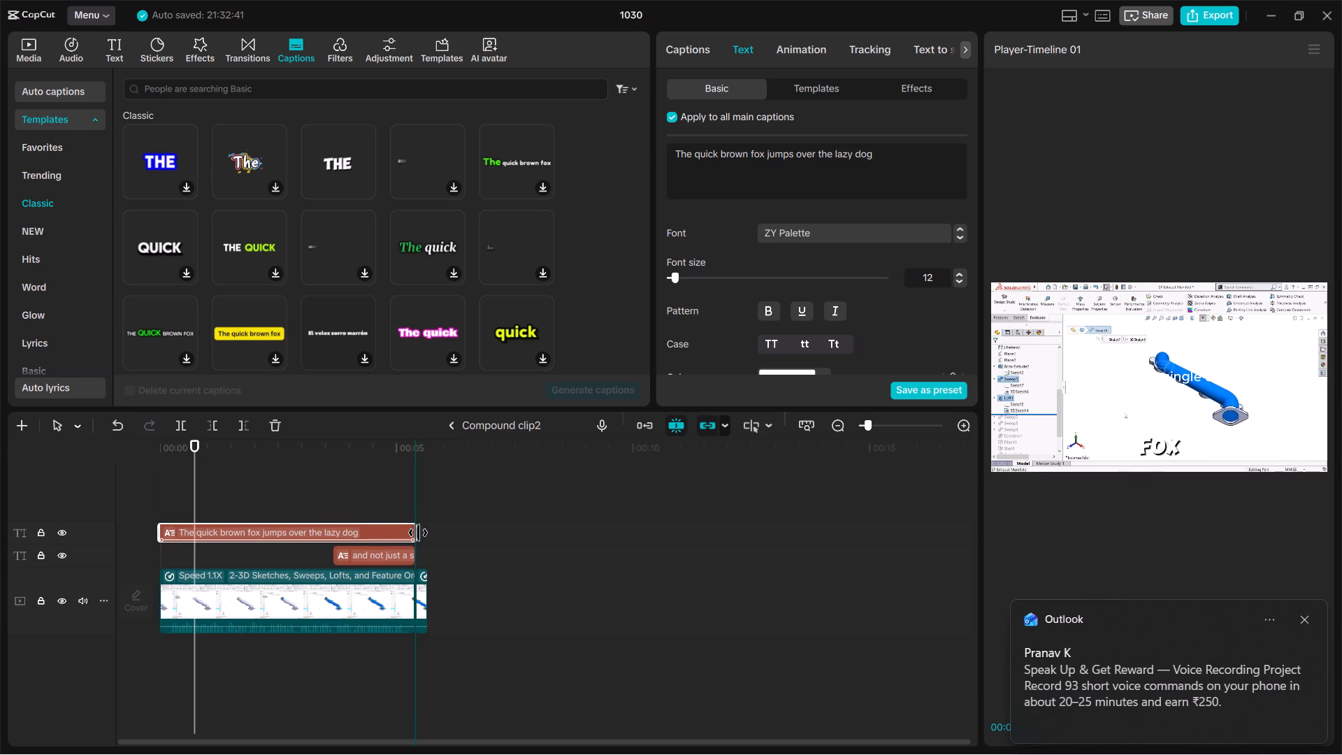
pyautogui.click(354, 552)
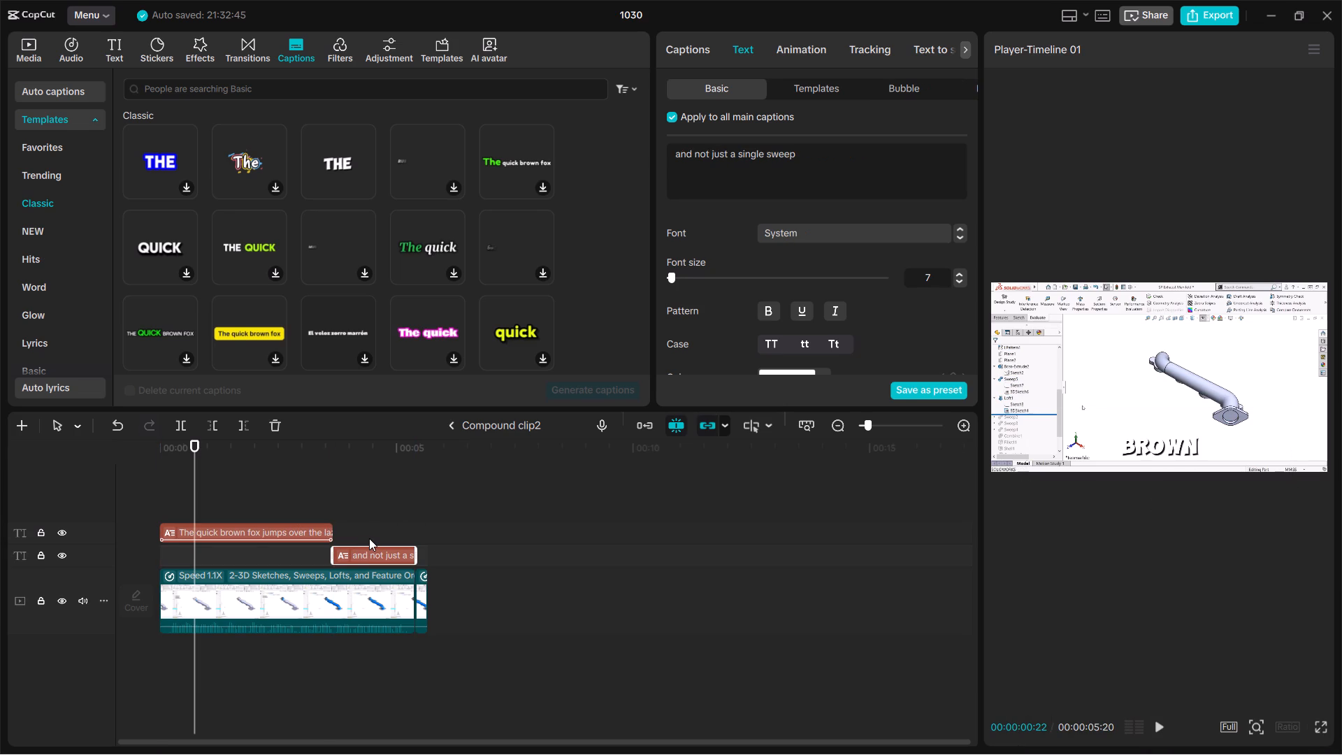
pyautogui.click(347, 508)
pyautogui.moveTo(347, 508); pyautogui.dragTo(386, 523)
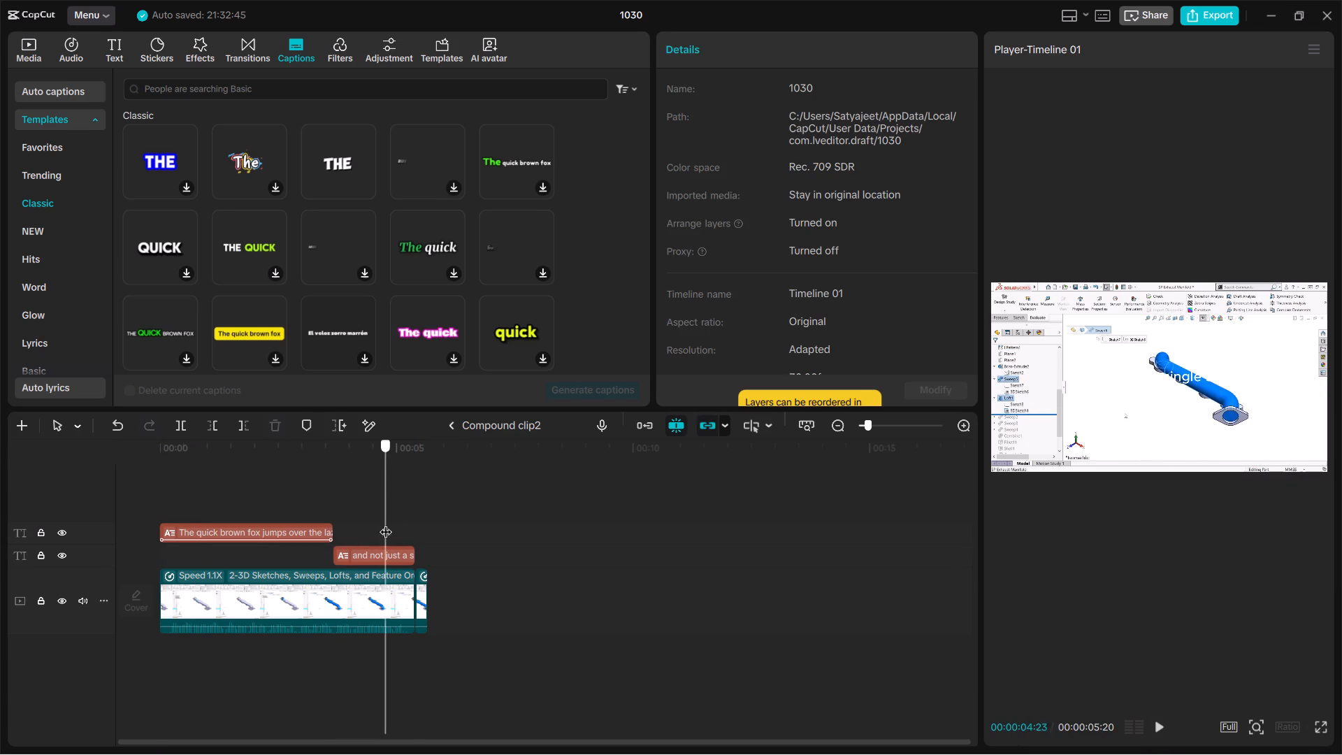
pyautogui.moveTo(386, 523); pyautogui.dragTo(334, 521)
pyautogui.press('space')
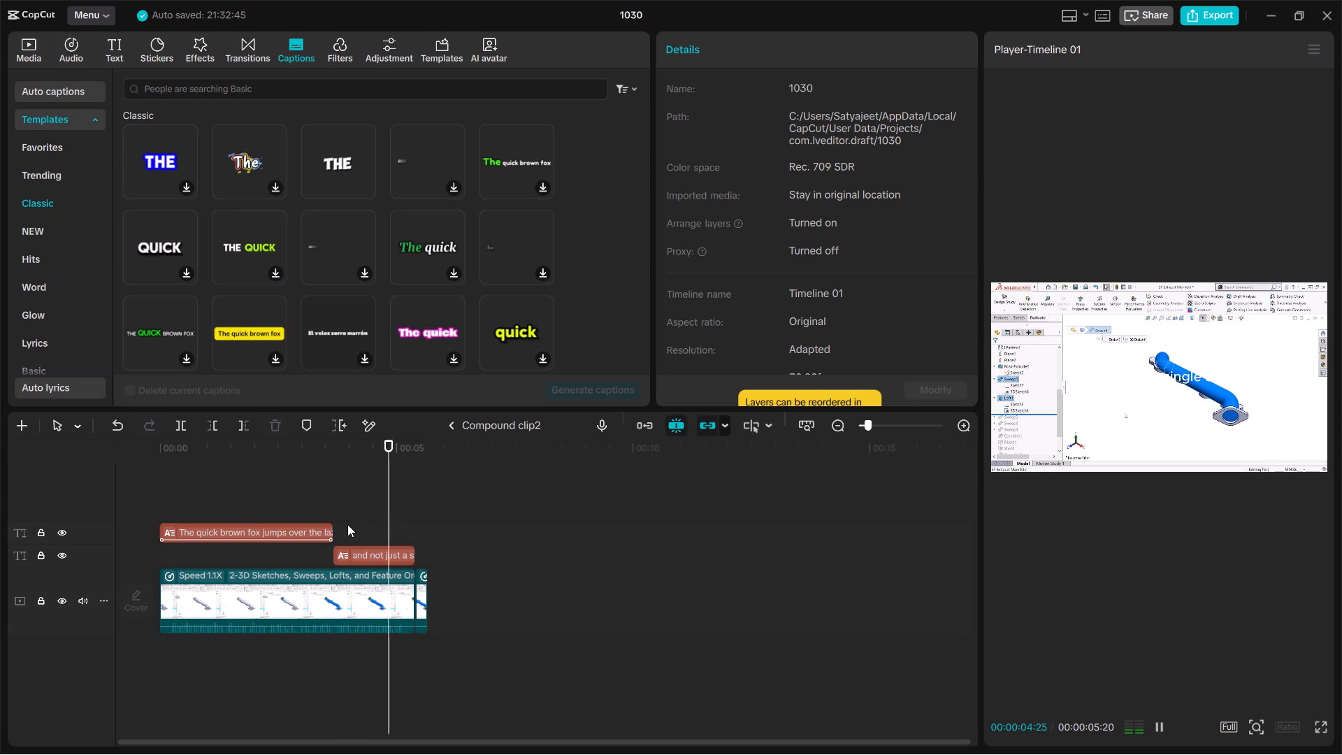
pyautogui.press('space')
# Add a second white single-word template caption above "and not just a single sweep" and trim it to end with that caption.
pyautogui.click(369, 557)
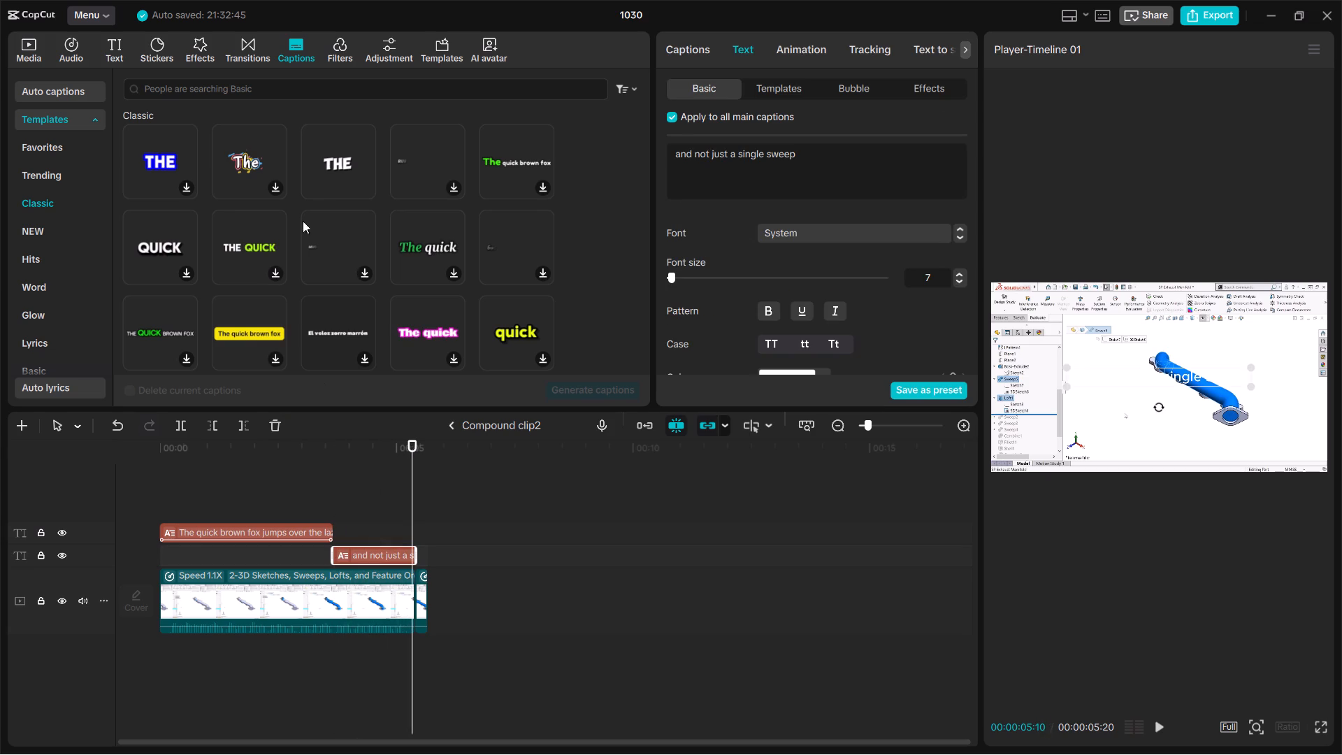
pyautogui.click(333, 176)
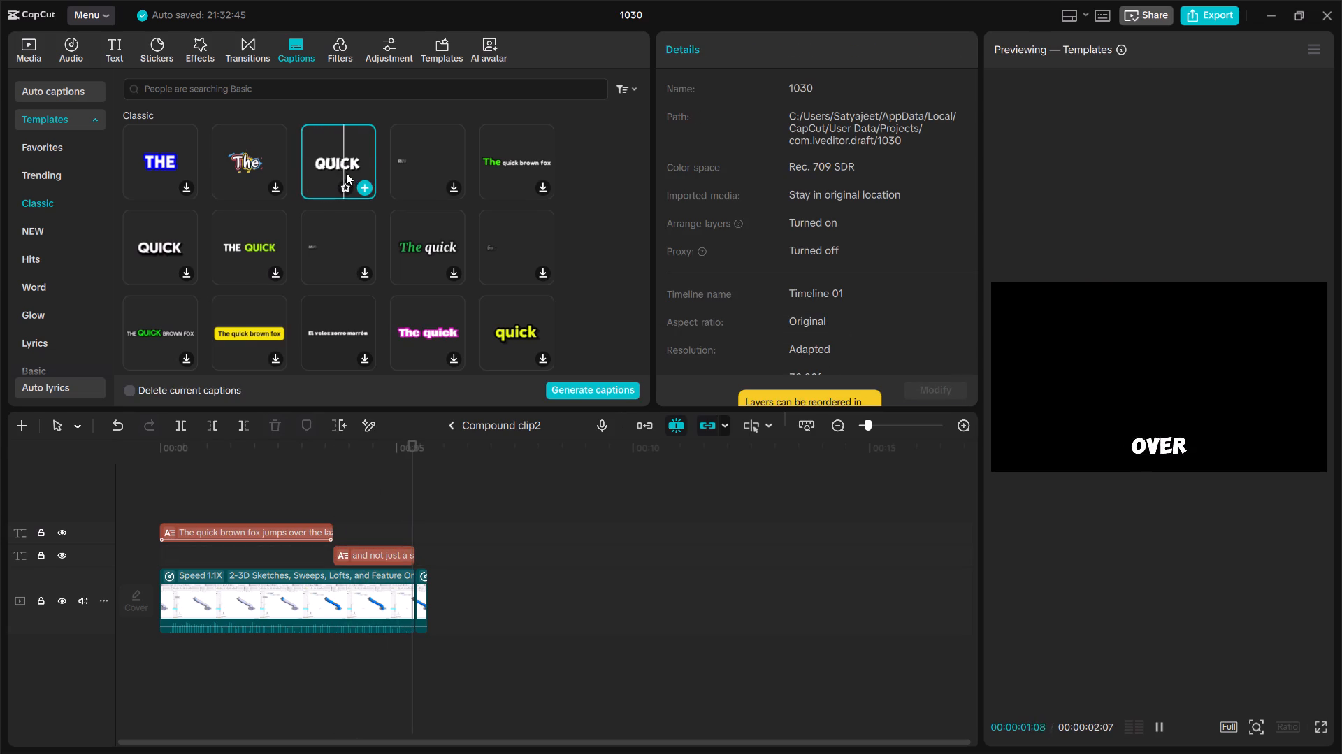
pyautogui.moveTo(346, 170); pyautogui.dragTo(336, 536)
pyautogui.moveTo(445, 538); pyautogui.dragTo(410, 540)
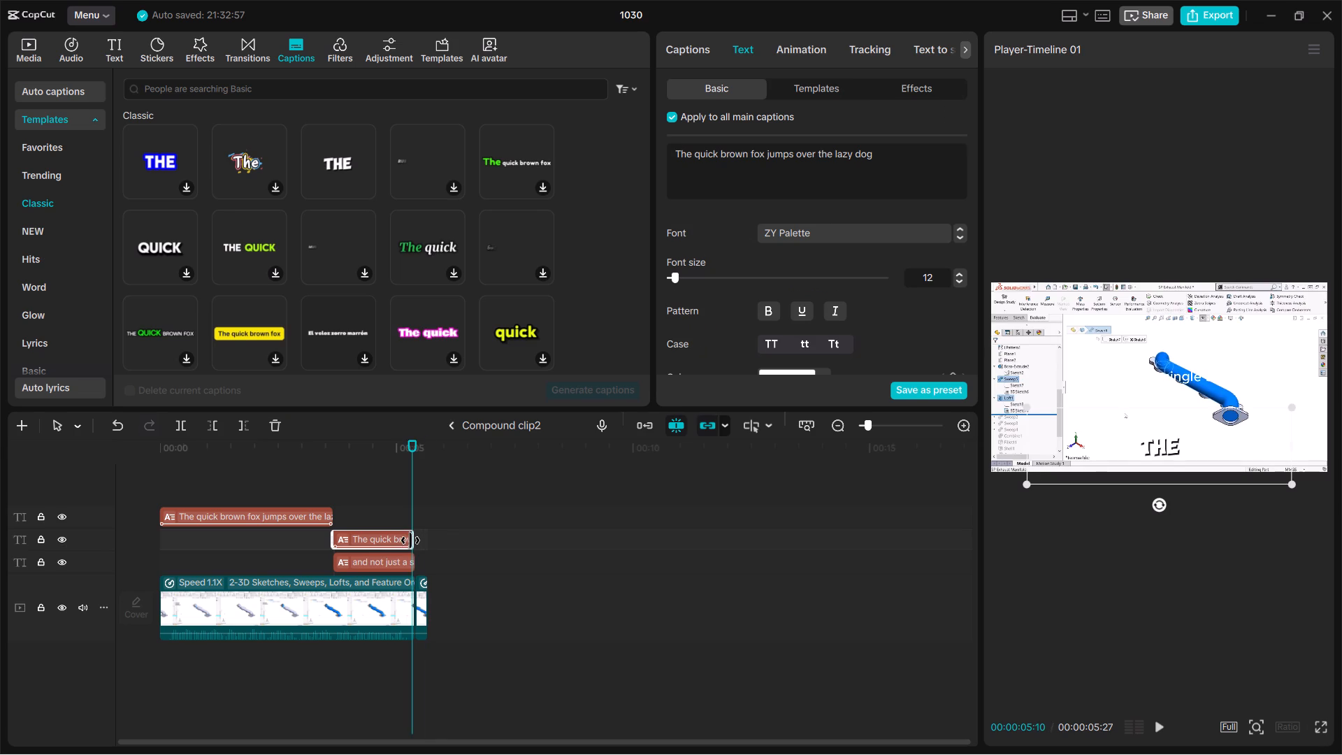
pyautogui.moveTo(410, 540); pyautogui.dragTo(413, 545)
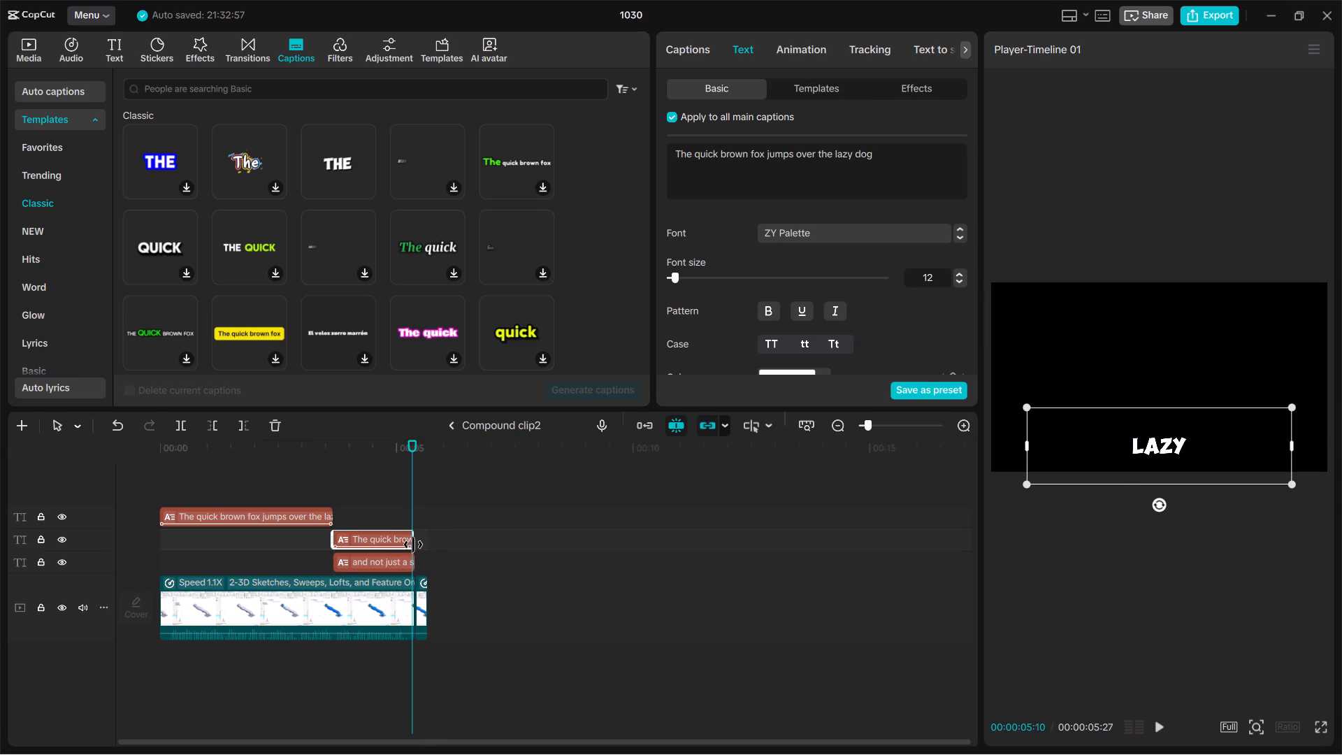
pyautogui.moveTo(413, 545); pyautogui.dragTo(411, 545)
# Check the overlapping captions near the clip's end and delete the original "and not just a single sweep" caption.
pyautogui.click(382, 498)
pyautogui.moveTo(382, 498); pyautogui.dragTo(385, 517)
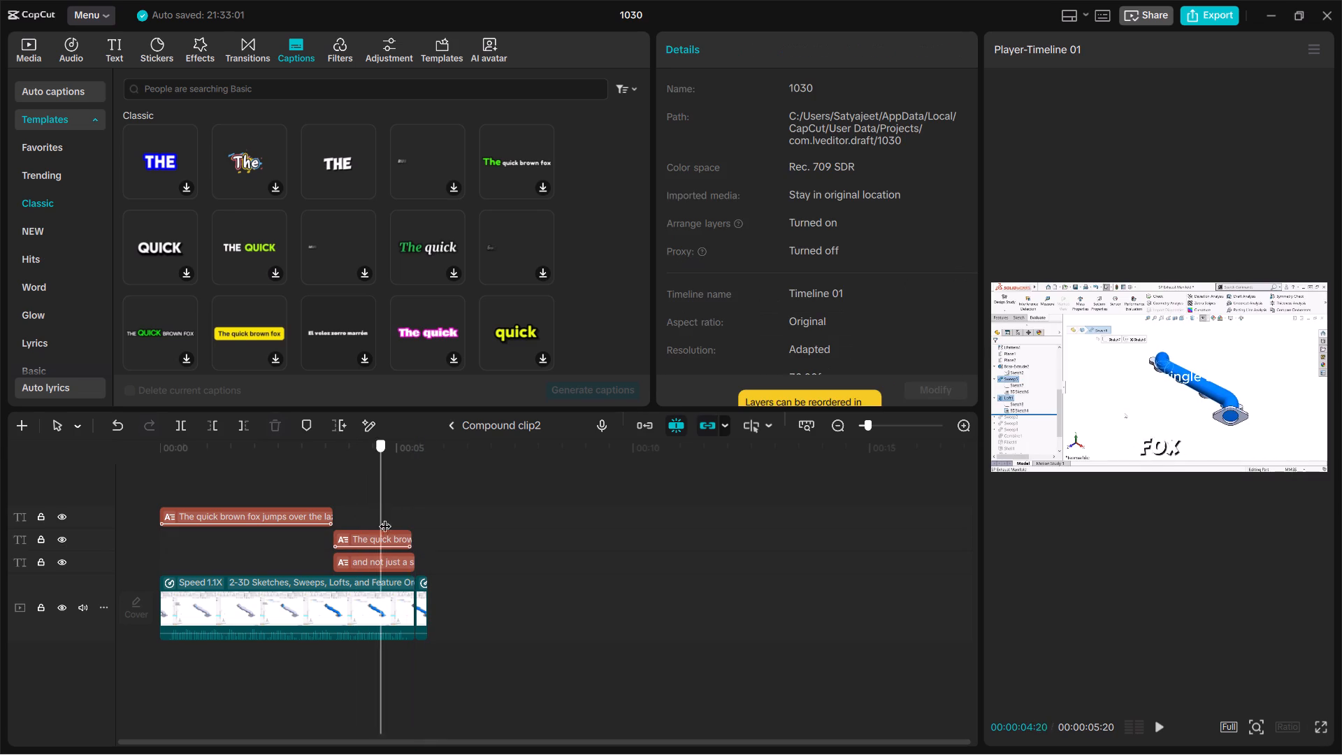
pyautogui.moveTo(385, 517); pyautogui.dragTo(363, 523)
pyautogui.click(382, 567)
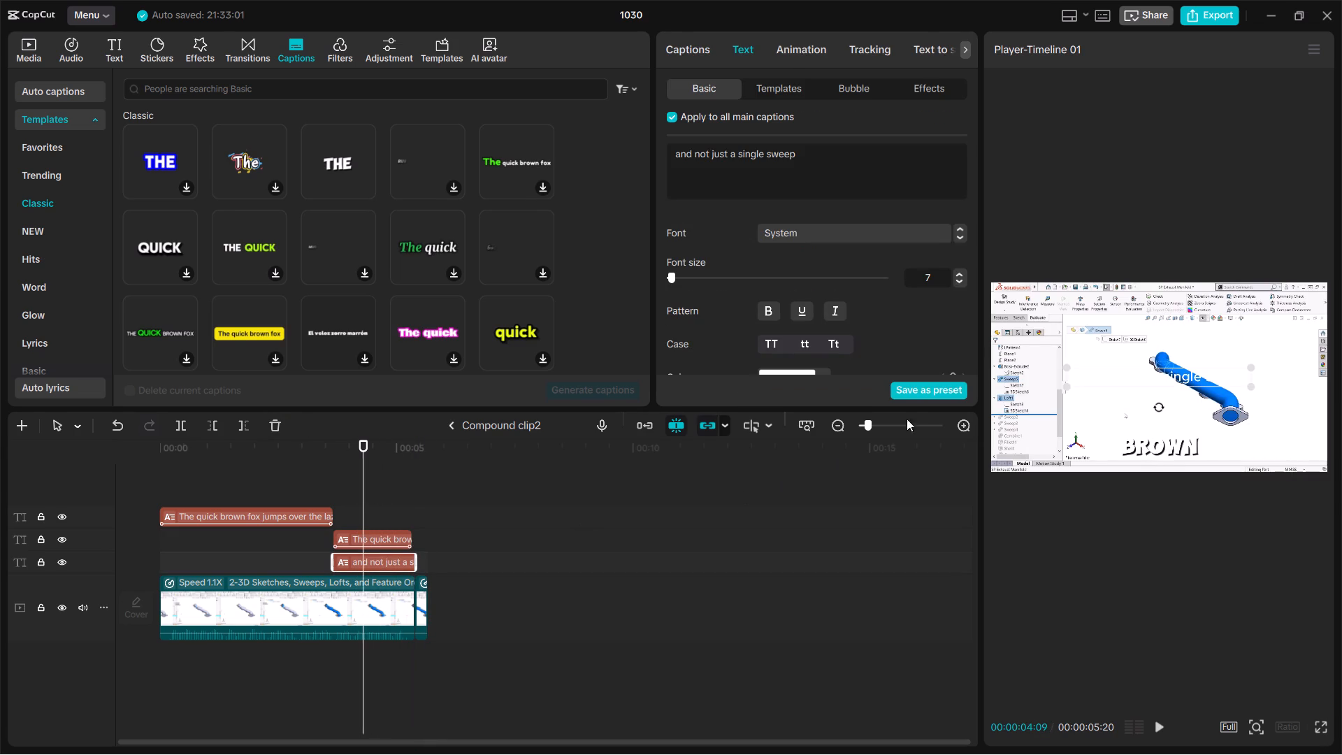
pyautogui.press('Delete')
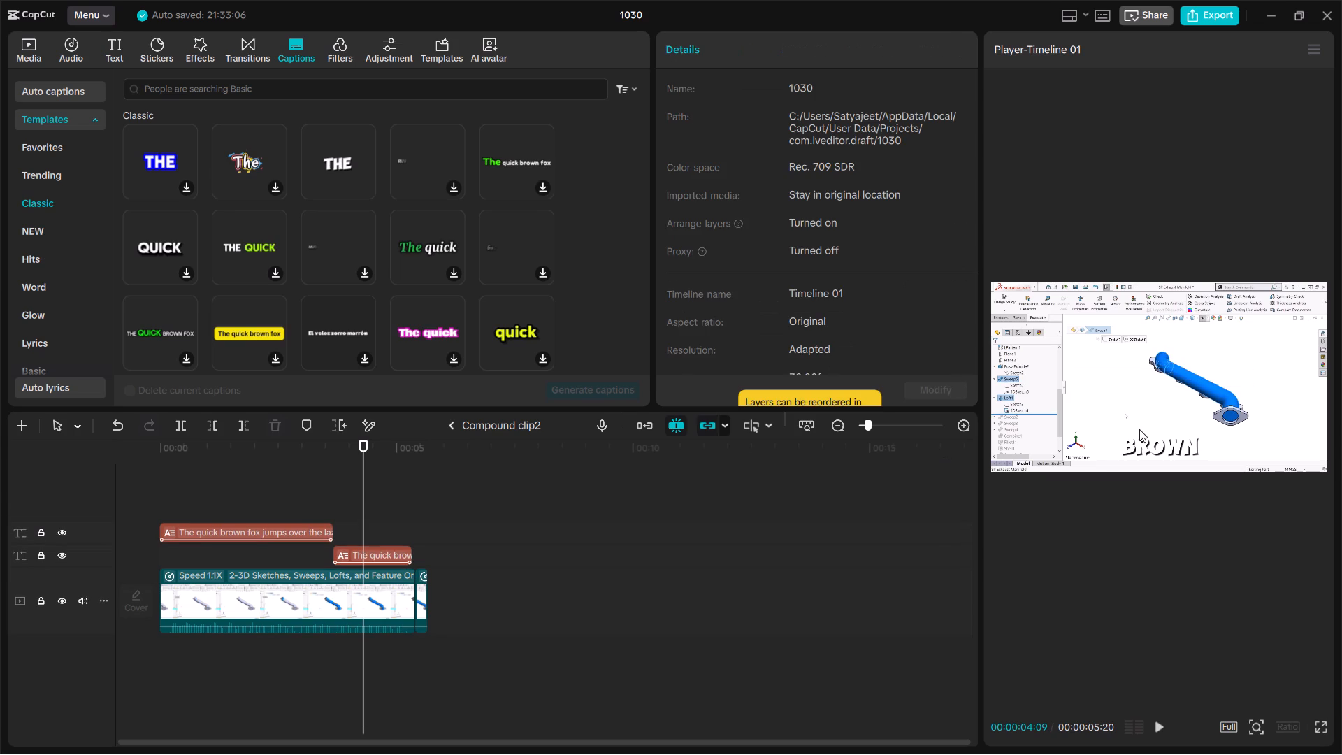
# Move the template captions up to the middle of the frame over the pipe and check them back to the clip's start.
pyautogui.moveTo(1162, 454); pyautogui.dragTo(1167, 381)
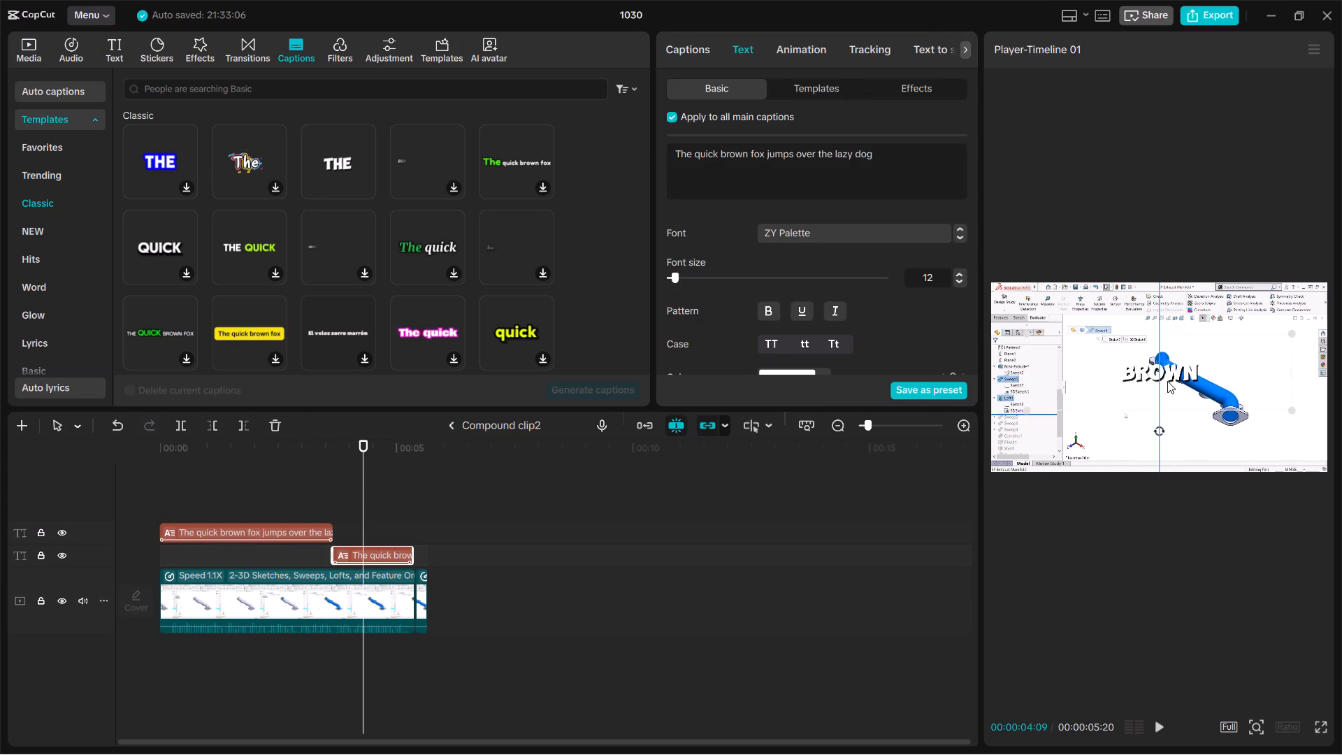
pyautogui.moveTo(1167, 381); pyautogui.dragTo(1167, 387)
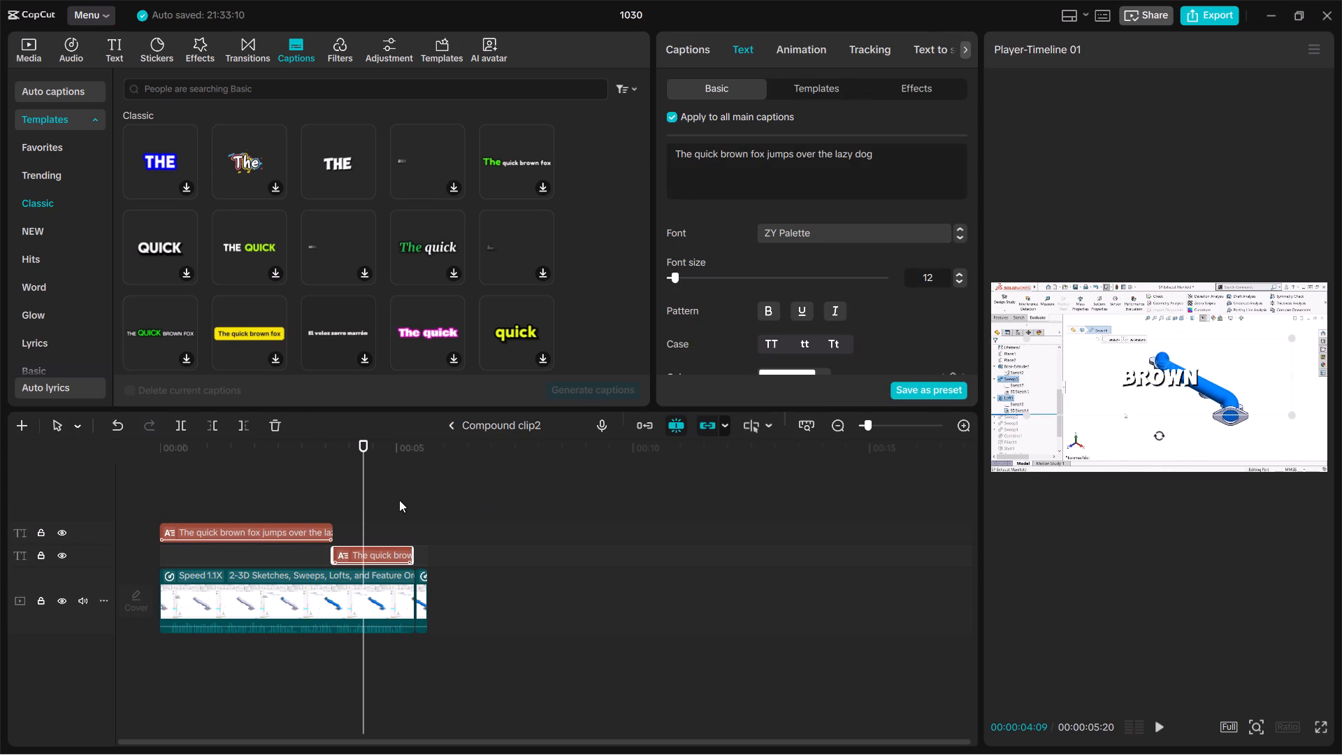
pyautogui.moveTo(363, 507); pyautogui.dragTo(154, 545)
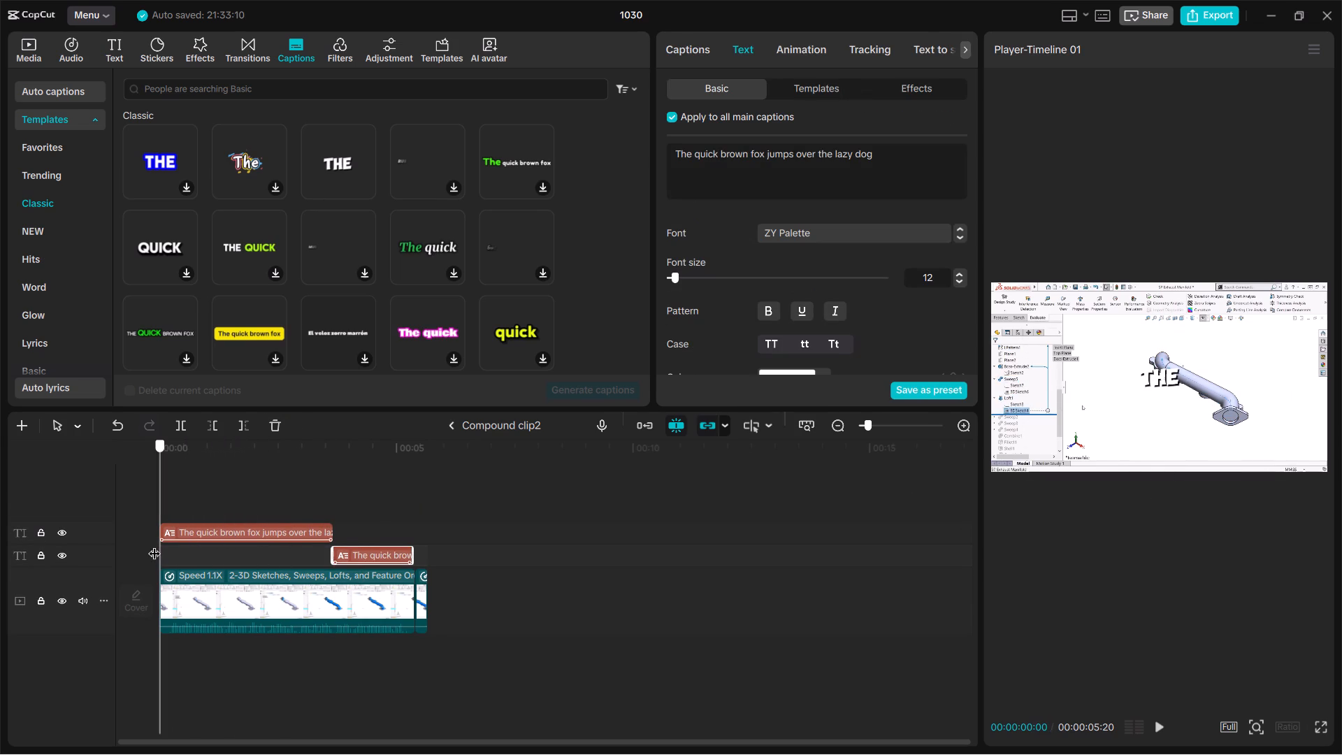
pyautogui.moveTo(154, 545); pyautogui.dragTo(153, 545)
# Colour only the words "jumps over" red in the second template caption's text.
pyautogui.moveTo(770, 160); pyautogui.dragTo(789, 163)
pyautogui.moveTo(766, 154); pyautogui.dragTo(809, 164)
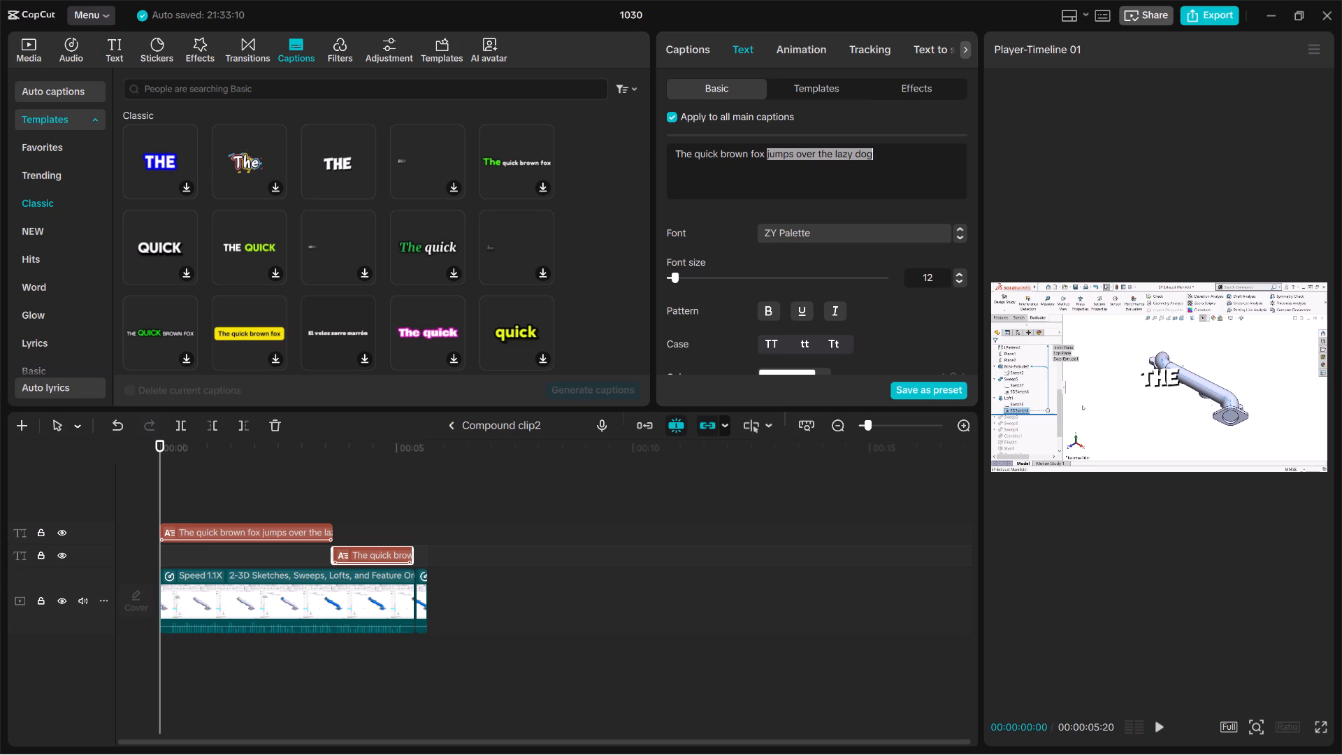
pyautogui.moveTo(809, 164); pyautogui.dragTo(818, 156)
pyautogui.click(784, 368)
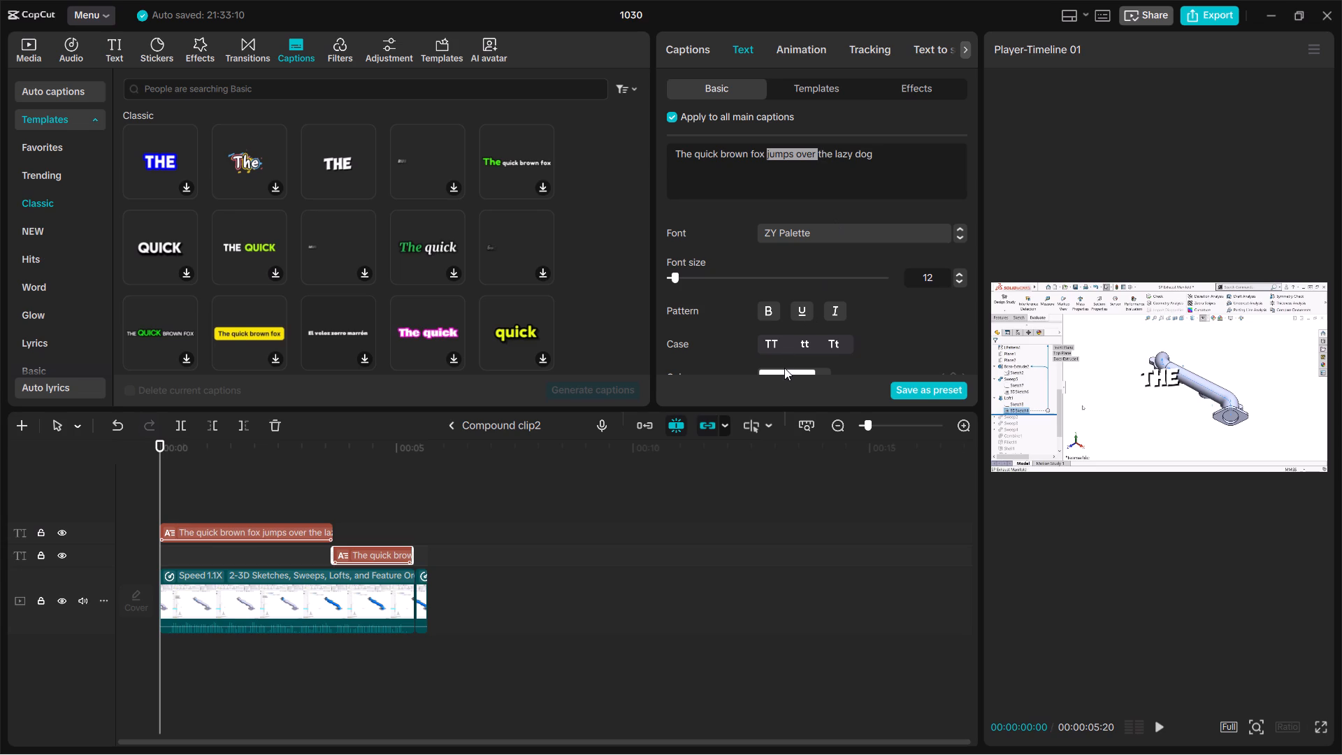
pyautogui.scroll(-1, 789, 341)
pyautogui.click(789, 315)
pyautogui.moveTo(819, 344); pyautogui.dragTo(888, 319)
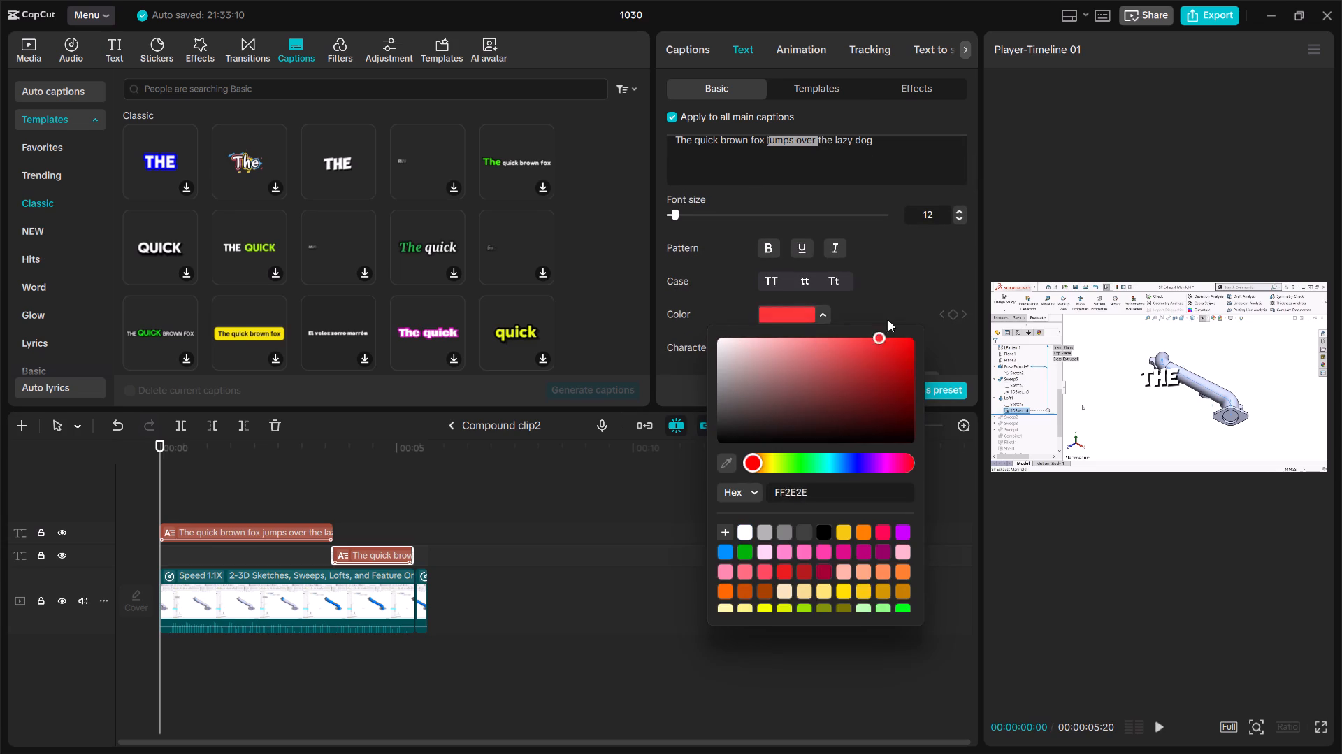
pyautogui.moveTo(888, 319); pyautogui.dragTo(907, 310)
pyautogui.scroll(2, 878, 259)
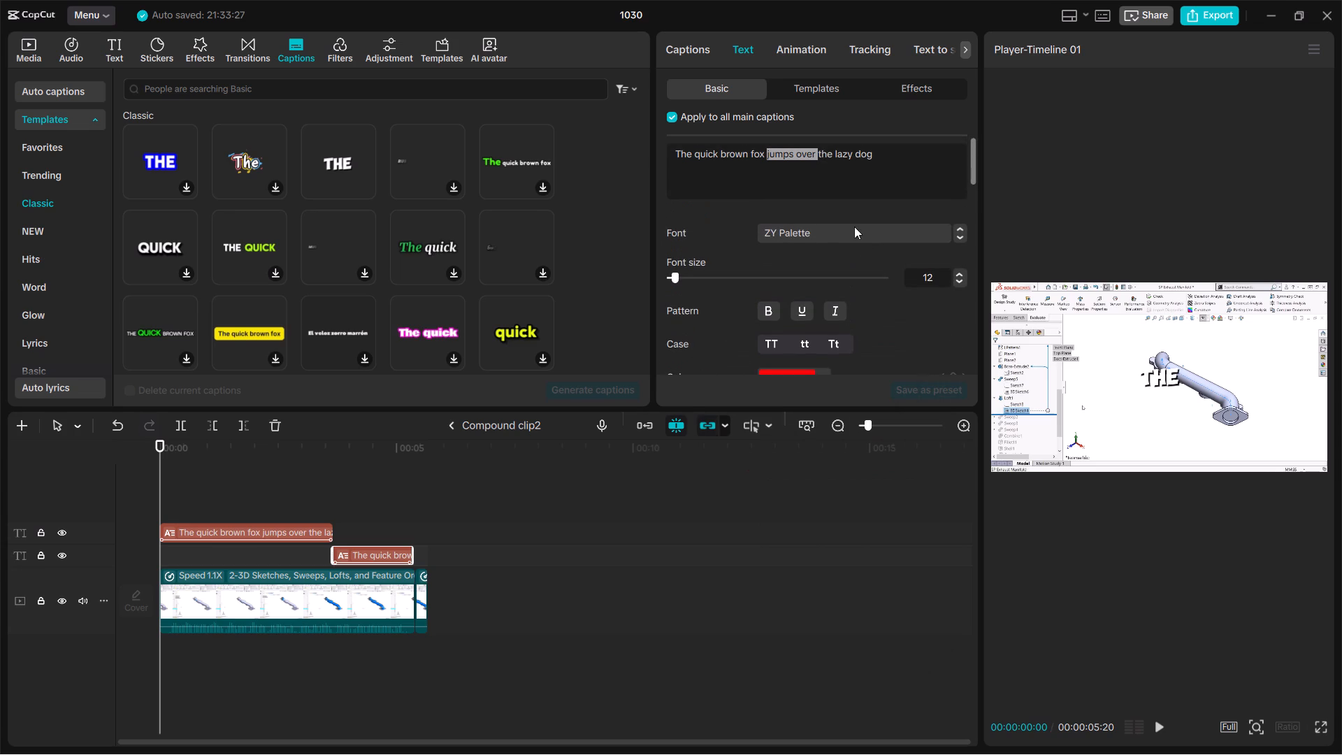
# Colour only the words "over the lazy dog" red (FF0000) in the first template caption's text.
pyautogui.scroll(2, 854, 226)
pyautogui.click(378, 523)
pyautogui.moveTo(378, 523); pyautogui.dragTo(366, 524)
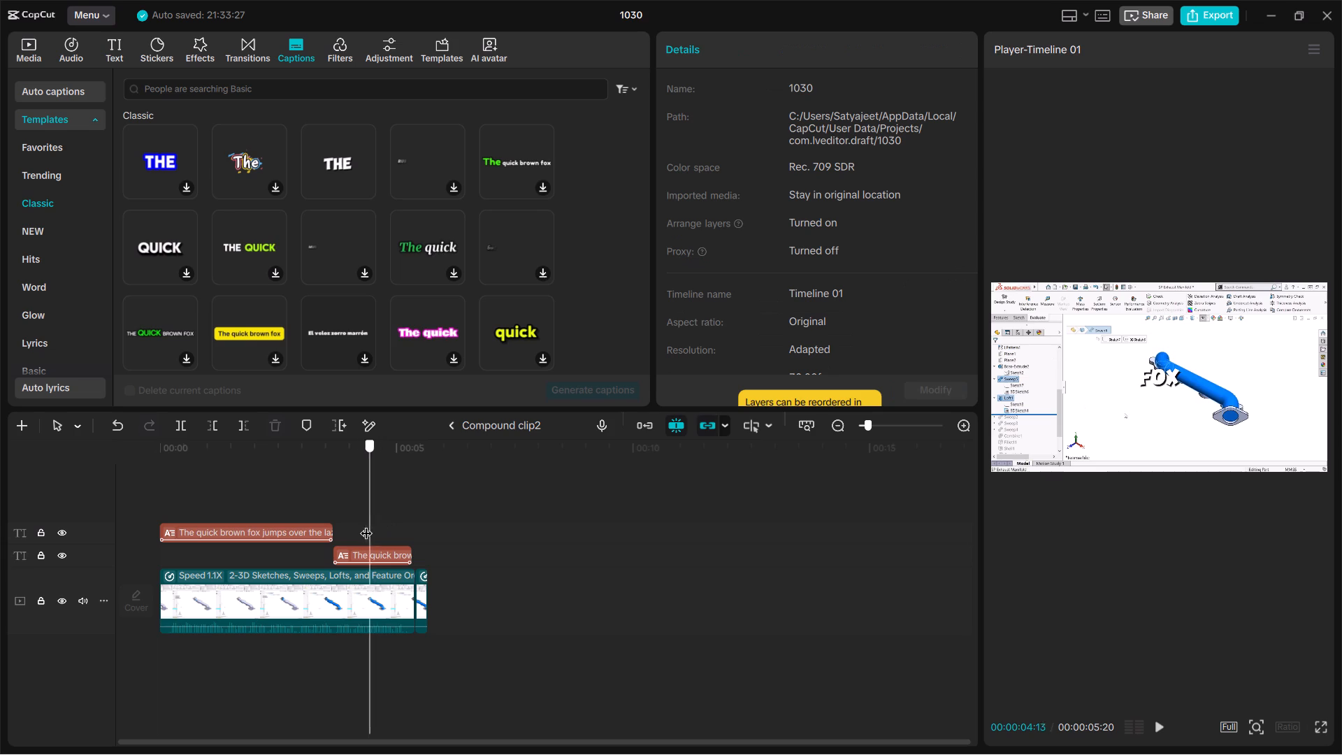
pyautogui.moveTo(366, 524); pyautogui.dragTo(368, 533)
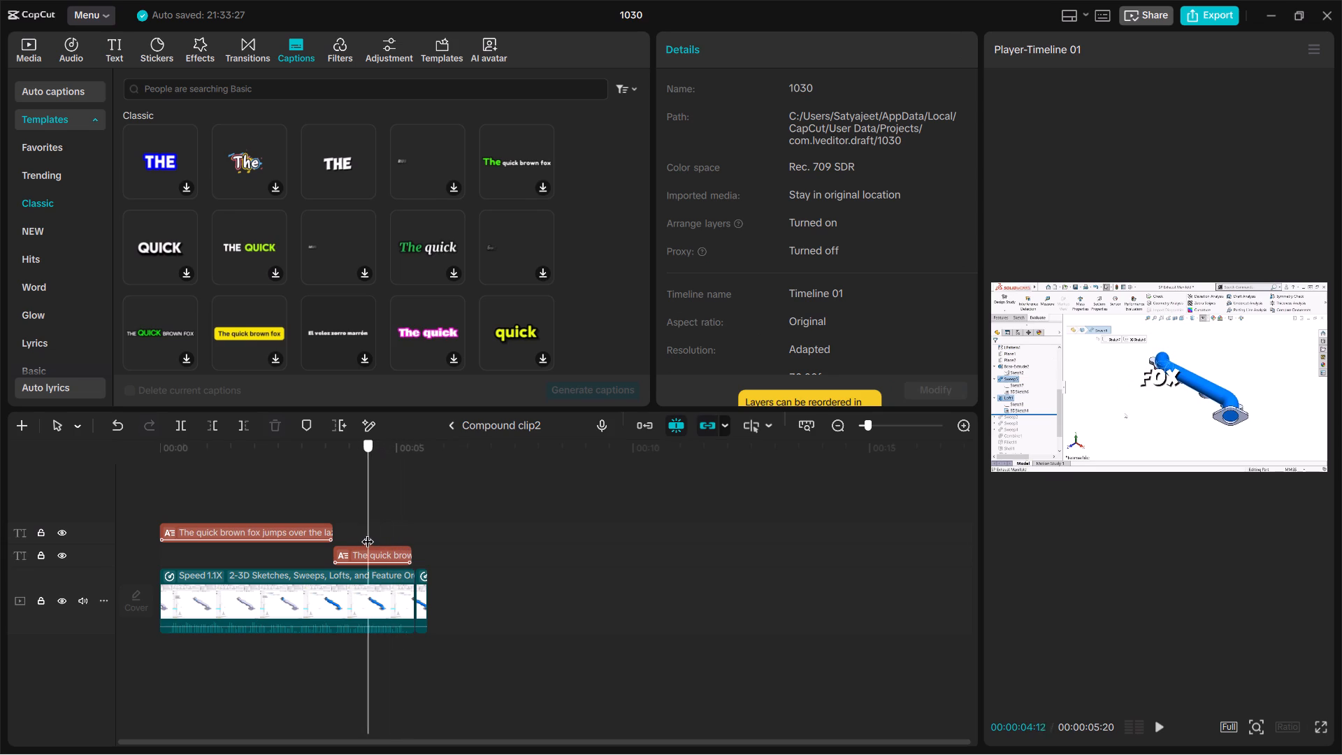
pyautogui.moveTo(368, 533); pyautogui.dragTo(178, 557)
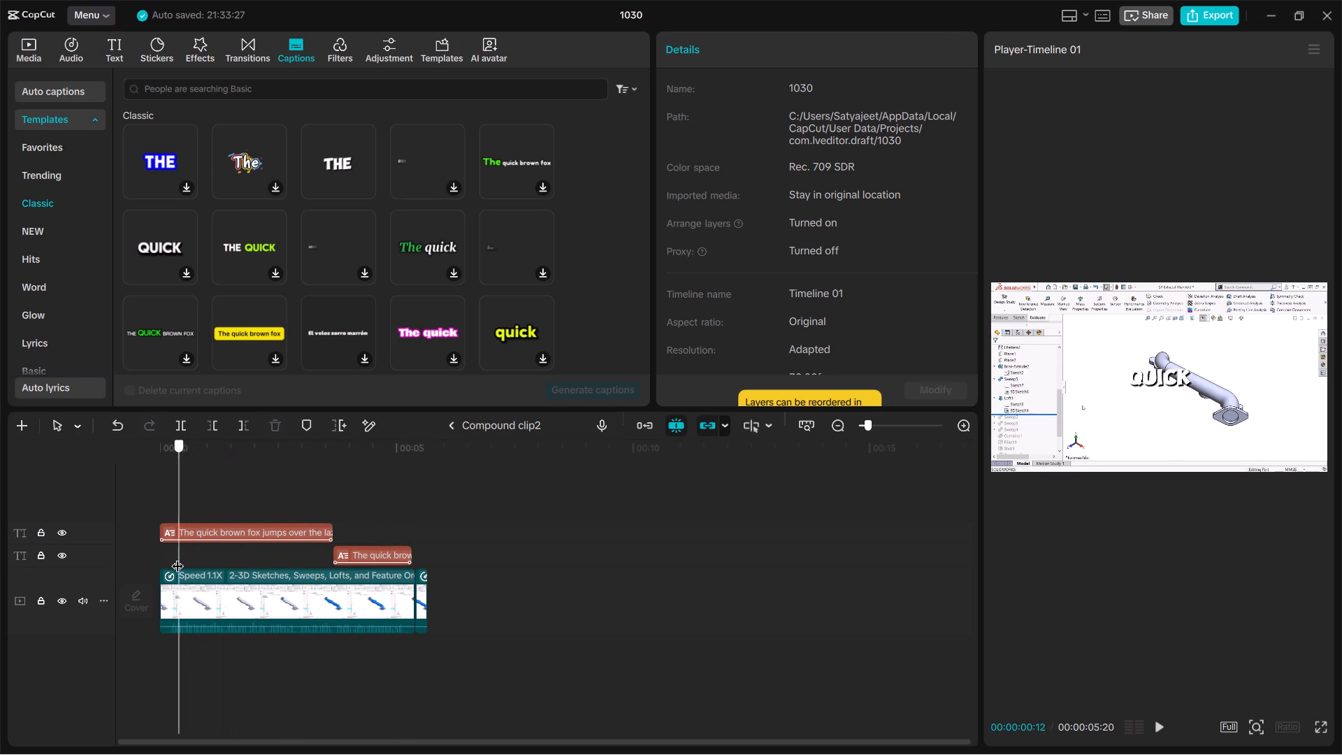
pyautogui.moveTo(178, 557); pyautogui.dragTo(171, 559)
pyautogui.click(262, 537)
pyautogui.scroll(2, 988, 249)
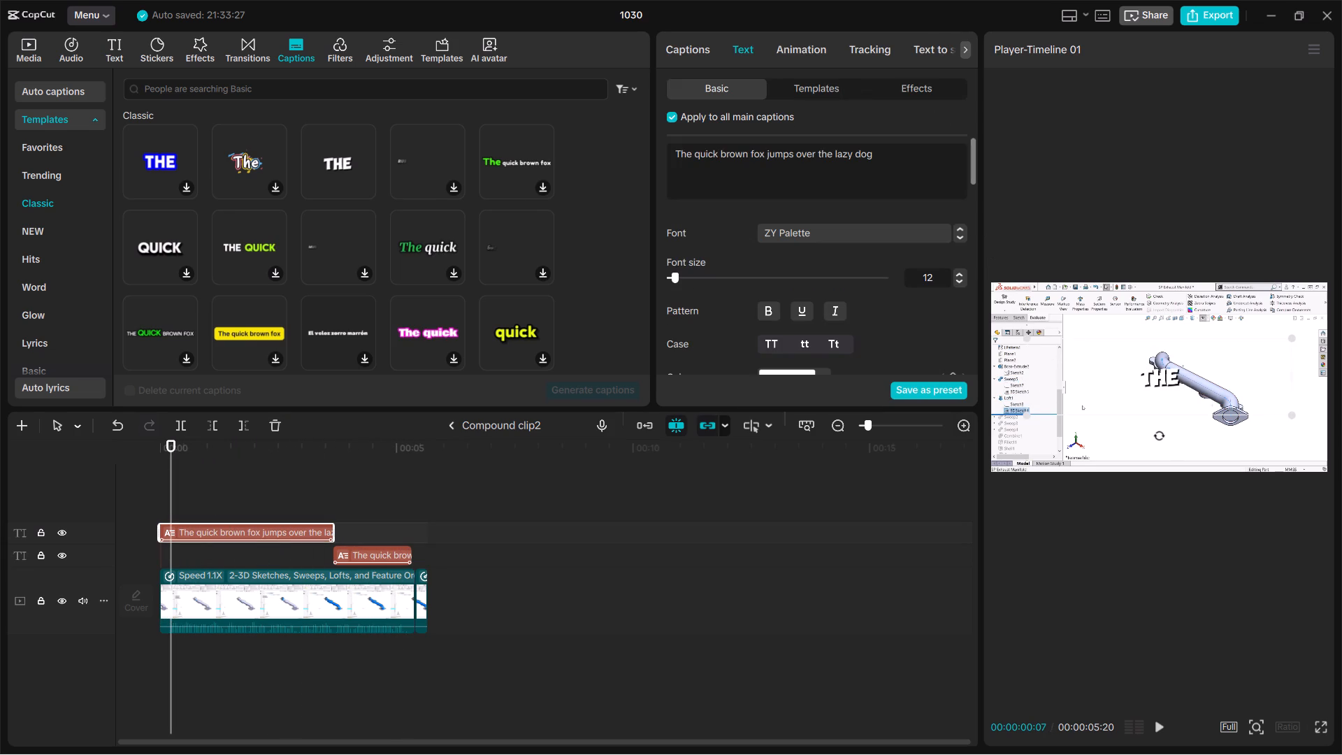
pyautogui.moveTo(885, 161); pyautogui.dragTo(807, 154)
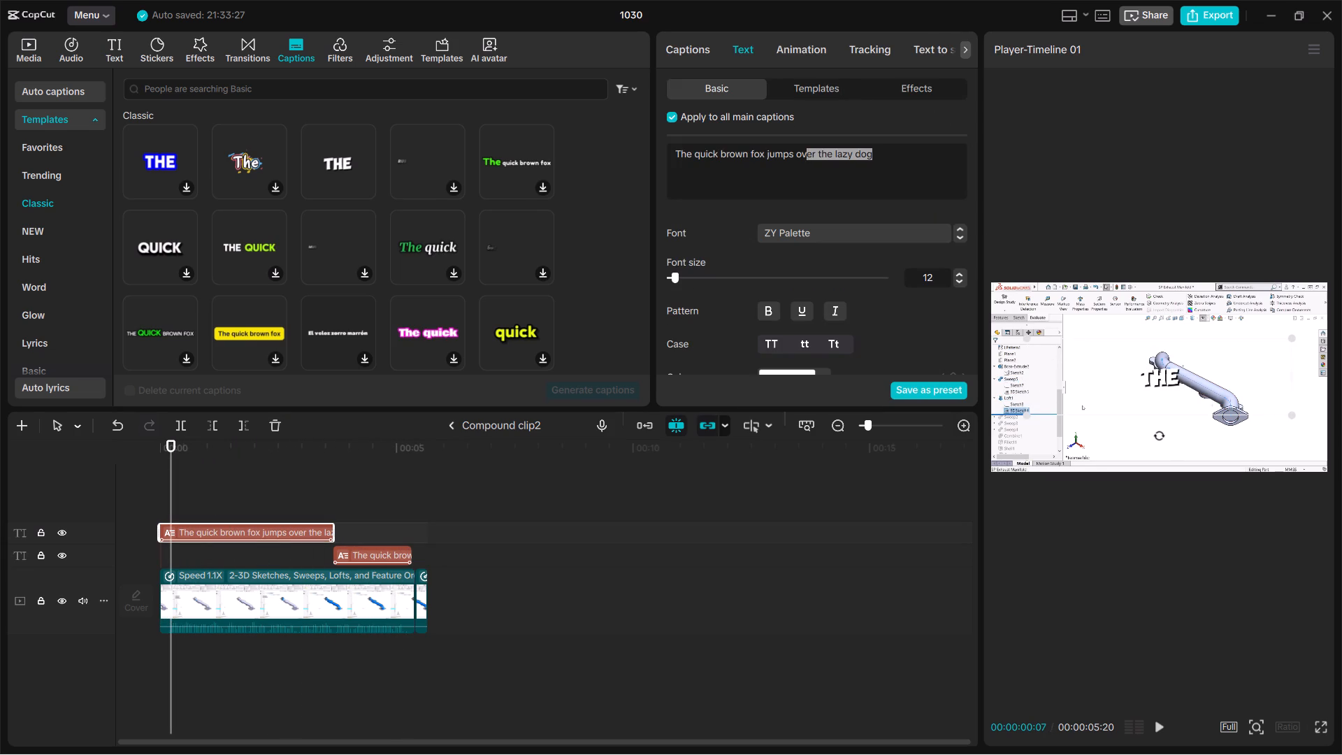
pyautogui.moveTo(807, 154); pyautogui.dragTo(796, 154)
pyautogui.scroll(-1, 879, 349)
pyautogui.click(792, 317)
pyautogui.moveTo(830, 362); pyautogui.dragTo(935, 326)
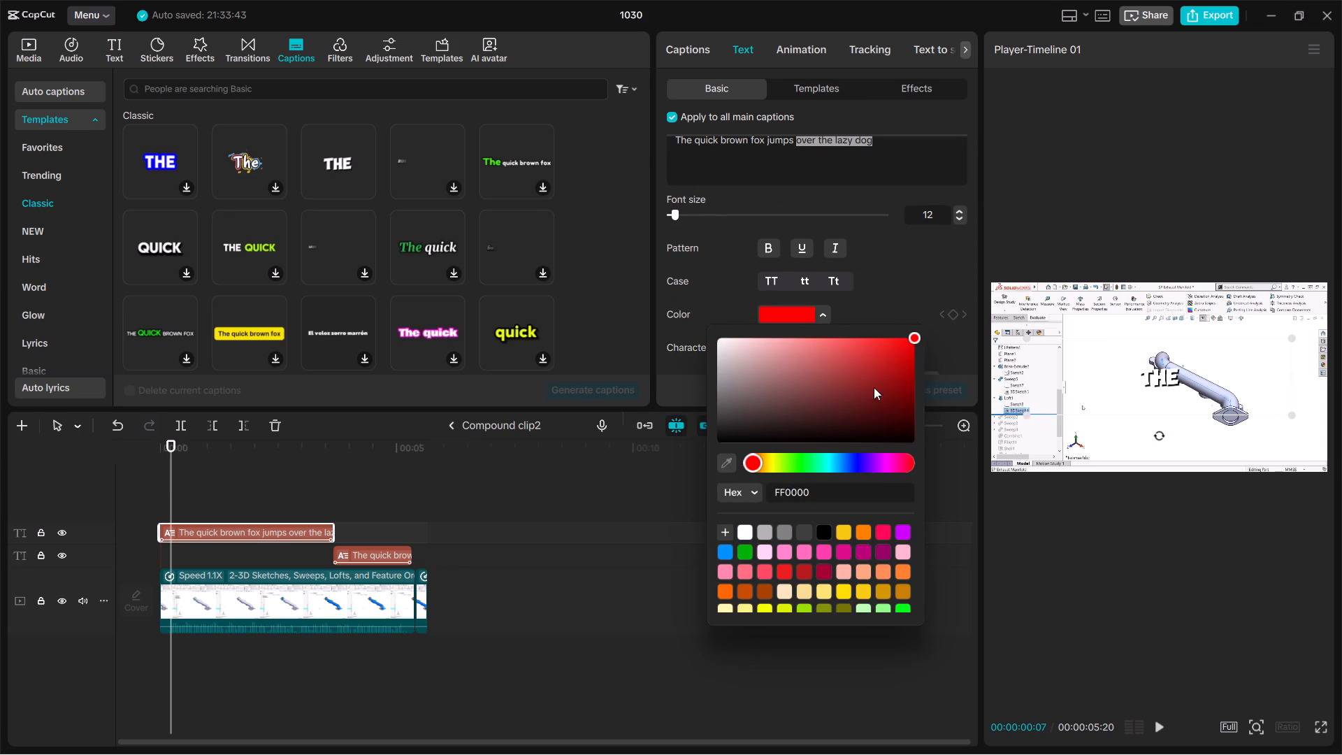
# Play back the recoloured captions inside the compound clip and again across that clip in the main timeline.
pyautogui.click(431, 543)
pyautogui.moveTo(433, 522); pyautogui.dragTo(382, 528)
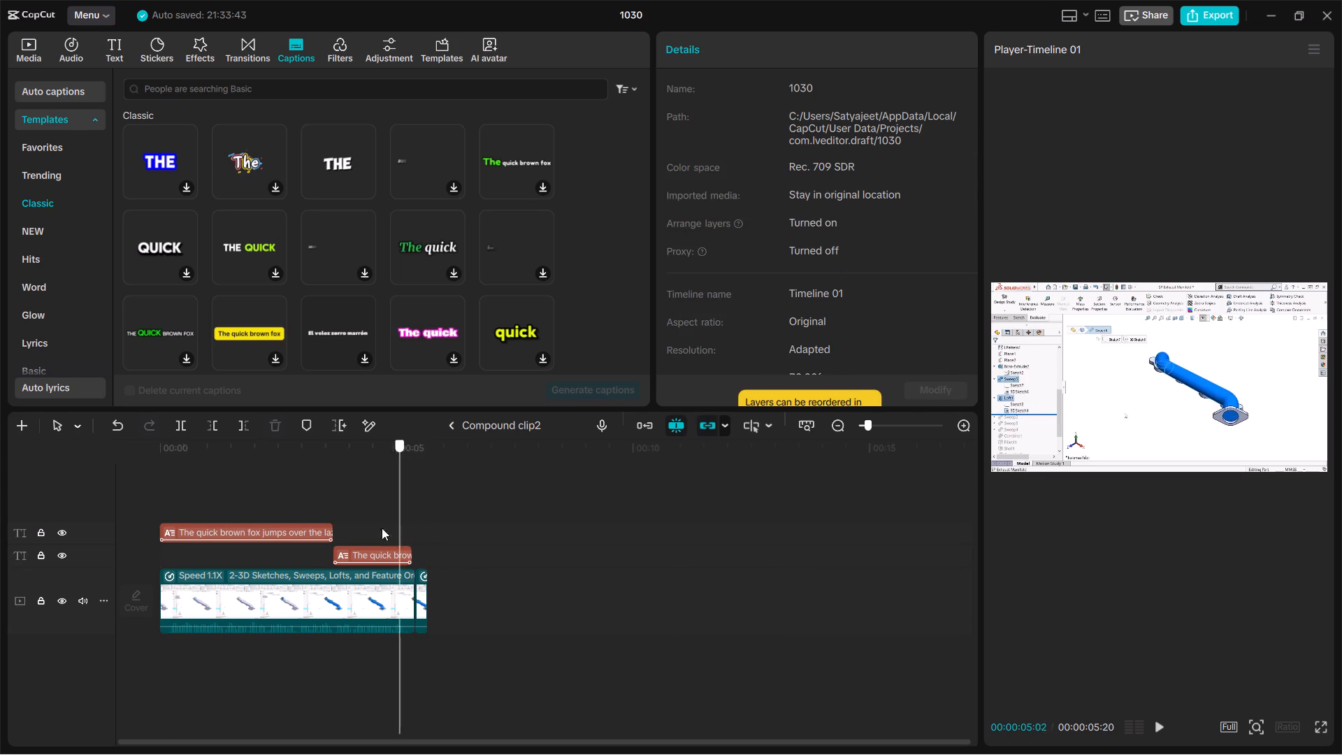
pyautogui.moveTo(382, 528); pyautogui.dragTo(63, 544)
pyautogui.press('space')
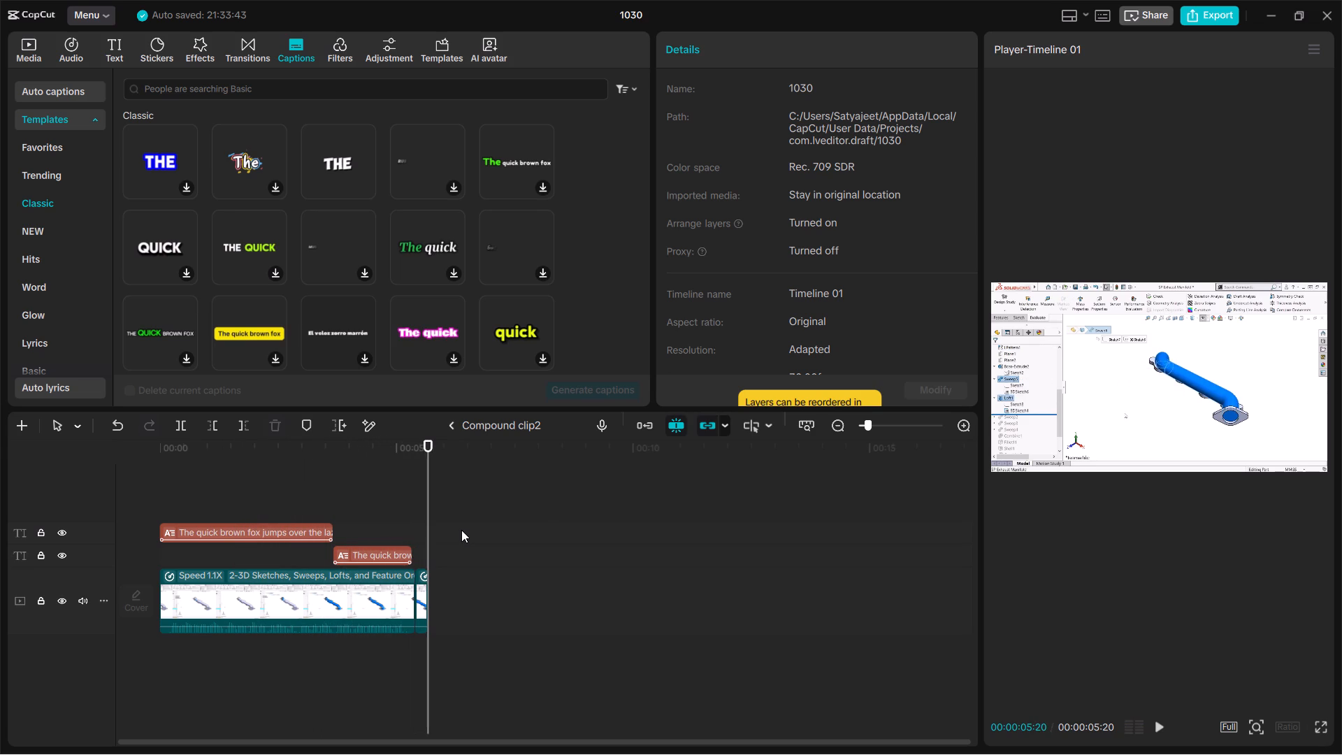
pyautogui.click(450, 426)
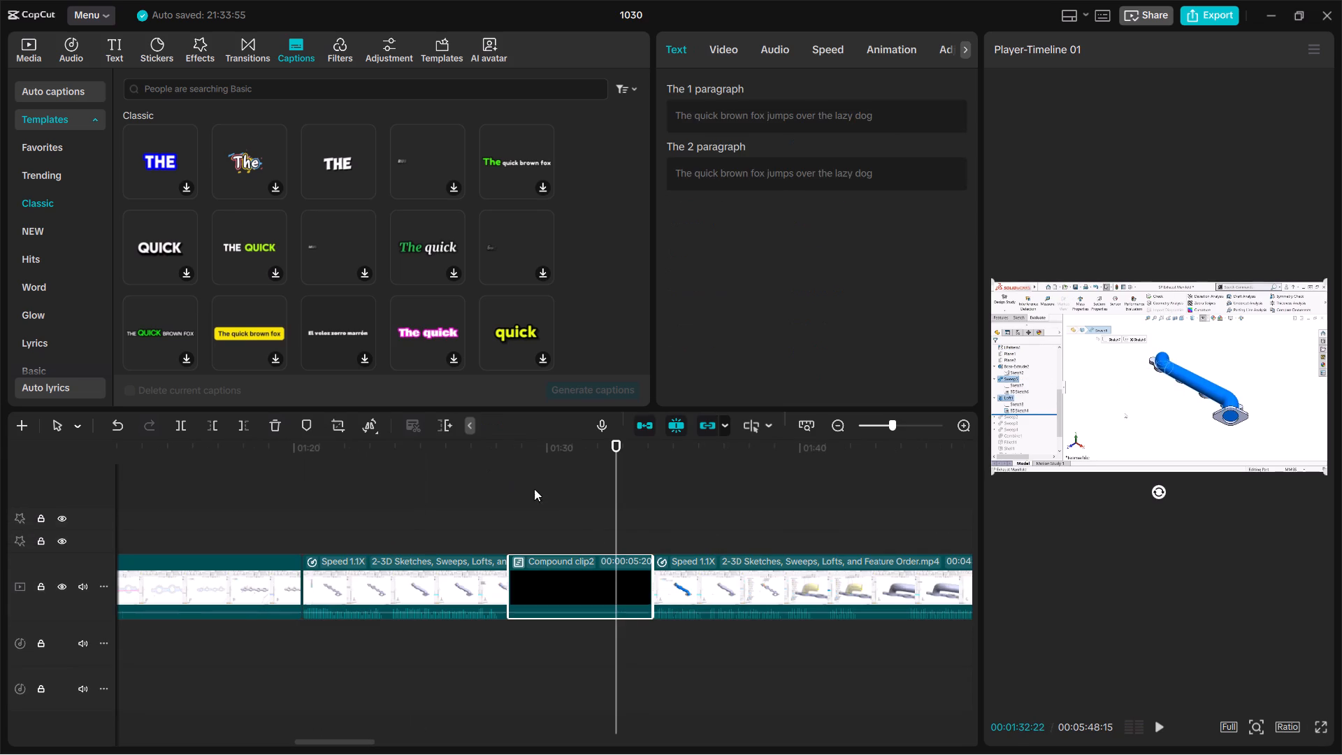
pyautogui.moveTo(612, 526); pyautogui.dragTo(404, 541)
pyautogui.press('space')
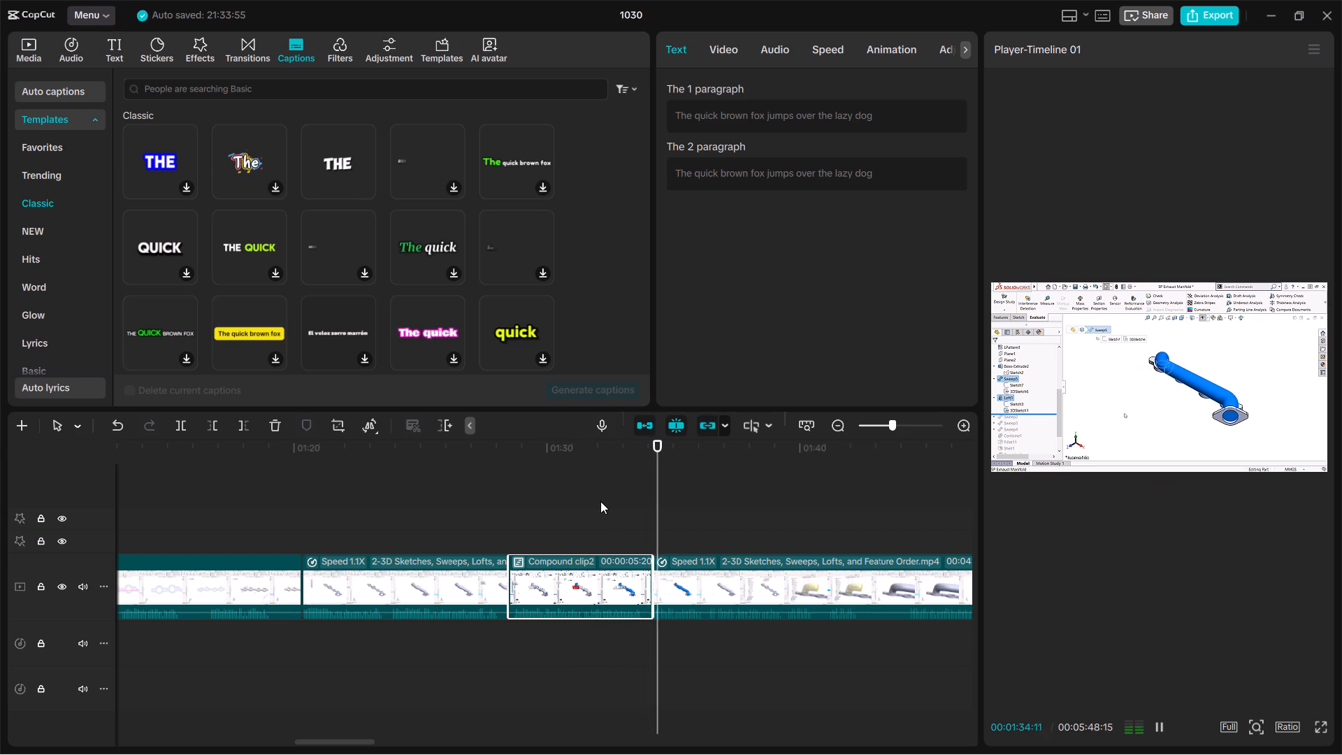
pyautogui.press('space')
pyautogui.moveTo(673, 501); pyautogui.dragTo(505, 539)
# Reopen Compound clip2 and search the transitions for glitch.
pyautogui.doubleClick(564, 571)
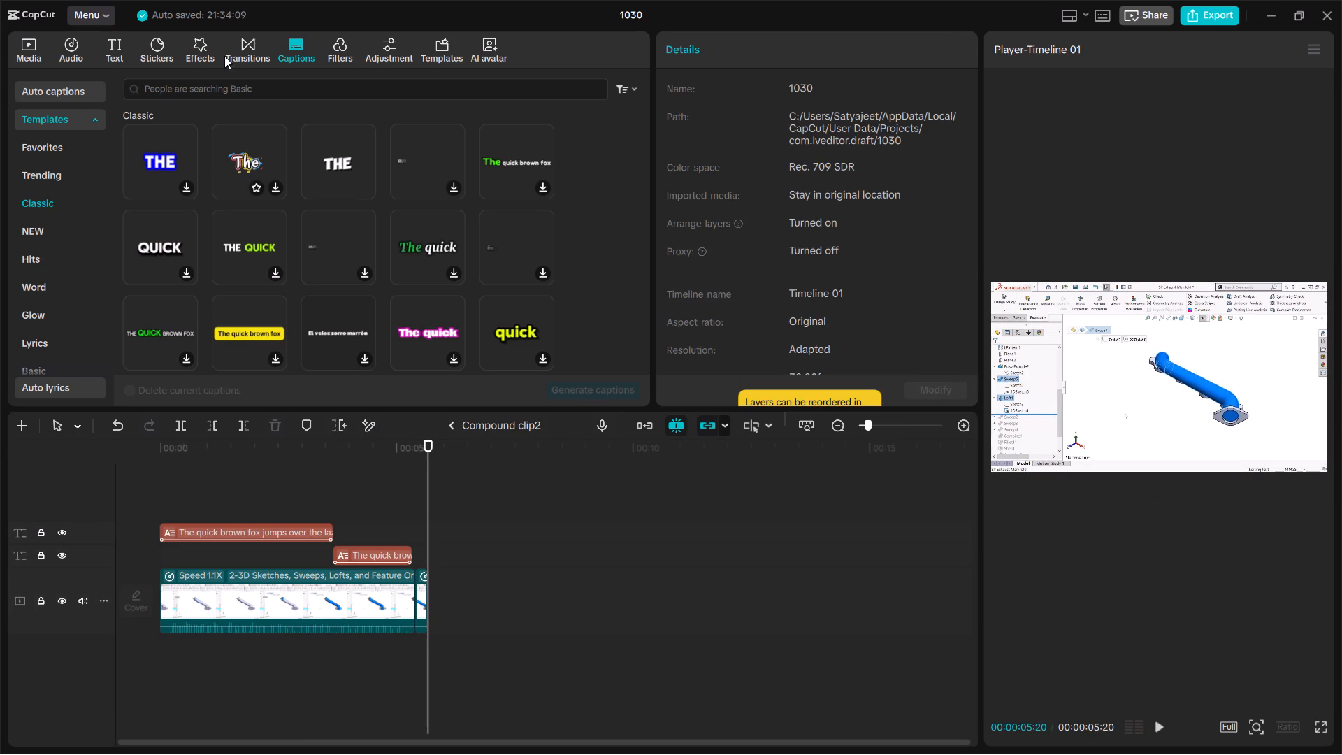
pyautogui.click(245, 45)
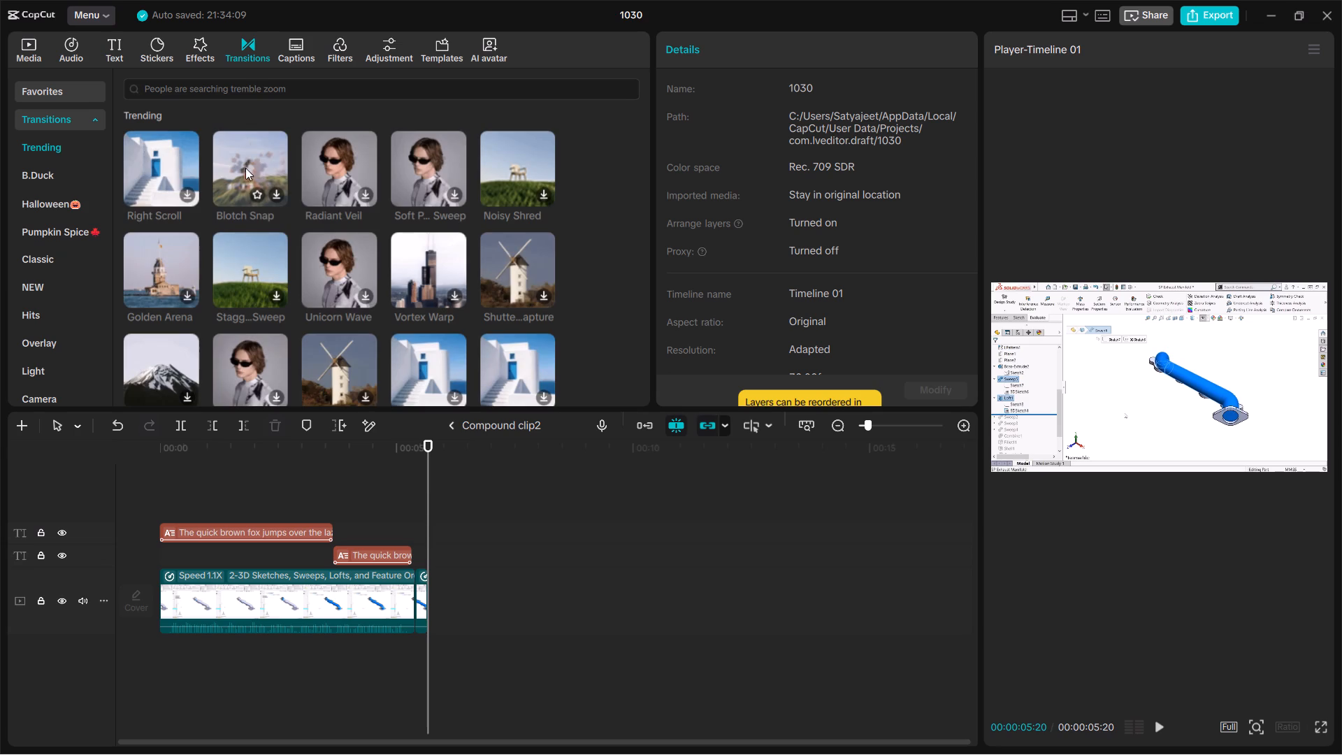
pyautogui.scroll(-2, 297, 194)
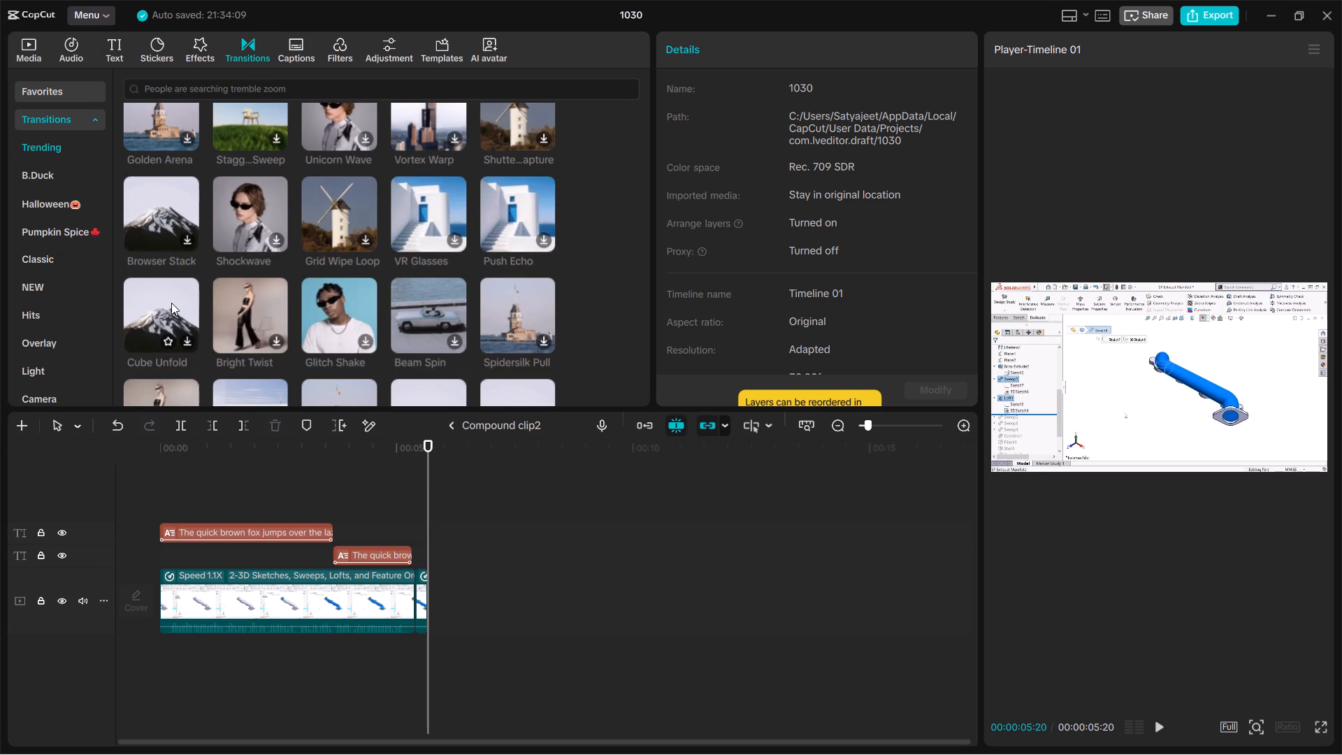
pyautogui.scroll(7, 267, 296)
pyautogui.click(214, 93)
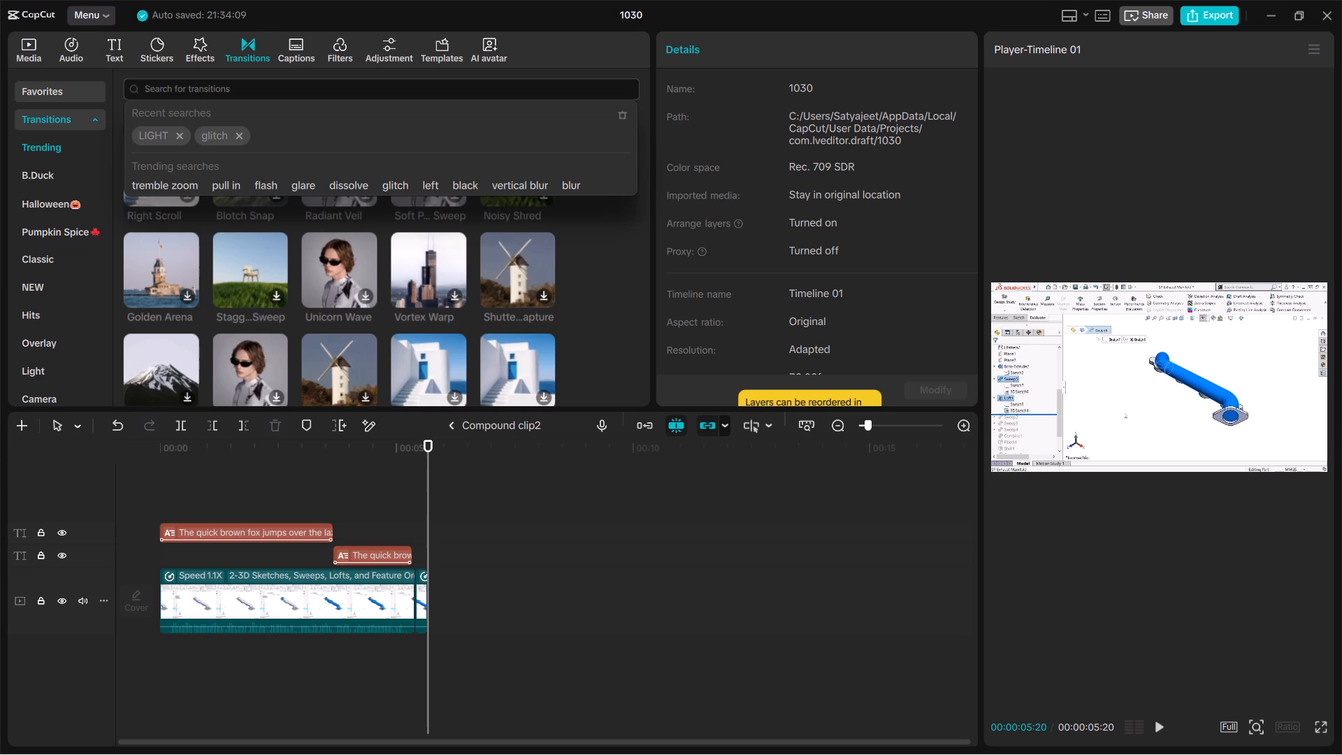
pyautogui.click(212, 136)
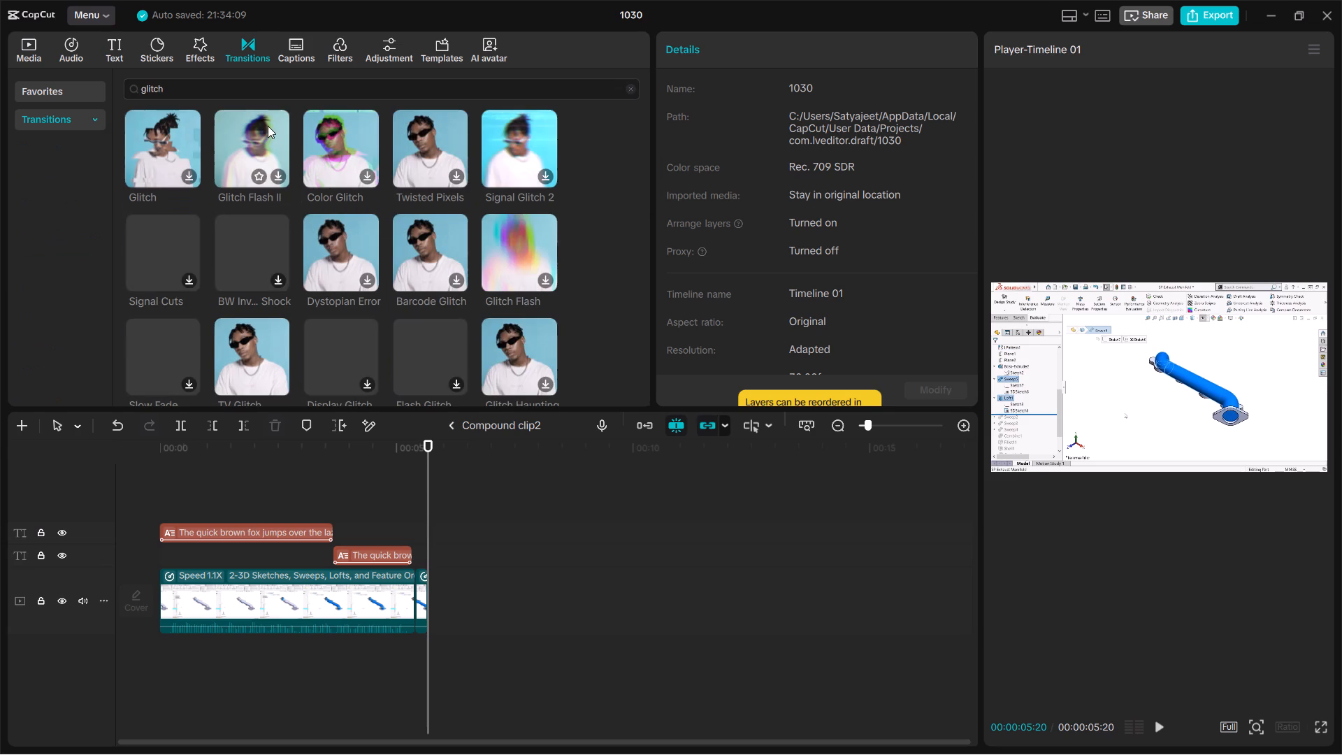
# Search the video effects for "bleek blur" and add the Blur effect from the compound clip's start, above the video.
pyautogui.click(209, 49)
pyautogui.click(231, 81)
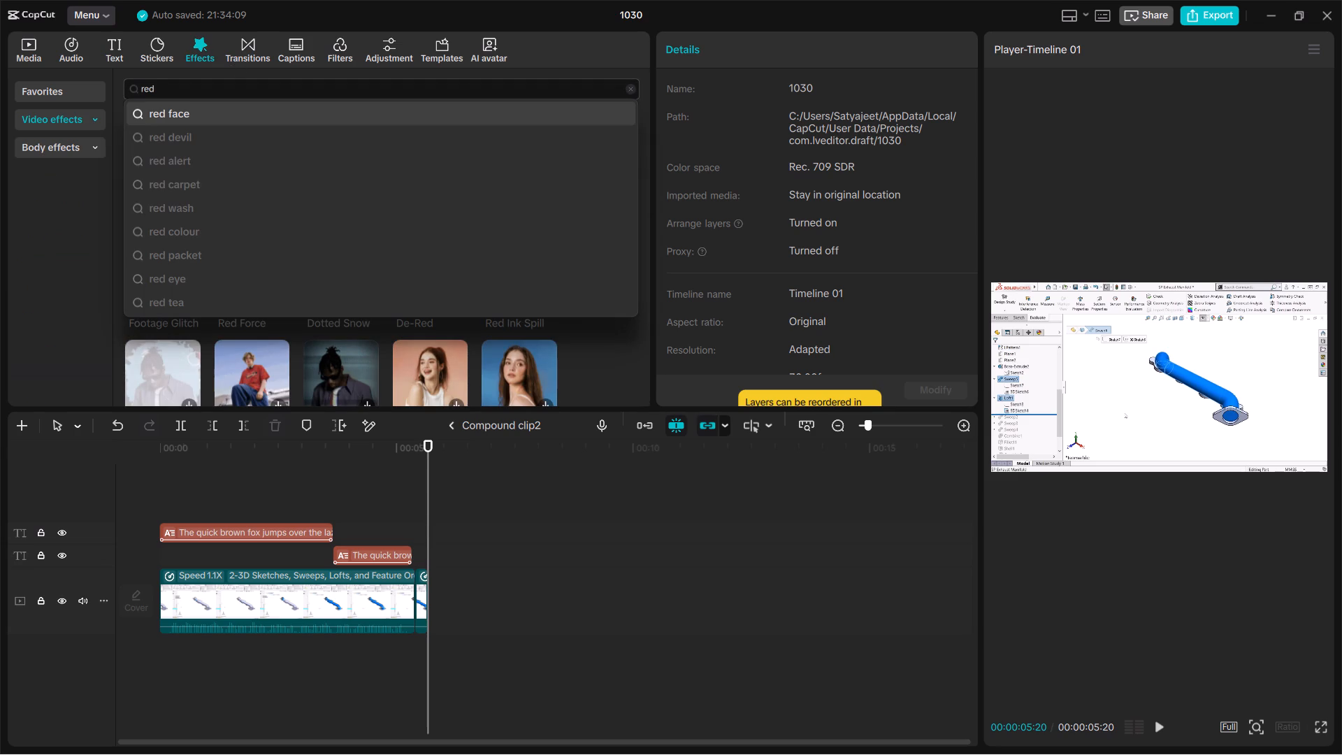
pyautogui.press('BackSpace')
pyautogui.press('BackSpace')
pyautogui.press('BackSpace')
pyautogui.press('BackSpace')
pyautogui.press('BackSpace')
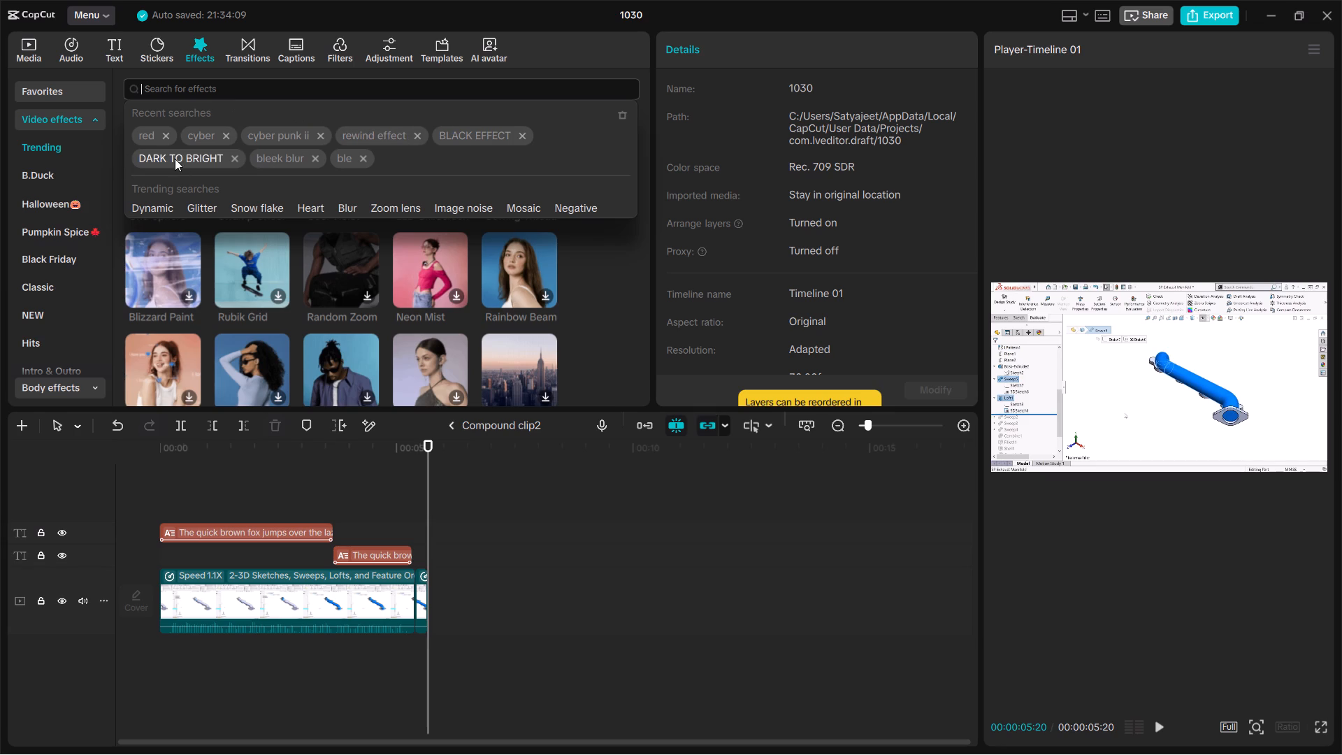
pyautogui.click(275, 167)
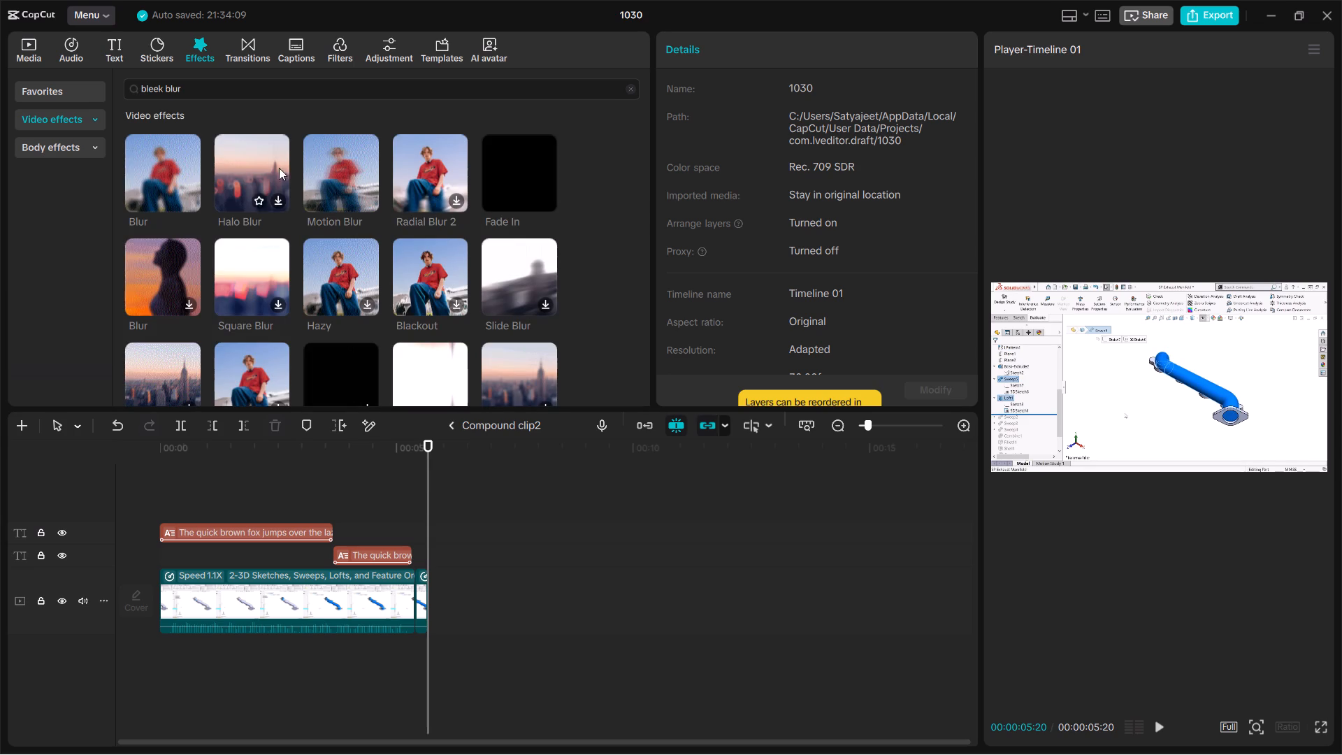
pyautogui.click(185, 150)
pyautogui.moveTo(176, 155); pyautogui.dragTo(219, 224)
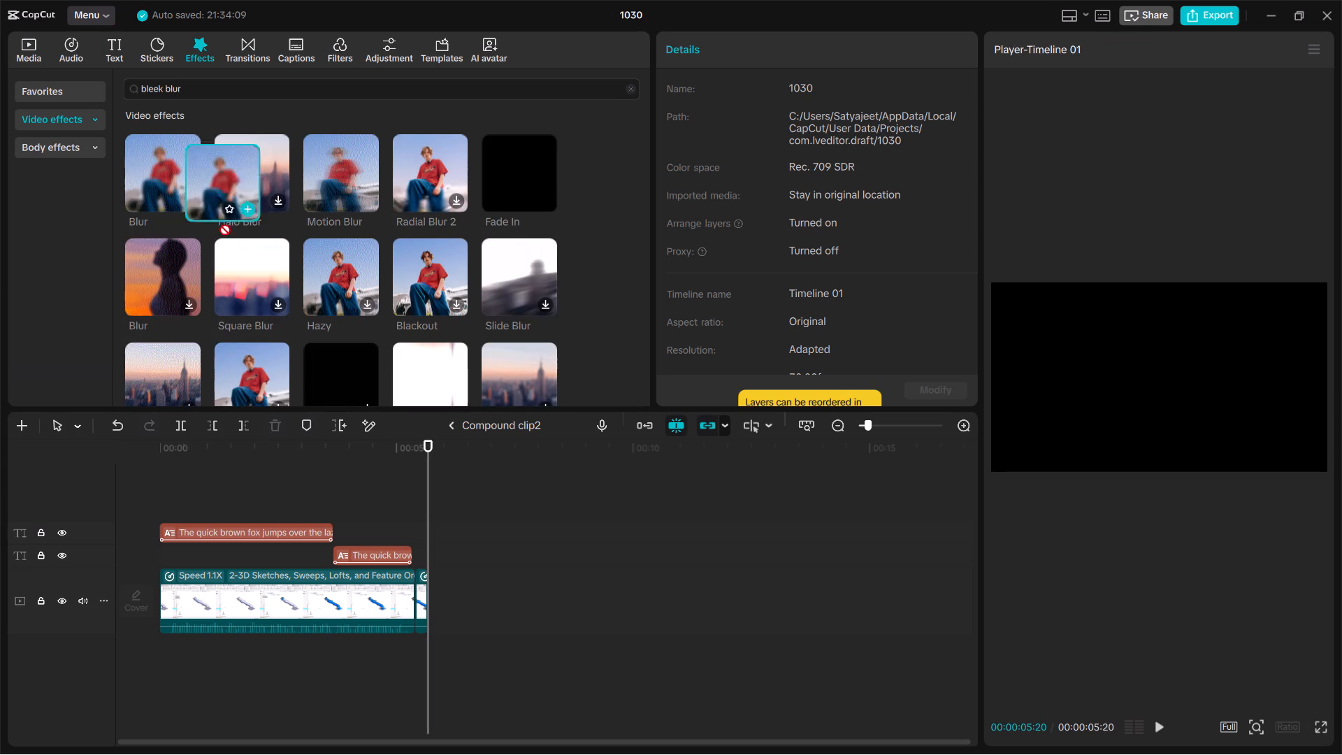
pyautogui.moveTo(219, 224); pyautogui.dragTo(161, 559)
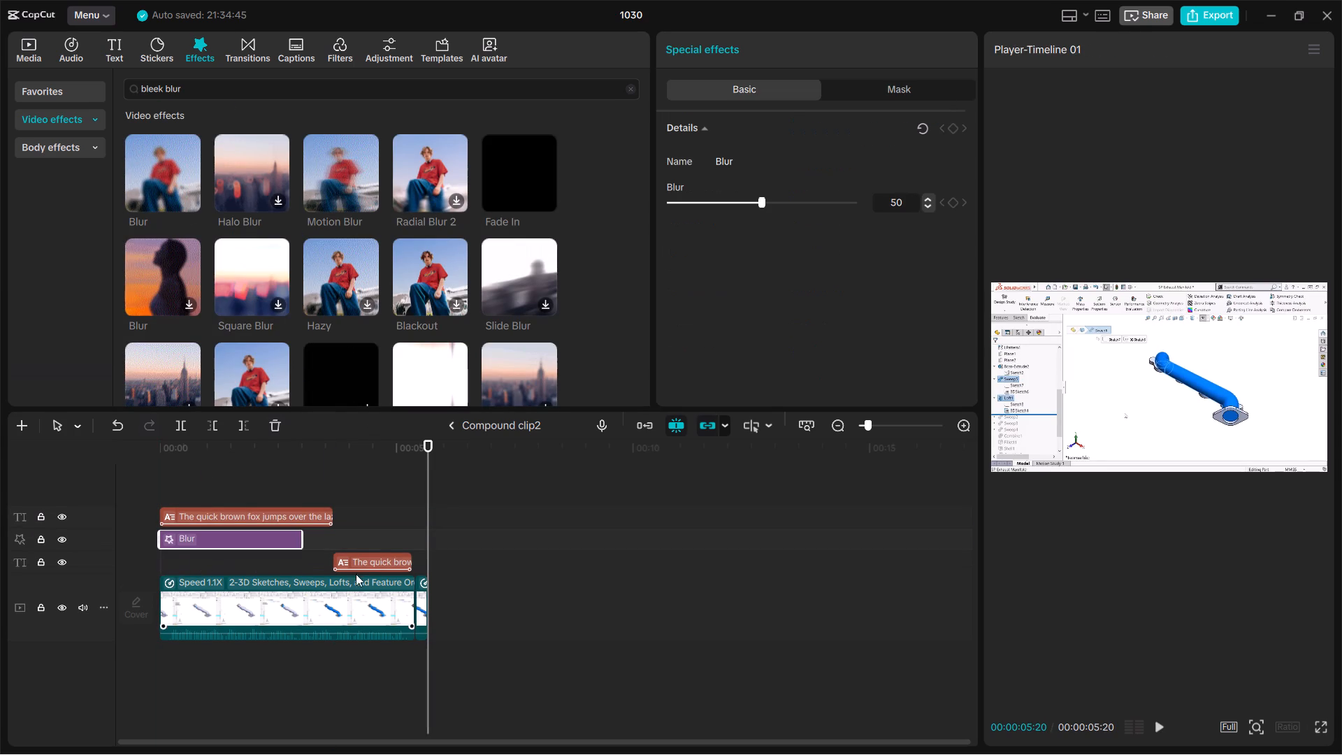
# Move the second template caption onto the first caption's track and extend the Blur effect to that caption's end.
pyautogui.moveTo(391, 561); pyautogui.dragTo(398, 519)
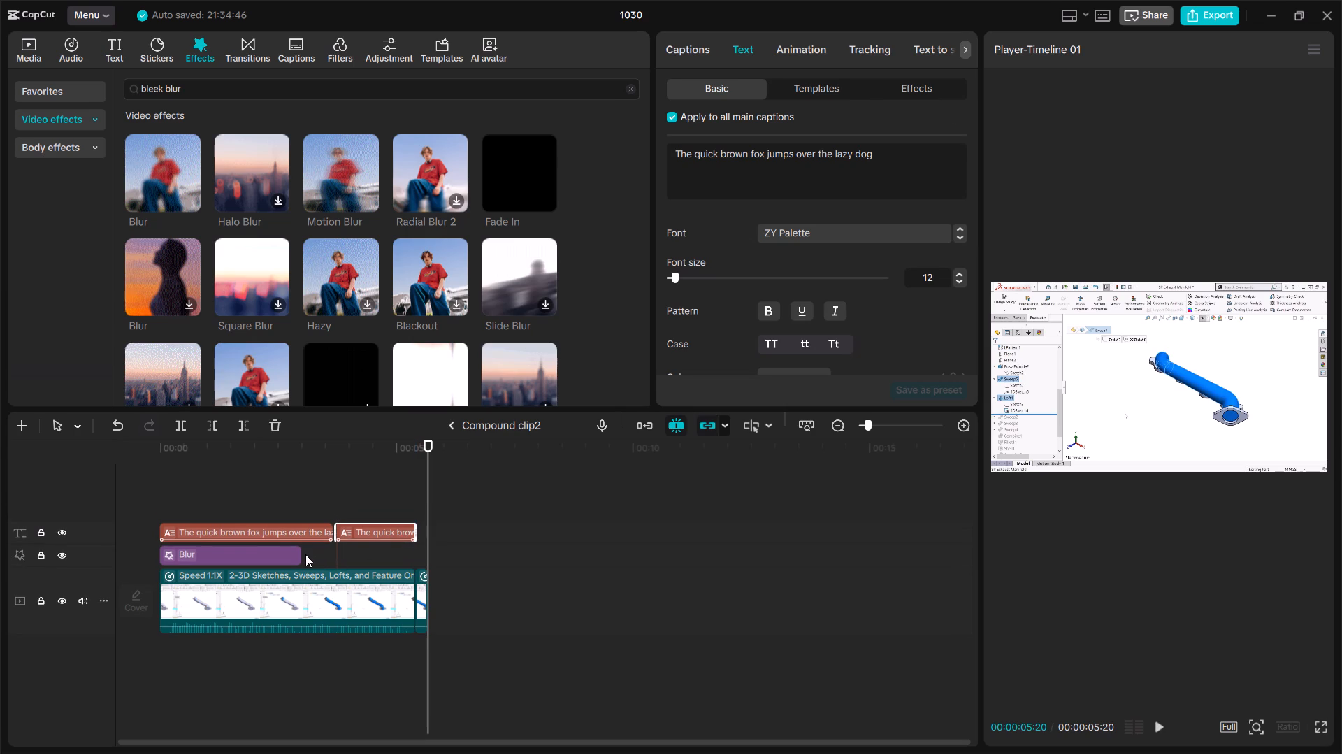
pyautogui.moveTo(301, 551); pyautogui.dragTo(421, 552)
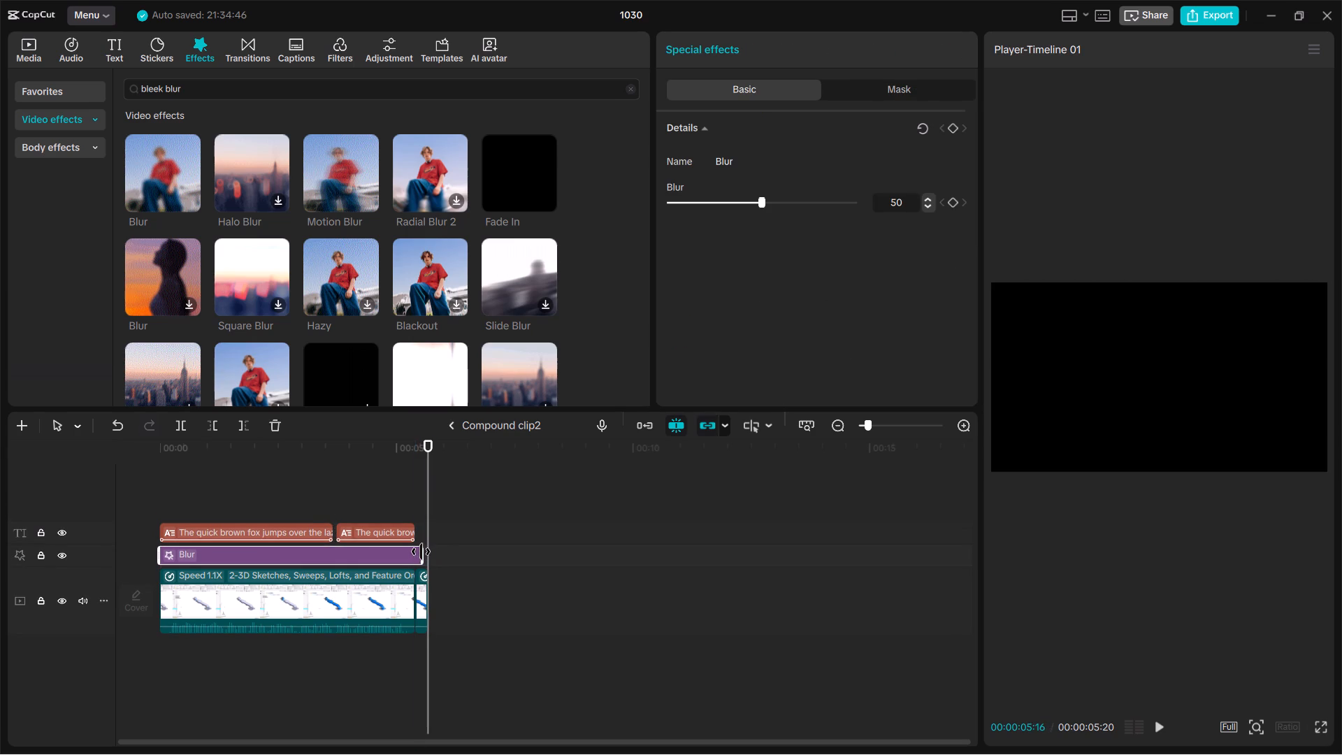
pyautogui.moveTo(421, 552); pyautogui.dragTo(413, 552)
pyautogui.click(459, 487)
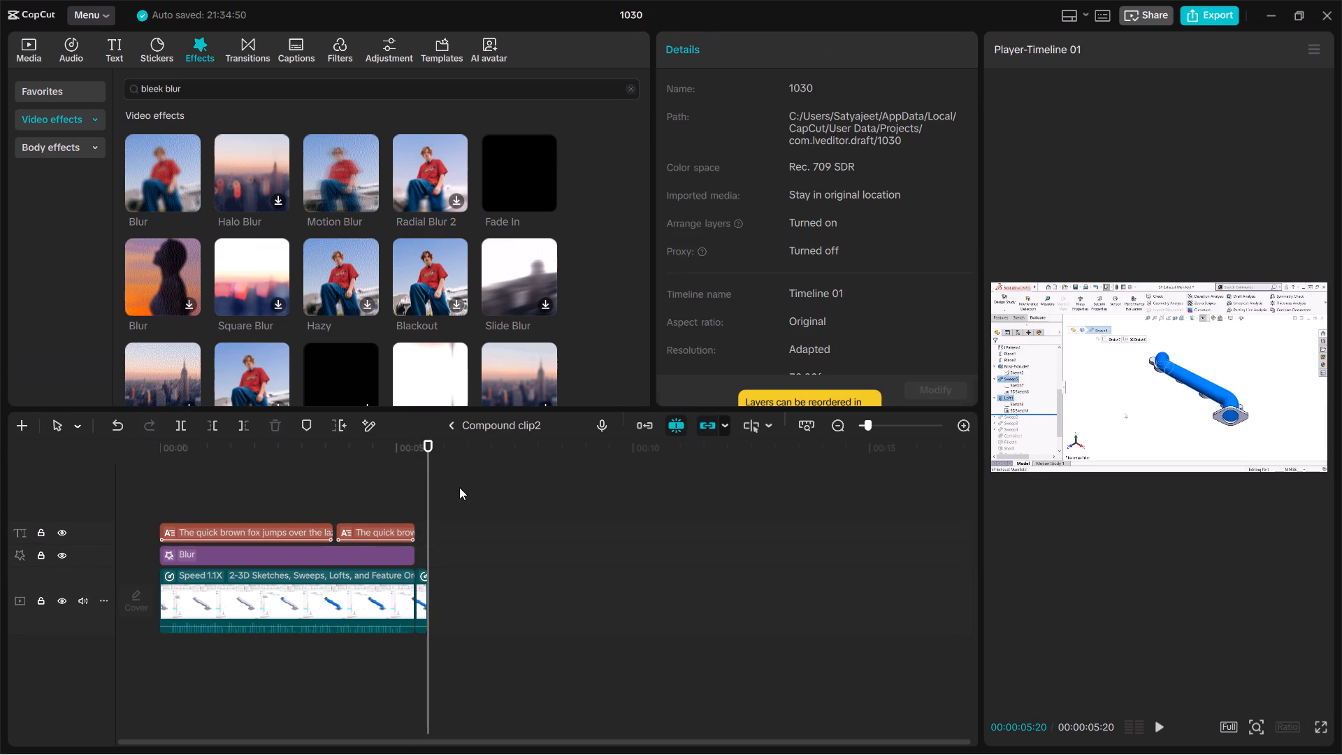
# Return to the main timeline and play through Compound clip2 to check the captions over the blurred footage.
pyautogui.click(449, 422)
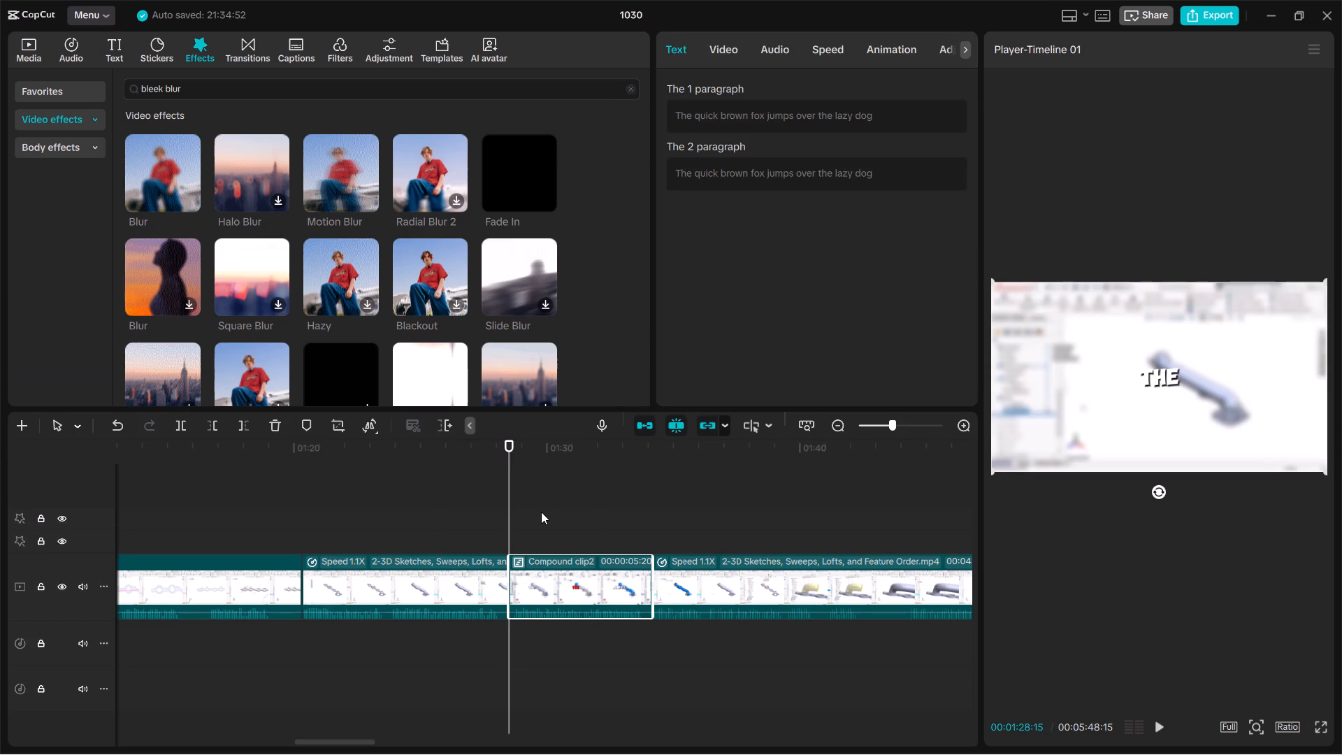
pyautogui.moveTo(510, 513); pyautogui.dragTo(456, 536)
pyautogui.press('space')
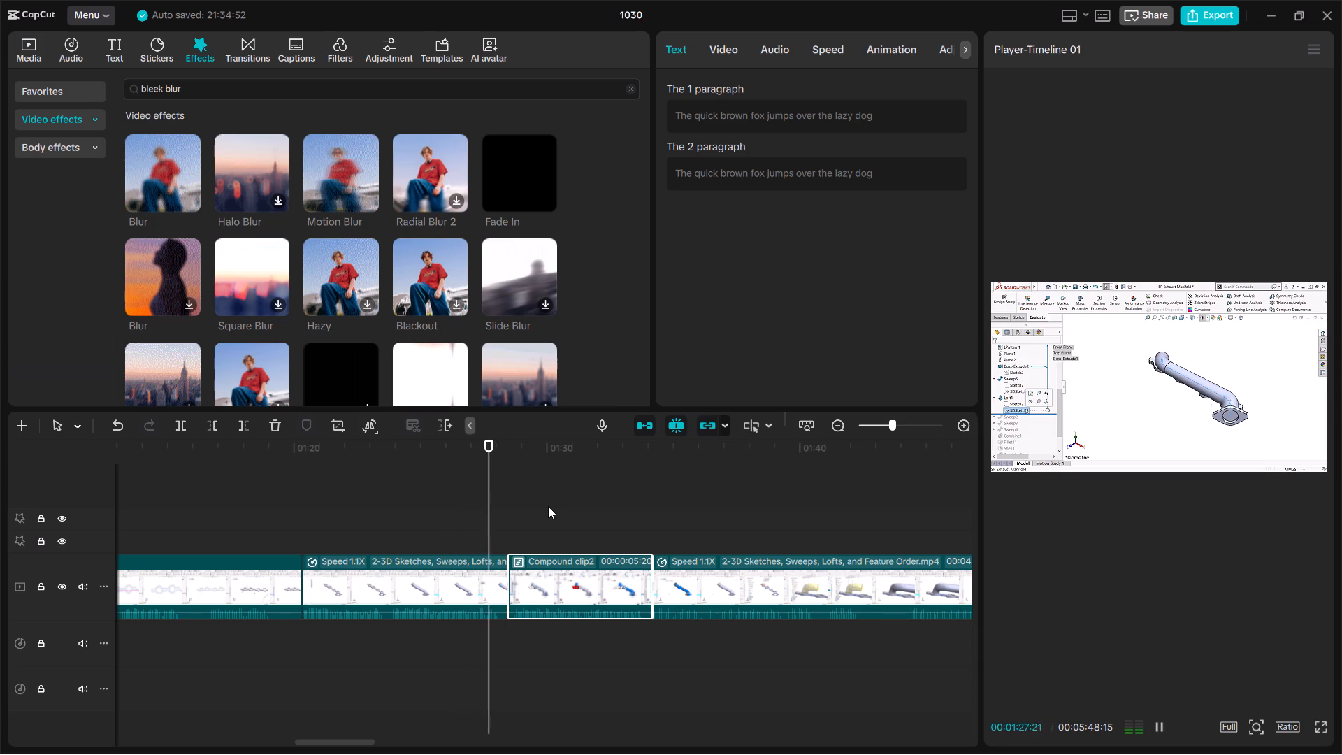
pyautogui.press('space')
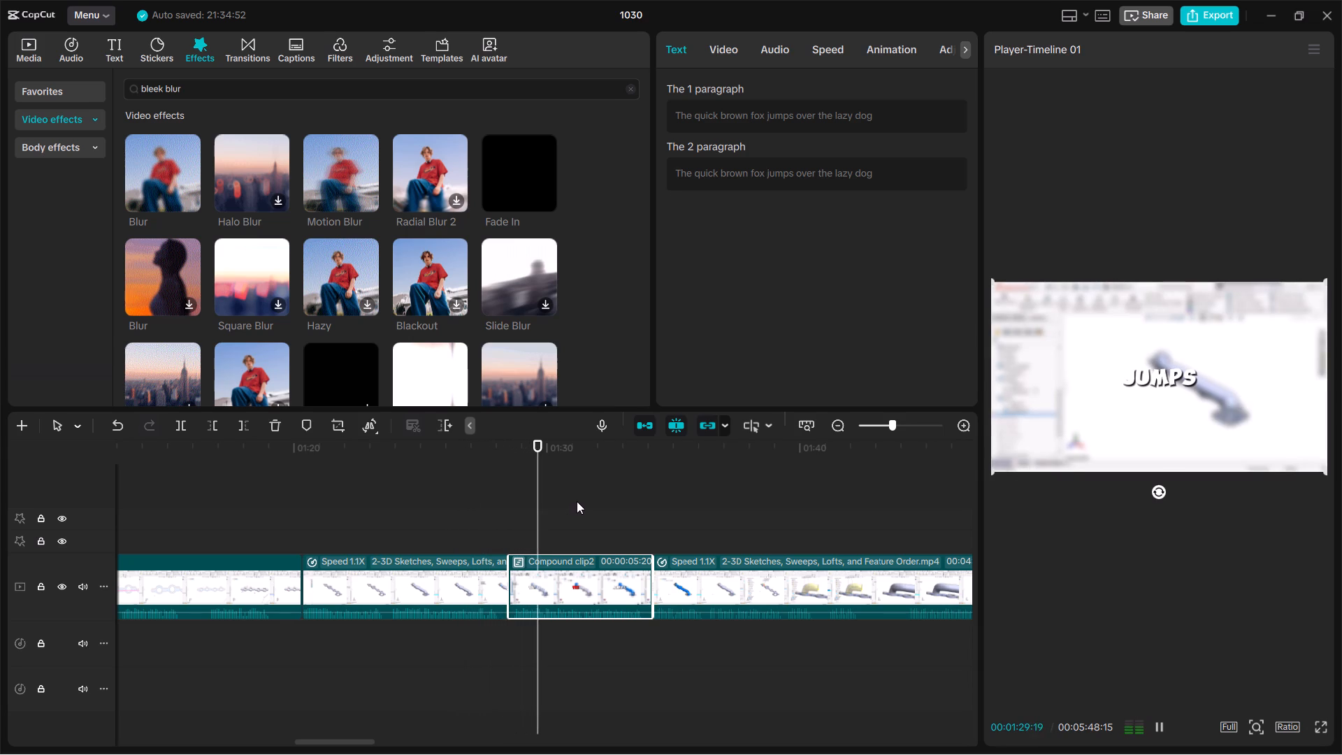
pyautogui.press('space')
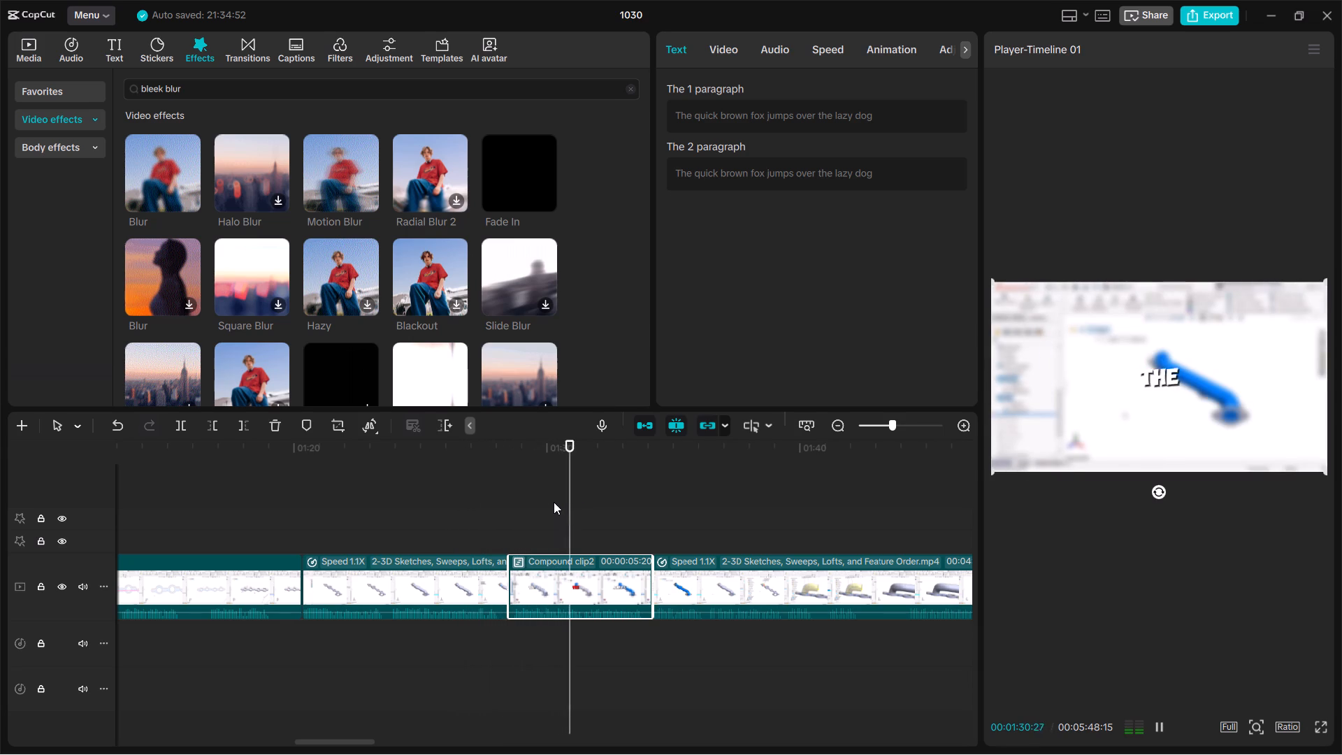
pyautogui.press('space')
pyautogui.click(600, 497)
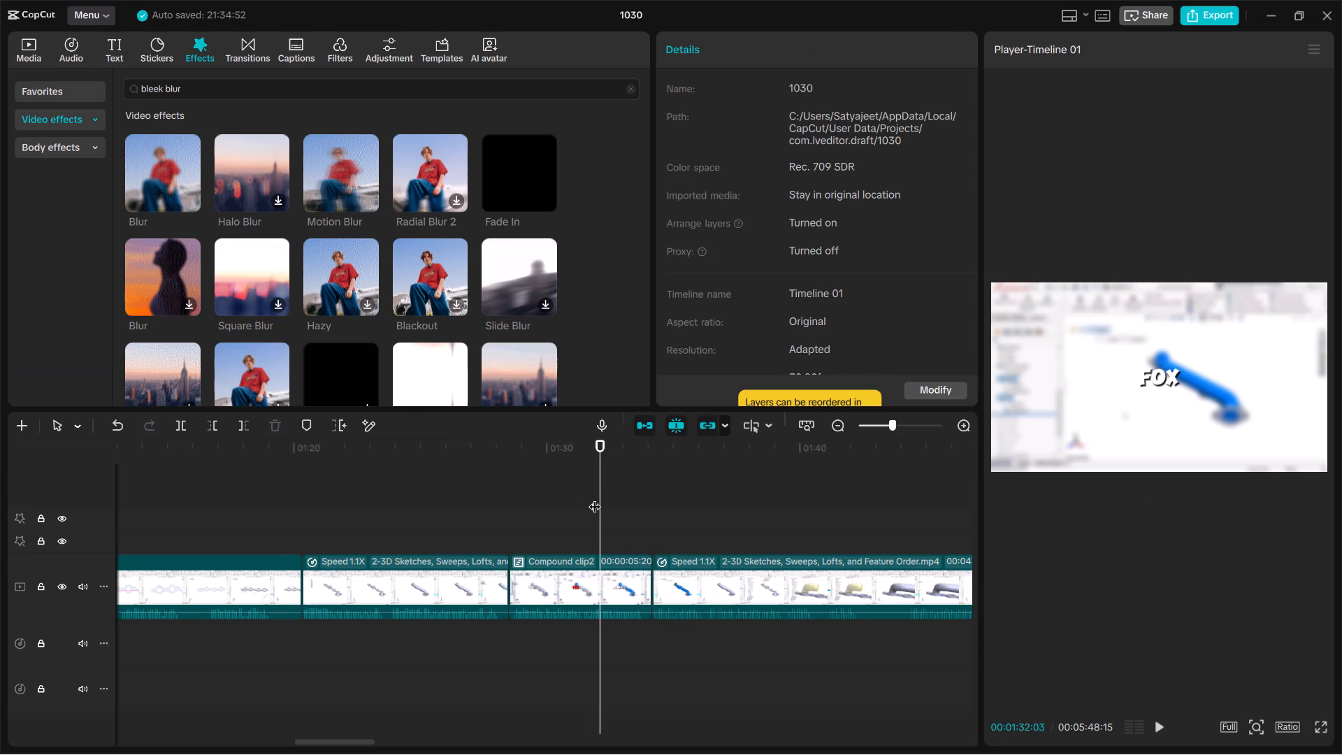
pyautogui.moveTo(595, 498); pyautogui.dragTo(480, 528)
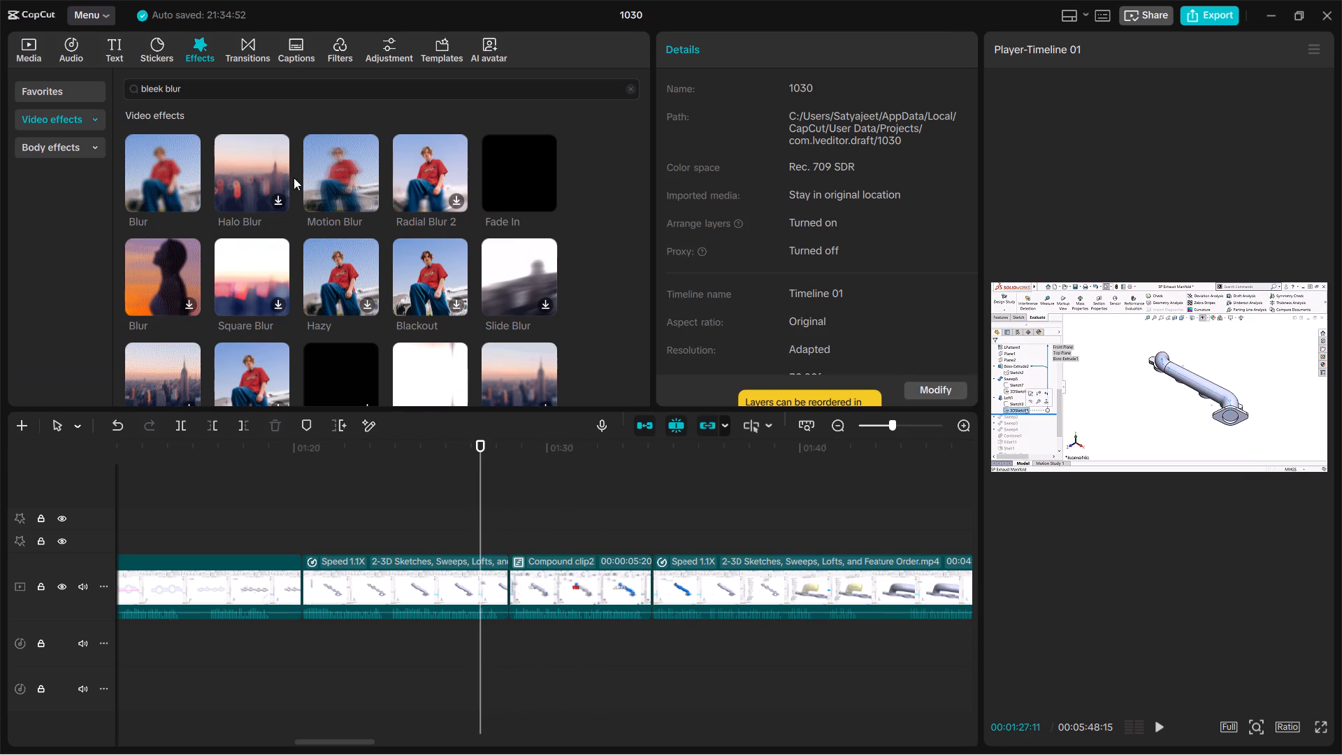
# Clear the glitch search and browse the Trending, B.Duck and NEW transition categories for a suitable transition.
pyautogui.click(251, 61)
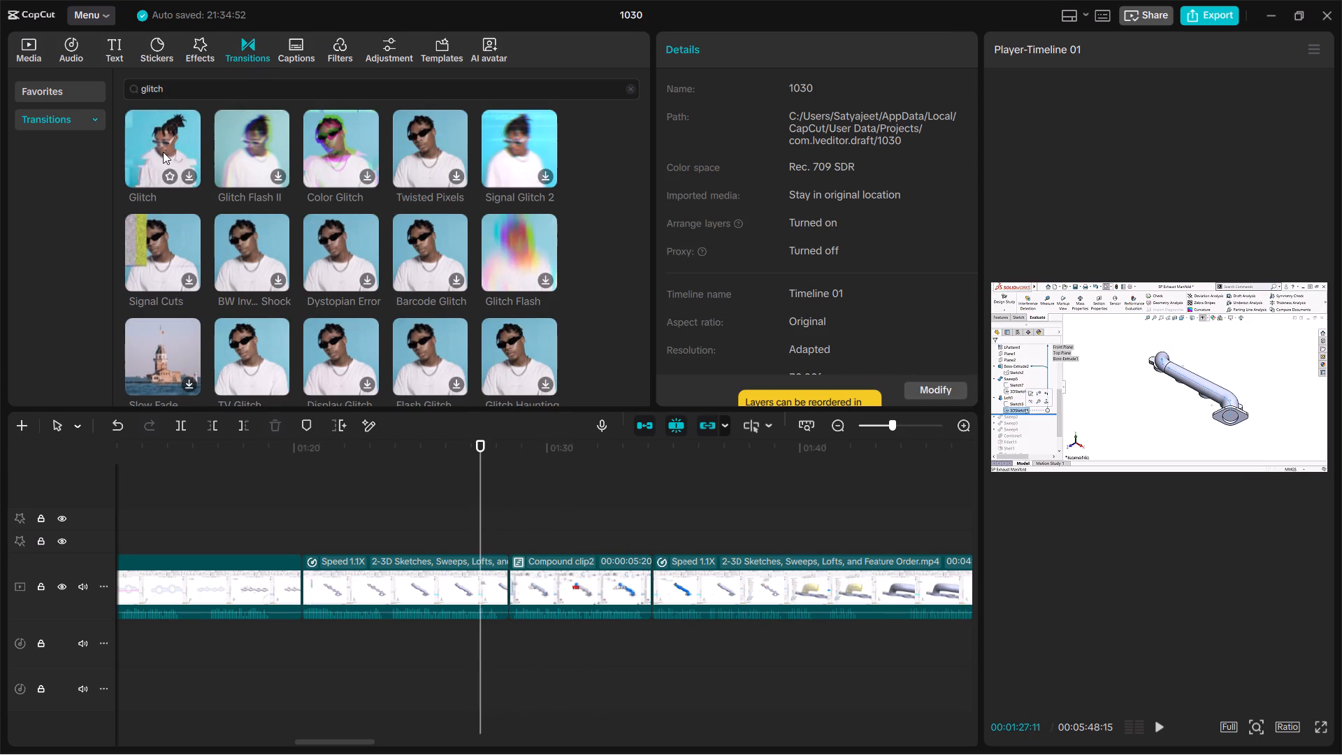
pyautogui.moveTo(182, 89); pyautogui.dragTo(109, 94)
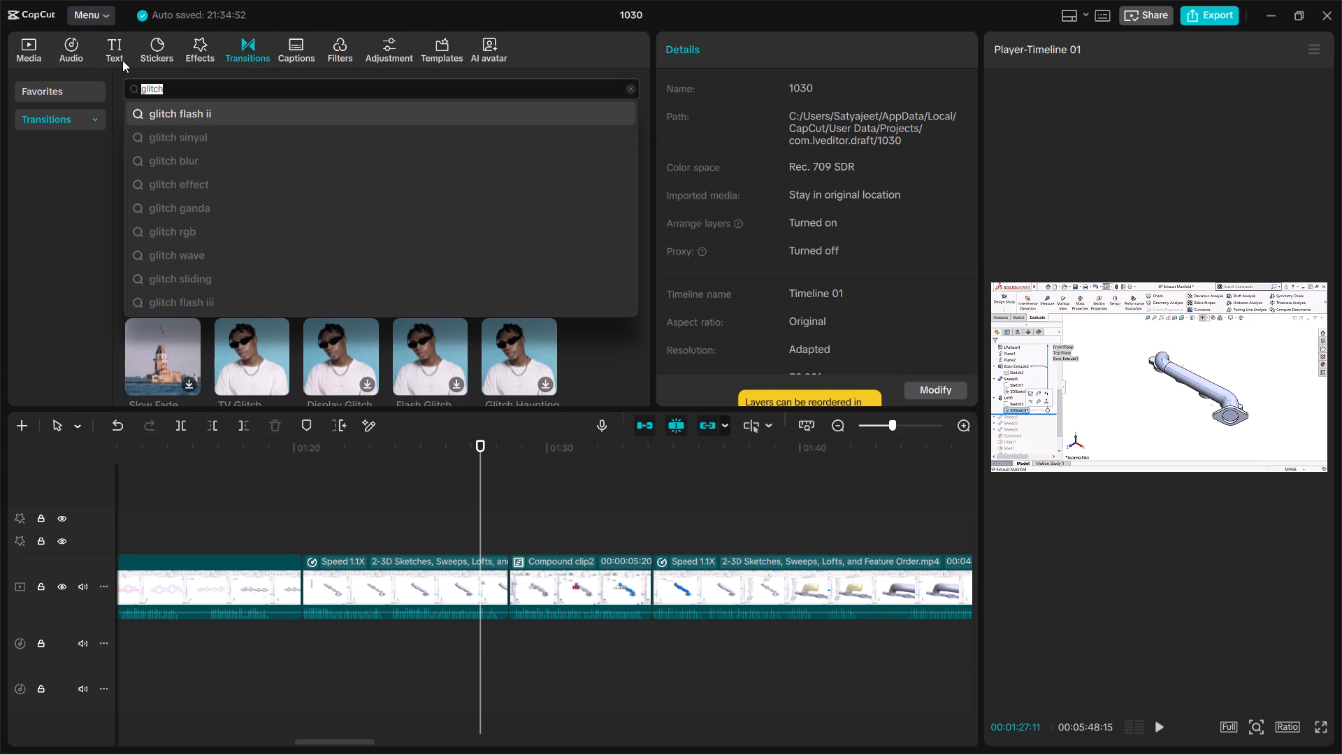
pyautogui.press('BackSpace')
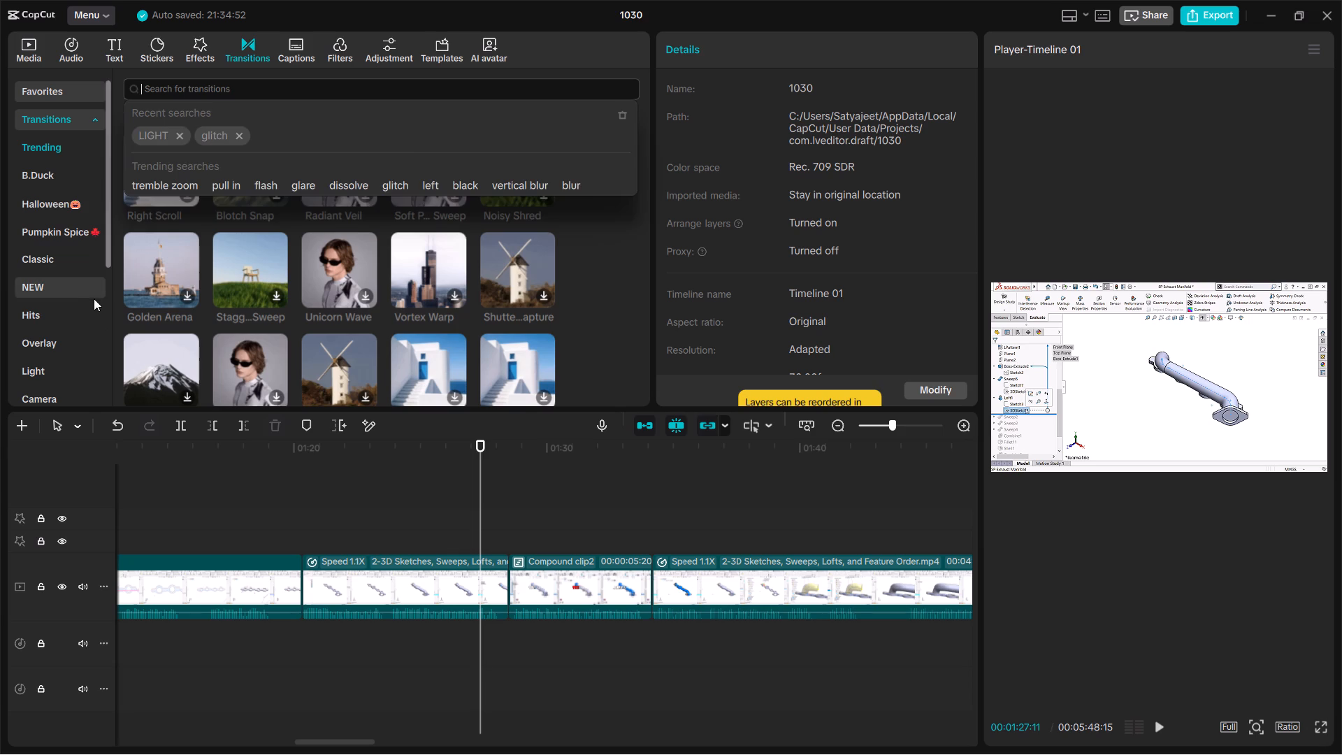
pyautogui.click(96, 300)
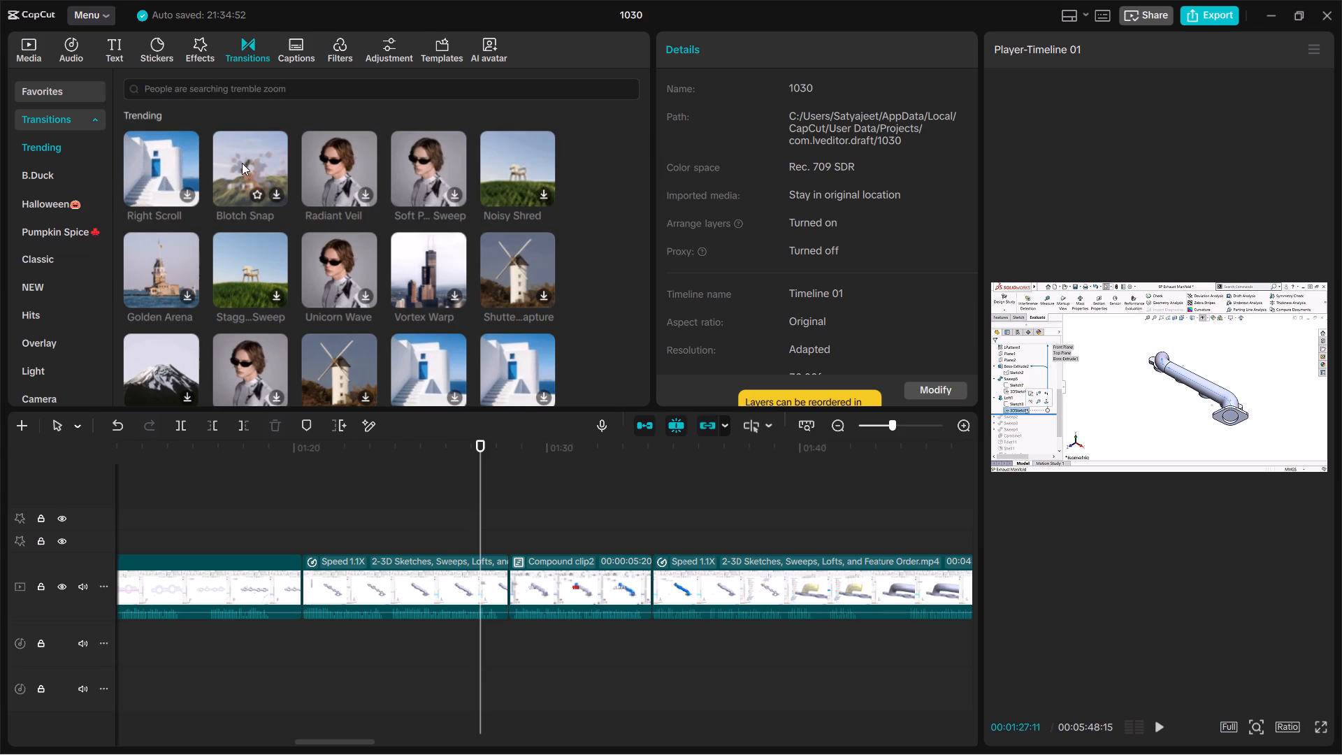
pyautogui.click(57, 140)
pyautogui.click(60, 175)
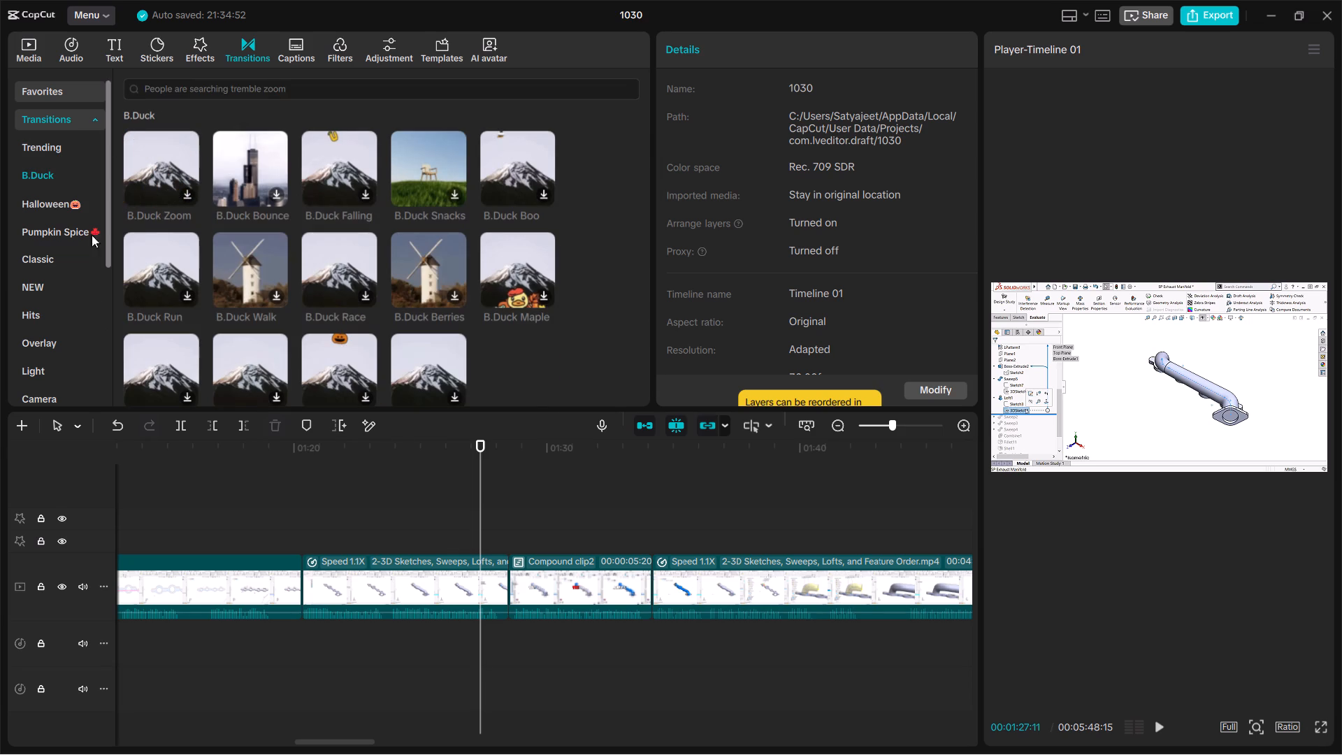
pyautogui.click(59, 289)
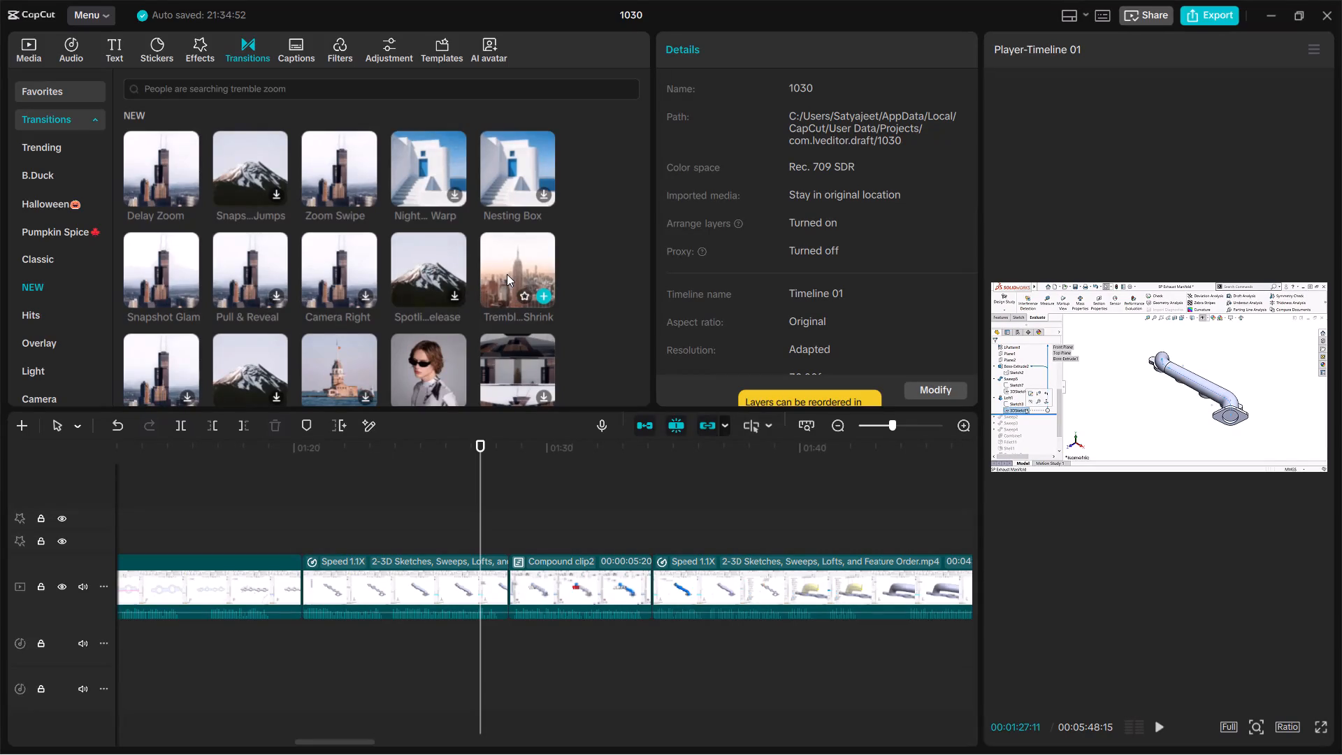
pyautogui.scroll(-2, 422, 161)
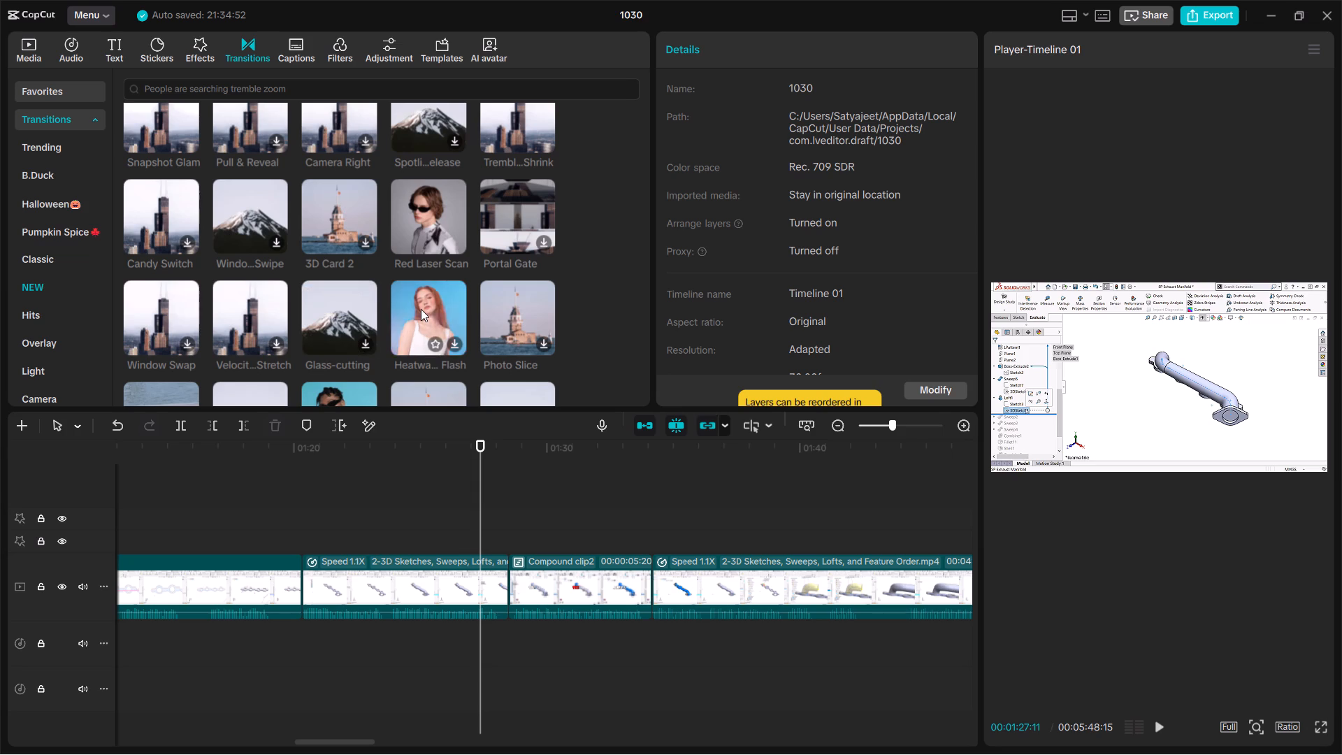
pyautogui.click(222, 102)
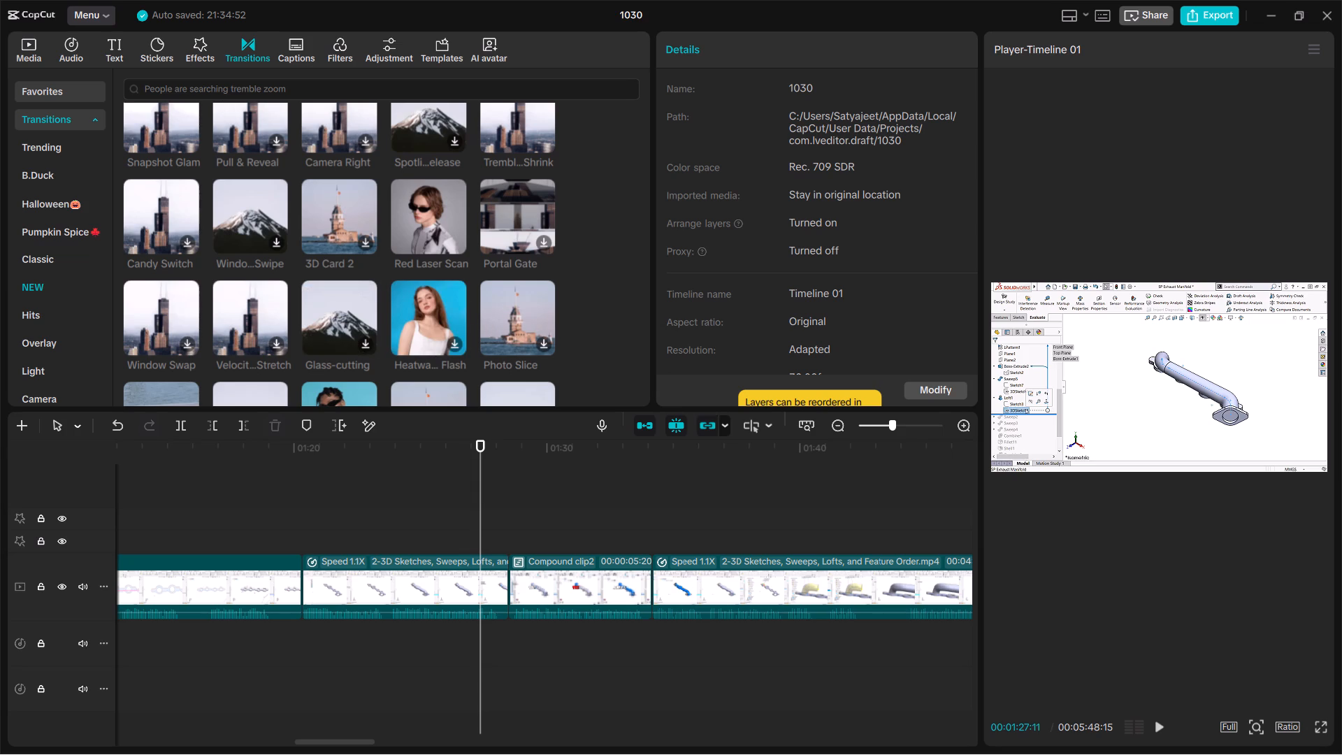
# Search the transitions for LIGHT and add Heat Swipe at the cut just after 01:20 on the main video track.
pyautogui.click(219, 89)
pyautogui.click(150, 130)
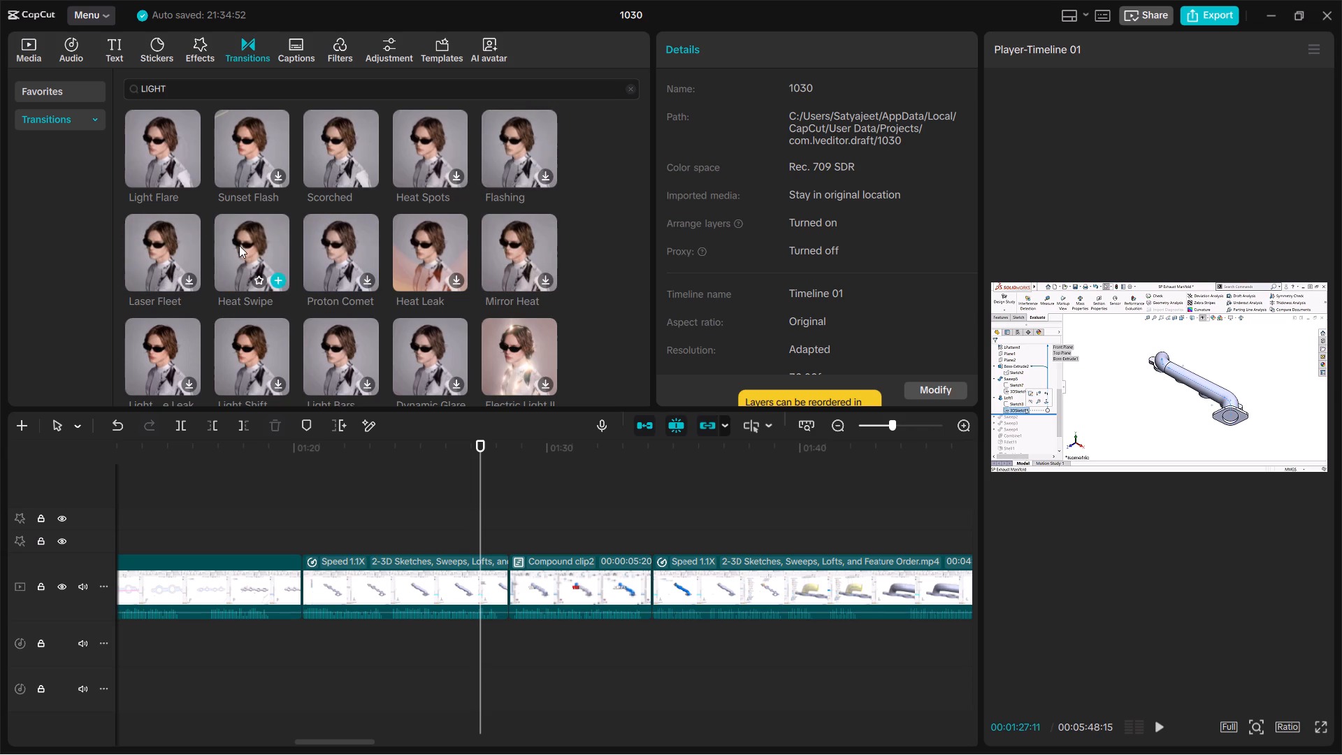
pyautogui.moveTo(250, 246); pyautogui.dragTo(280, 584)
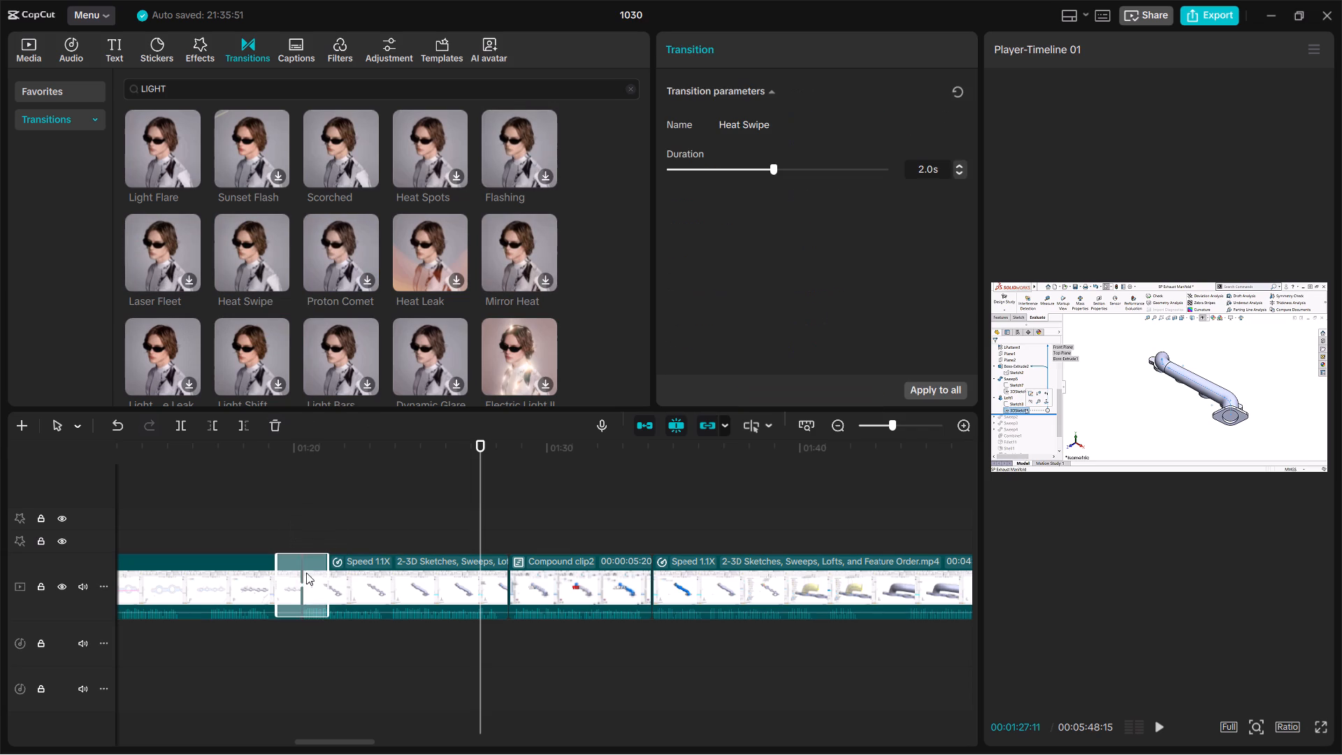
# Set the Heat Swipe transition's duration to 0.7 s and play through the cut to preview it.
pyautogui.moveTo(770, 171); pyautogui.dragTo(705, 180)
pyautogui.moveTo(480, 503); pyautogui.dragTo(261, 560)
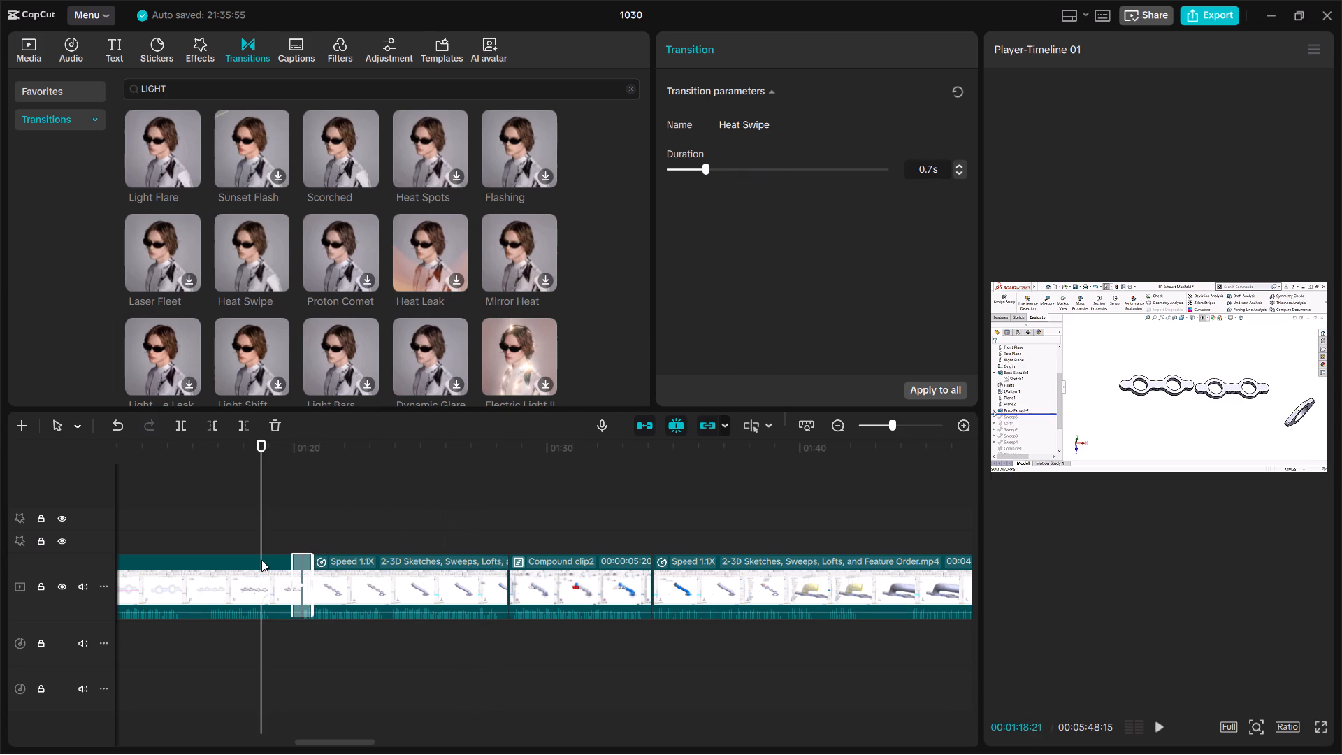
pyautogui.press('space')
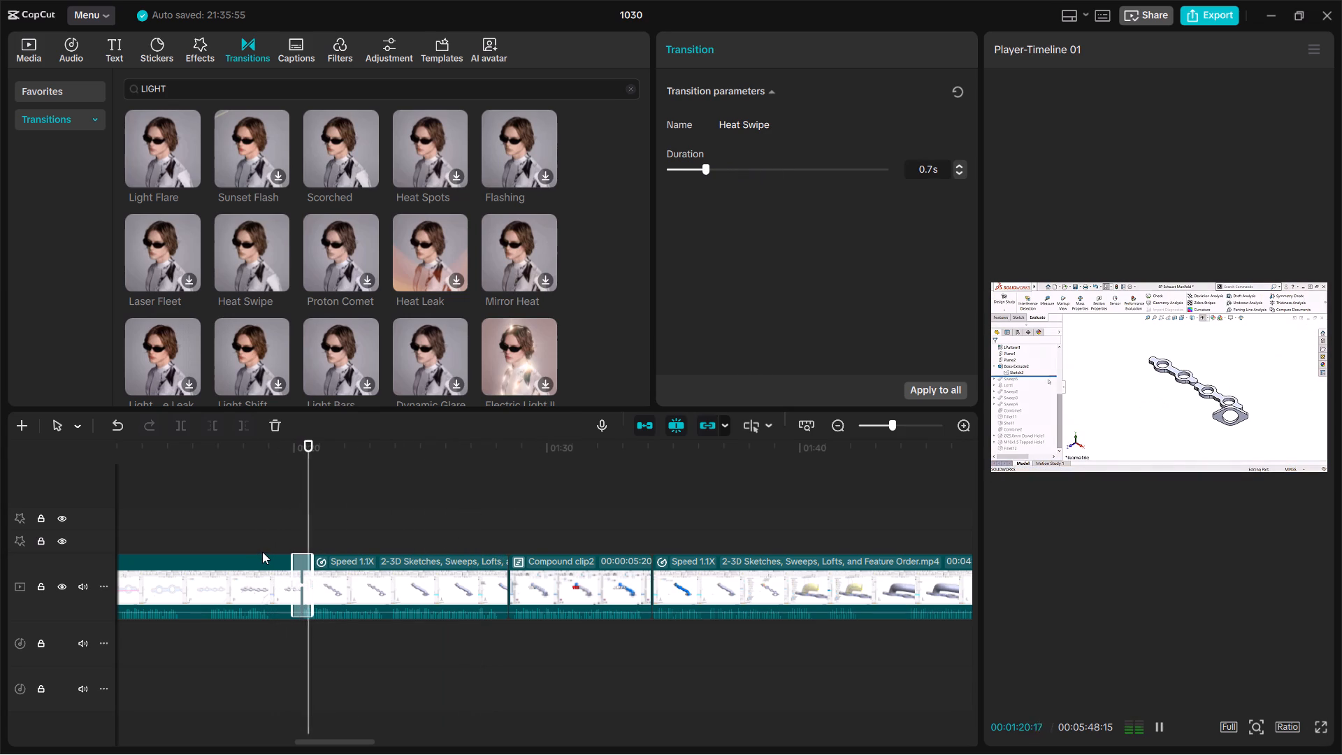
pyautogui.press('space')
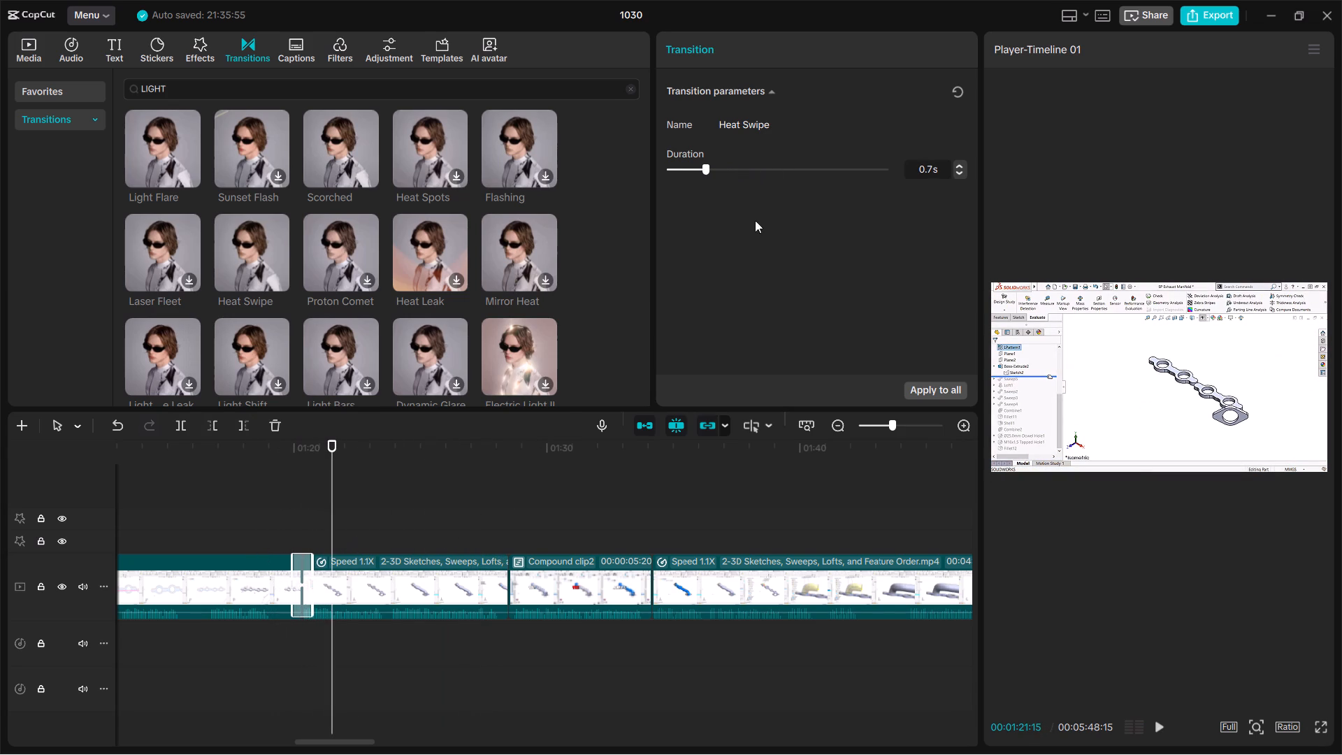
# Set the Heat Swipe duration to 0.5 s and apply the transition to all clips.
pyautogui.doubleClick(958, 173)
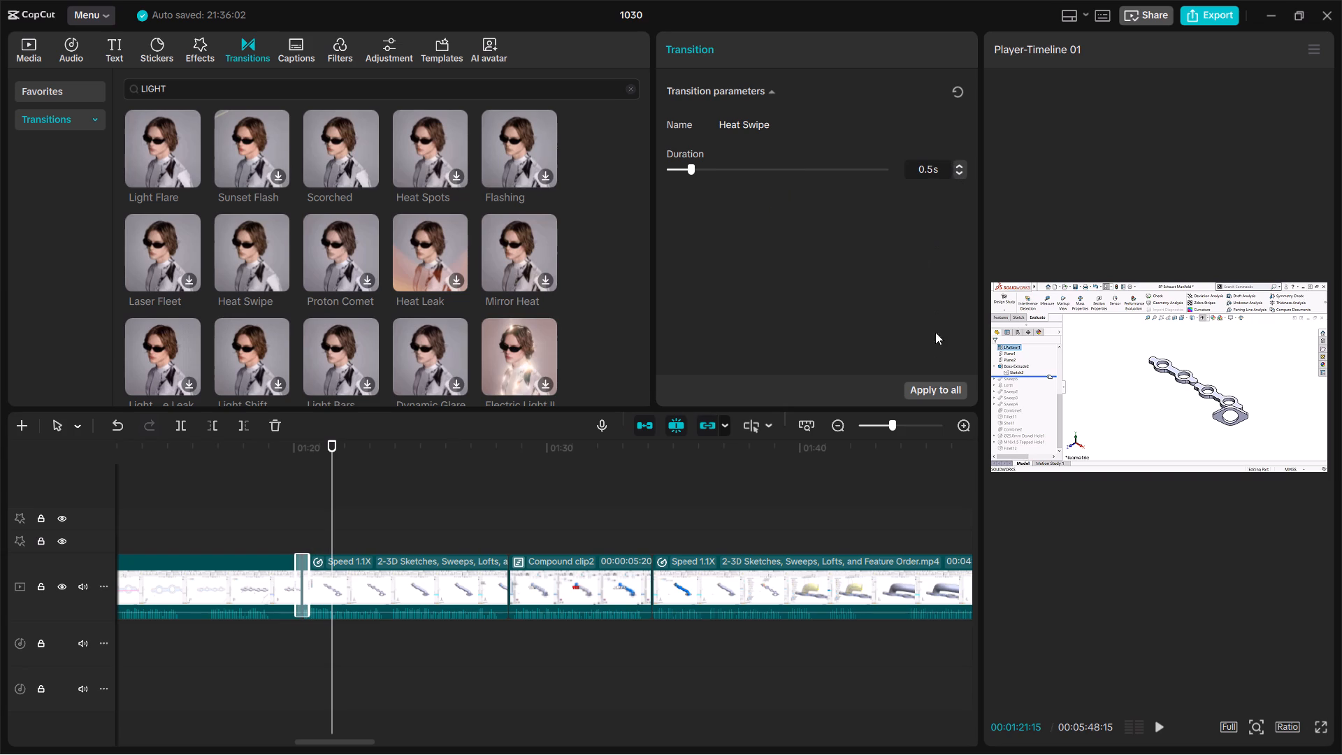
pyautogui.click(935, 389)
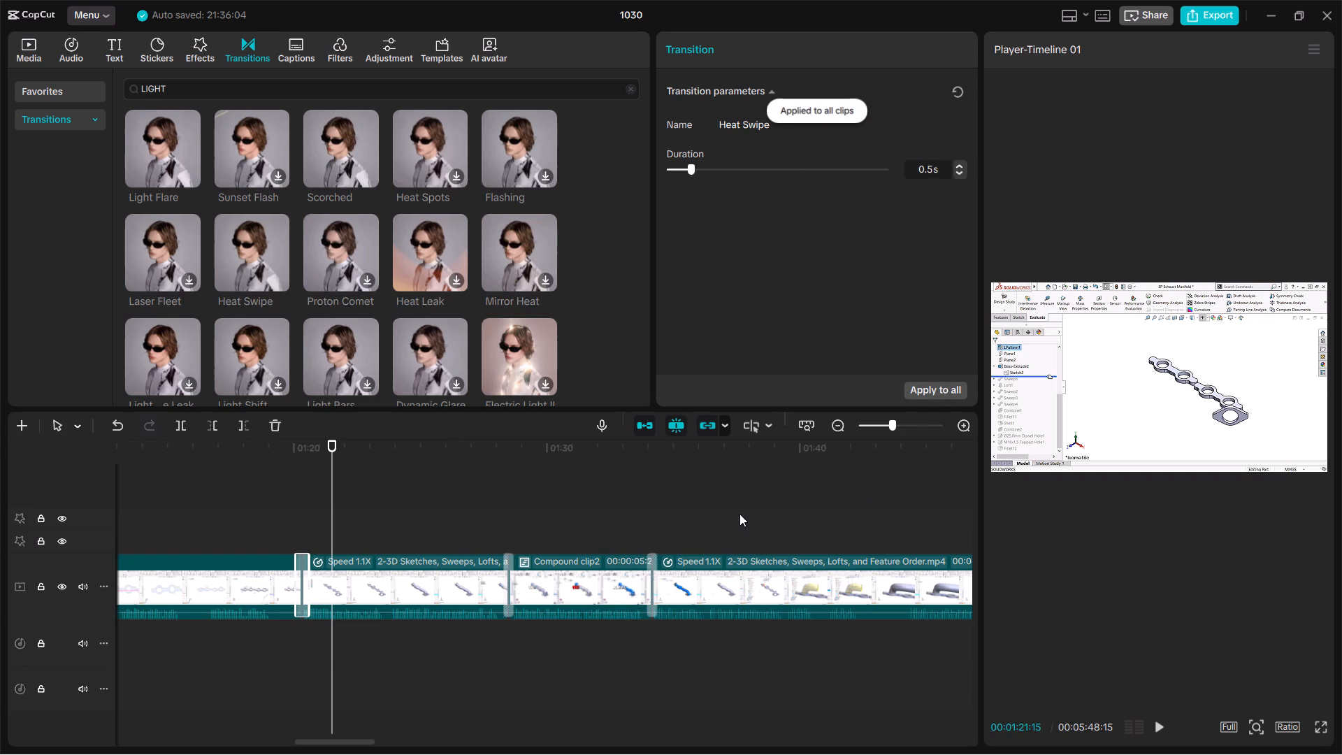
# Preview the video's opening in full screen, starting from the beginning, and return to the editor.
pyautogui.click(875, 490)
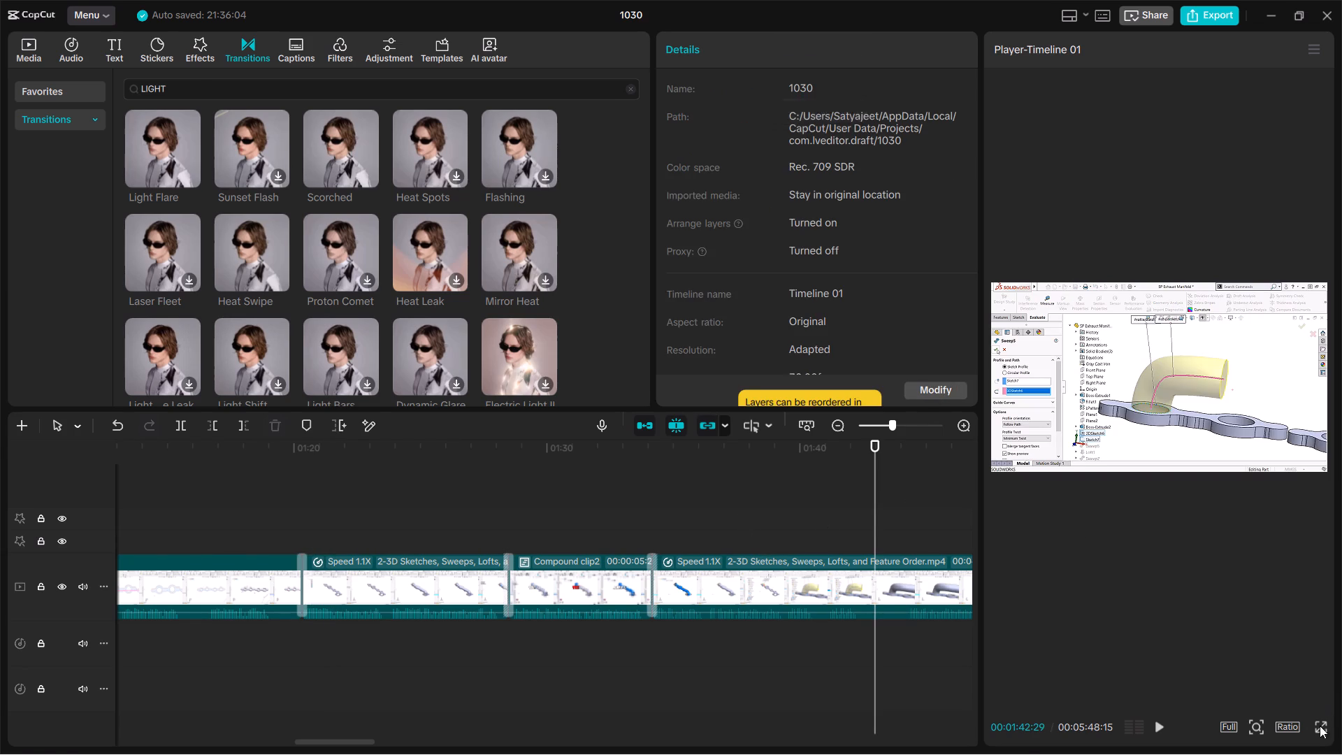
pyautogui.click(1319, 728)
pyautogui.moveTo(635, 675); pyautogui.dragTo(565, 684)
pyautogui.press('space')
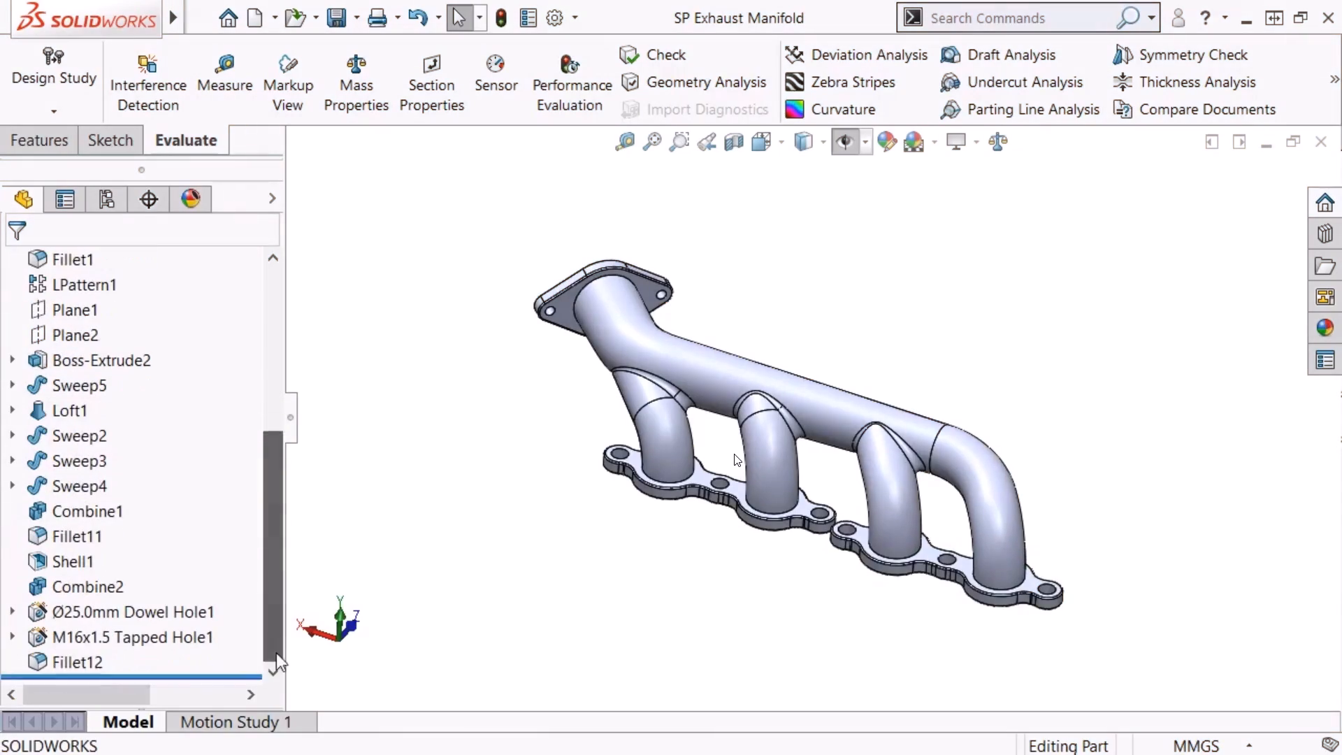
pyautogui.press('Escape')
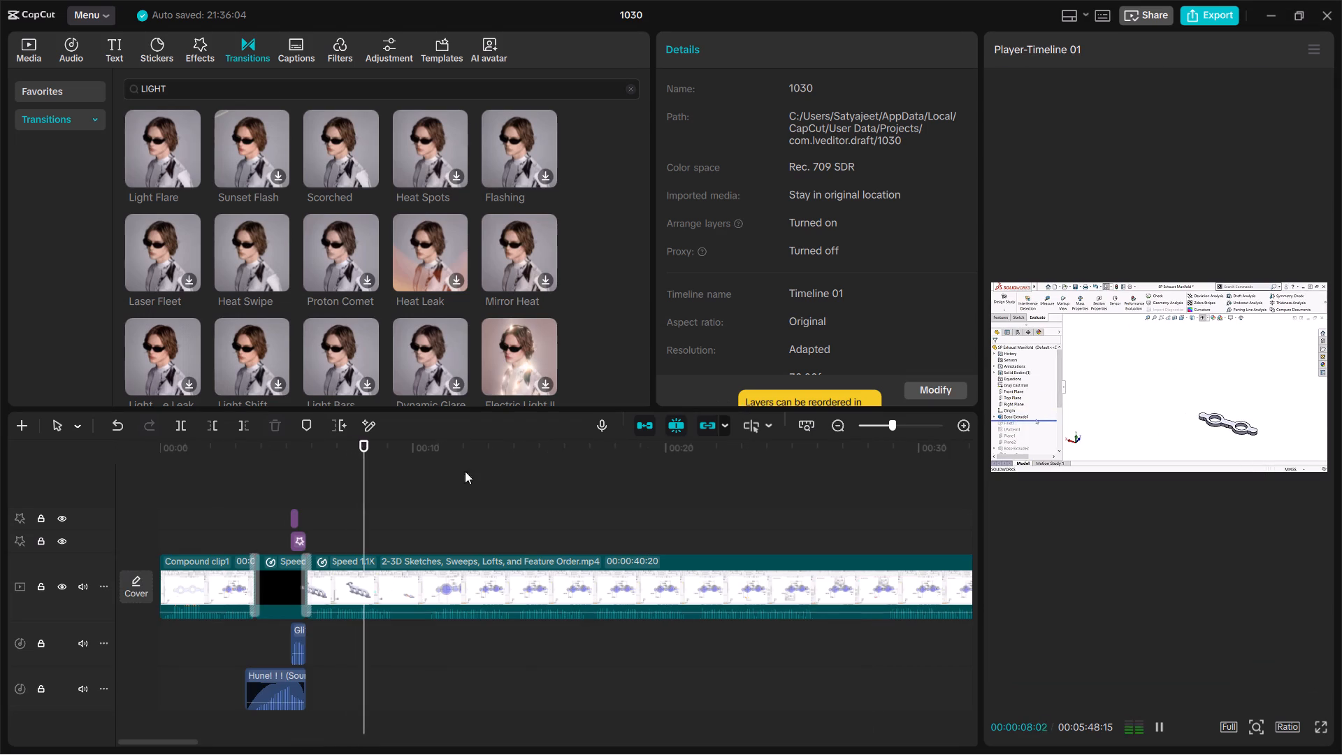
# Replay the opening from the timeline's start to check the transitions around the black title clip, and return to the start.
pyautogui.click(389, 492)
pyautogui.click(387, 494)
pyautogui.moveTo(387, 494); pyautogui.dragTo(96, 534)
pyautogui.press('space')
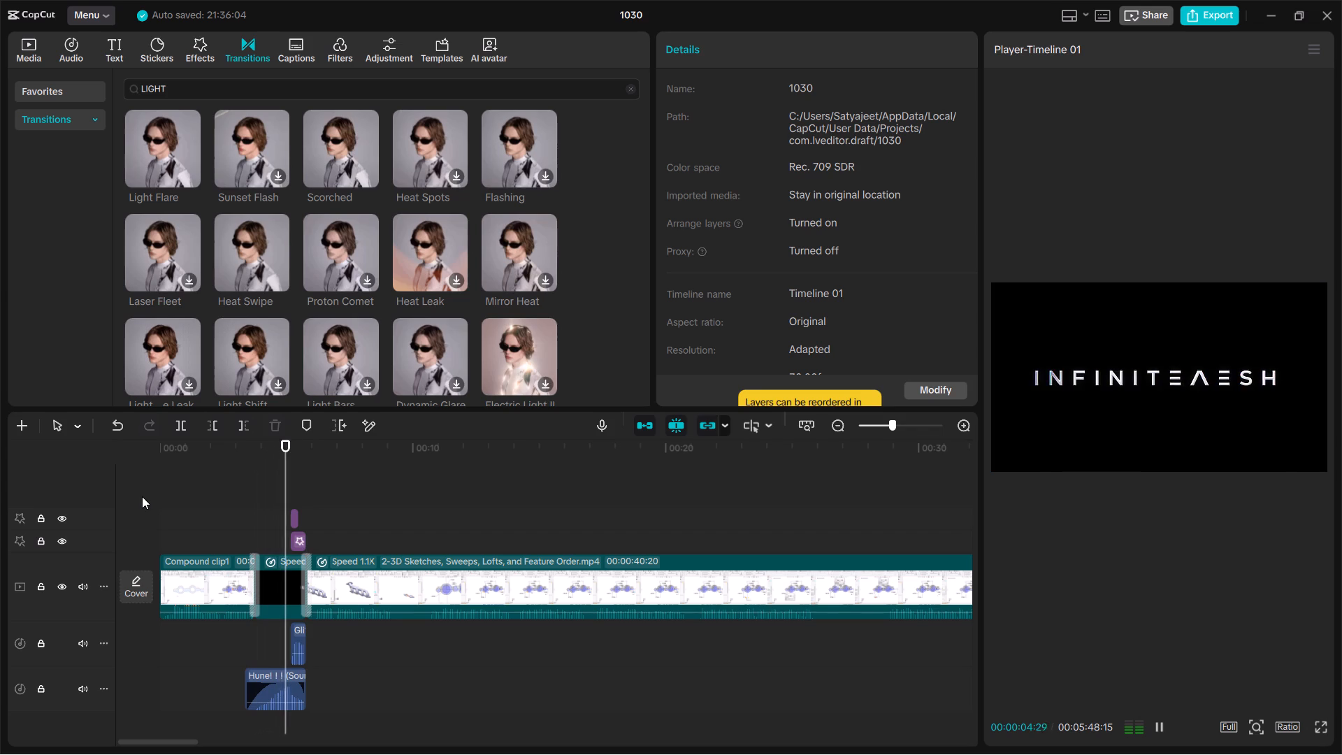
pyautogui.press('space')
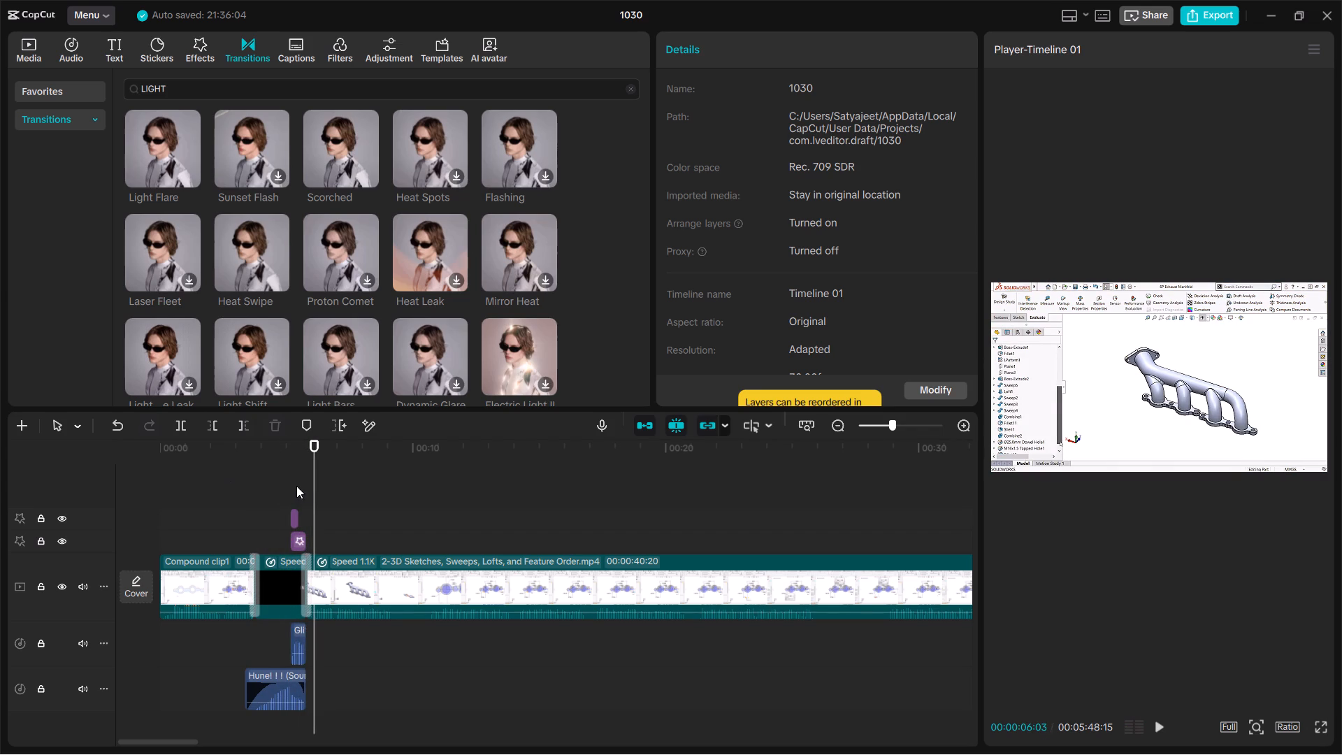
pyautogui.moveTo(315, 491); pyautogui.dragTo(163, 523)
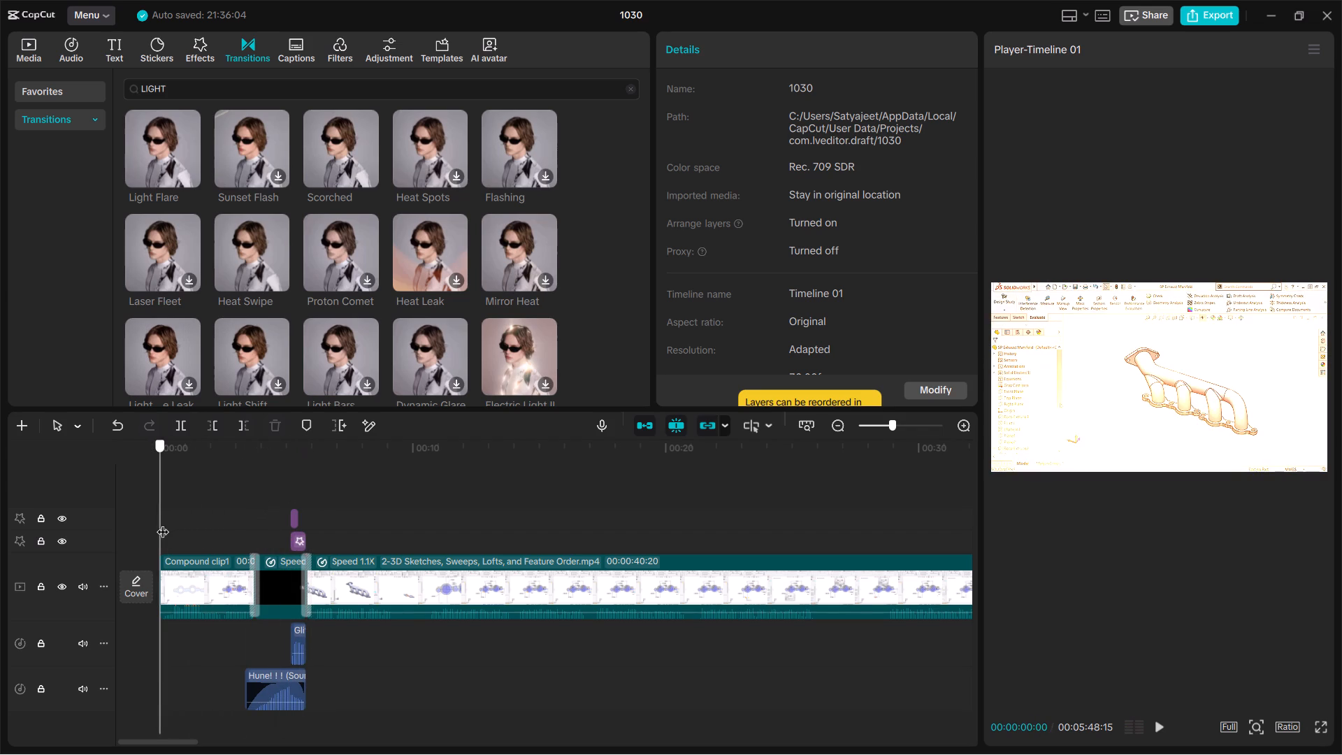
pyautogui.moveTo(163, 523); pyautogui.dragTo(159, 526)
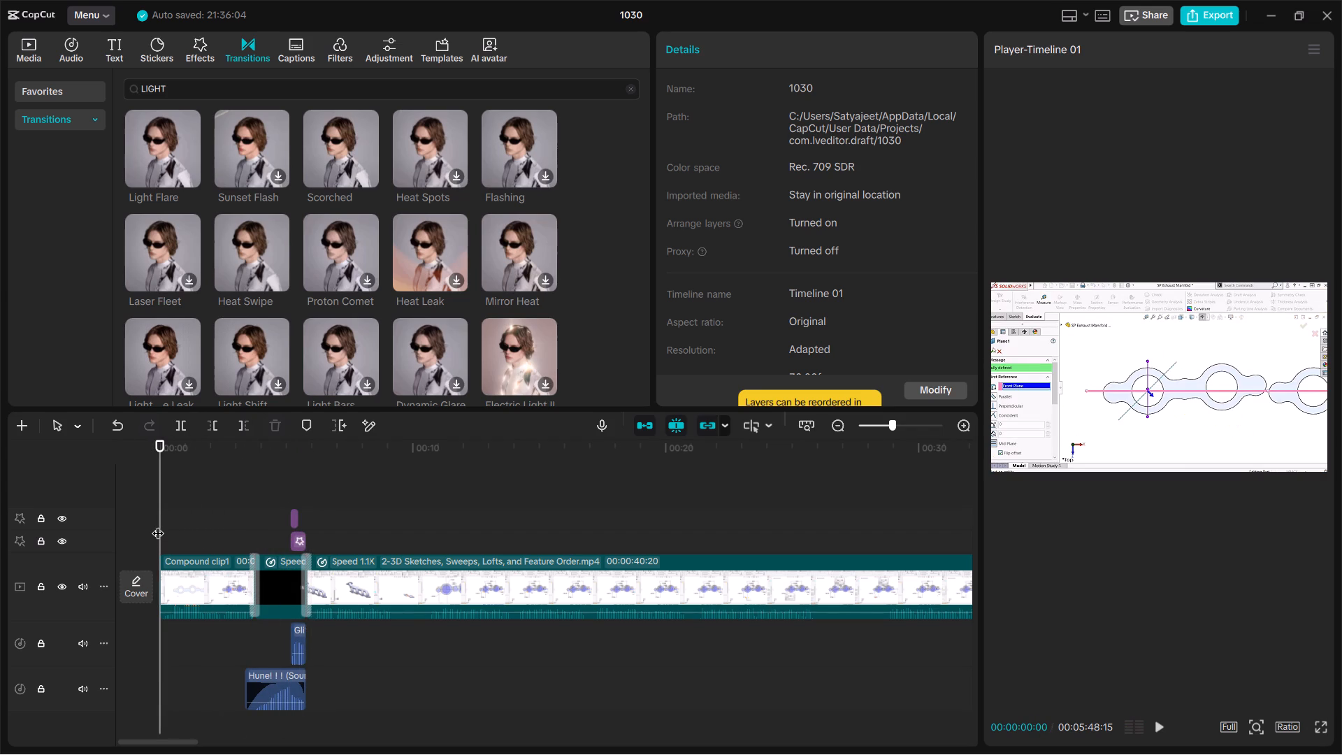
pyautogui.press('space')
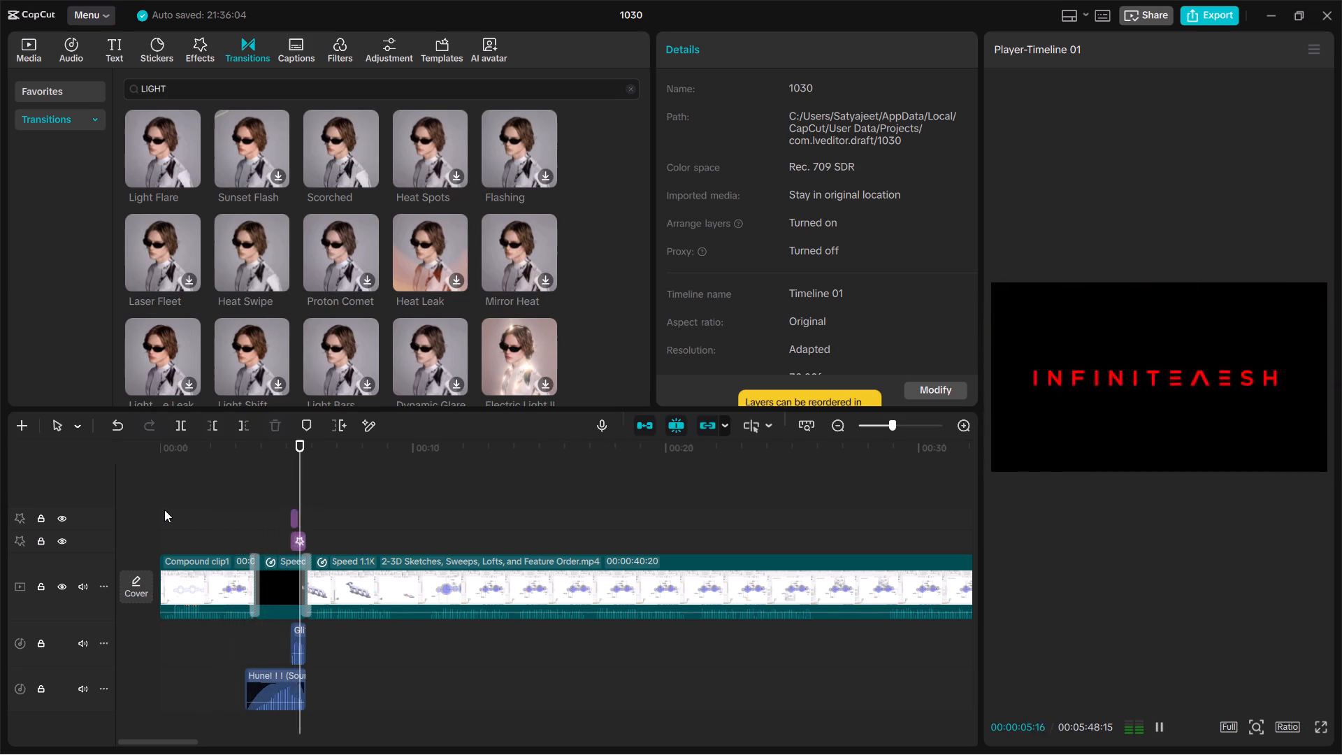
pyautogui.press('space')
pyautogui.moveTo(317, 489); pyautogui.dragTo(145, 526)
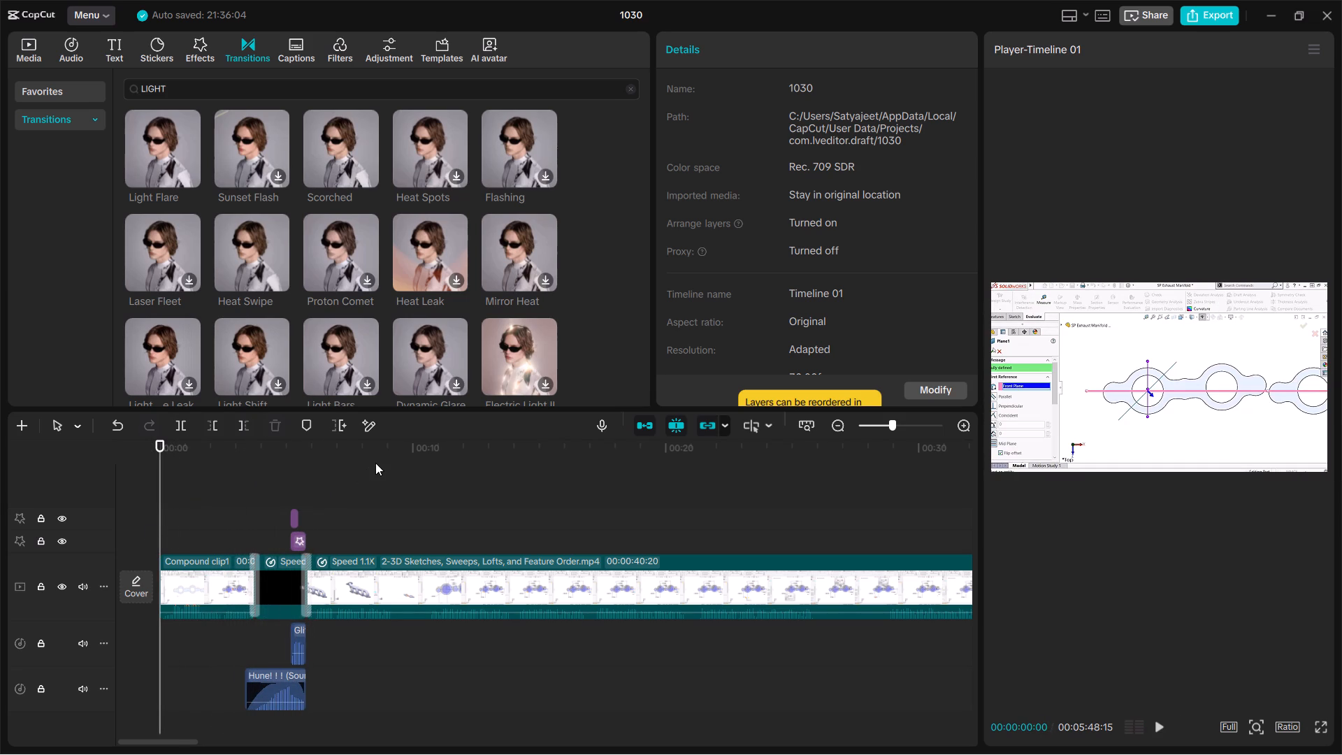
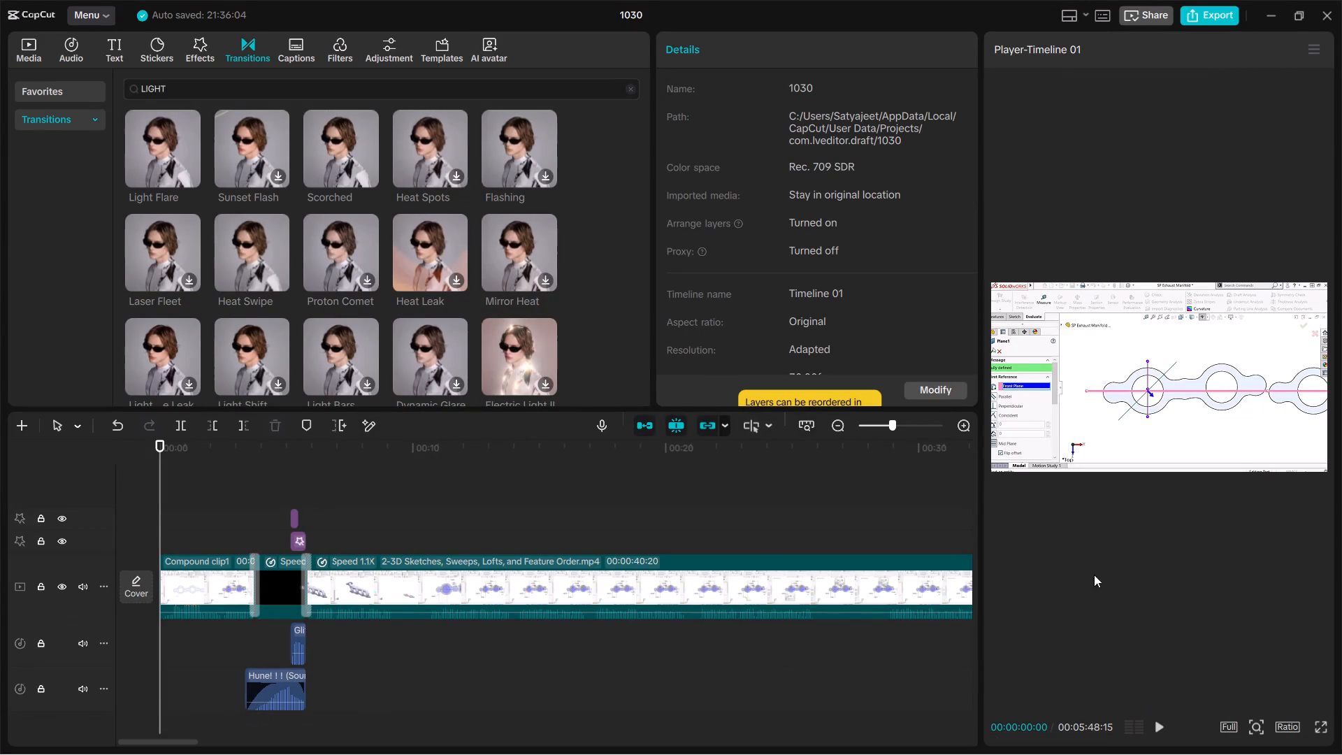
# Apply the Fade In entrance animation to the opening compound clip with a duration of 1.0 s.
pyautogui.click(456, 488)
pyautogui.moveTo(456, 488); pyautogui.dragTo(159, 522)
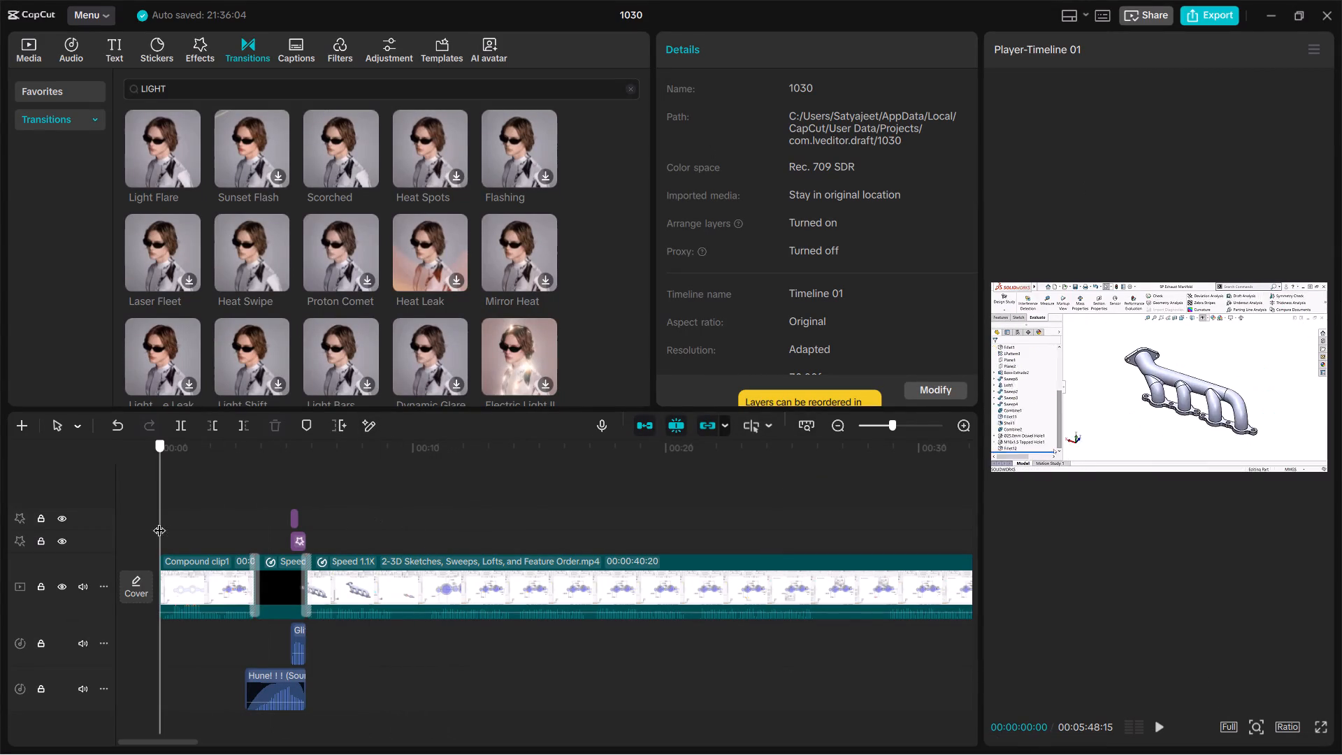
pyautogui.moveTo(159, 522); pyautogui.dragTo(147, 530)
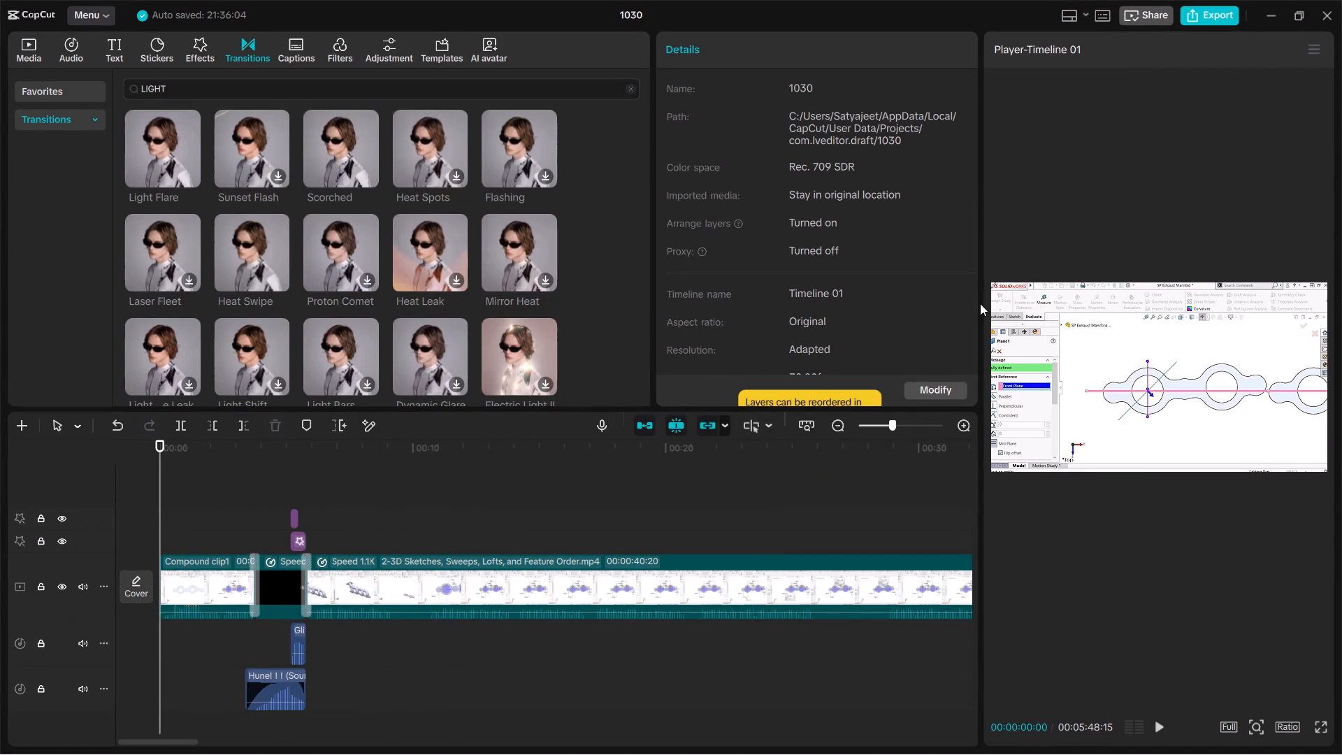
pyautogui.click(191, 566)
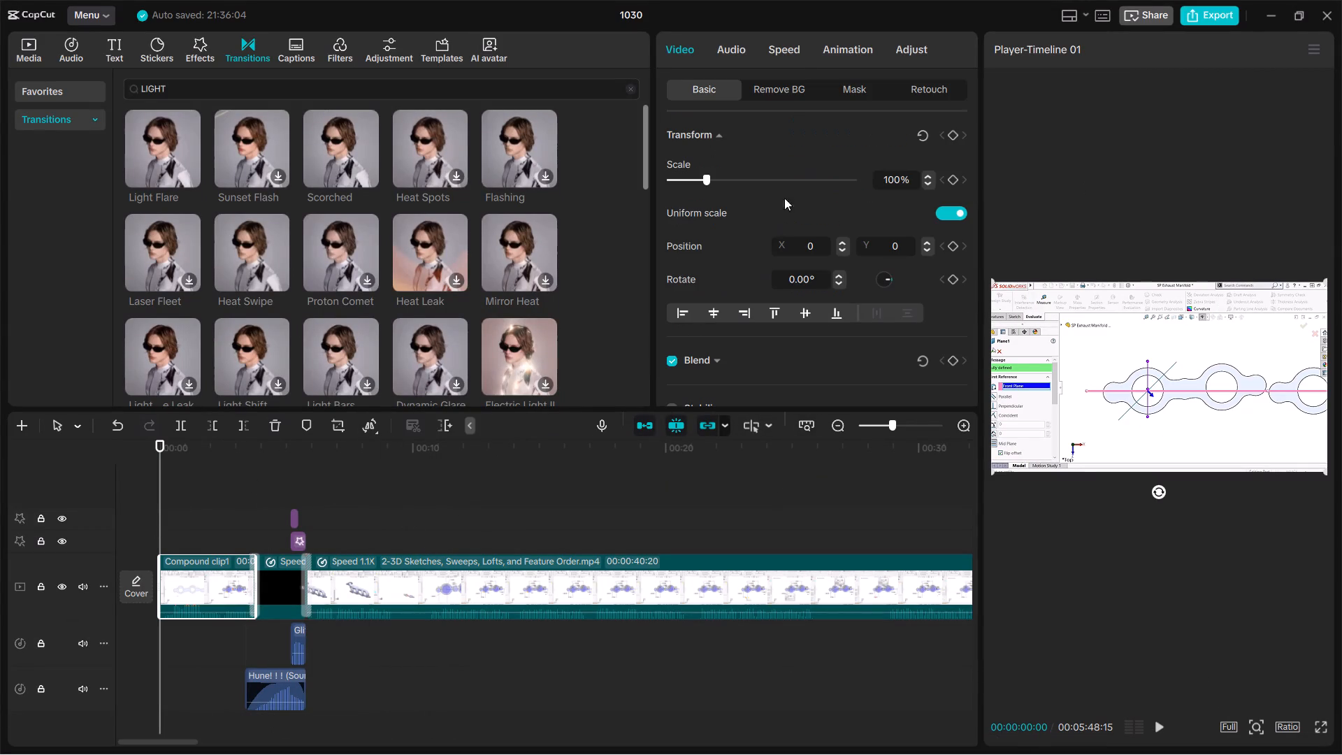
pyautogui.click(787, 52)
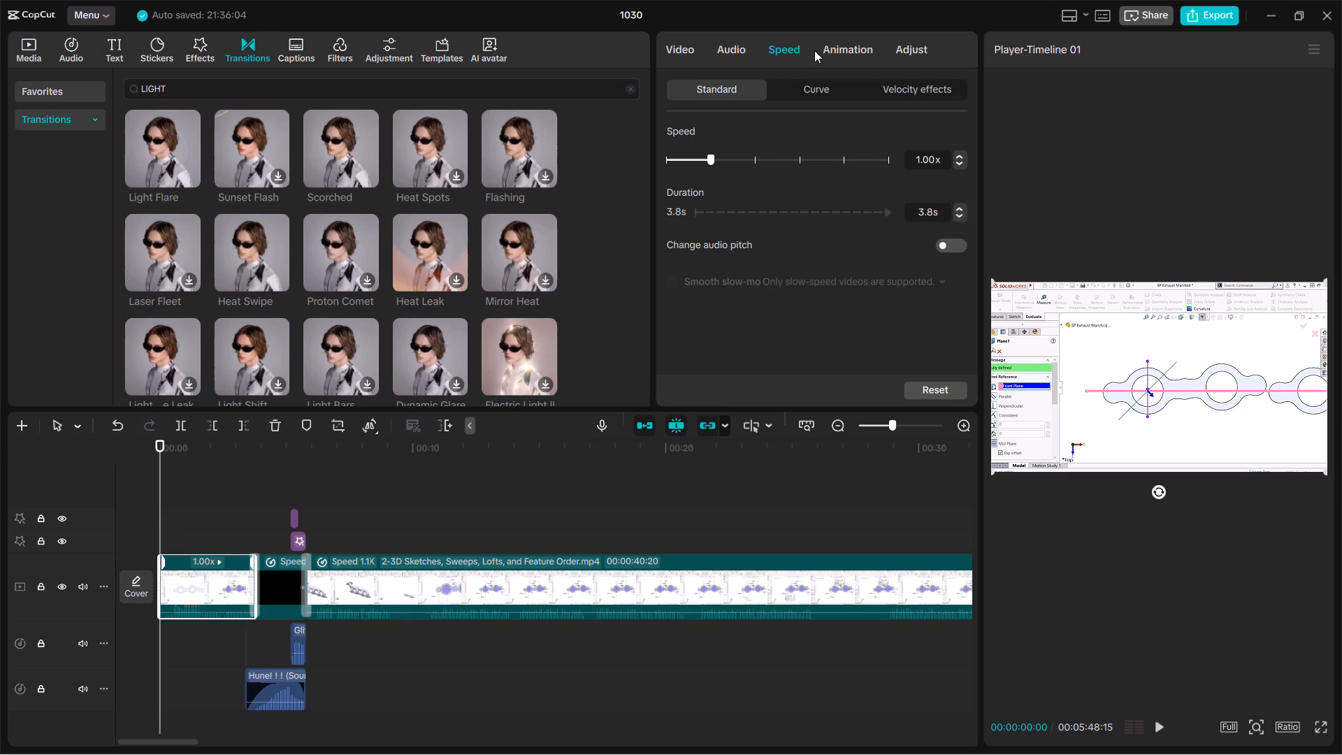
pyautogui.click(837, 50)
pyautogui.click(765, 204)
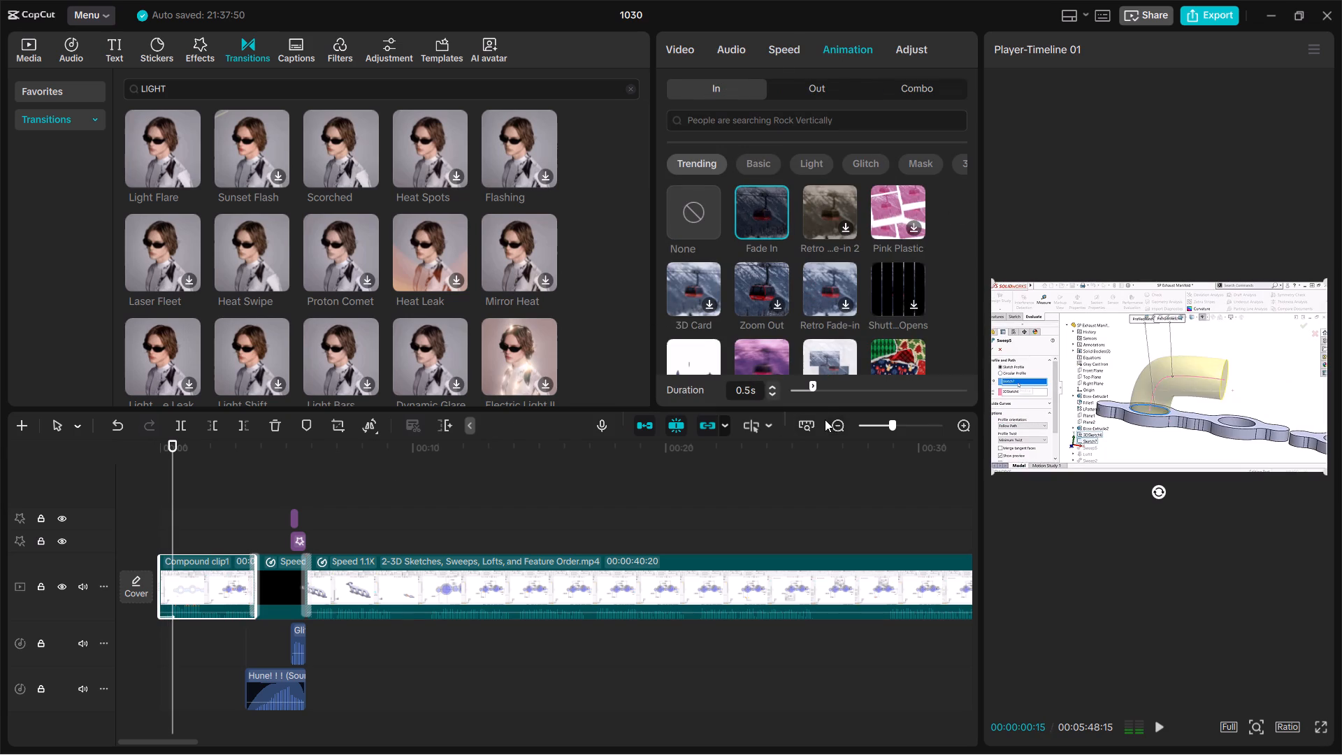
pyautogui.moveTo(814, 389); pyautogui.dragTo(839, 391)
pyautogui.moveTo(839, 391); pyautogui.dragTo(837, 392)
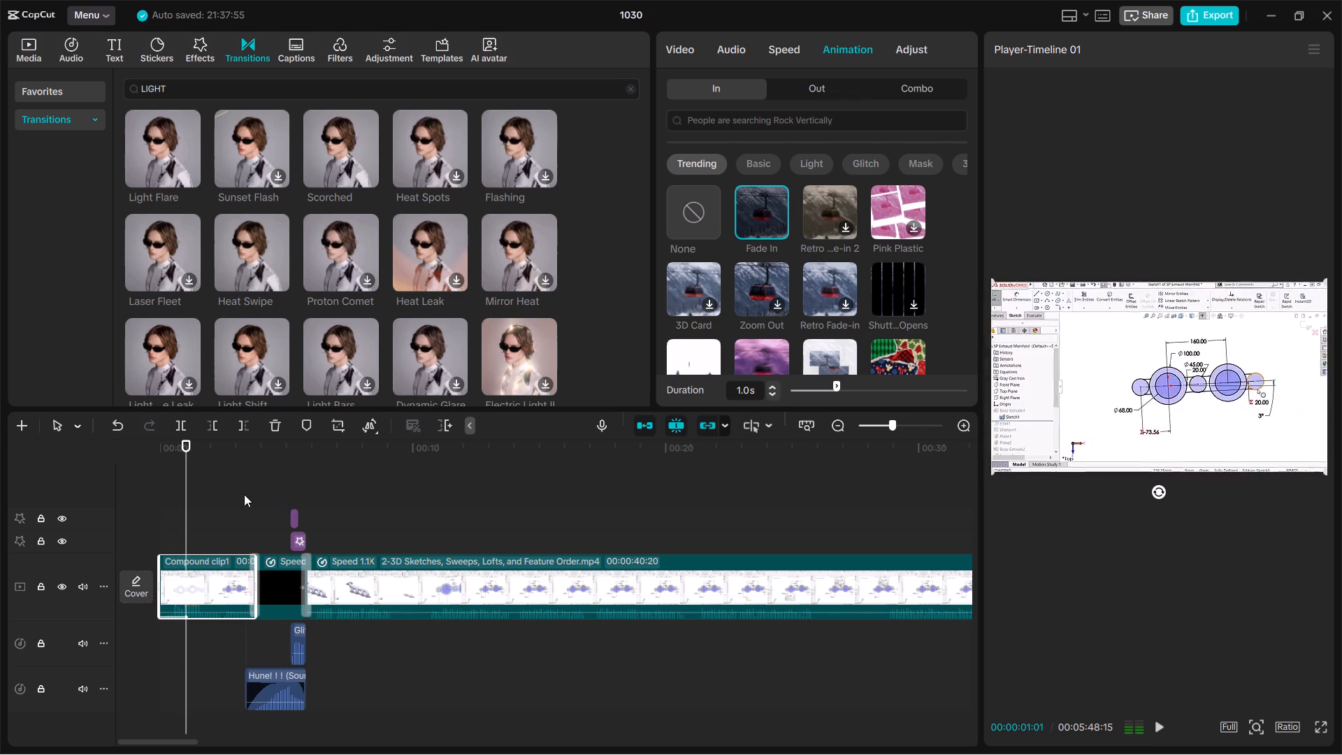
# Play the opening from the timeline's start to check the fade-in, and return to the start.
pyautogui.moveTo(185, 503); pyautogui.dragTo(131, 528)
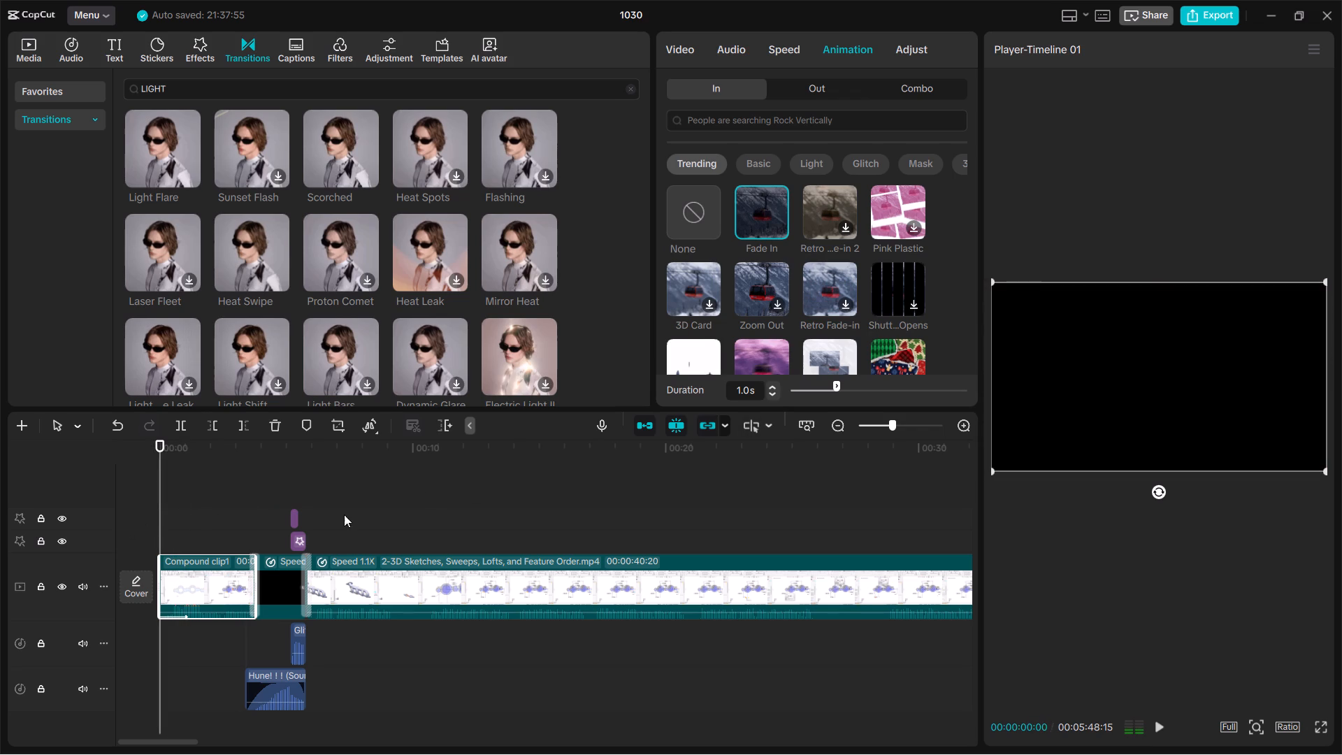
pyautogui.press('space')
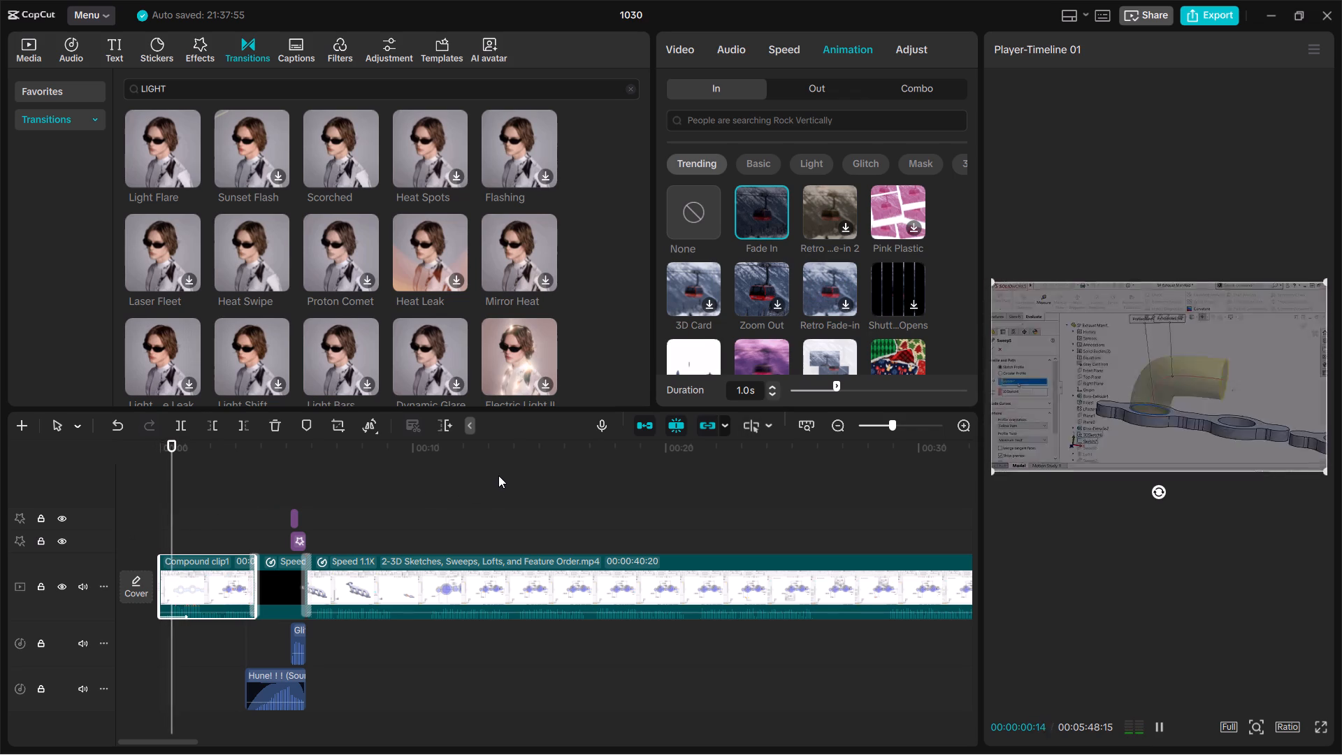
pyautogui.press('space')
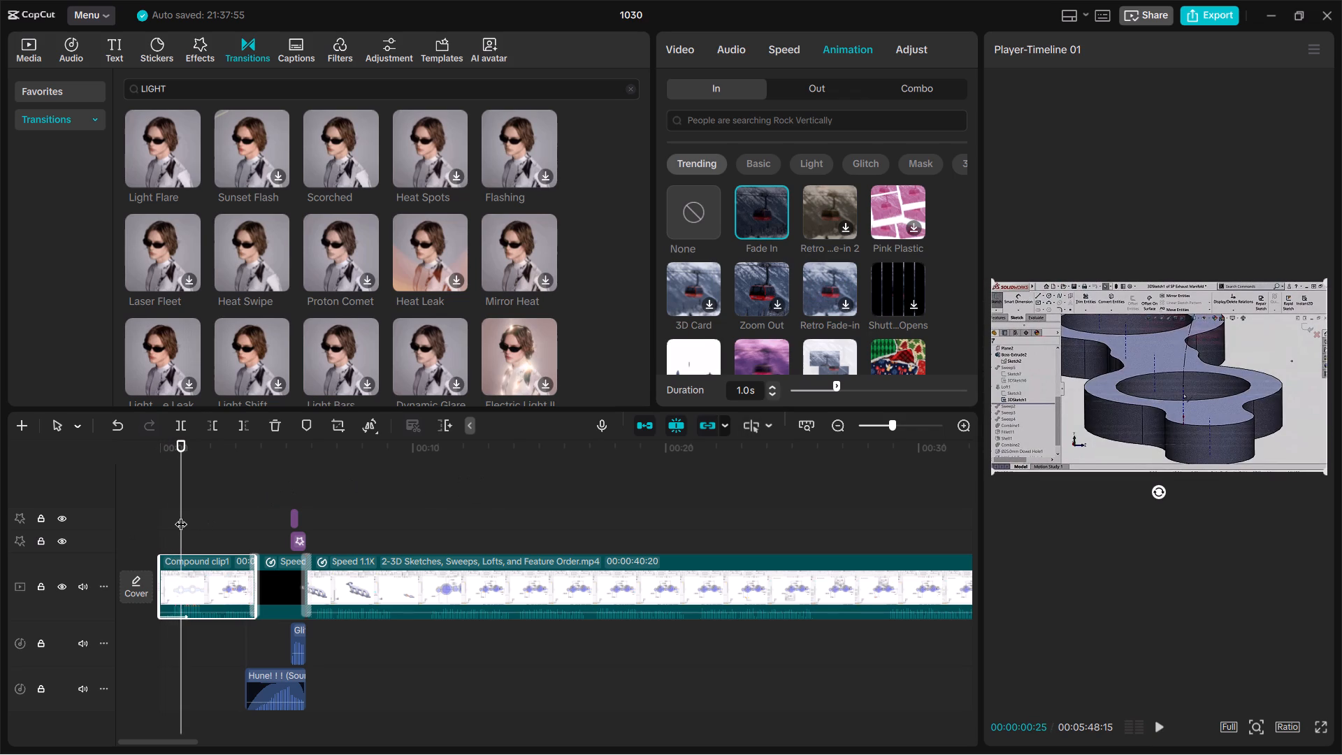
pyautogui.moveTo(181, 515); pyautogui.dragTo(113, 542)
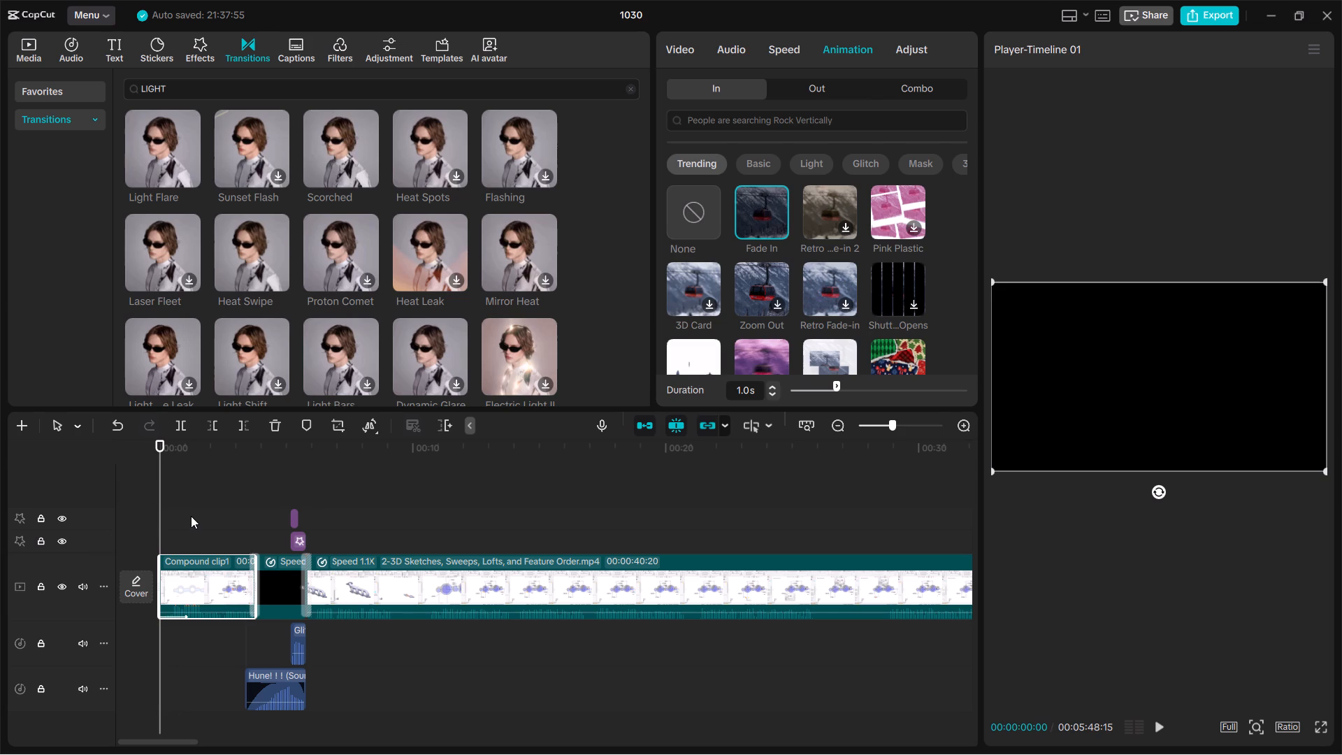
# Check the project's imported media, and switch to File Explorer to look through the Downloads folder.
pyautogui.click(26, 55)
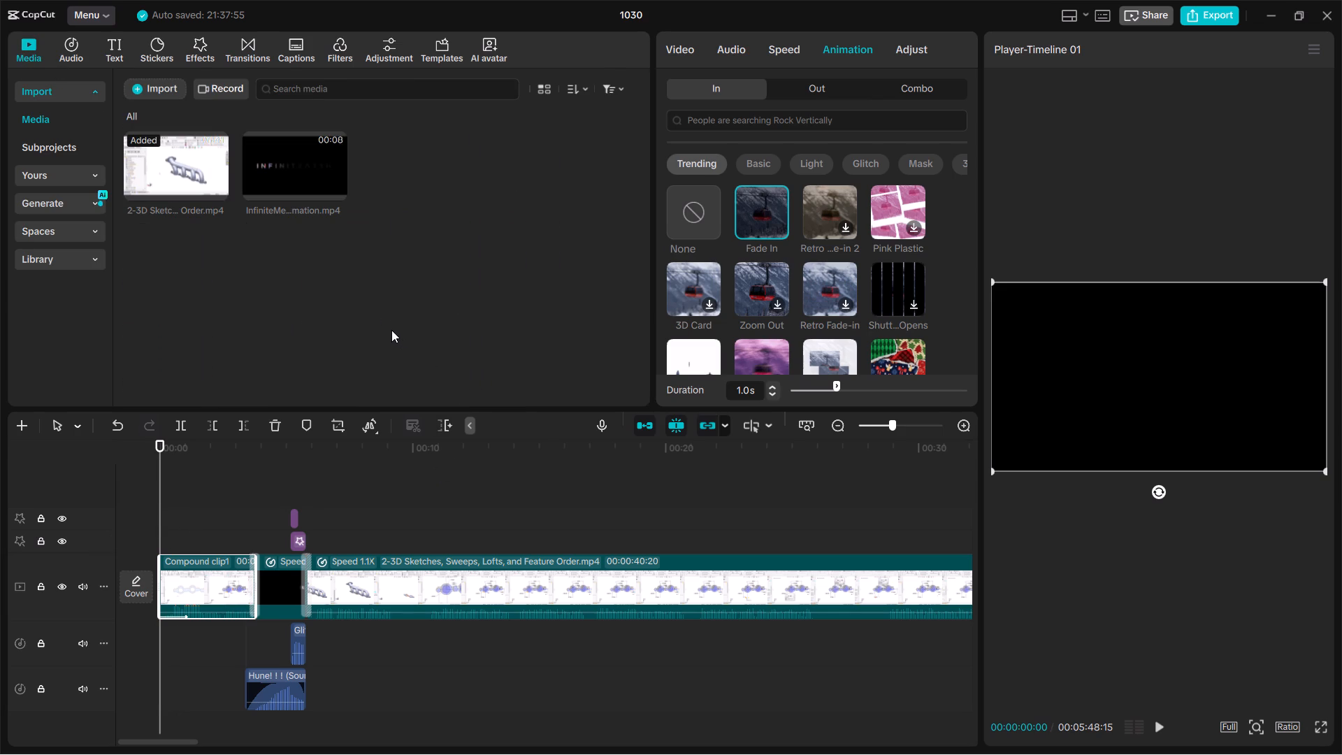
pyautogui.click(1284, 16)
pyautogui.moveTo(591, 429); pyautogui.dragTo(579, 429)
pyautogui.click(101, 252)
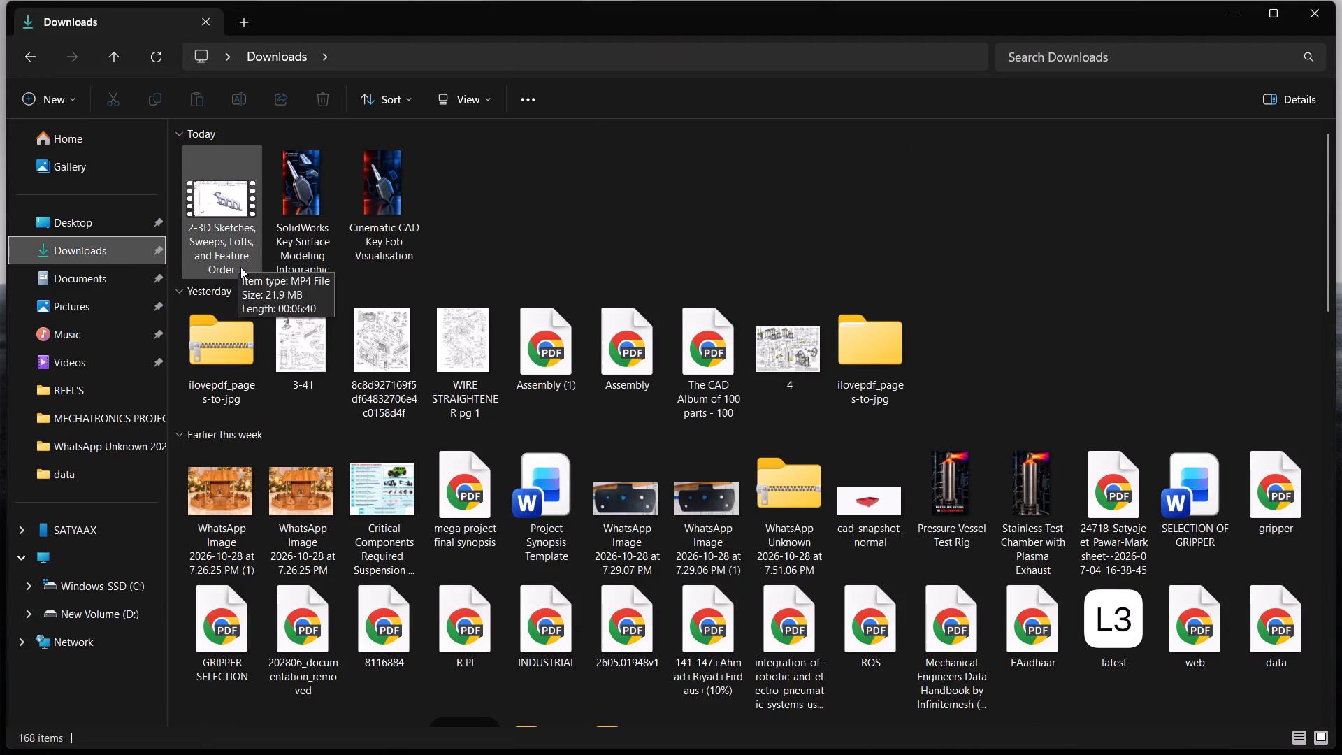
pyautogui.click(517, 244)
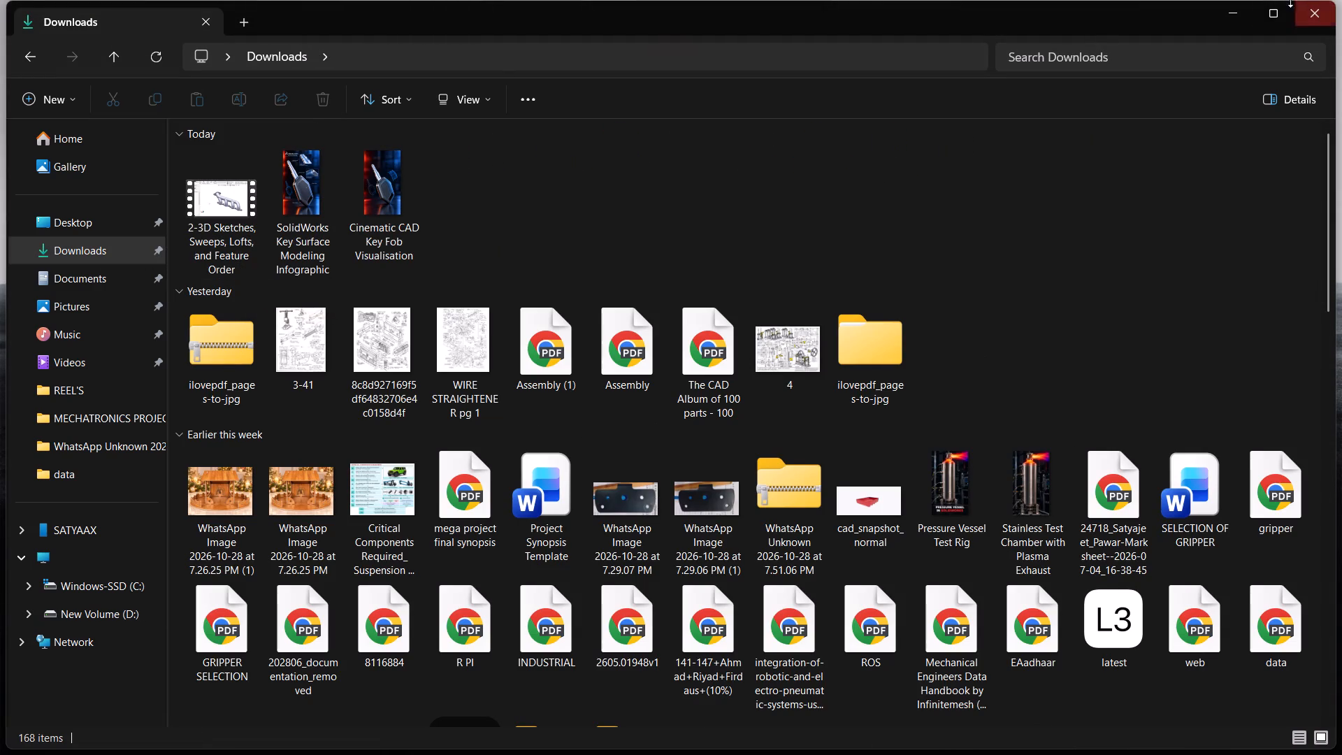
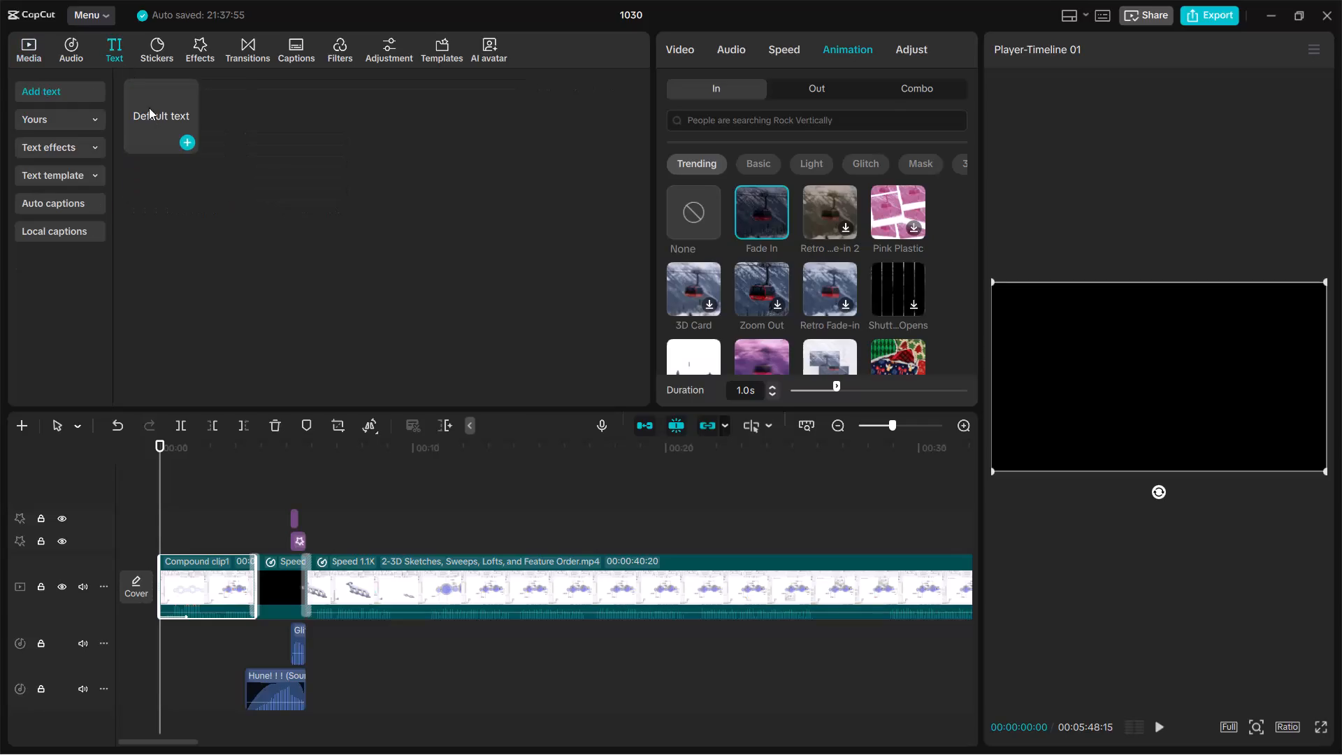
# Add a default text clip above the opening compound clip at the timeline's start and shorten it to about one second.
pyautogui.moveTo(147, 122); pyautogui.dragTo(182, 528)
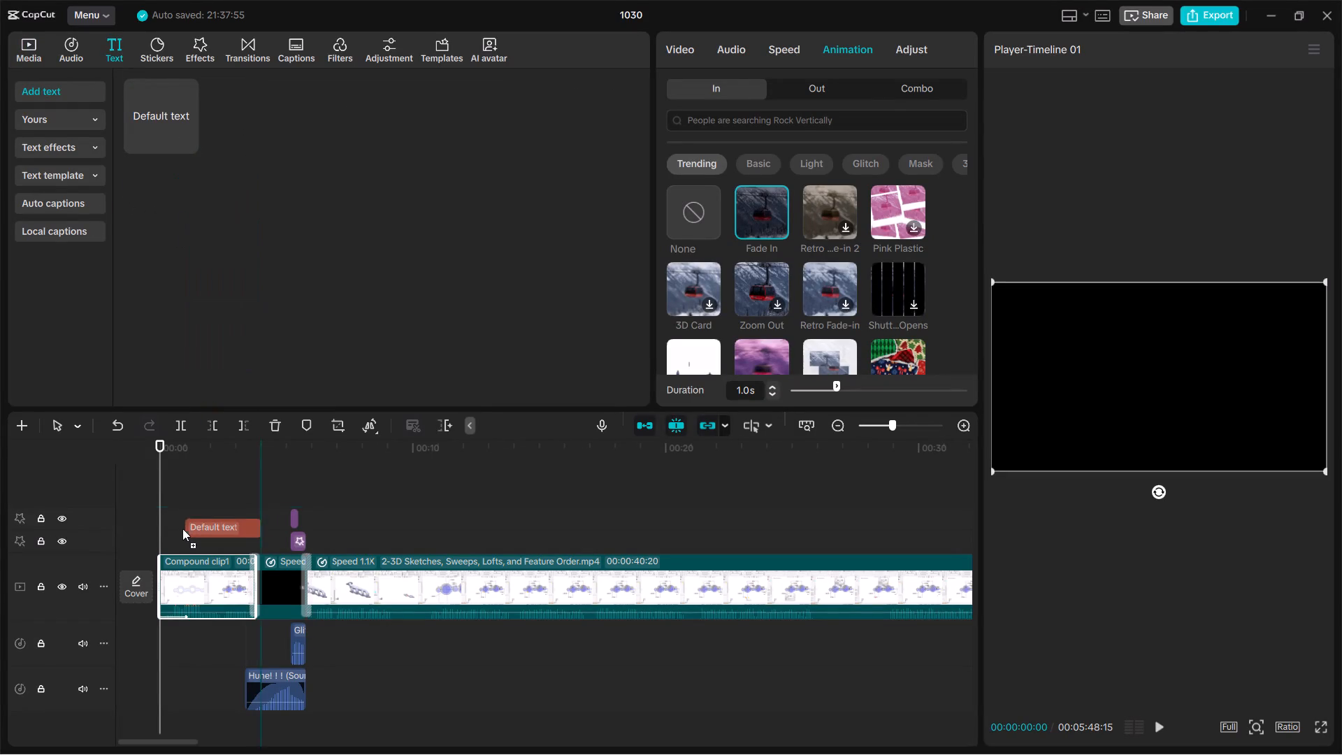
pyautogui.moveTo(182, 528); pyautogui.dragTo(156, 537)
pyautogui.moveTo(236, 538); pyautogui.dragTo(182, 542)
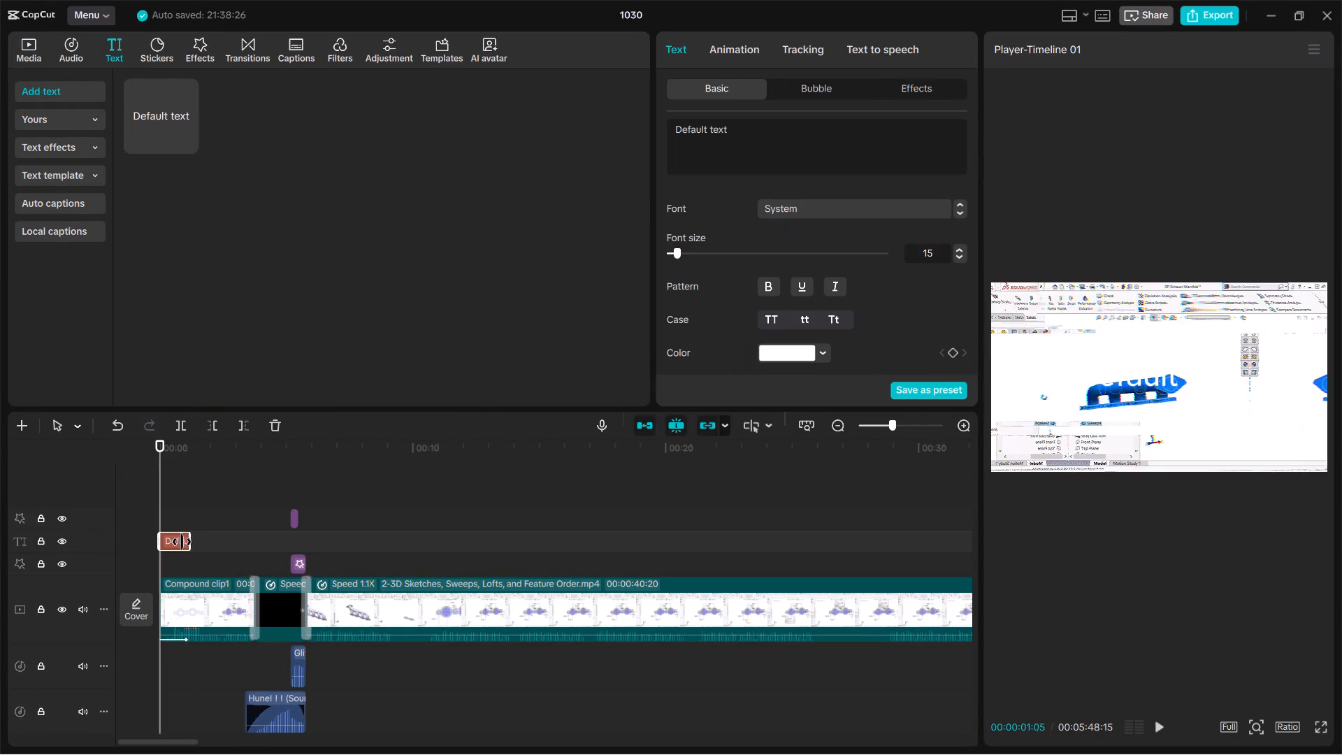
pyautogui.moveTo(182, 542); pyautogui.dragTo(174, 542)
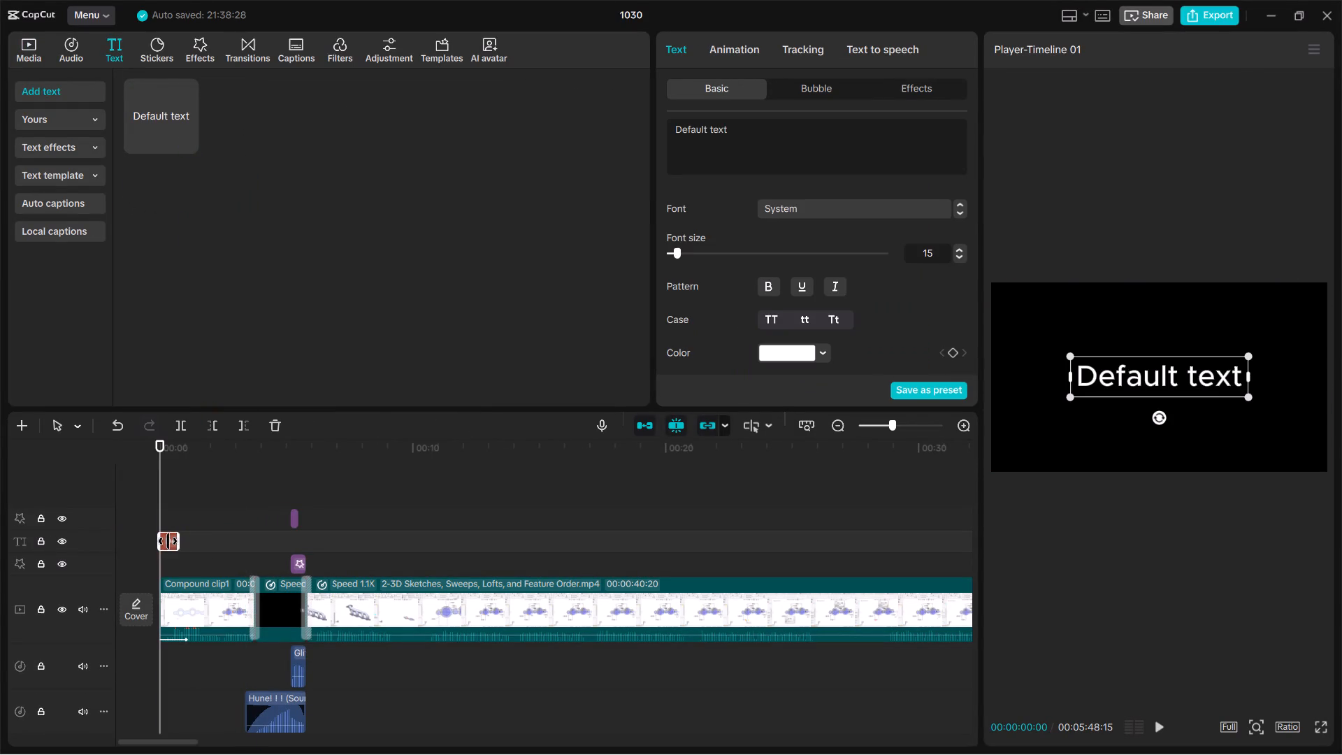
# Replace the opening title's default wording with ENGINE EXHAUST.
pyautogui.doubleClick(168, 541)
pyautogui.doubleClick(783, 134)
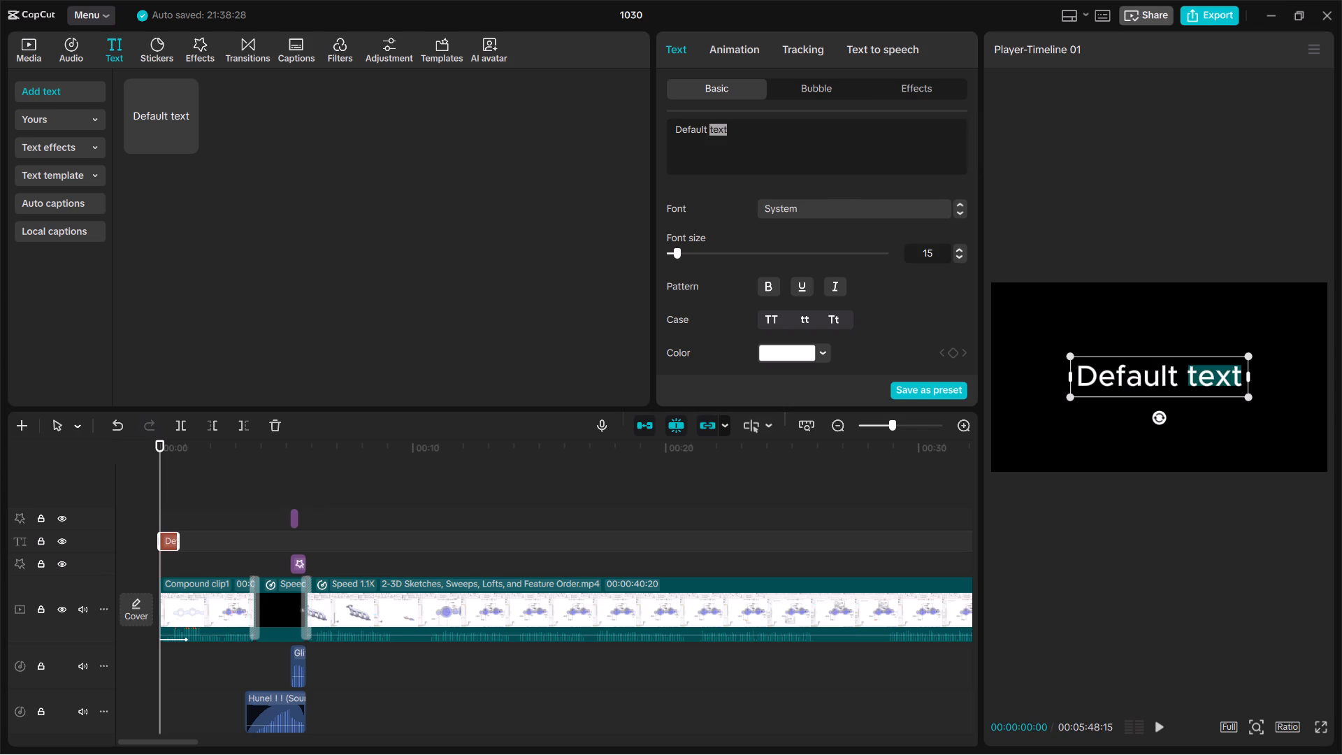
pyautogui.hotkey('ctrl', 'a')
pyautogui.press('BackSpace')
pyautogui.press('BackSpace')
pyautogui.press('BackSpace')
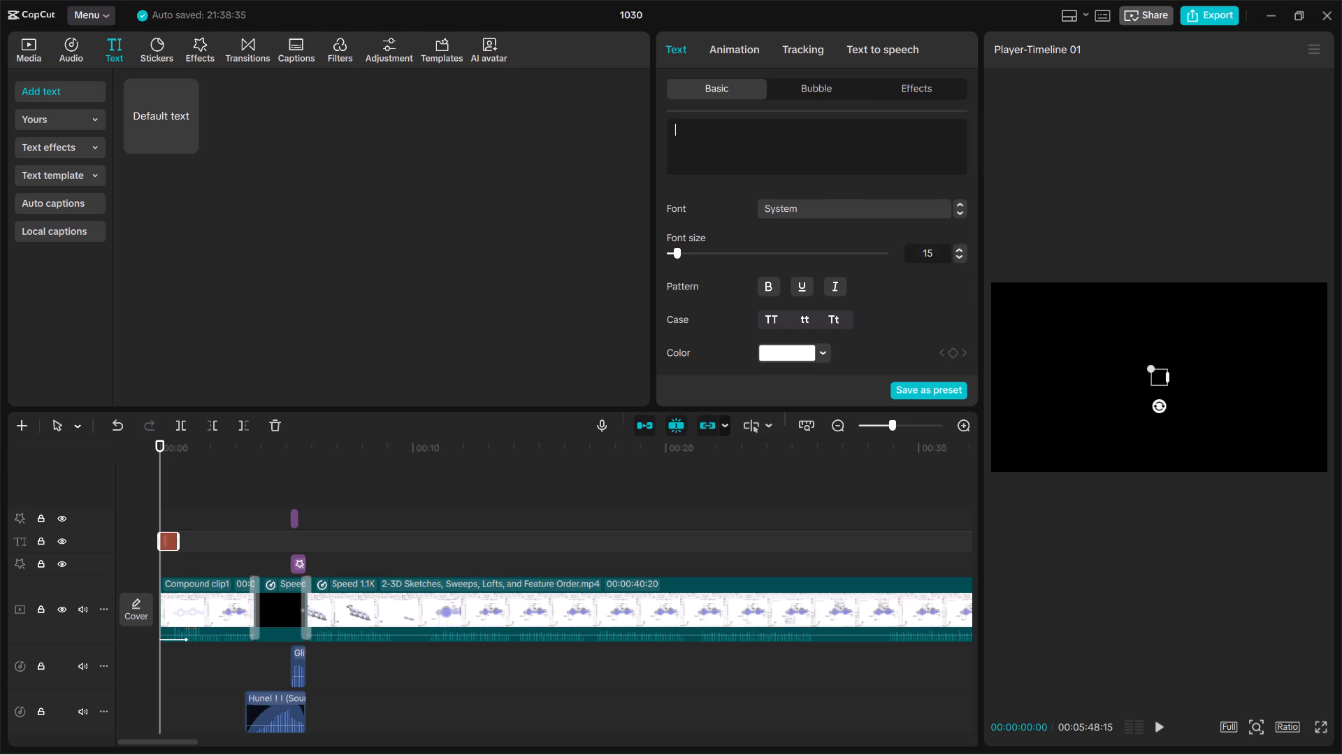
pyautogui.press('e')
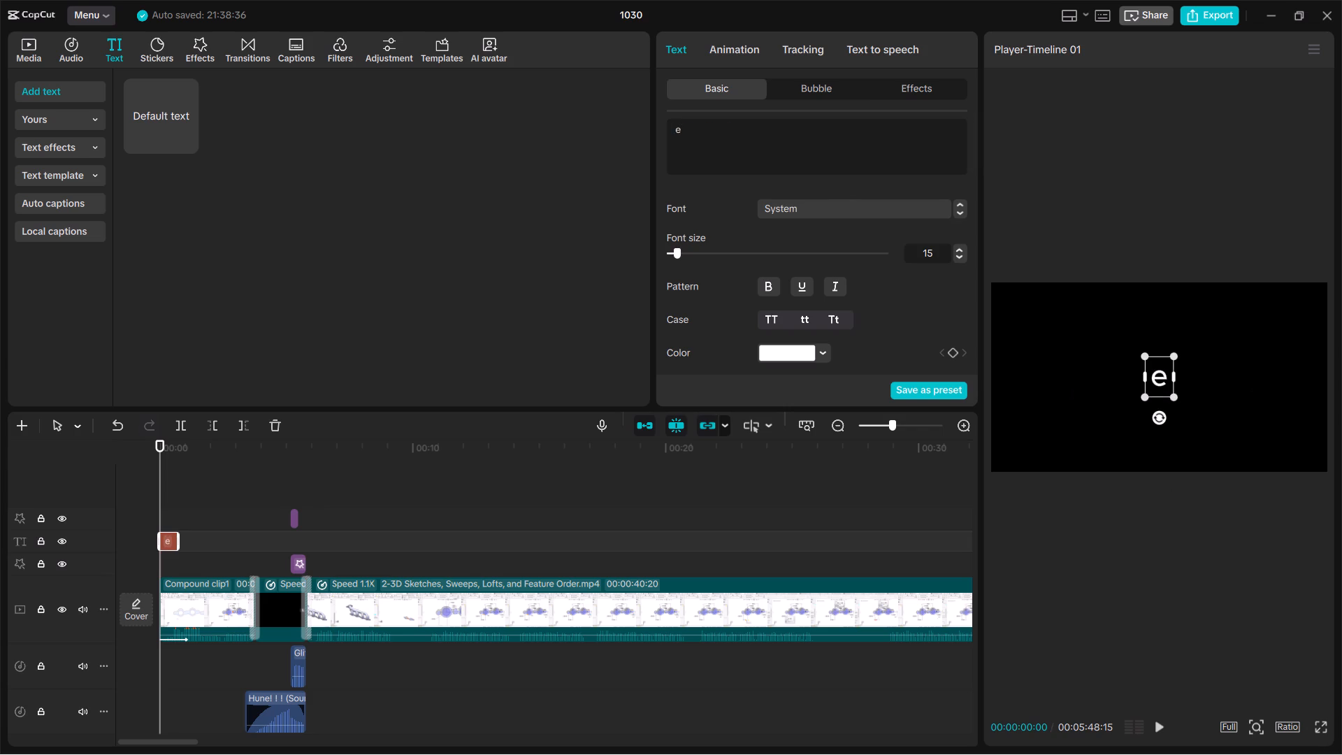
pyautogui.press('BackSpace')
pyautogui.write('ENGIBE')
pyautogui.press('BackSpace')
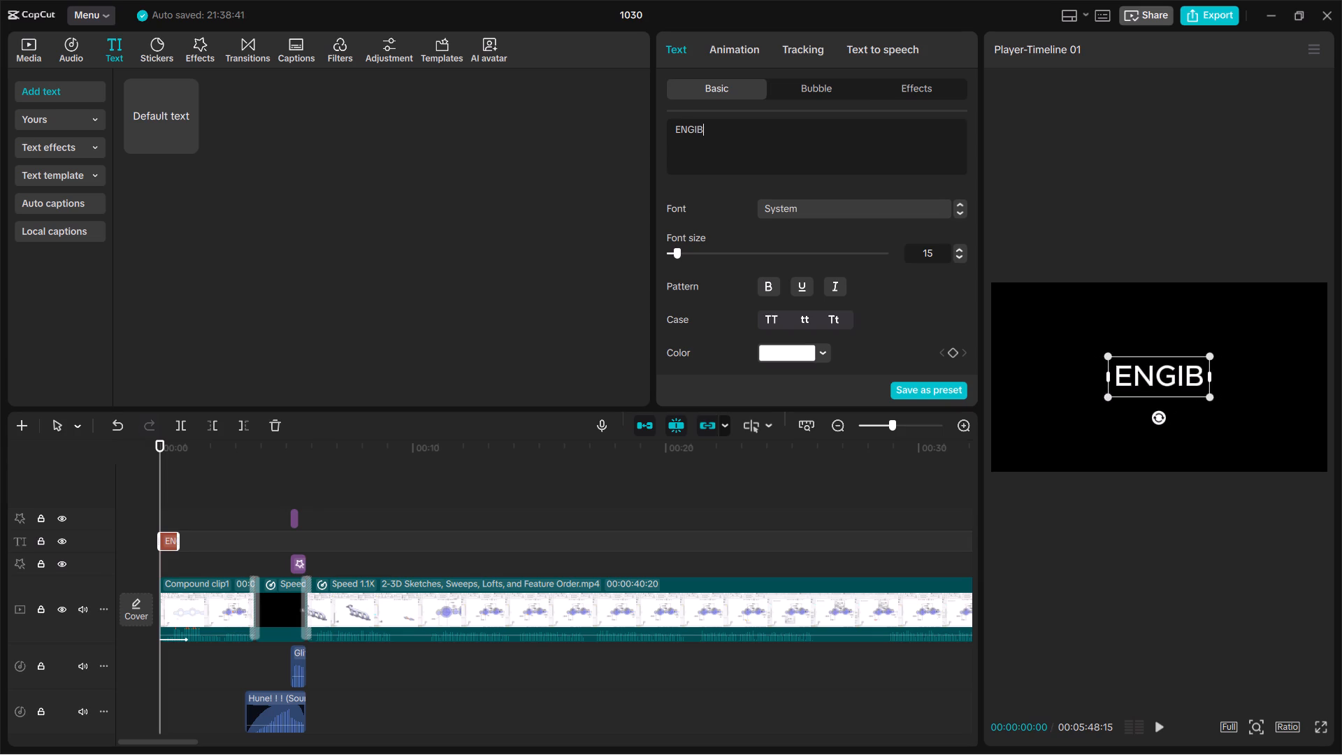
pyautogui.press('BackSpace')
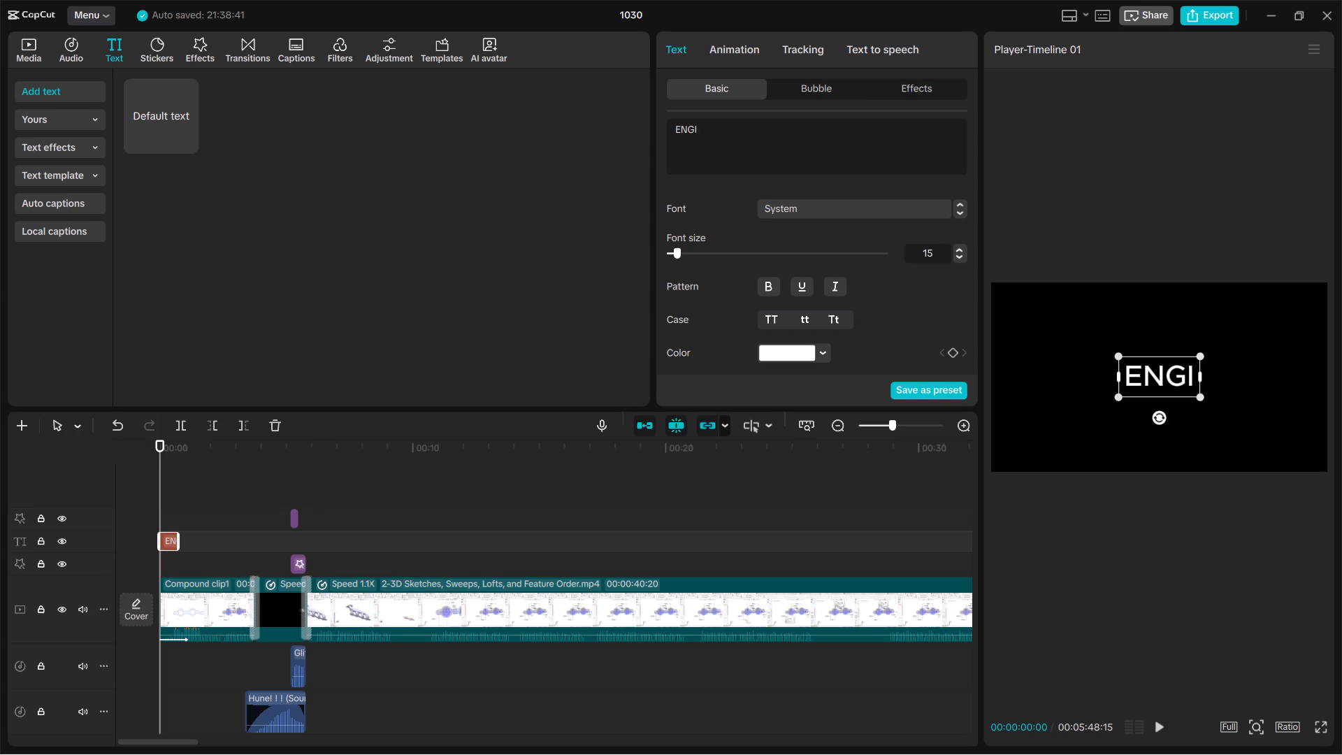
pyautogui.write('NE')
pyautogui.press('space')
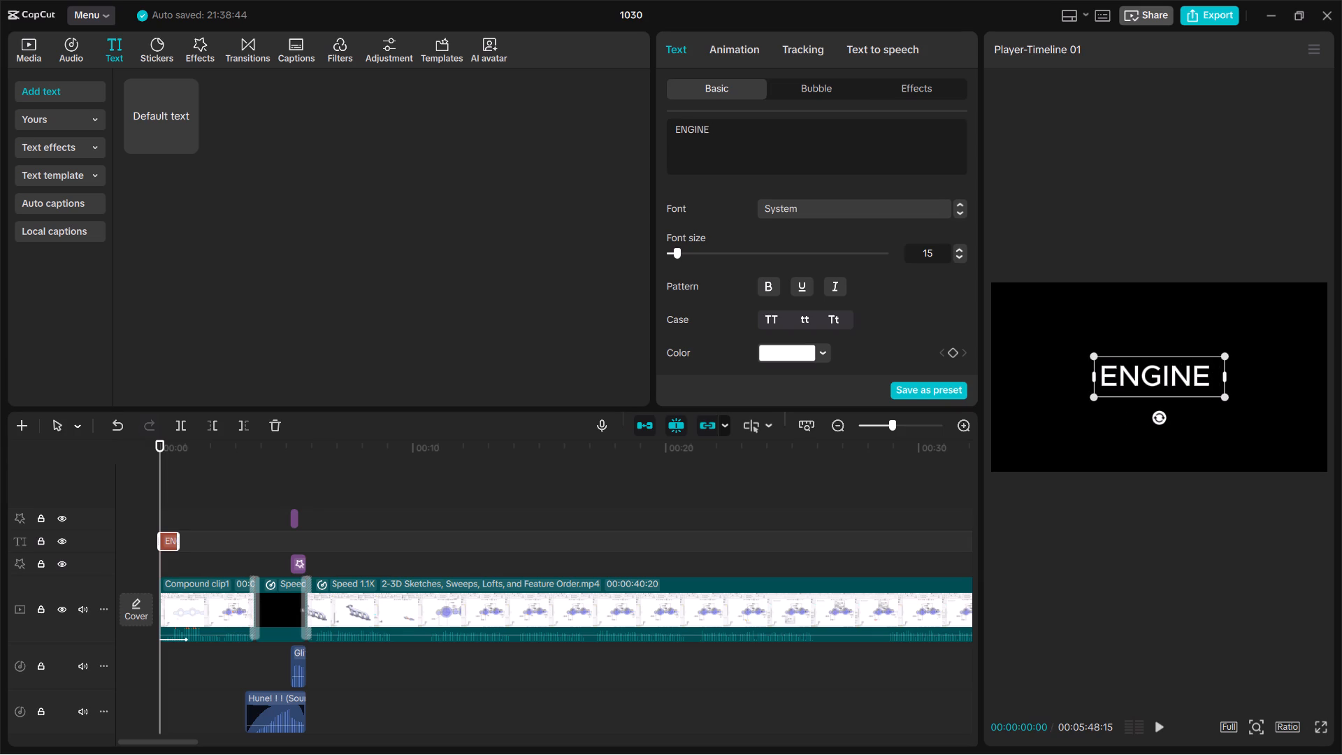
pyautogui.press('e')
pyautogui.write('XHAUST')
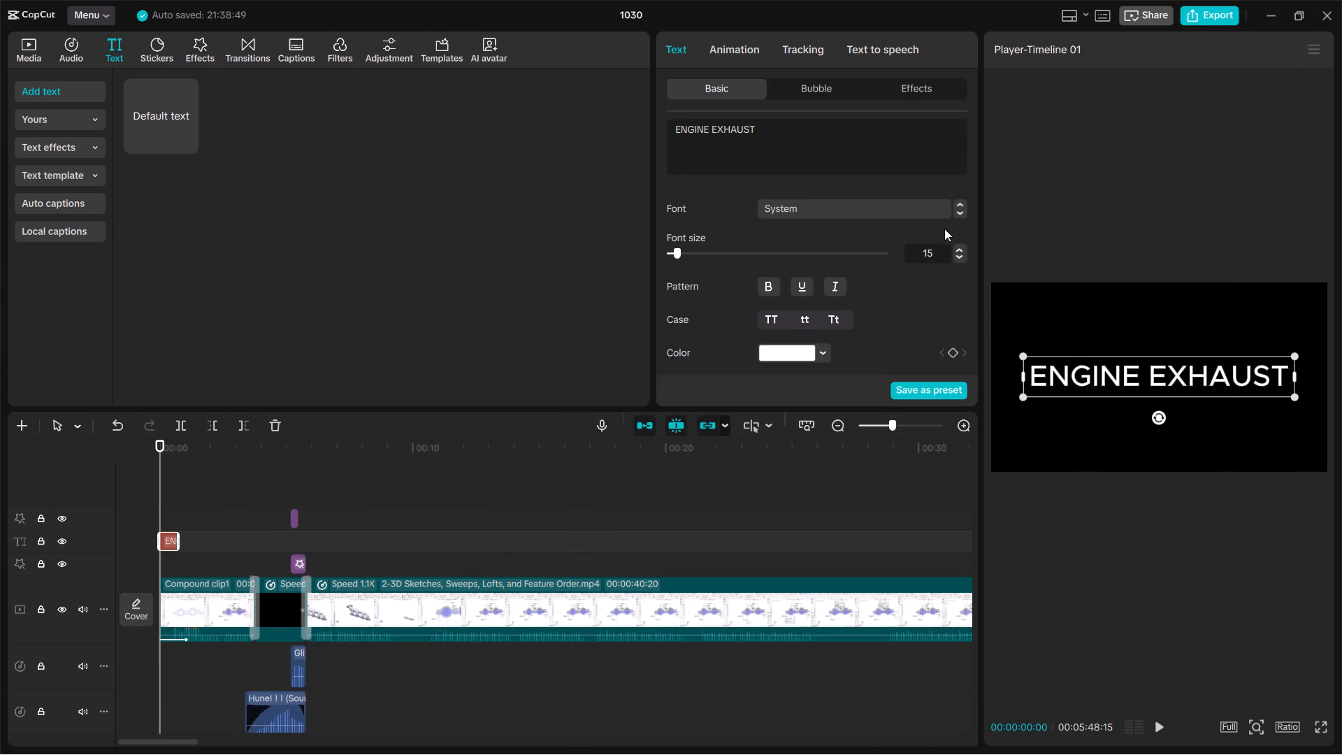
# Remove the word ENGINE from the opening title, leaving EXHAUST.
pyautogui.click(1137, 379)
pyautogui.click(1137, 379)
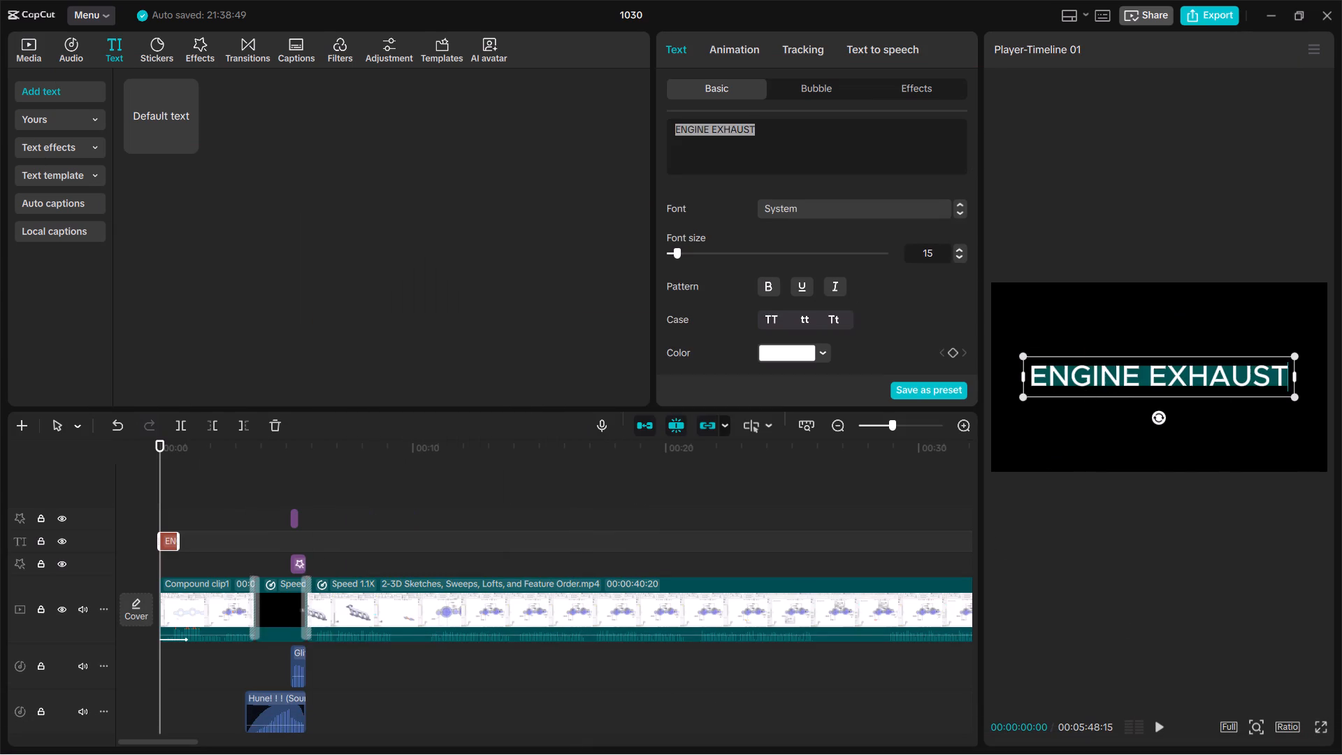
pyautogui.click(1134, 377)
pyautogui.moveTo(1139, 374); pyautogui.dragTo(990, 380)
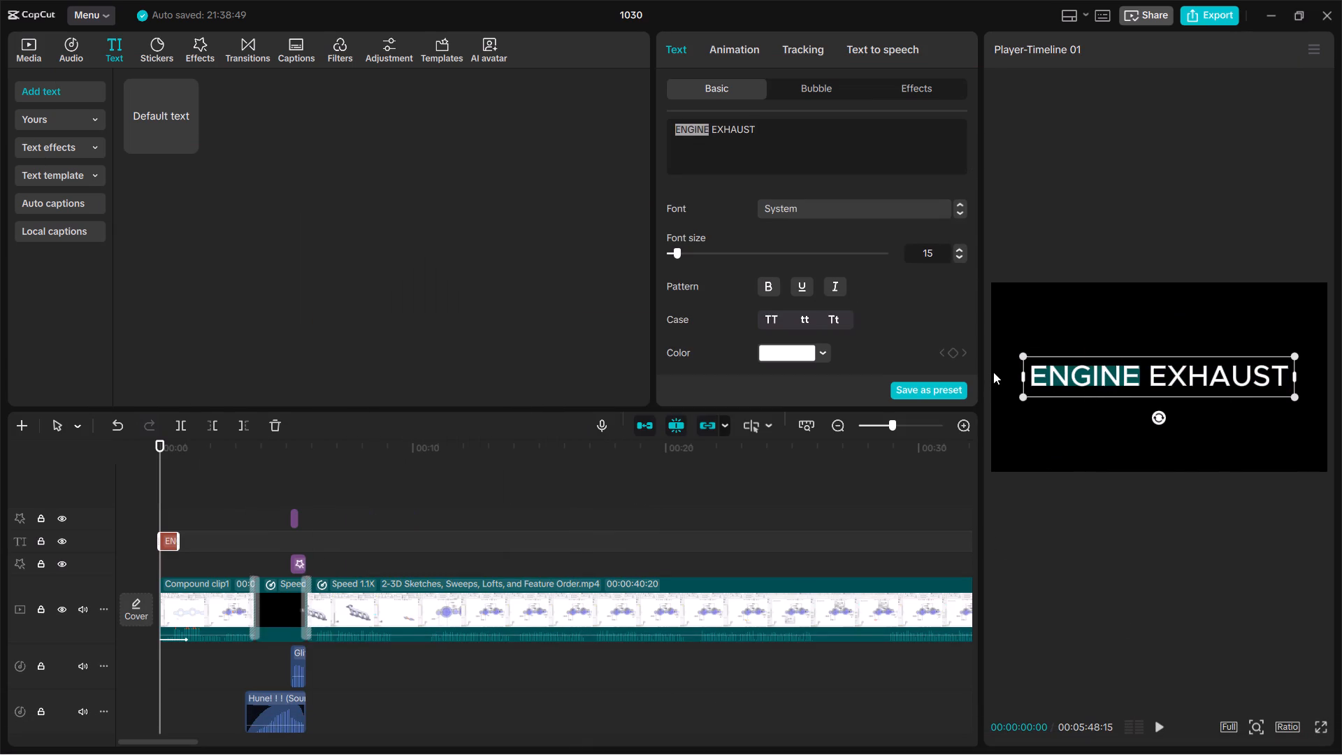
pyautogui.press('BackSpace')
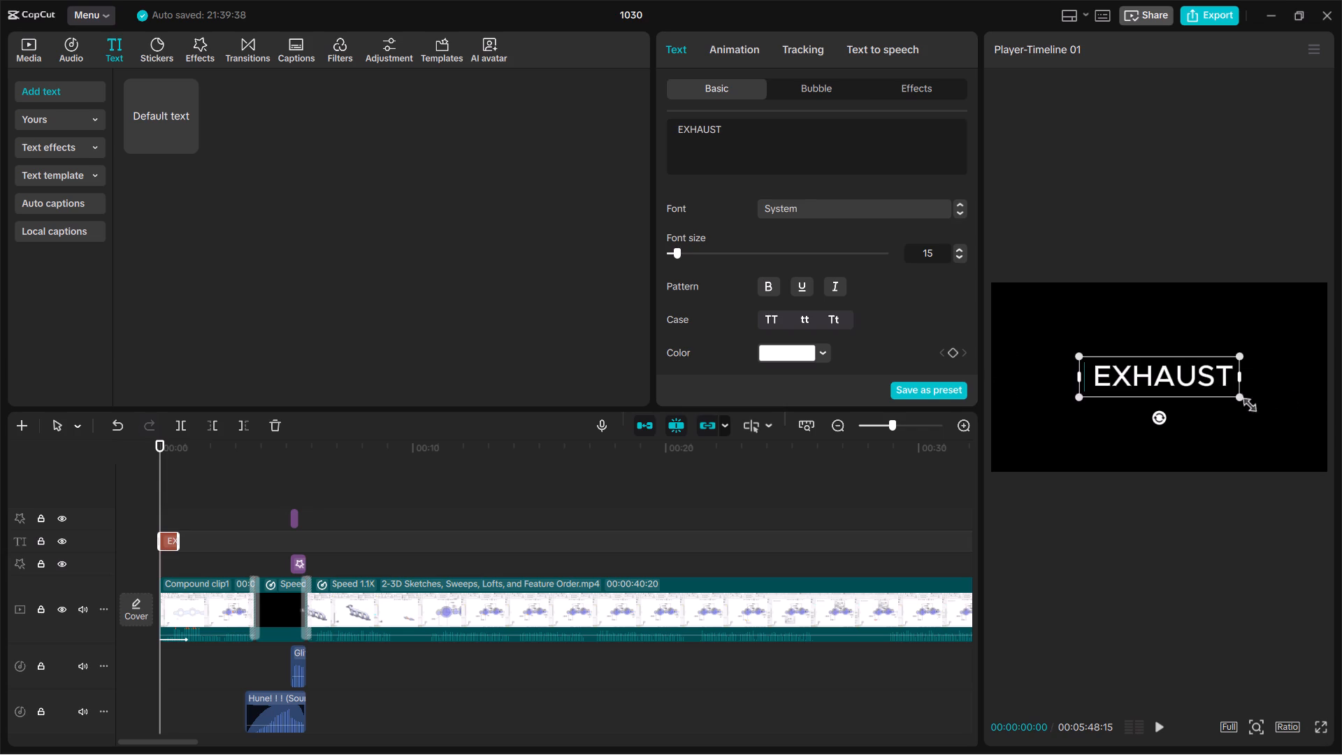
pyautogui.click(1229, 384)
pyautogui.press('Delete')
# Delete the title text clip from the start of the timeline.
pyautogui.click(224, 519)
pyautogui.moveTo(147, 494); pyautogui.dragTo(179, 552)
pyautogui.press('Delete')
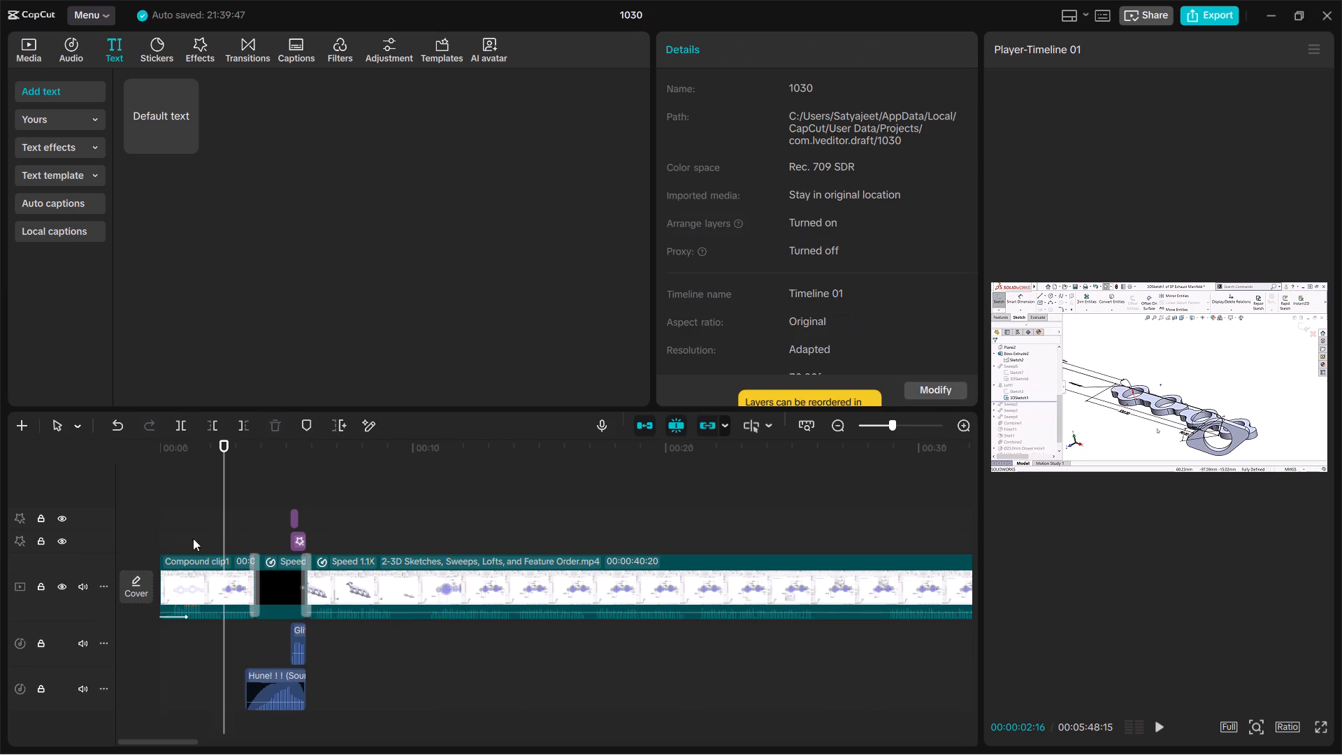
# Open the video export settings and set the frame rate to 60fps.
pyautogui.click(1204, 11)
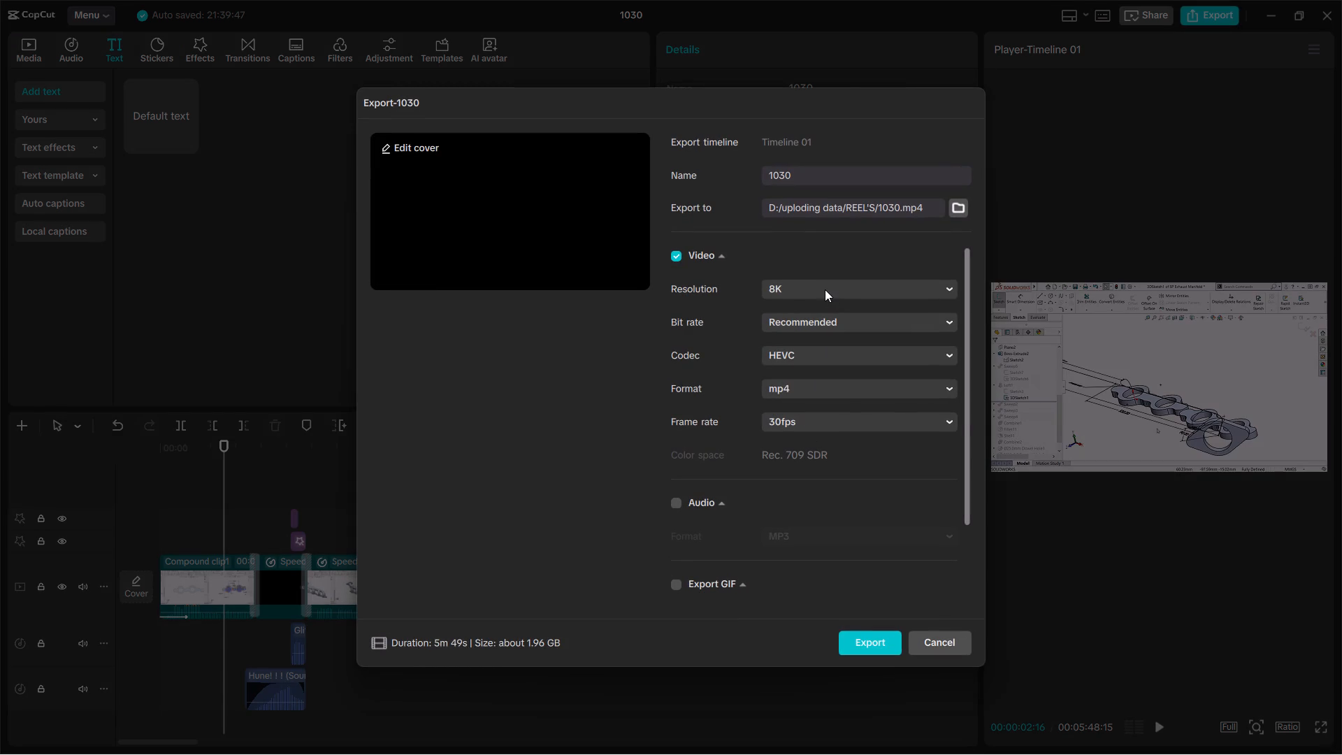
pyautogui.click(850, 417)
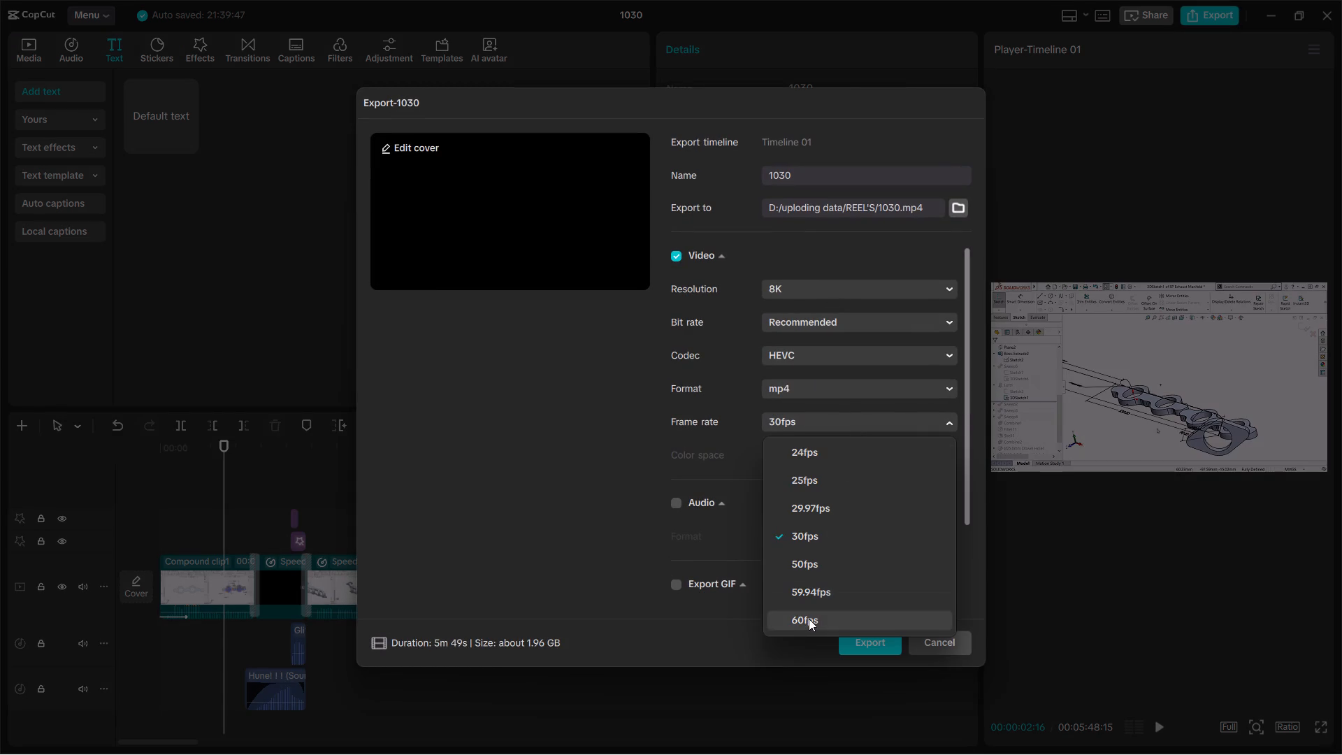
pyautogui.click(809, 620)
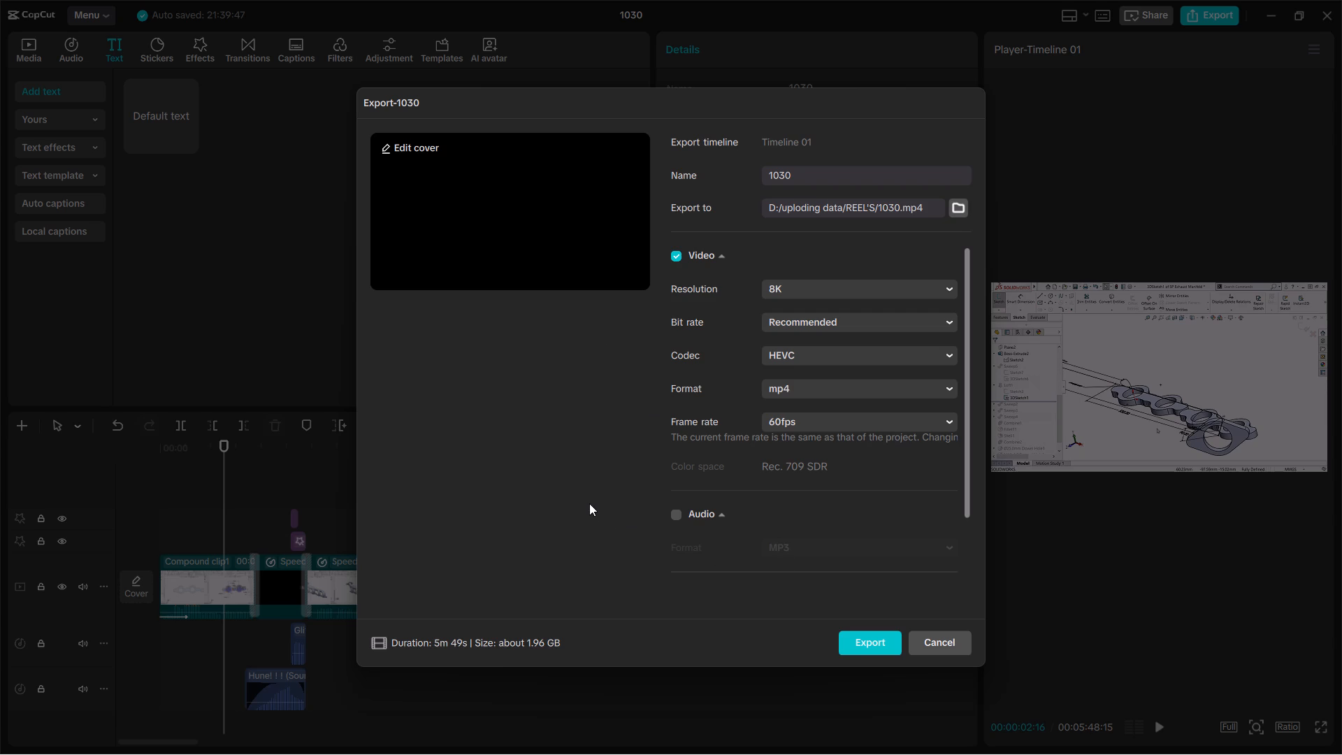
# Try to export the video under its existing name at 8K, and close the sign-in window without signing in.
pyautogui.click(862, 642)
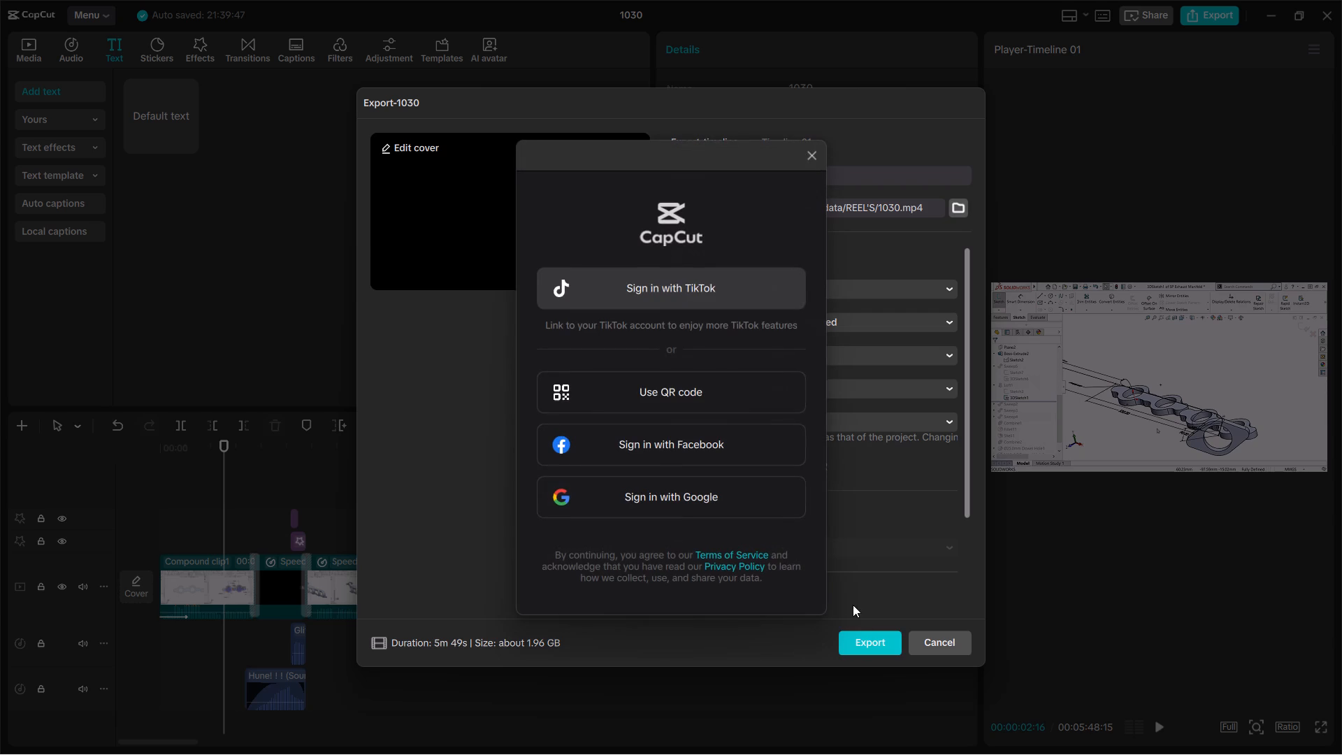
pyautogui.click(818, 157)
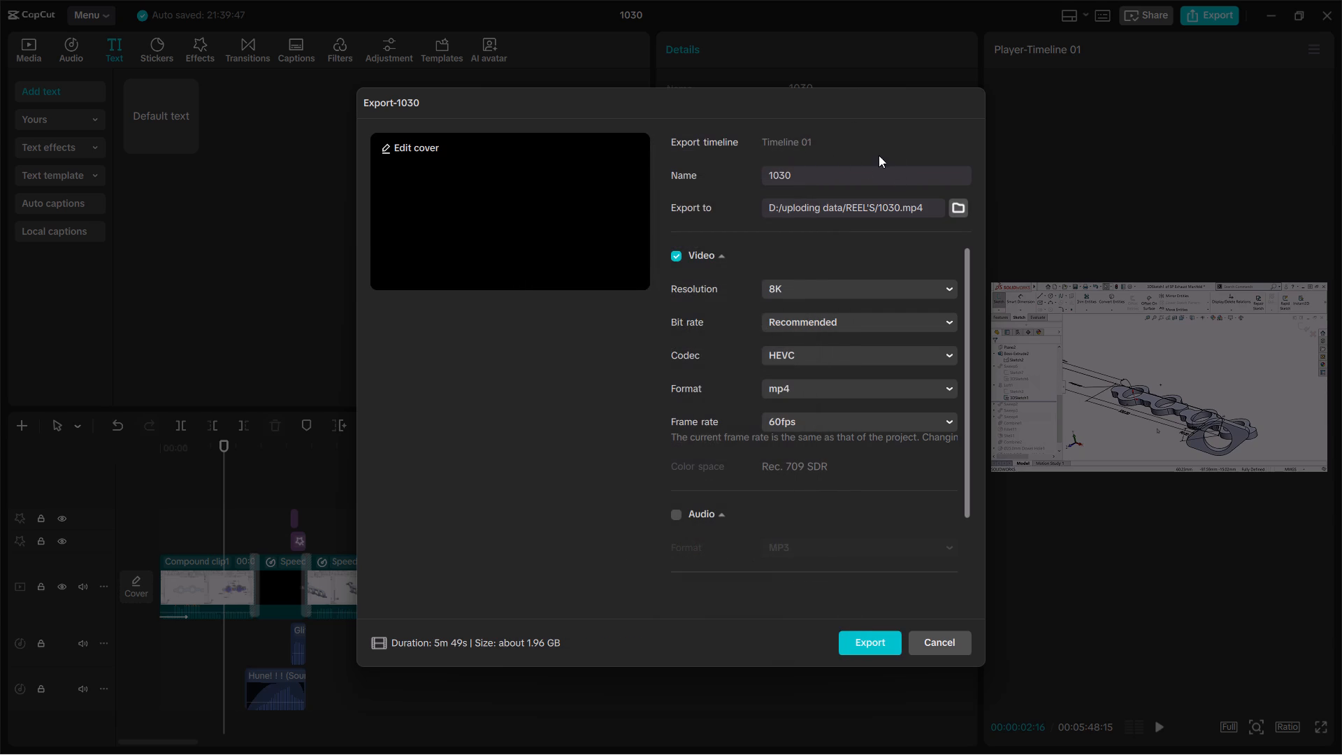
# Rename the export file as 56.
pyautogui.doubleClick(857, 179)
pyautogui.press('BackSpace')
pyautogui.press('BackSpace')
pyautogui.press('BackSpace')
pyautogui.press('BackSpace')
pyautogui.press('BackSpace')
pyautogui.press('BackSpace')
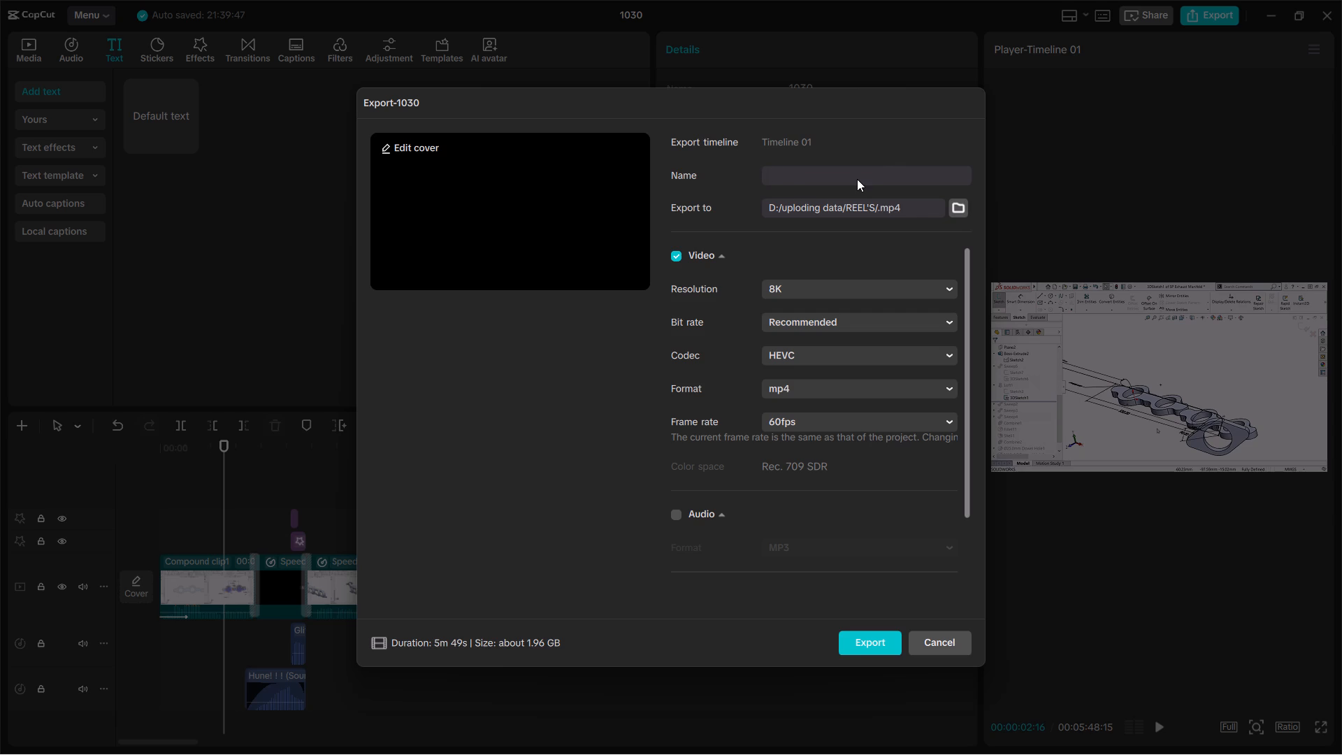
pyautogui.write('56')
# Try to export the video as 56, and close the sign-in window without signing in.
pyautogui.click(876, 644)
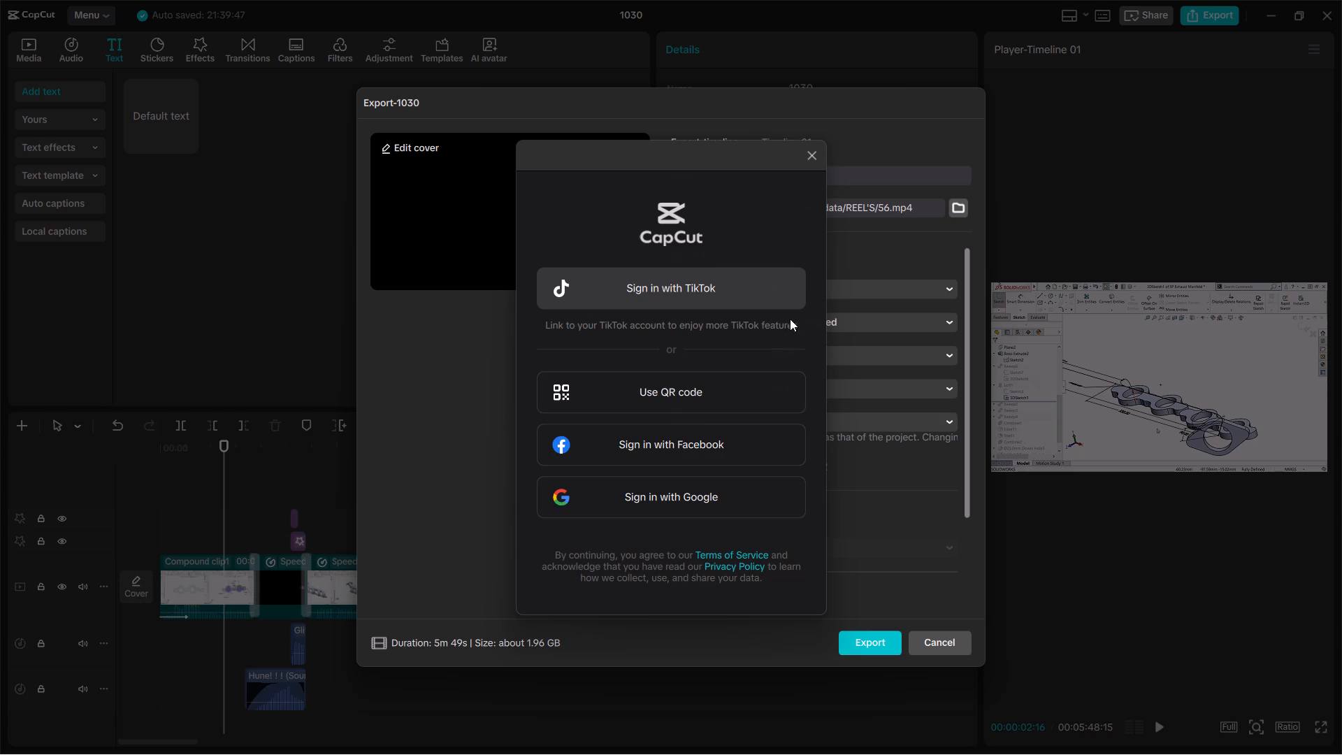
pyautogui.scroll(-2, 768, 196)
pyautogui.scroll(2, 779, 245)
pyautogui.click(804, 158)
# Set the export resolution of the video to 4K.
pyautogui.scroll(-2, 846, 484)
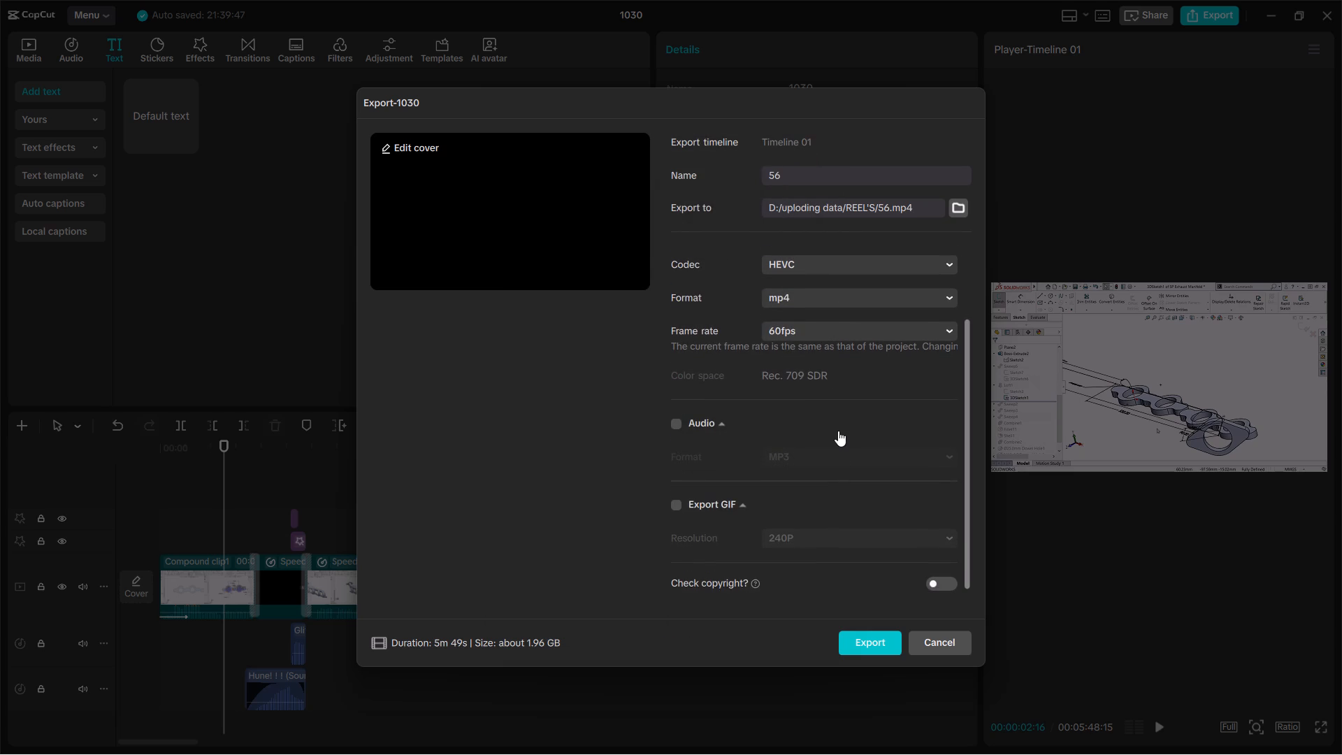
pyautogui.scroll(-3, 838, 424)
pyautogui.scroll(3, 838, 424)
pyautogui.click(813, 292)
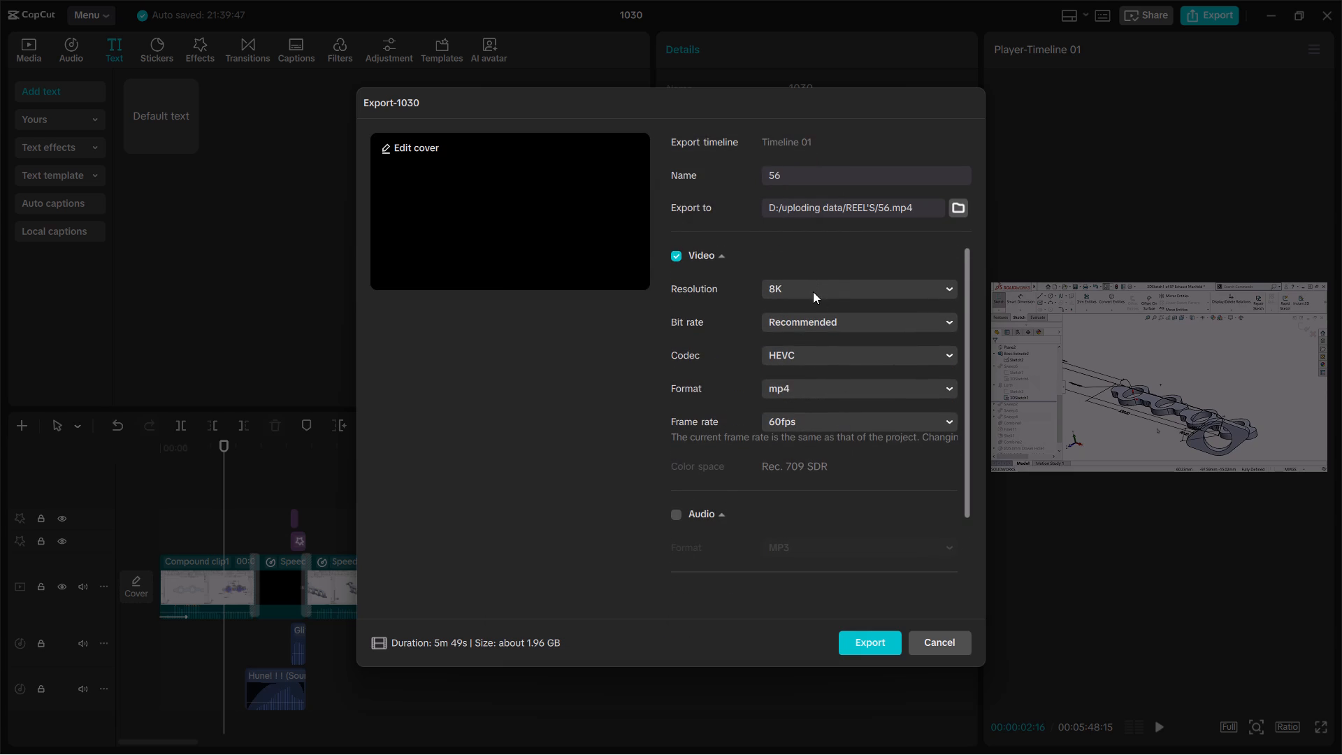
pyautogui.click(814, 431)
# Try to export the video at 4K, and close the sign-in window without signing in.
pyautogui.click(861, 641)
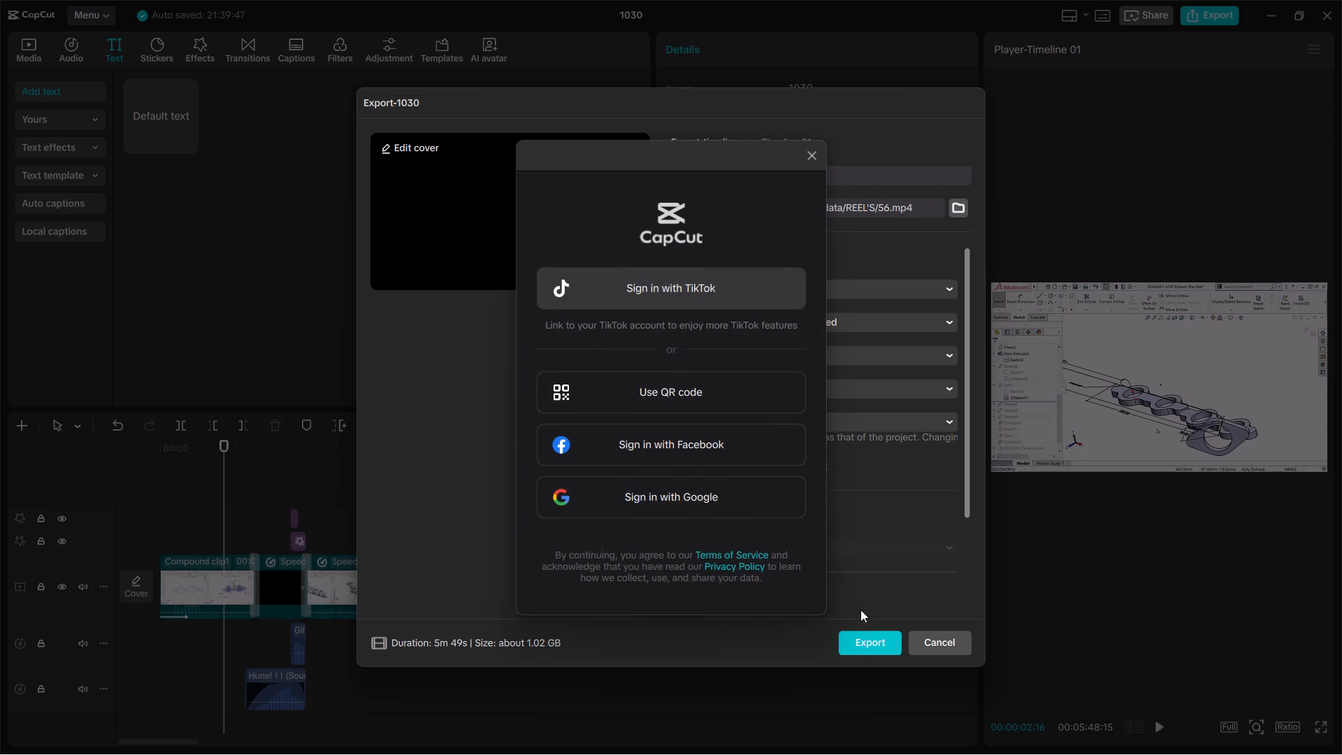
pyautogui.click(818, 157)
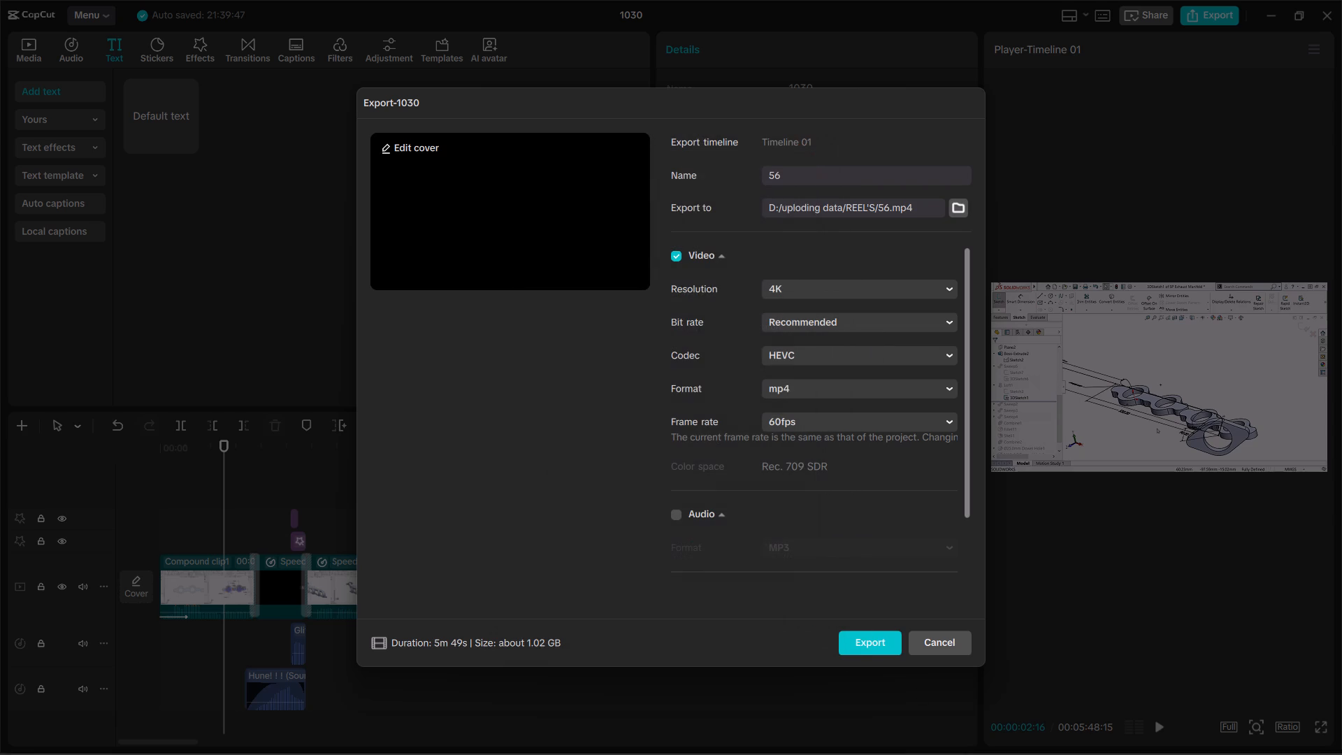
# Switch to Proton VPN, change to a different free server, and return to CapCut.
pyautogui.click(944, 728)
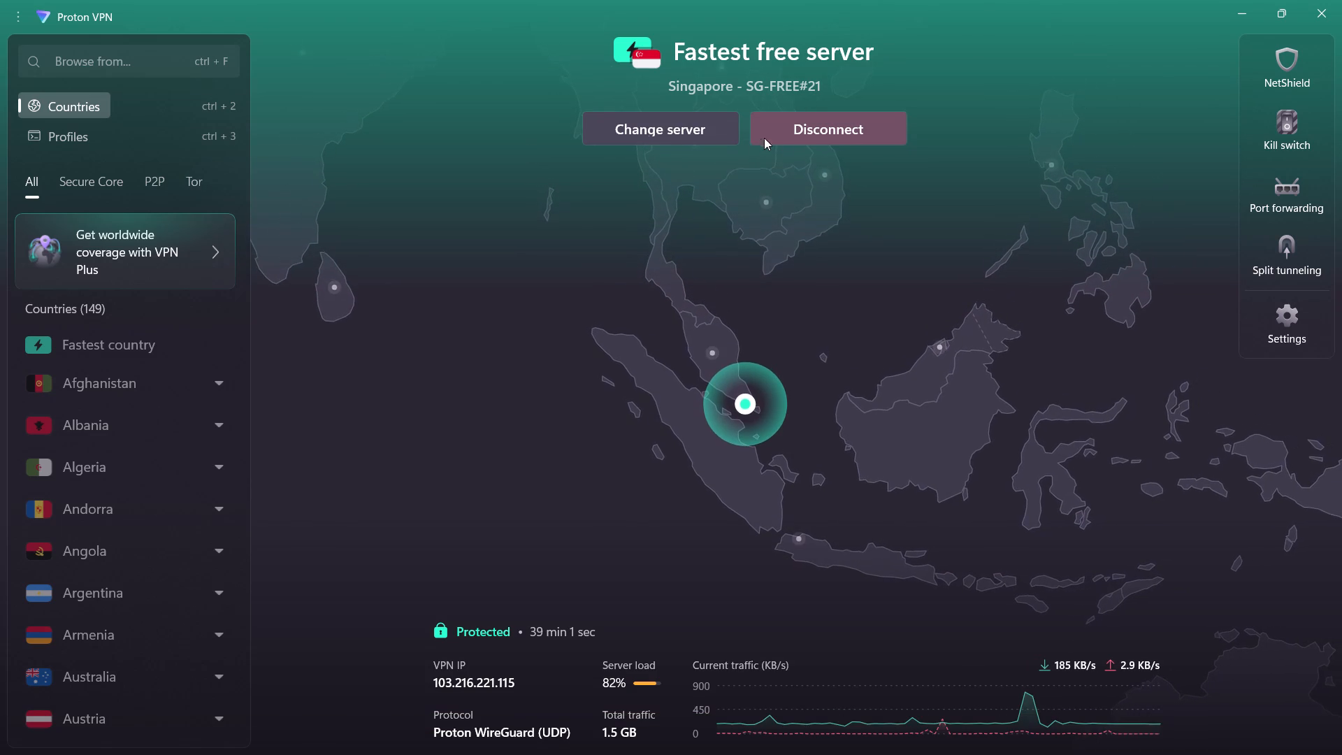
pyautogui.click(708, 131)
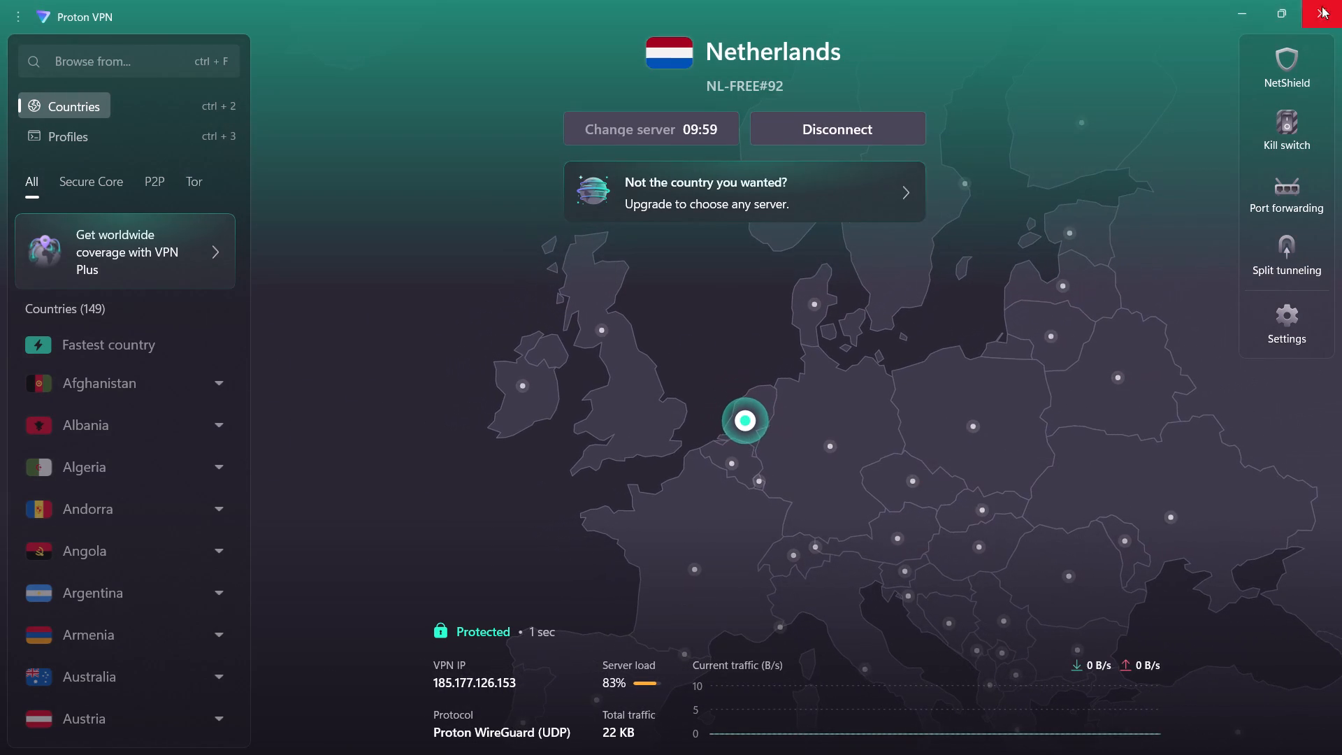
pyautogui.click(1225, 11)
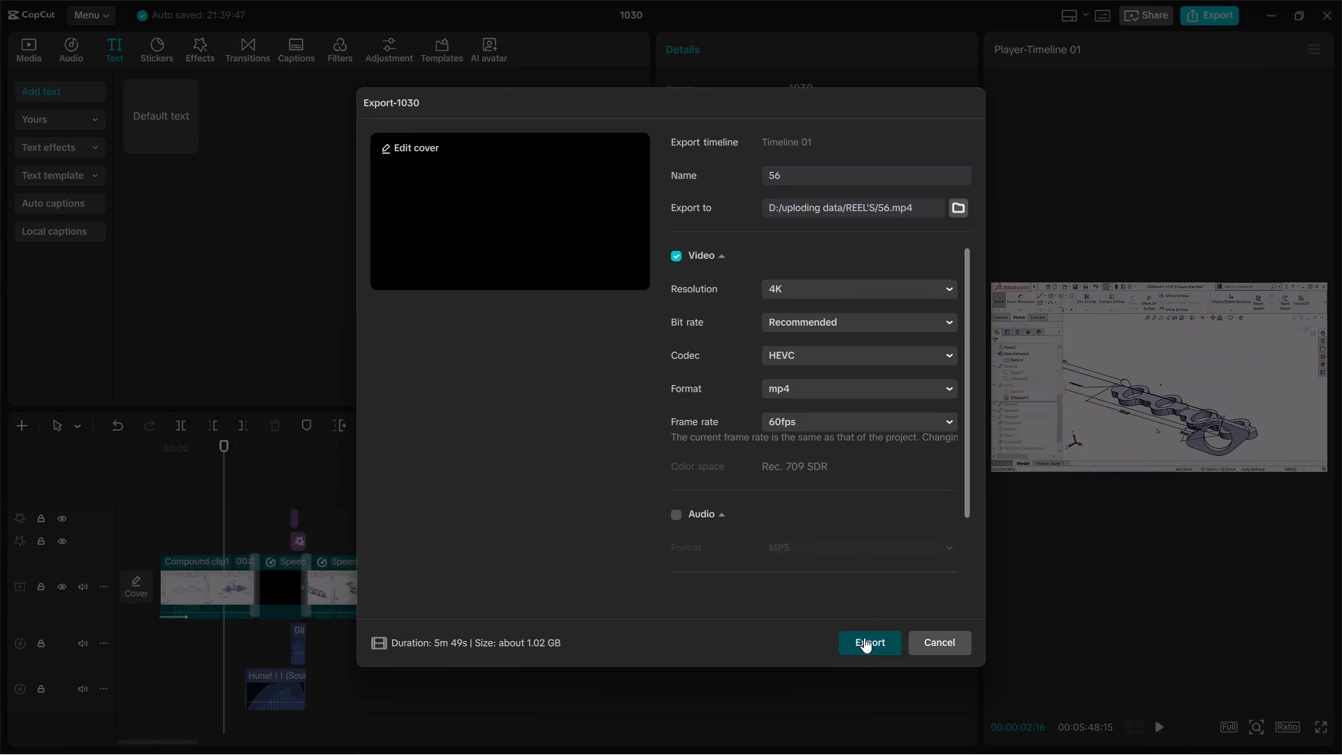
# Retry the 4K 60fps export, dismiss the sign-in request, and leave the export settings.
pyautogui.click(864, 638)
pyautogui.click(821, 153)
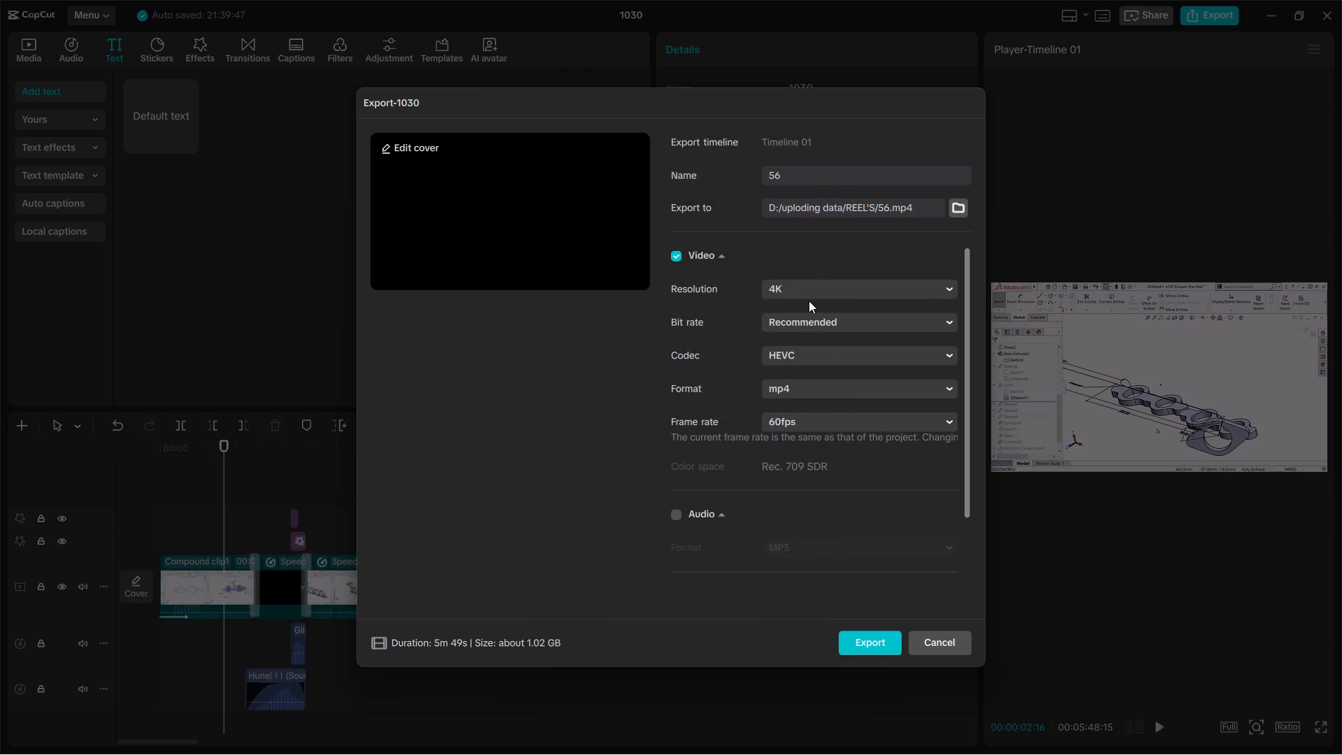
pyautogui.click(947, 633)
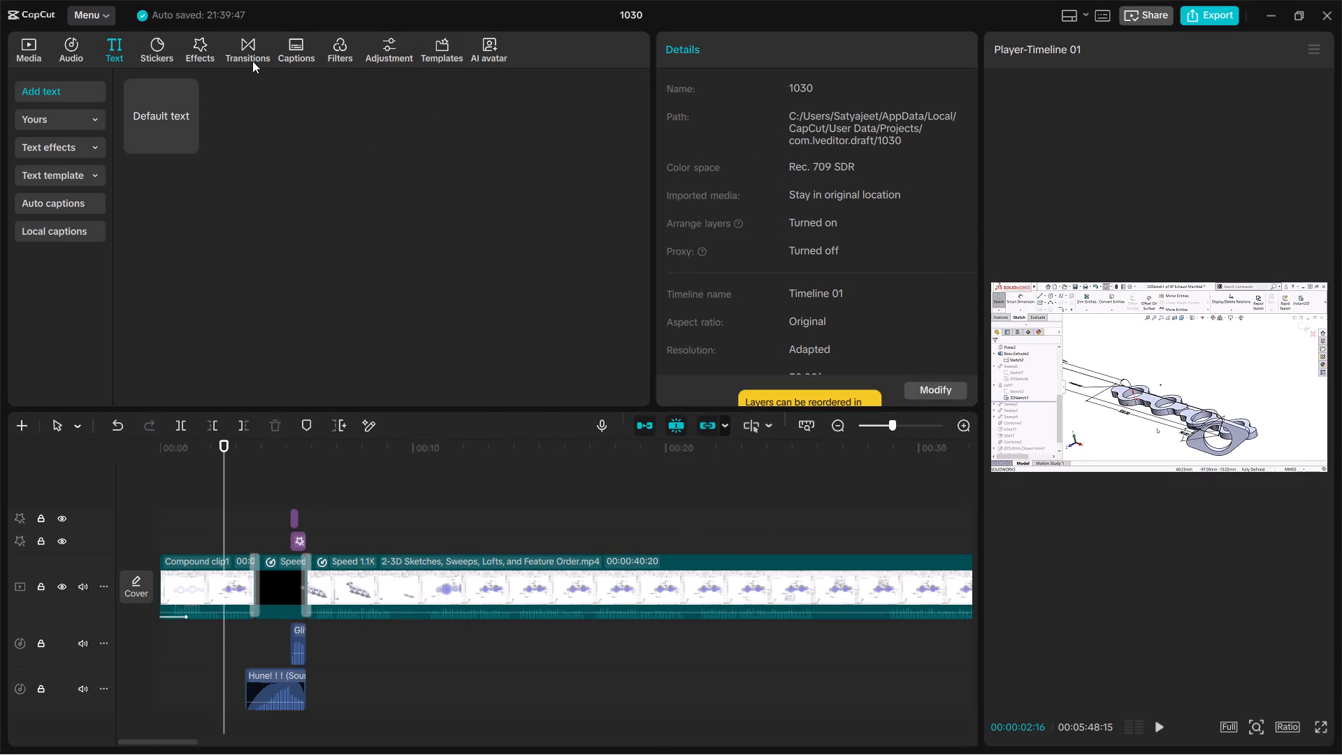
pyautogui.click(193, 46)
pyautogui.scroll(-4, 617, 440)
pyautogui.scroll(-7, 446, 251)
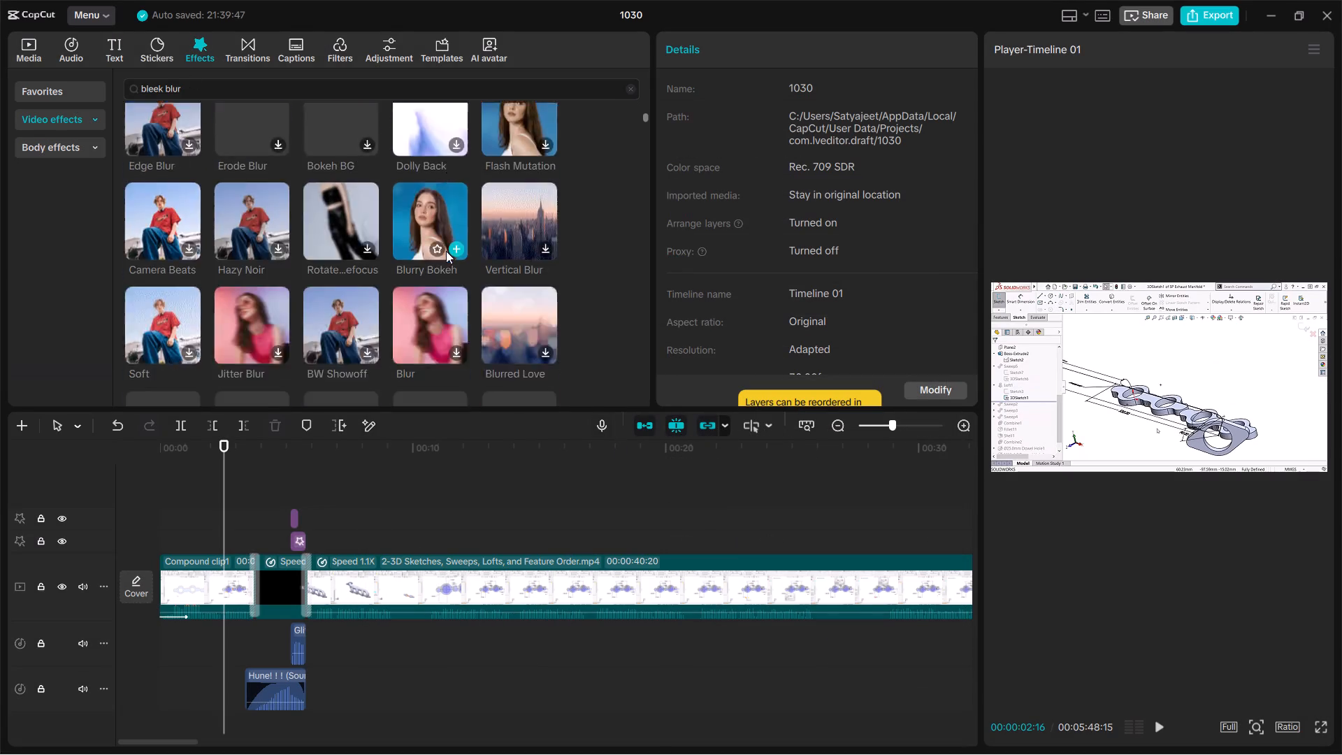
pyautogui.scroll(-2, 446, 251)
# Close the CapCut editor window.
pyautogui.click(1341, 14)
pyautogui.click(1315, 0)
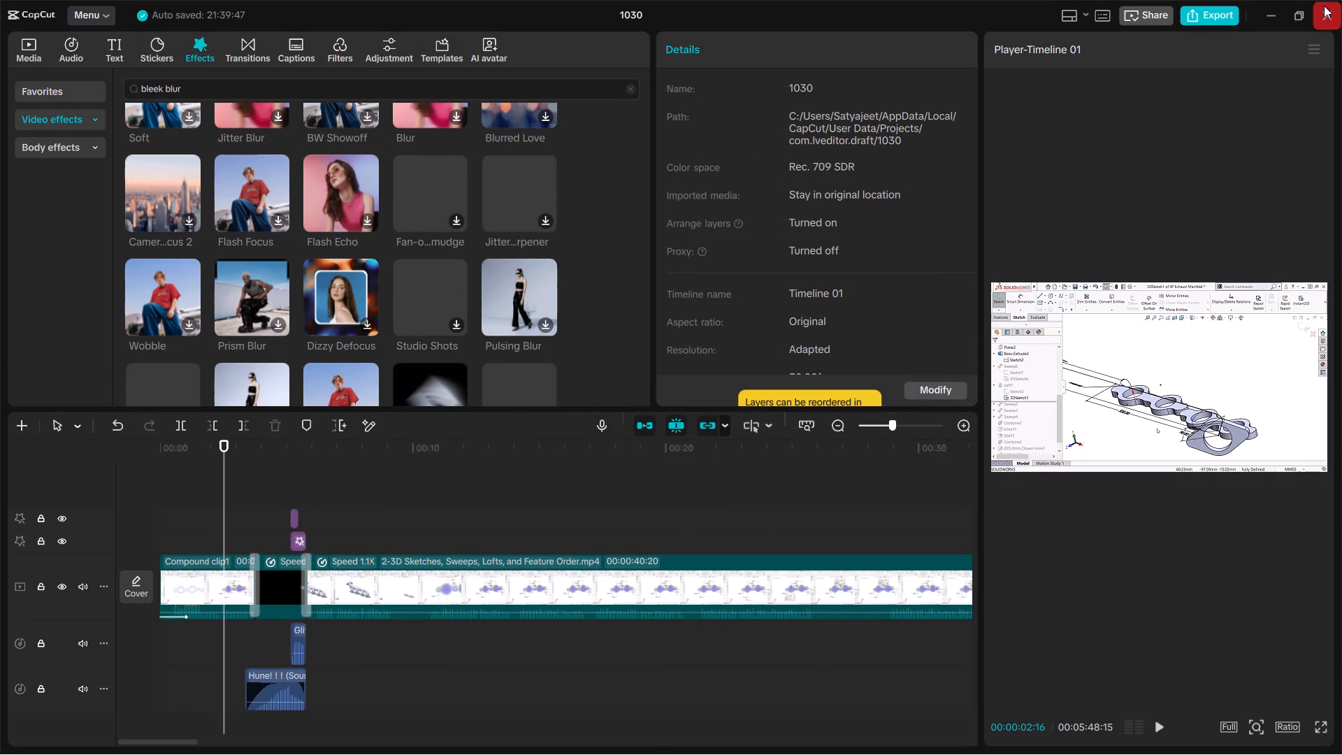